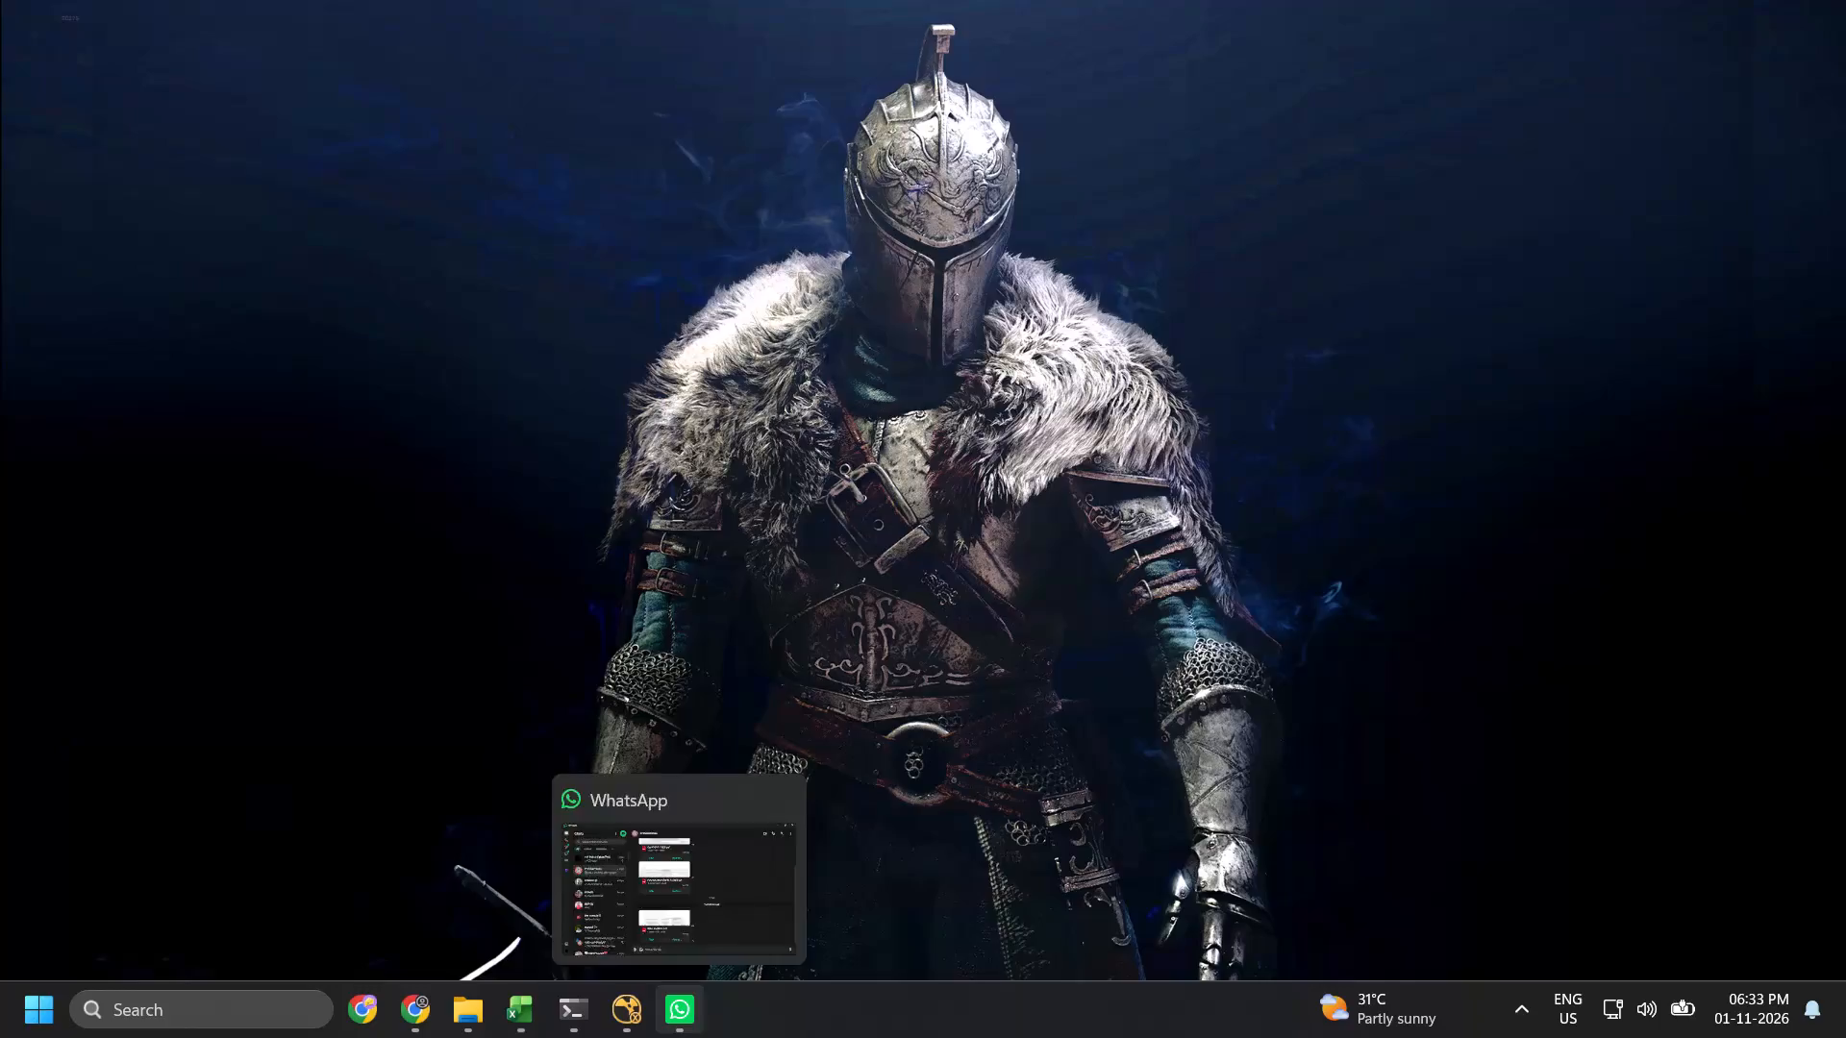
Switch to Chrome and close the blank tab and the Google Drive tab holding the camera tracking tutorial video.
key("alt+Tab")
key("alt+Tab")
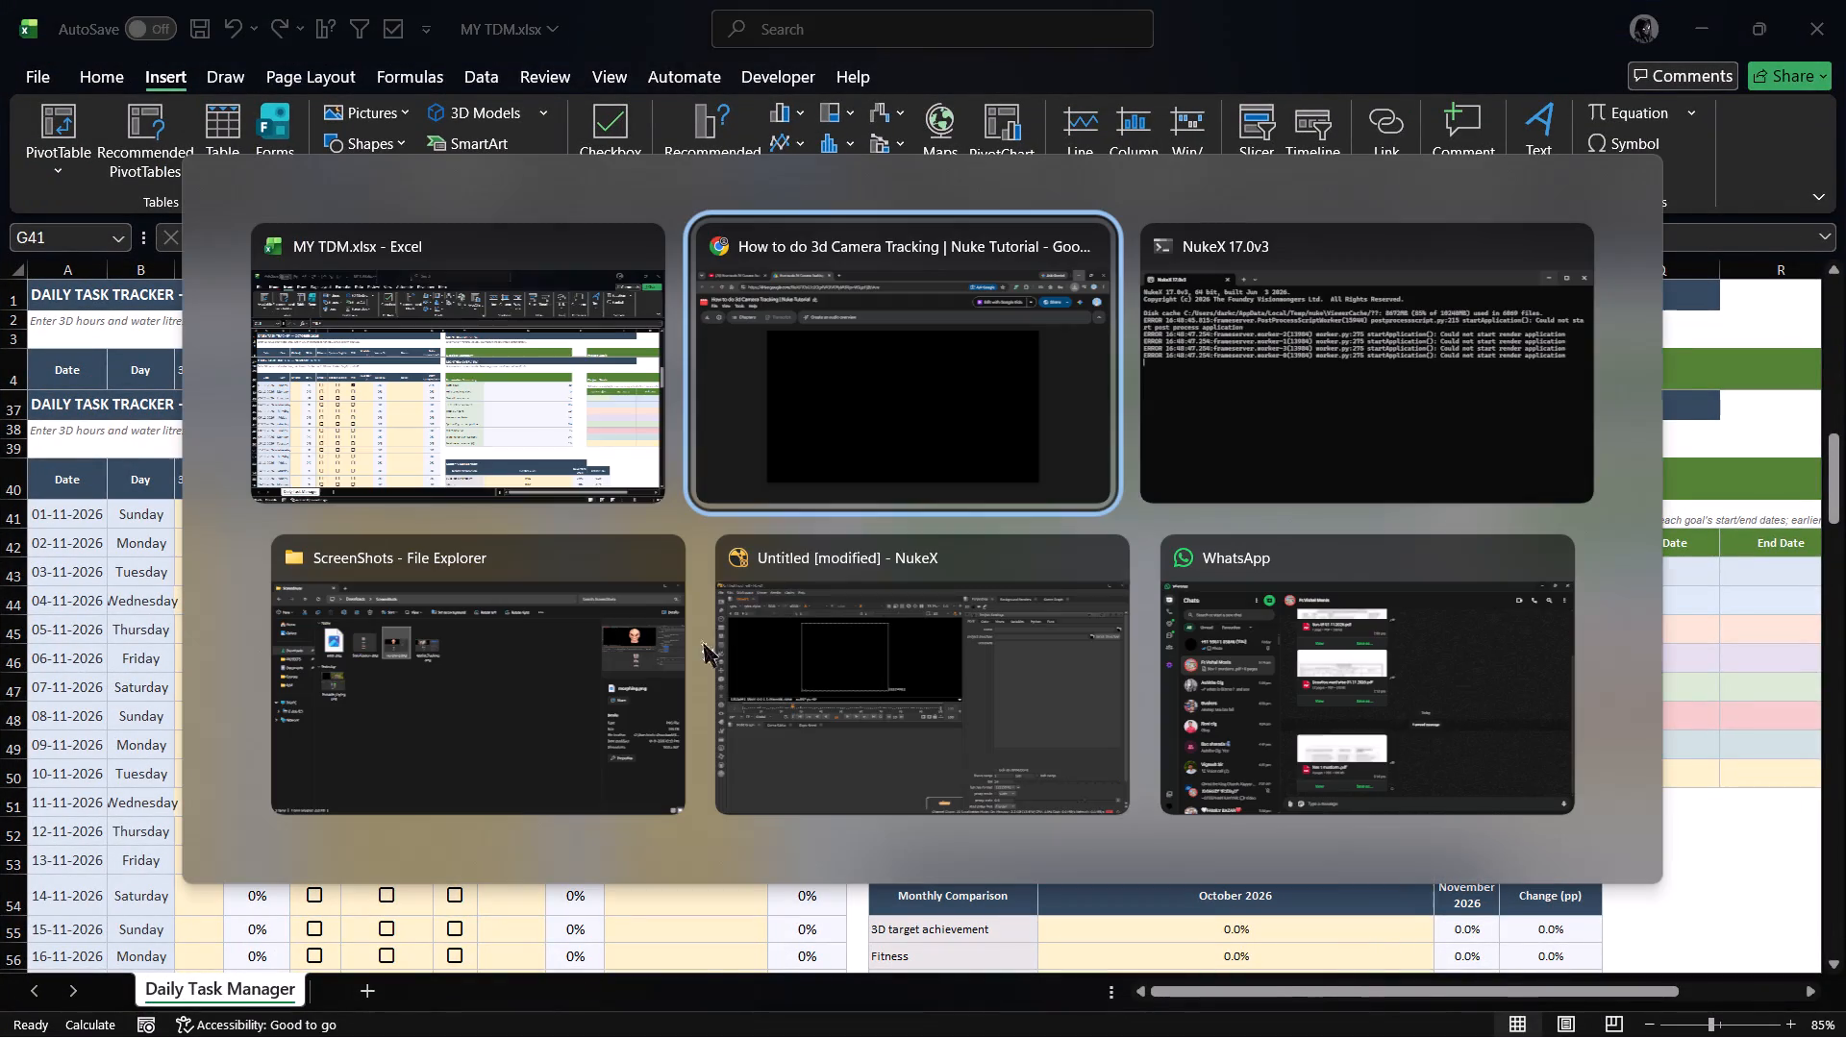
key("space")
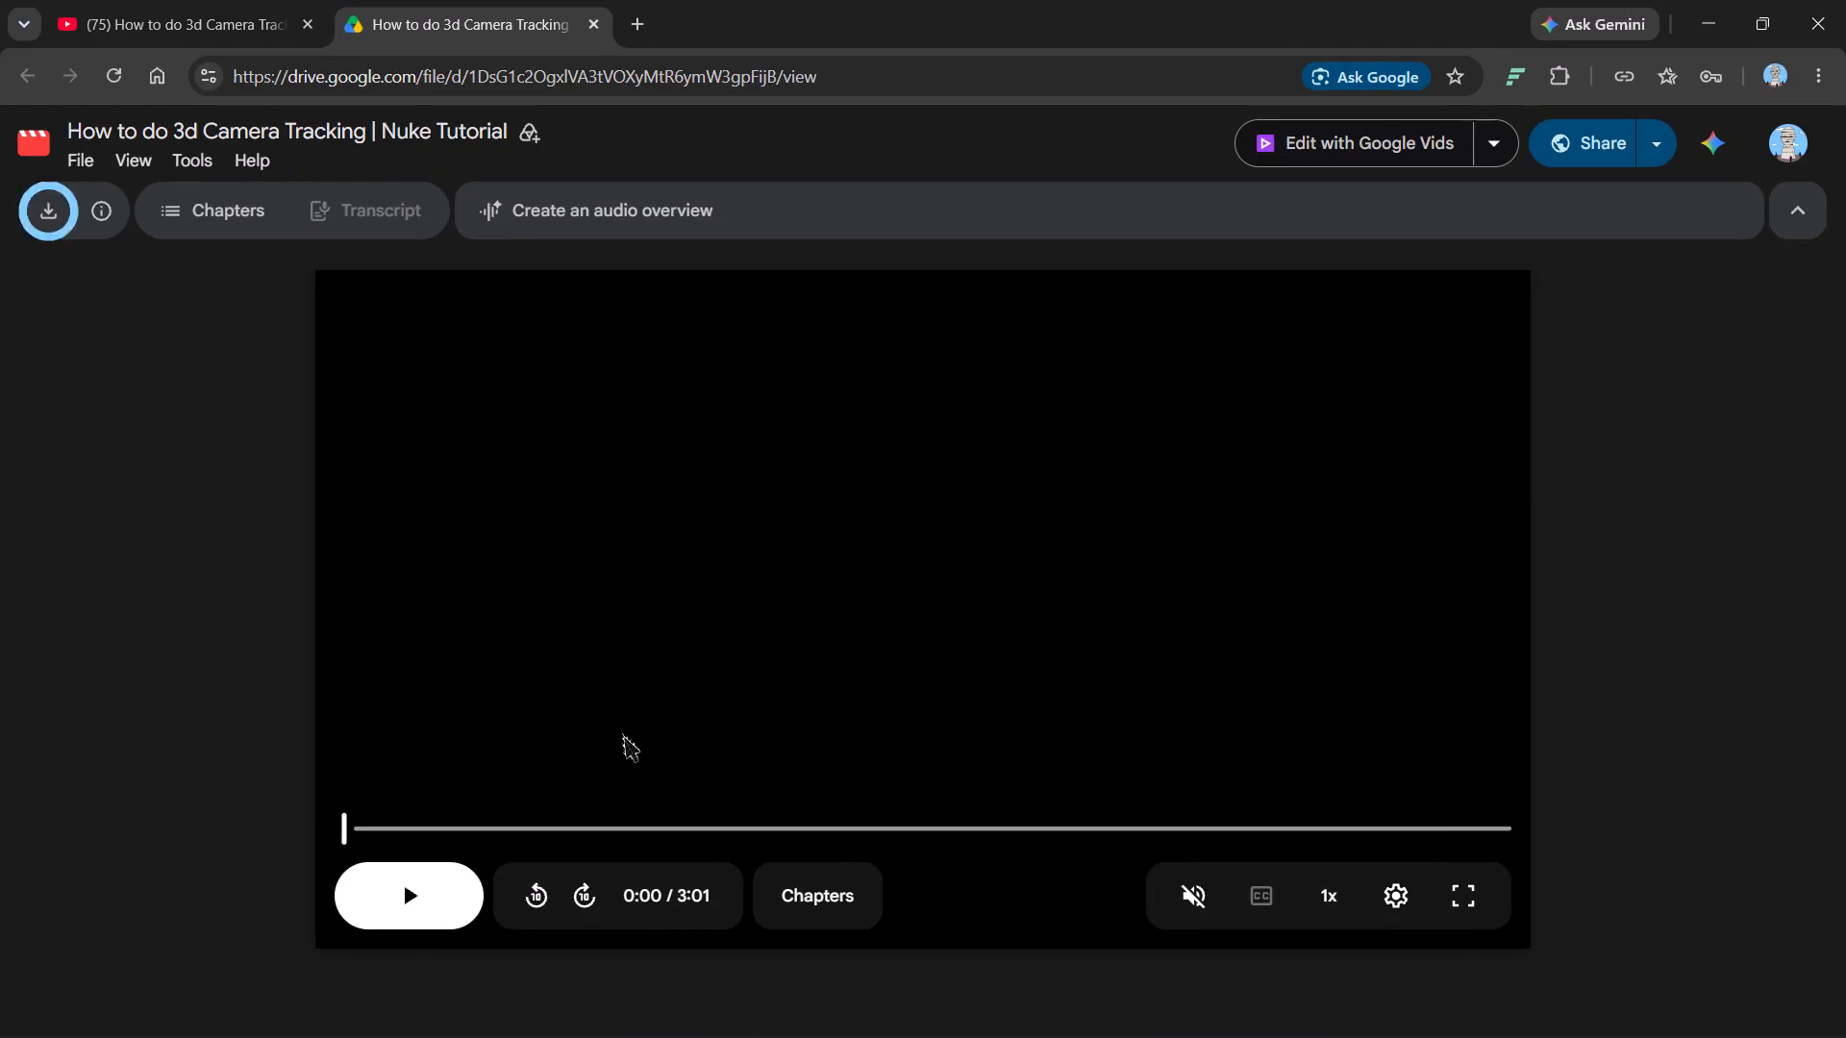
left_click(877, 43)
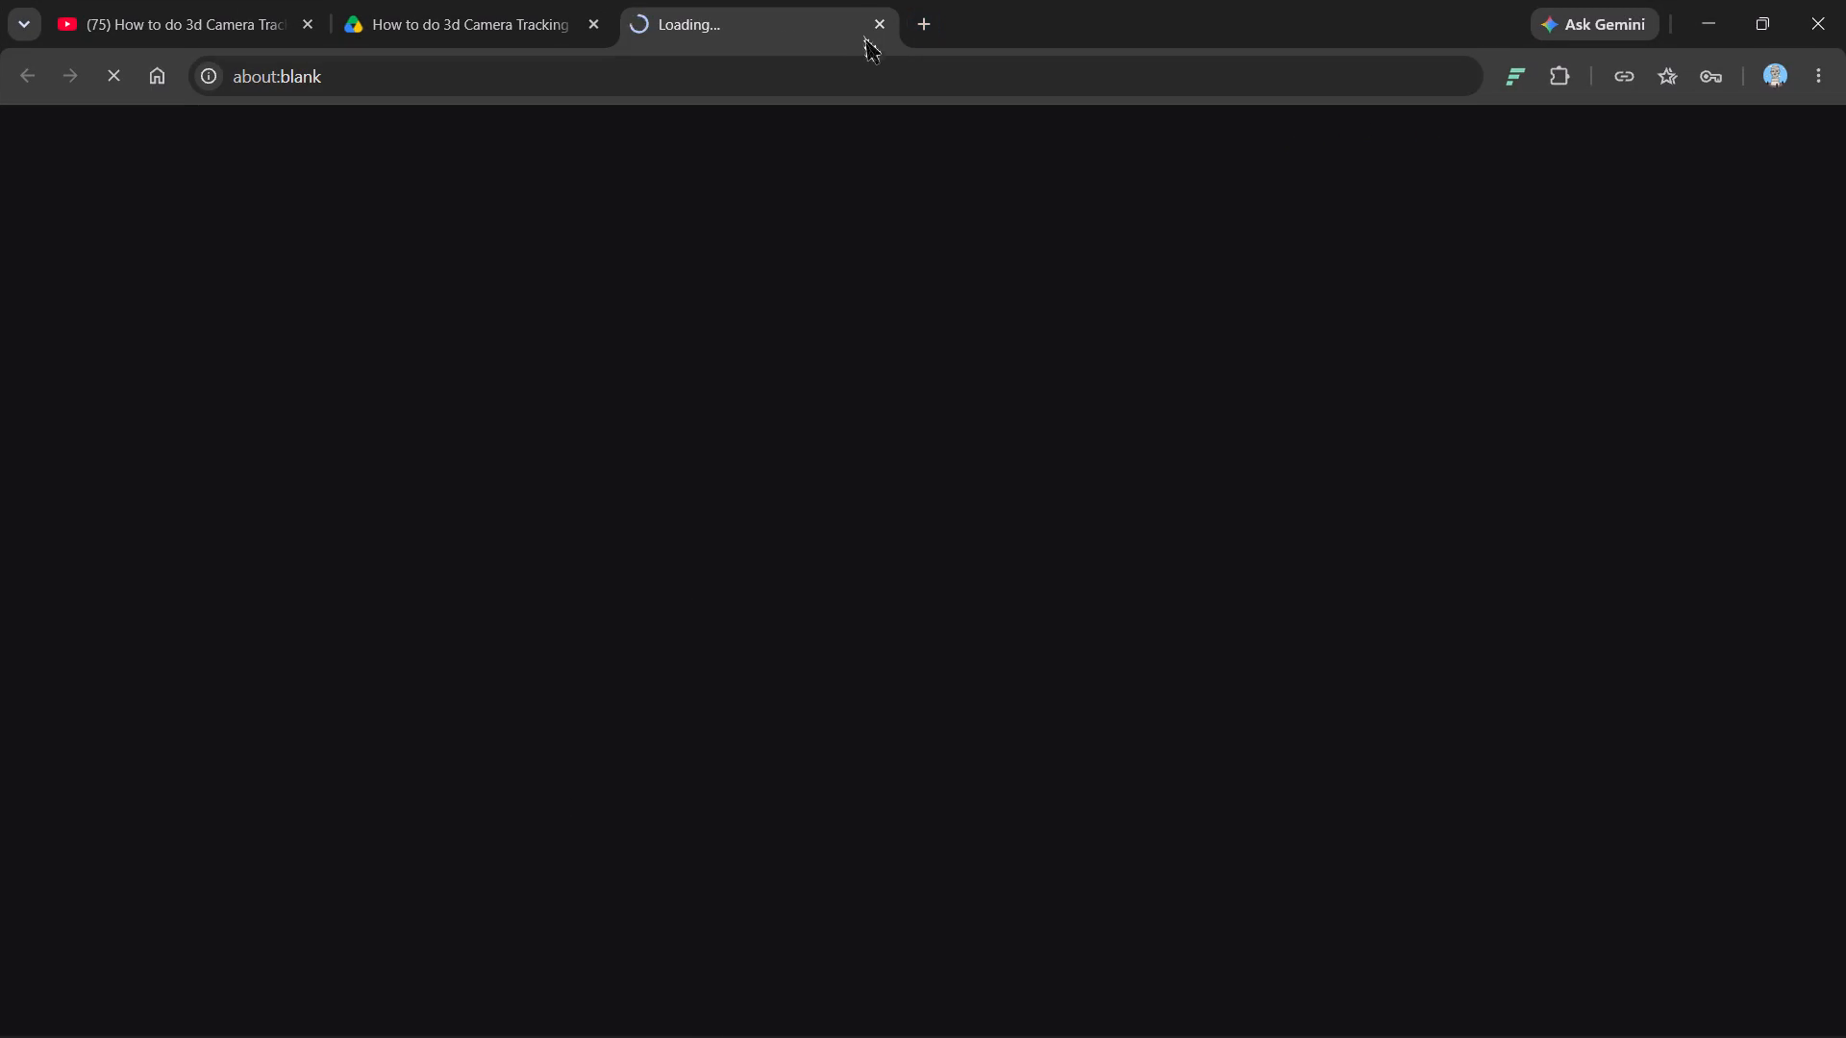
left_click(874, 27)
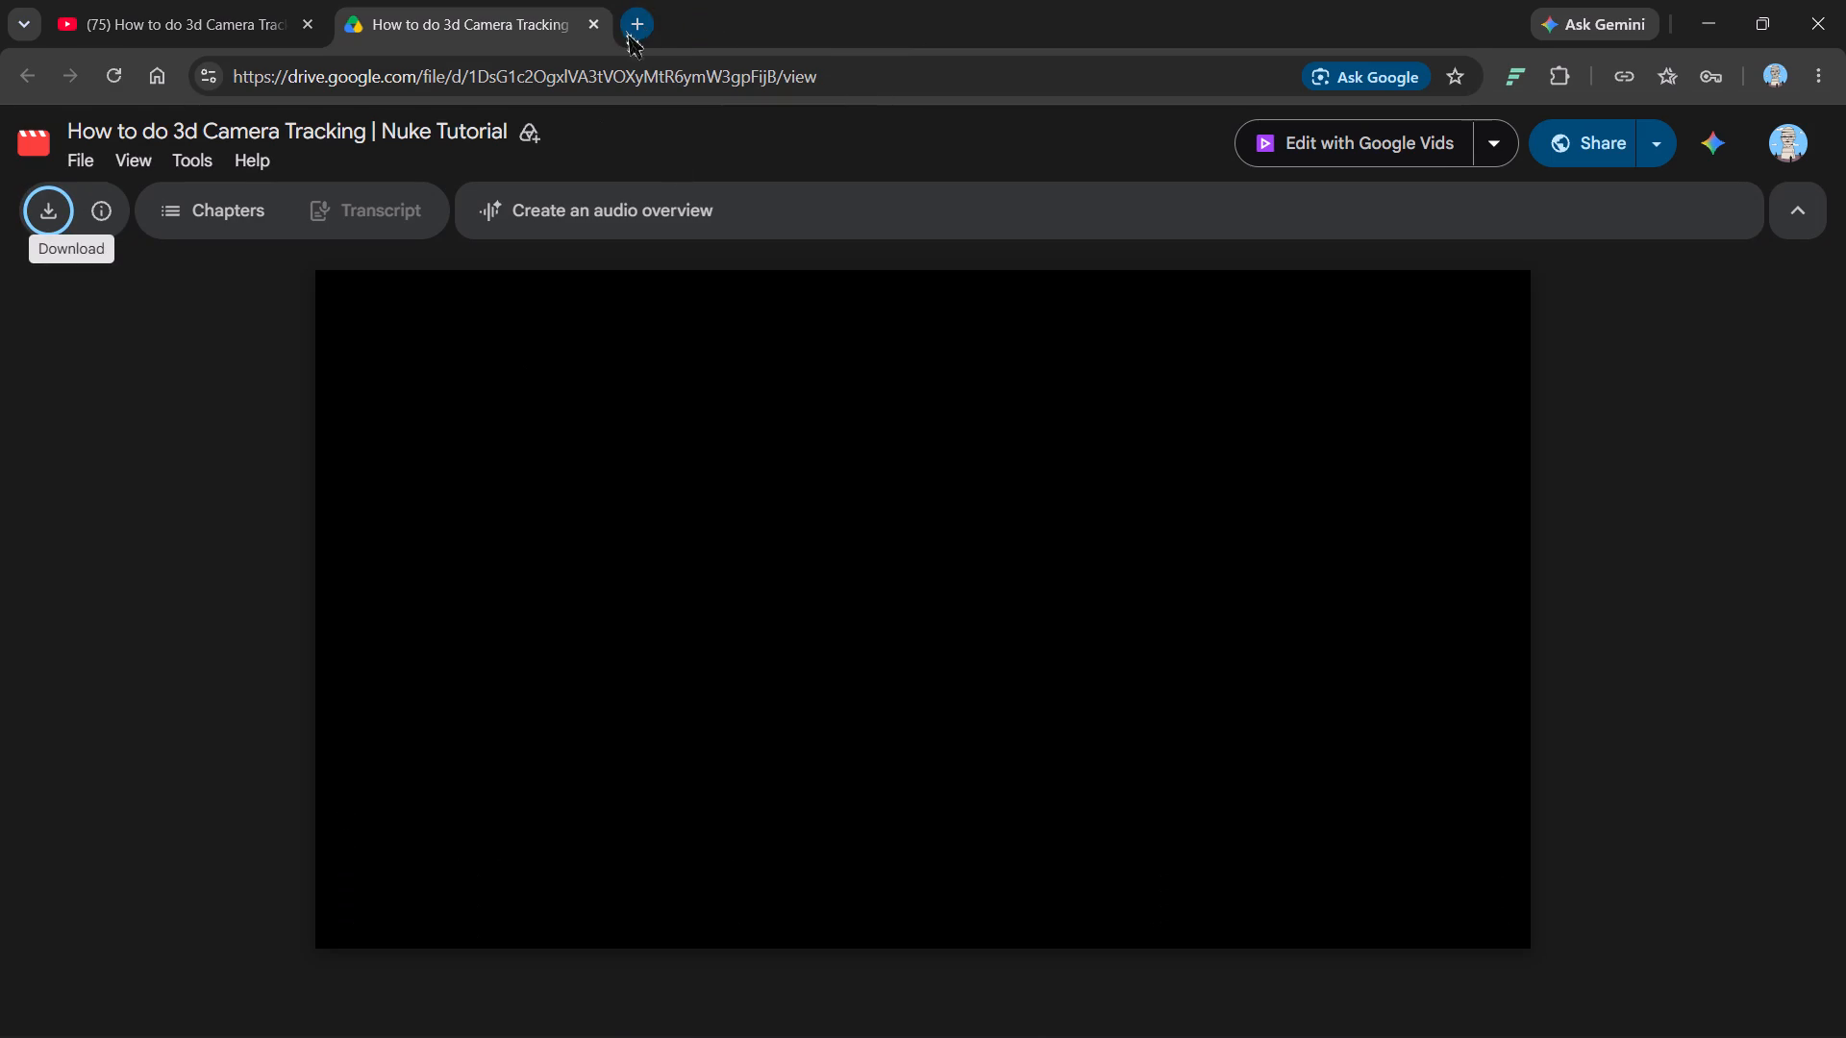
left_click(599, 30)
Switch to NukeX and import the "How to do 3d Camera Tracking _ Nuke Tutorial.mp4" video from the Downloads folder into the Node Graph.
scroll(660, 453, "up", 6)
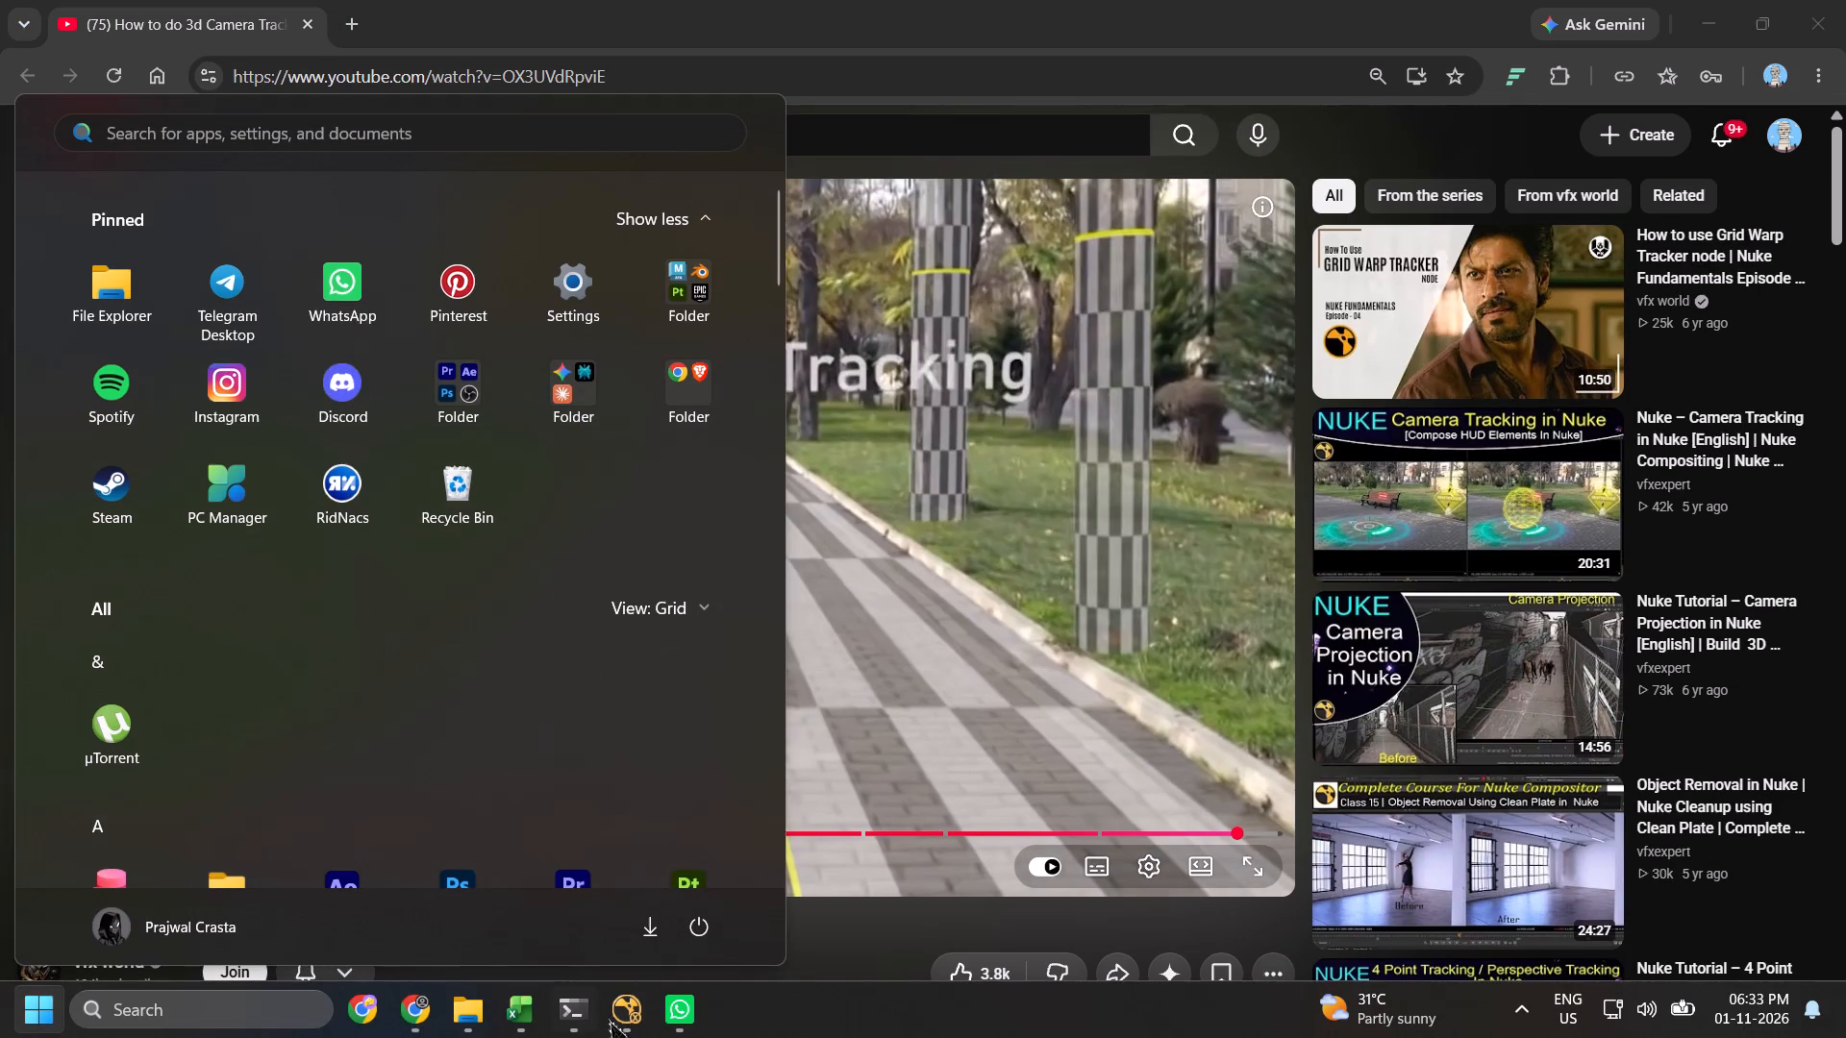
left_click(631, 1024)
scroll(647, 346, "up", 4)
scroll(647, 346, "down", 6)
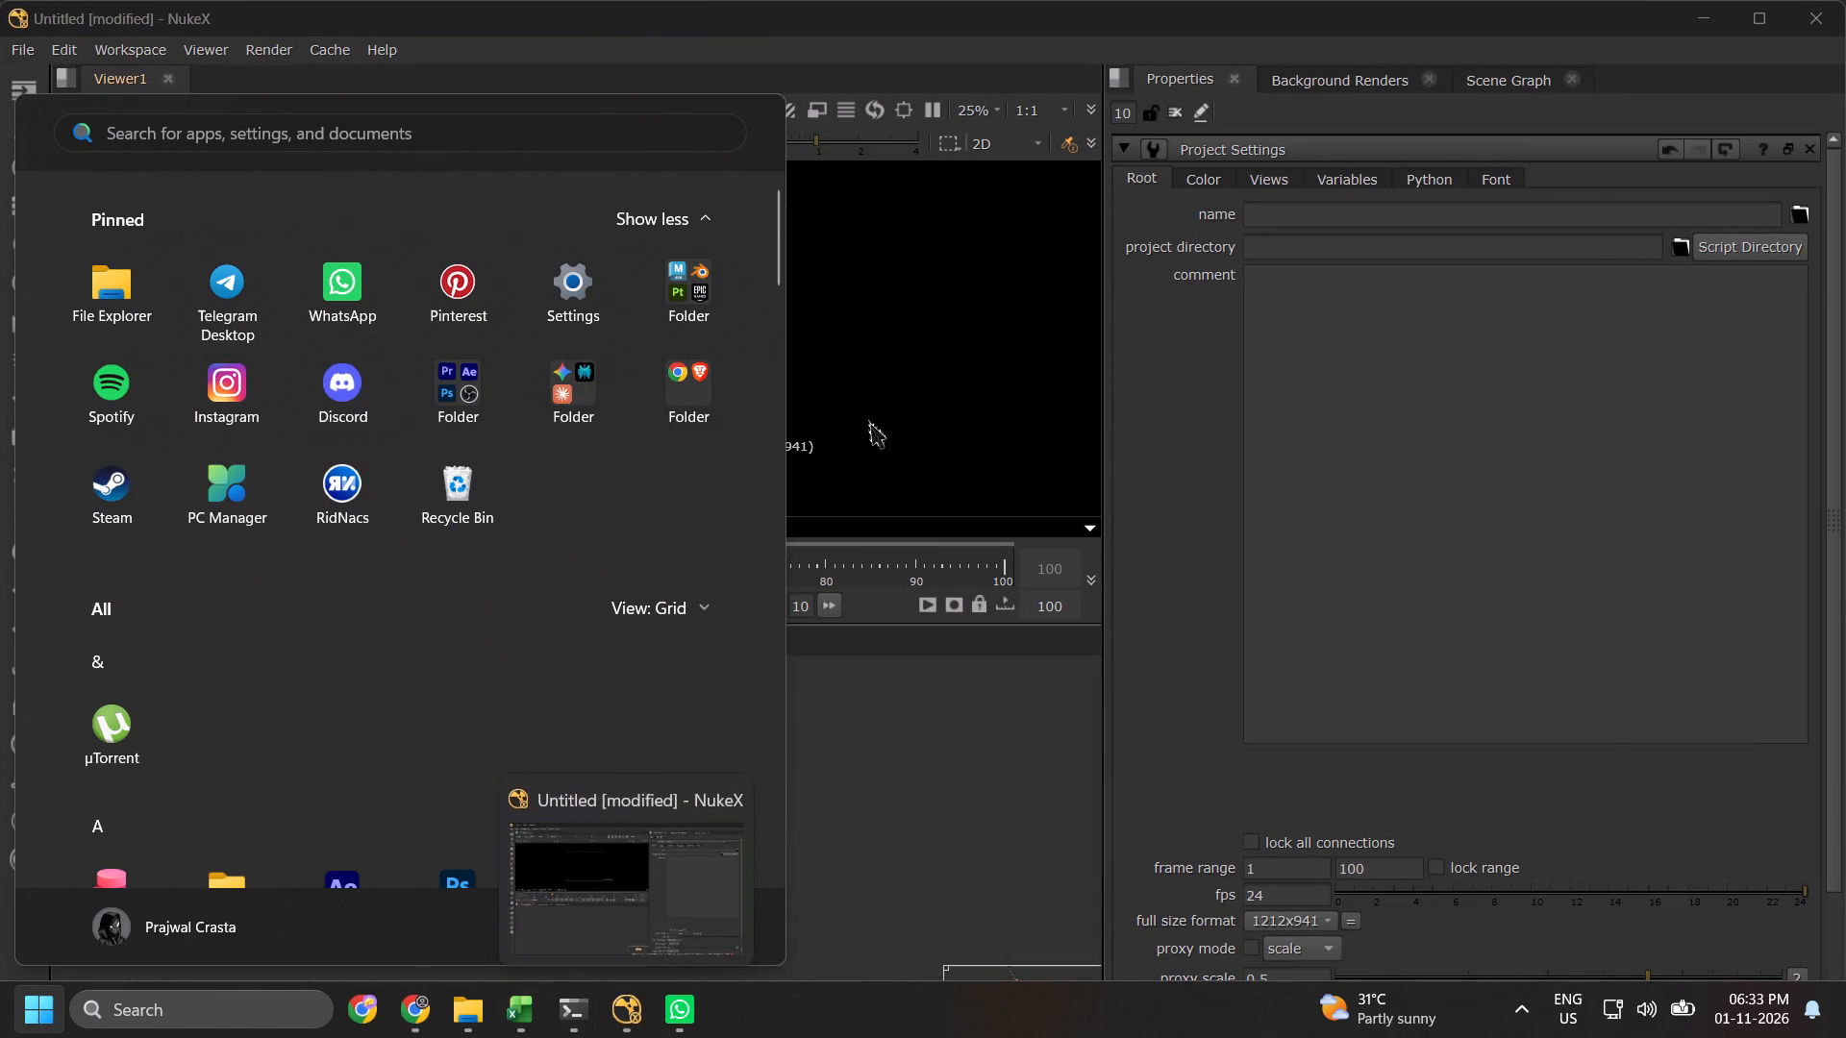
left_click(883, 392)
key("alt+Tab")
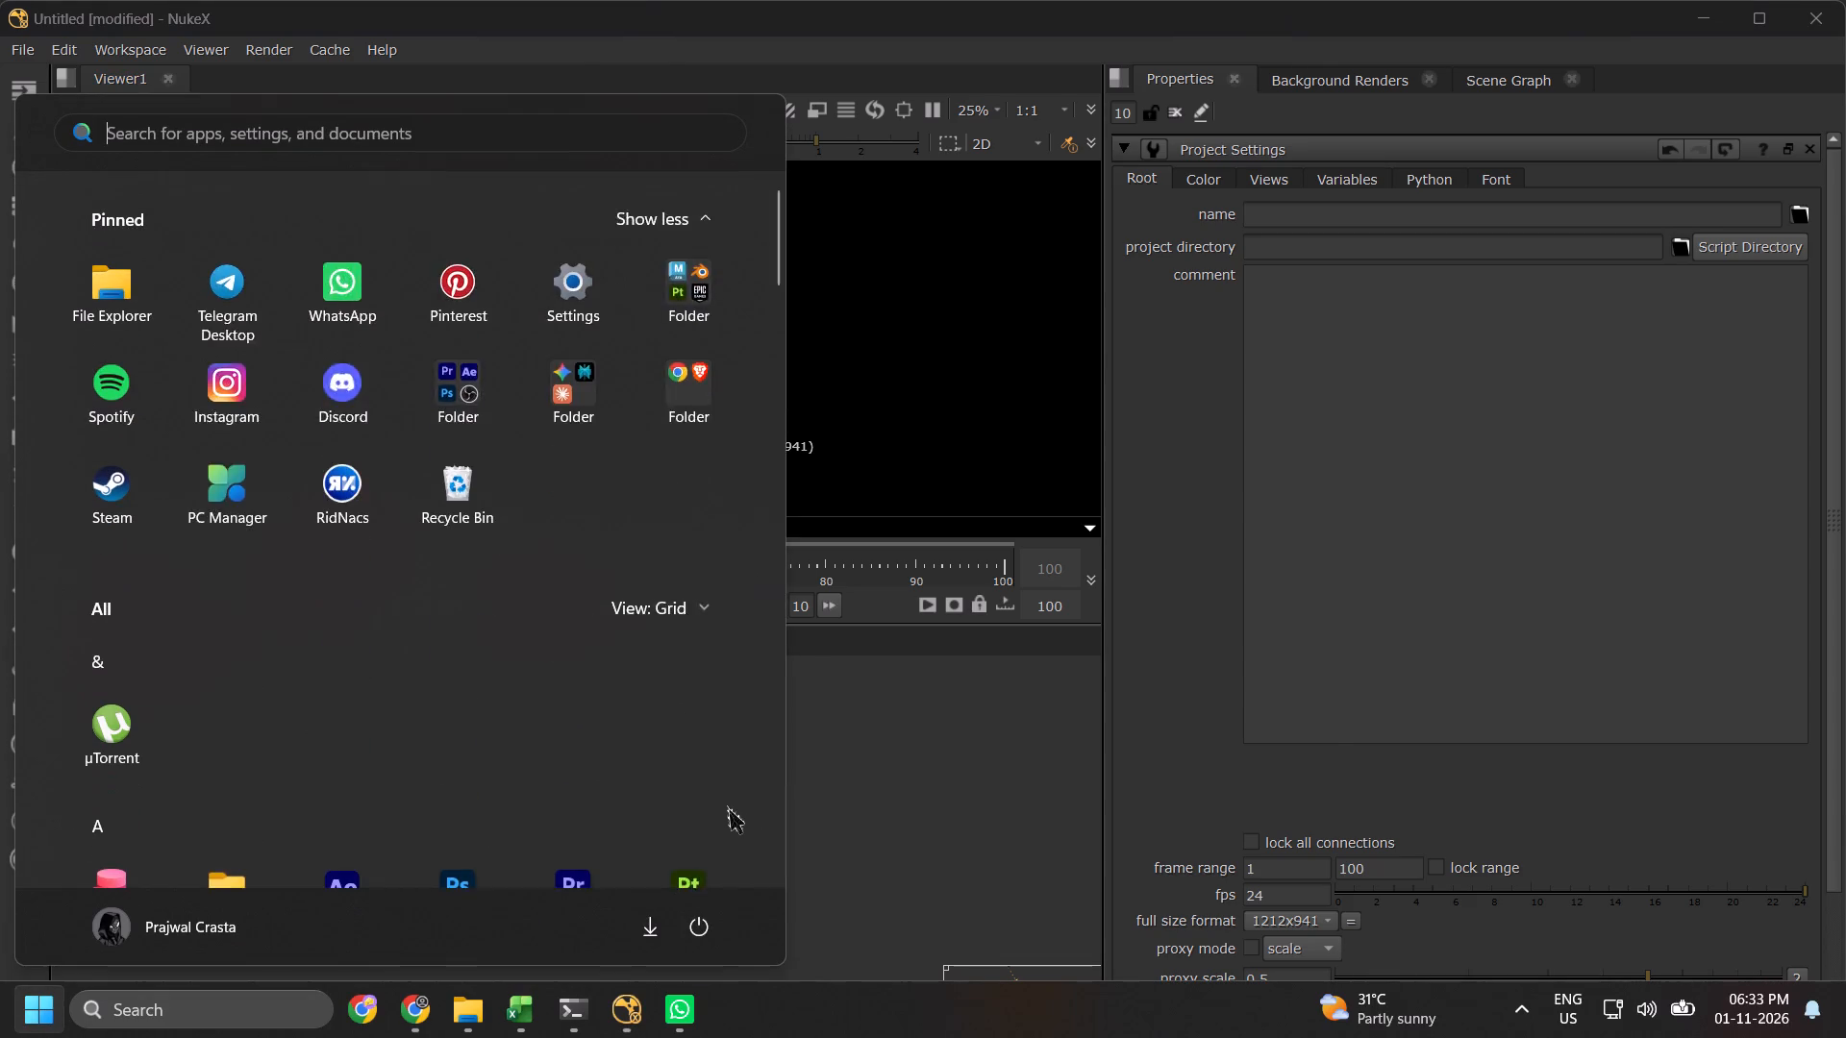
left_click(462, 1014, "alt")
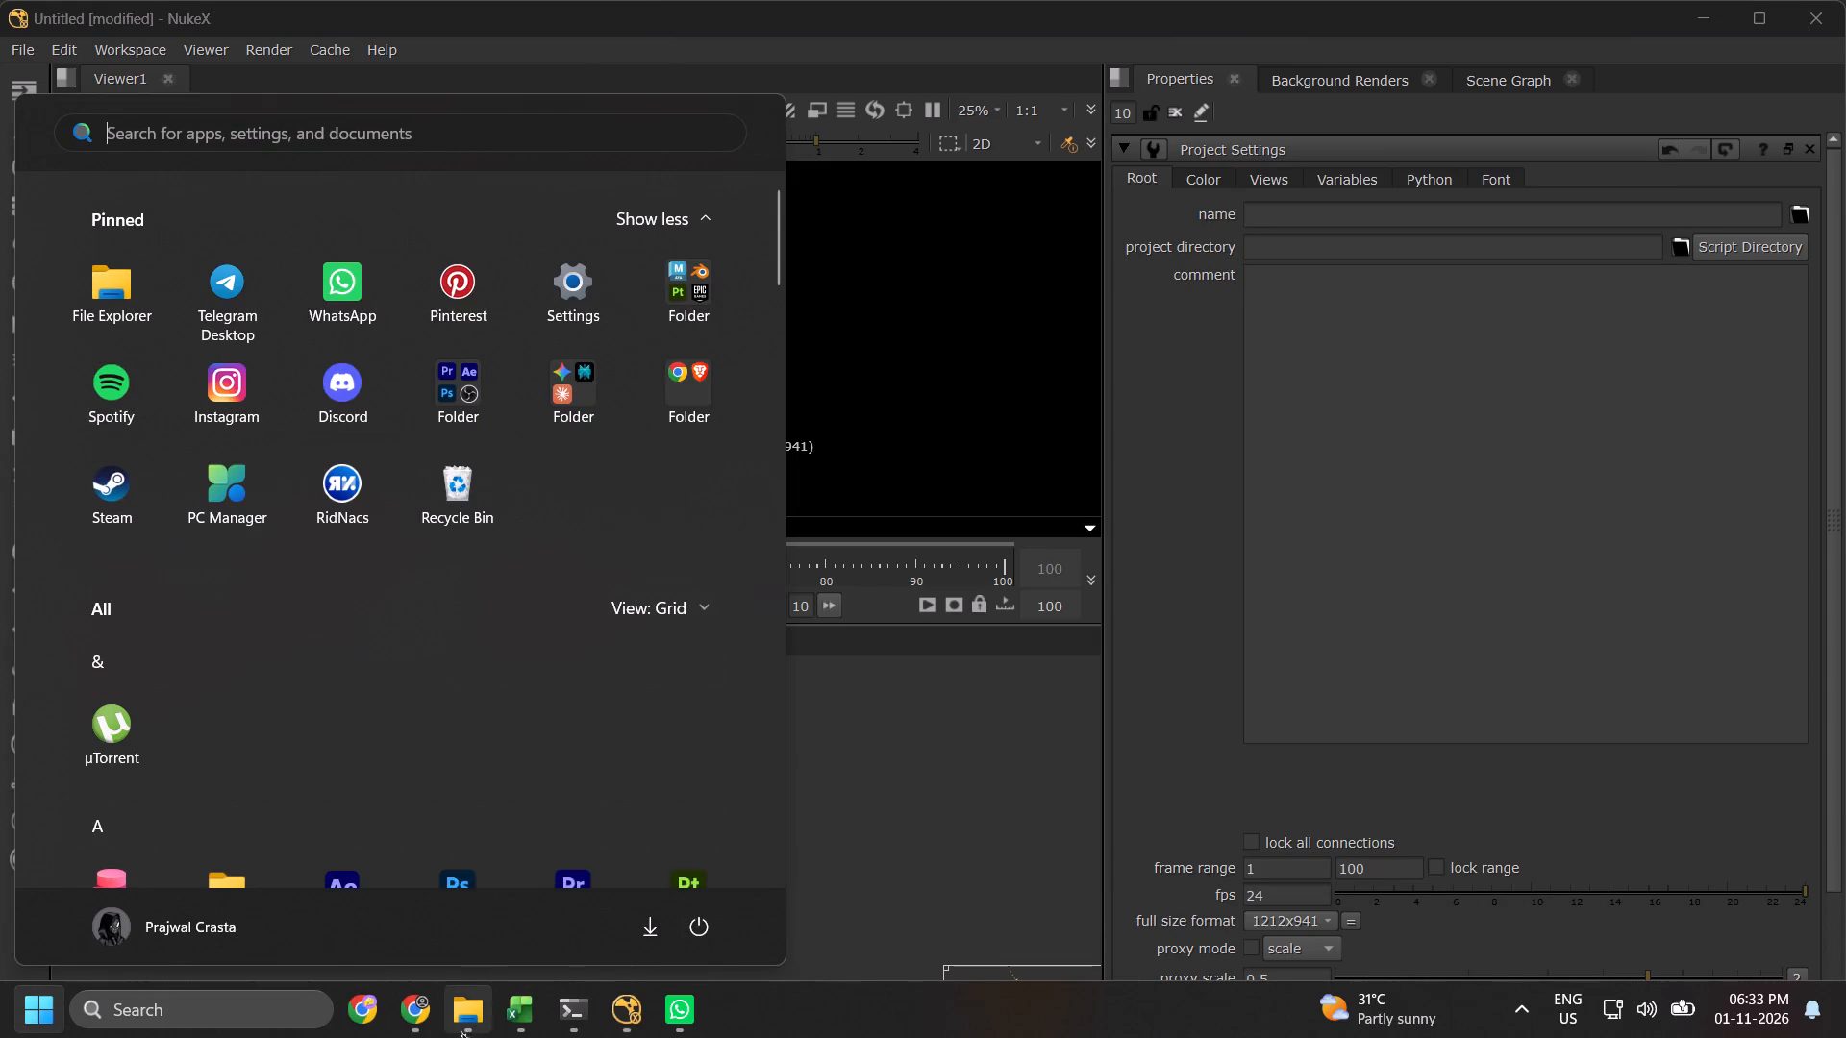
left_click(461, 1027)
left_click(101, 300)
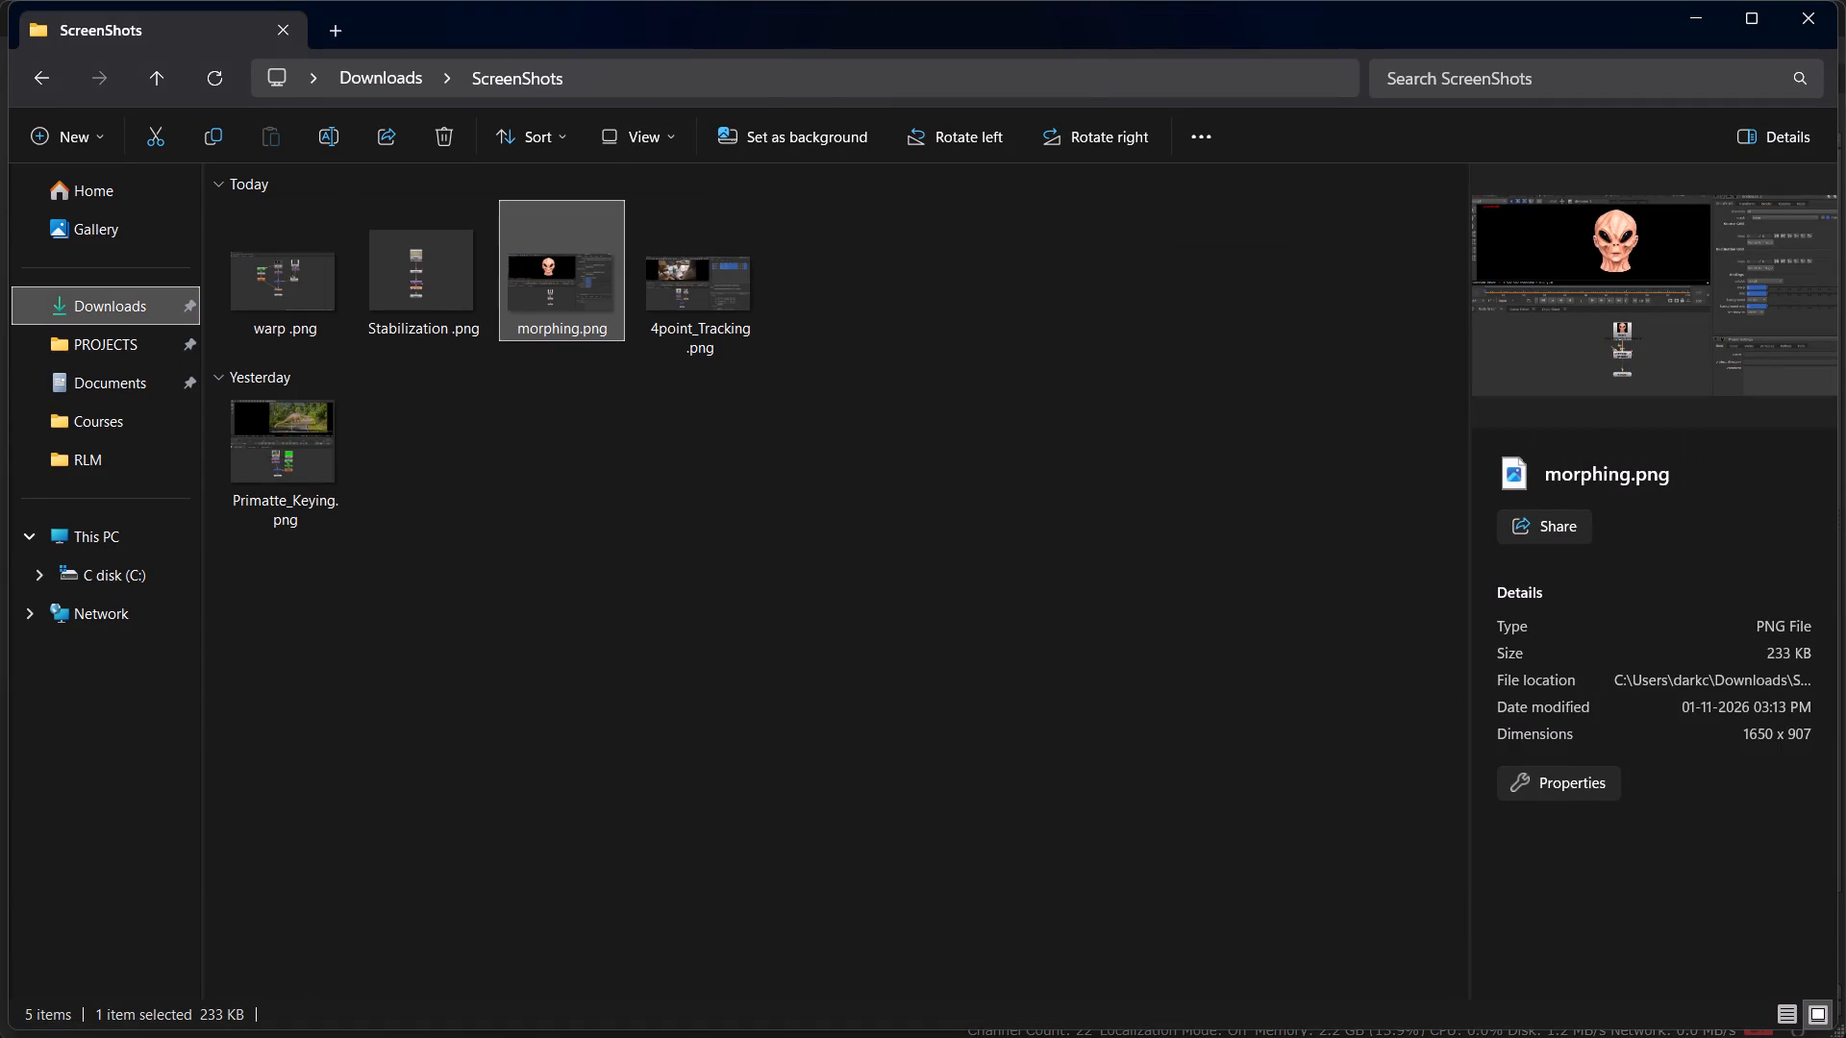
left_click_drag(276, 272, 809, 430)
key("alt+Tab")
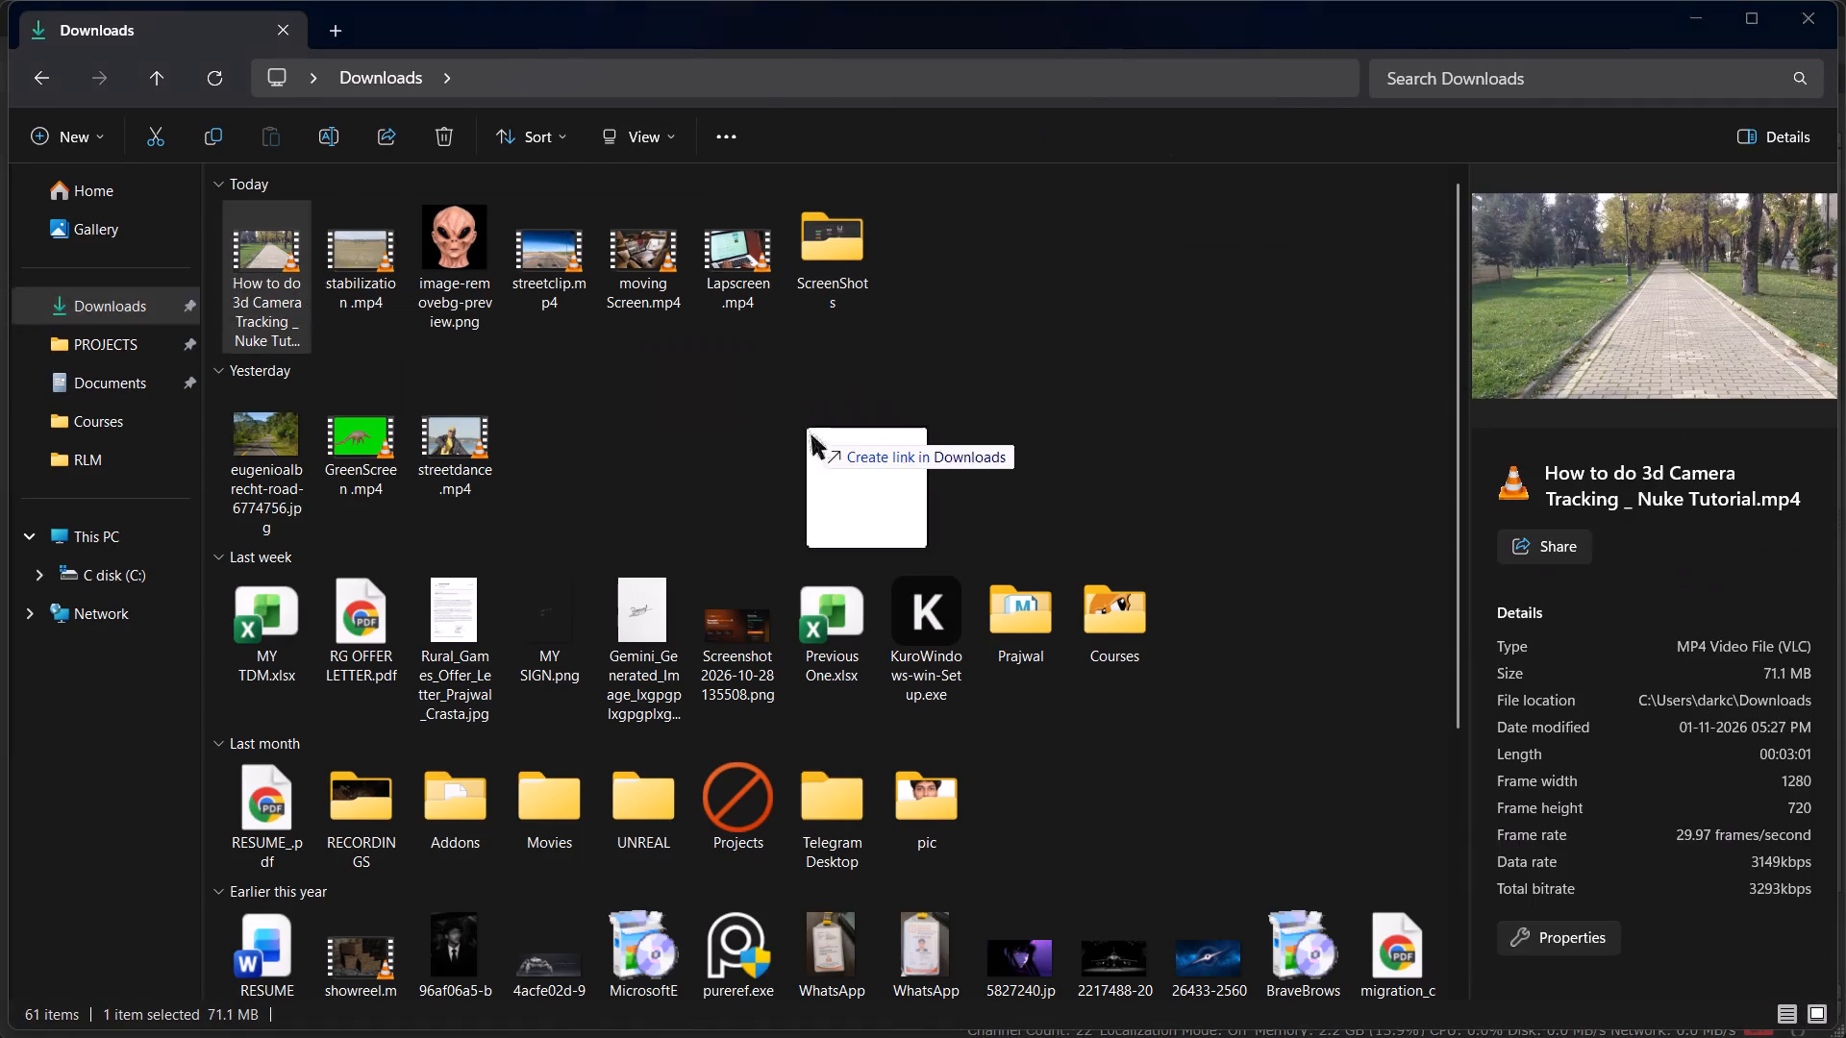
left_click_drag(809, 430, 646, 761)
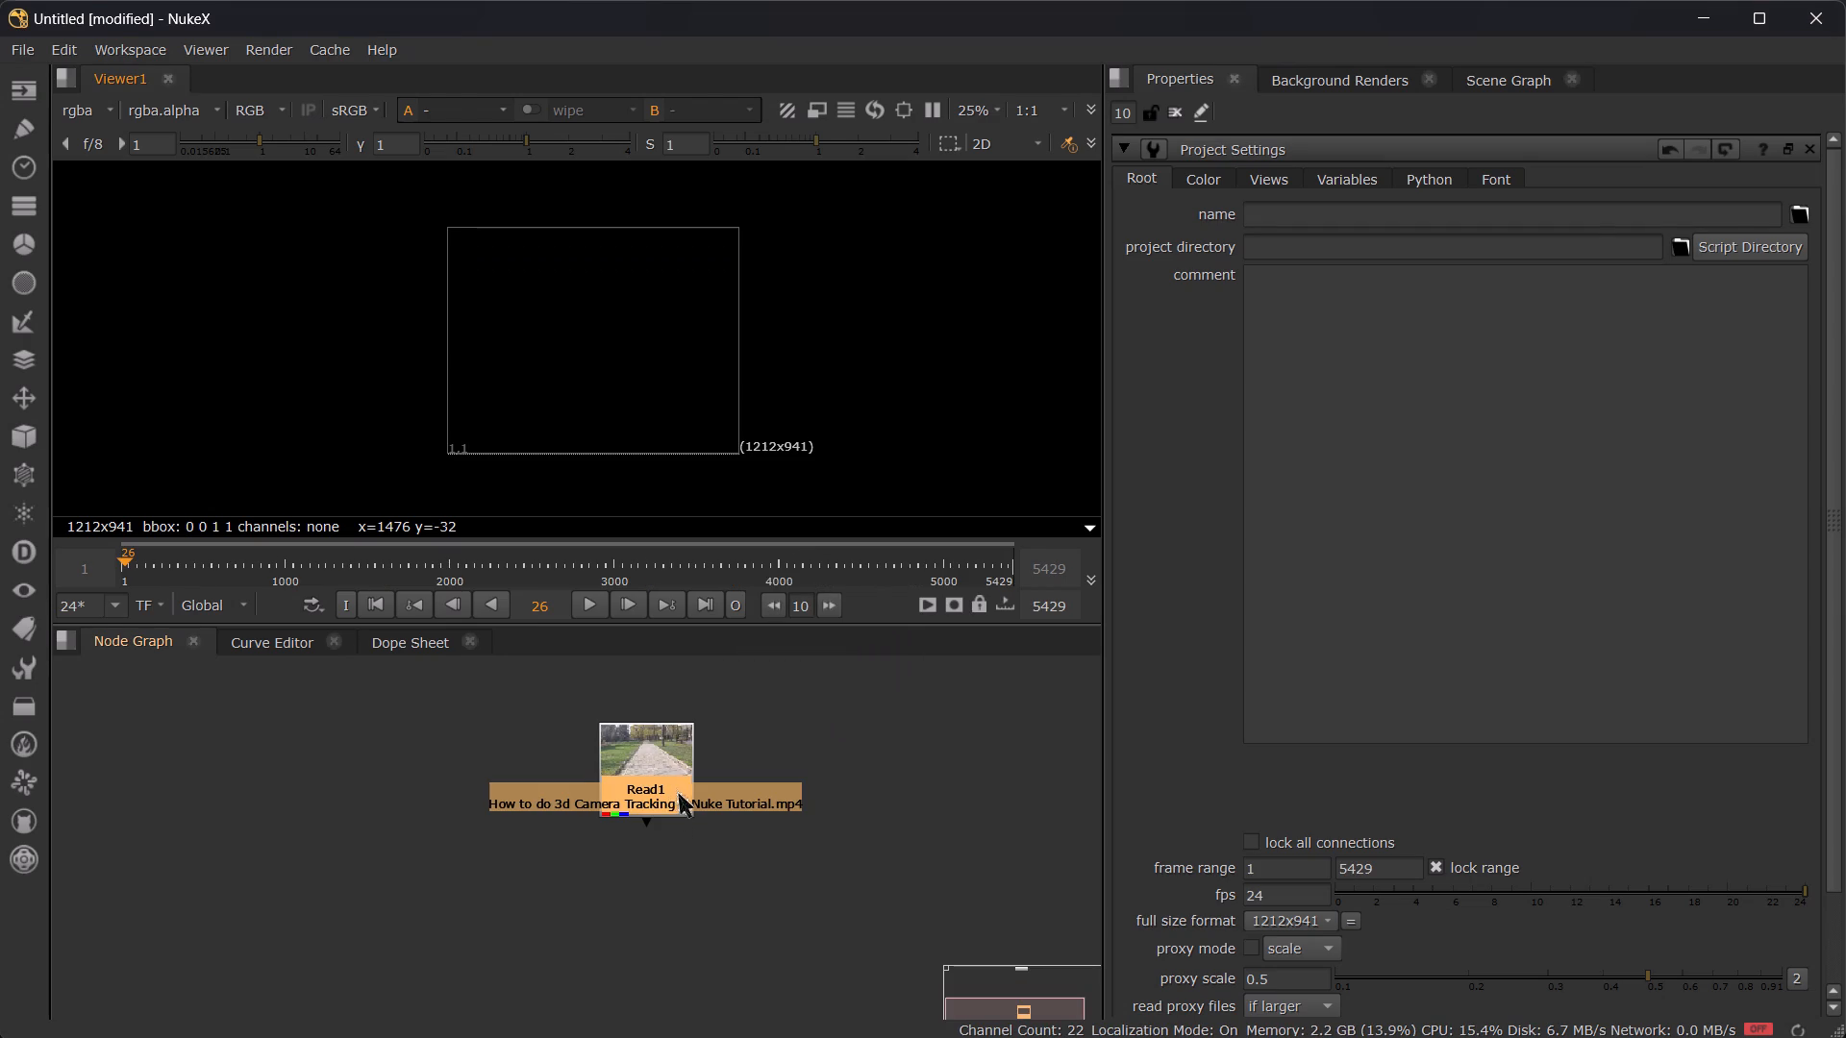
Connect the Read1 footage node to the Viewer to display the clip.
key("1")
Rearrange the Node Graph so the Read1 node sits above the Viewer node, and frame Read1 close up.
scroll(753, 779, "down", 2)
scroll(747, 785, "up", 5)
scroll(701, 780, "down", 6)
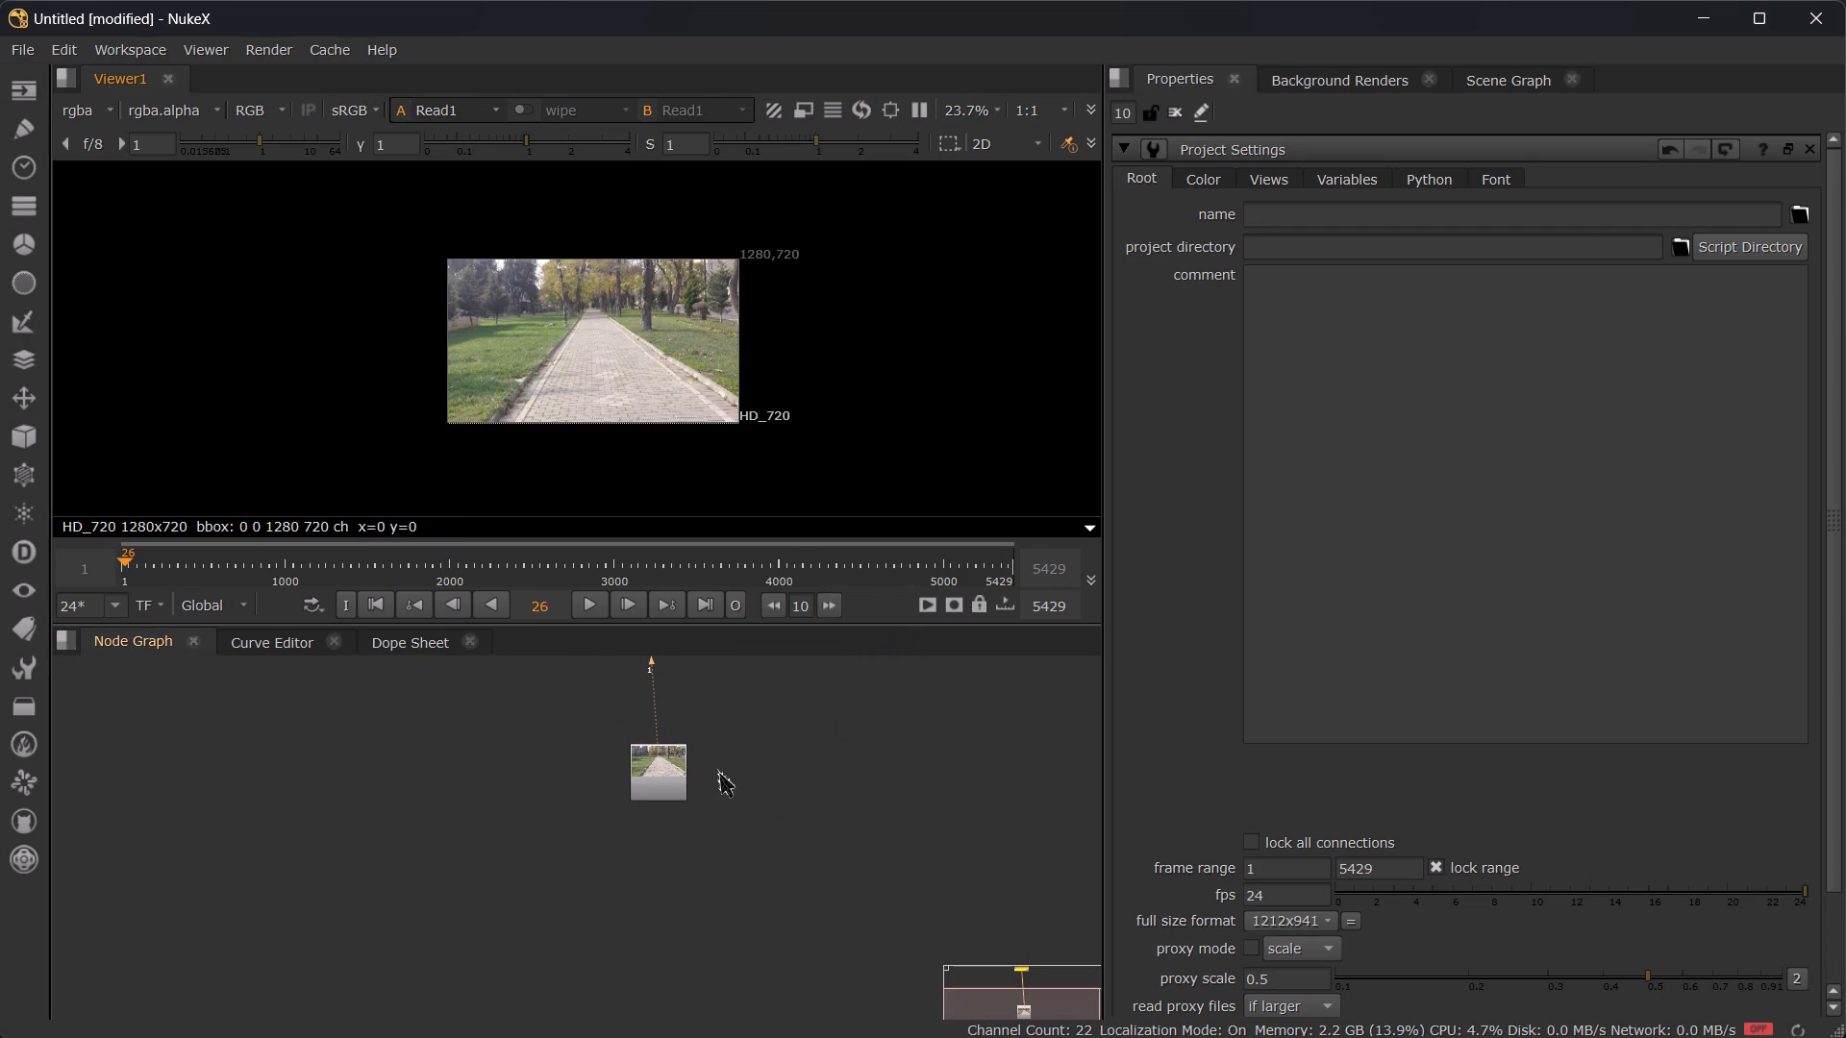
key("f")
scroll(665, 808, "down", 9)
left_click_drag(620, 932, 626, 822)
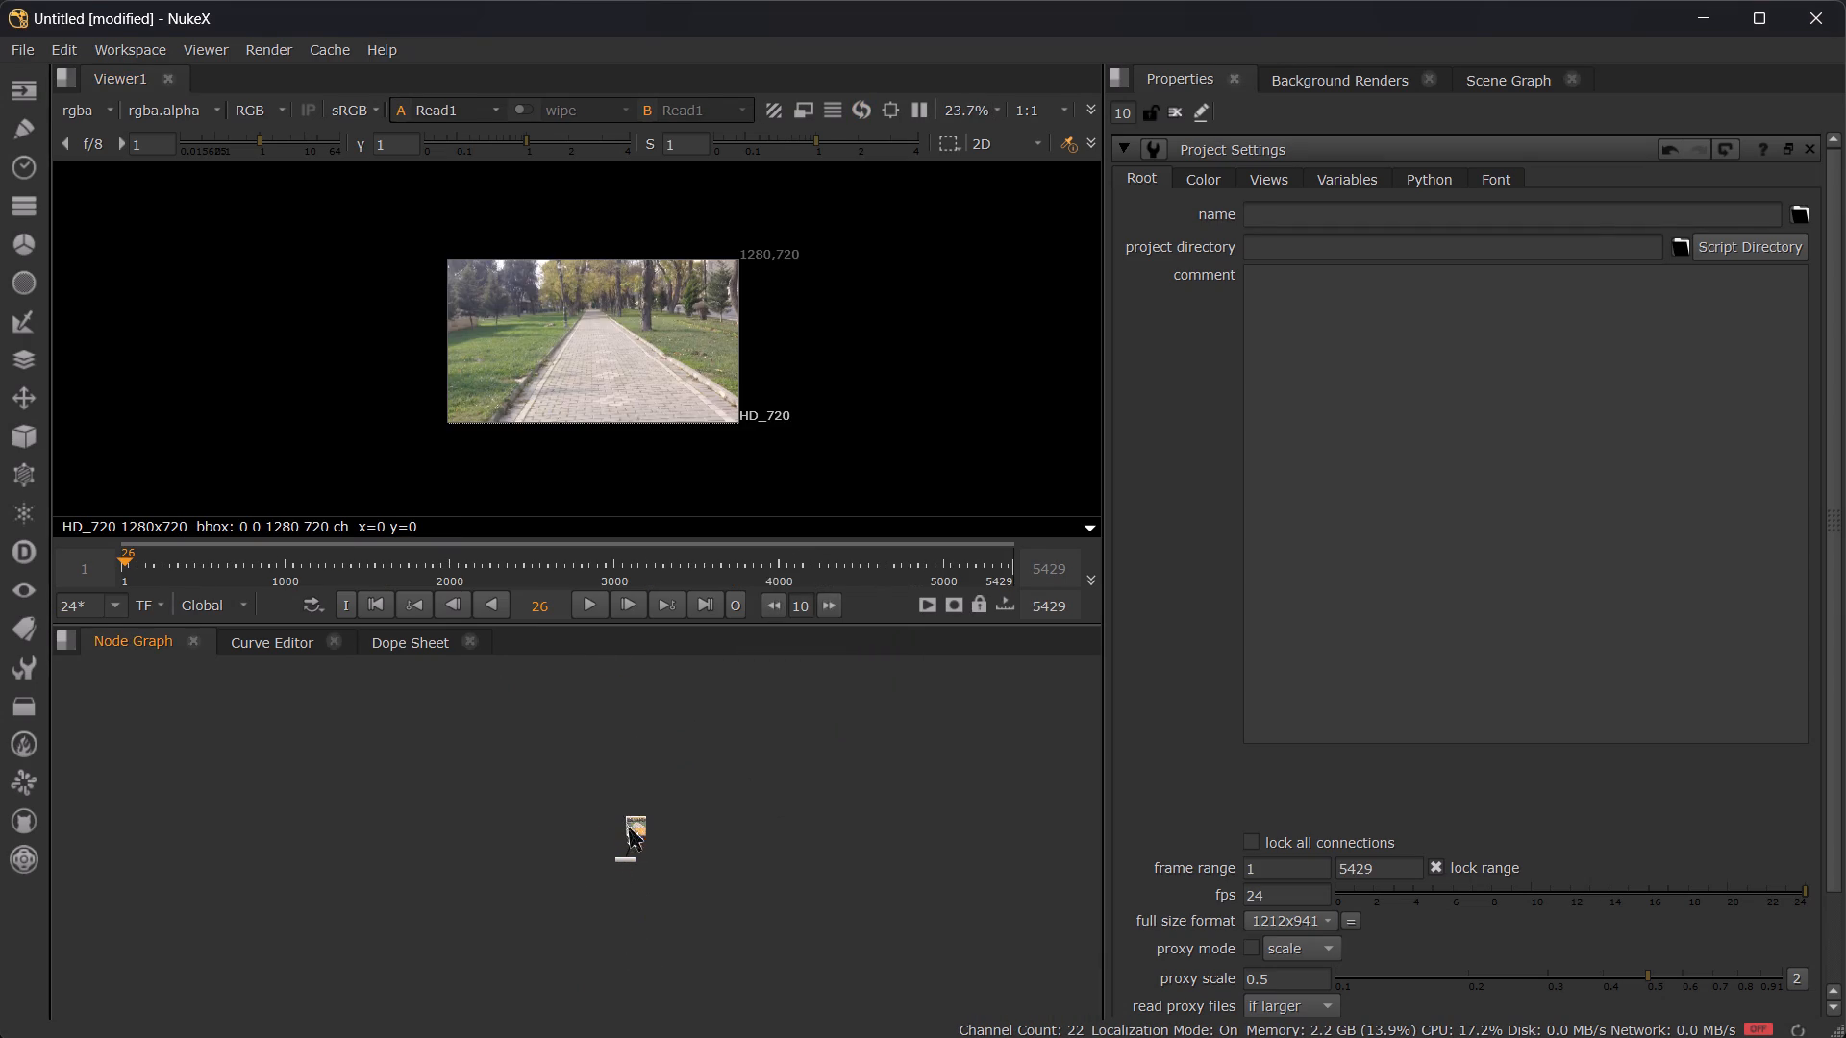
left_click_drag(626, 822, 621, 784)
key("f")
scroll(644, 864, "down", 4)
middle_click_drag(648, 861, 641, 777, "shift")
scroll(642, 810, "up", 3)
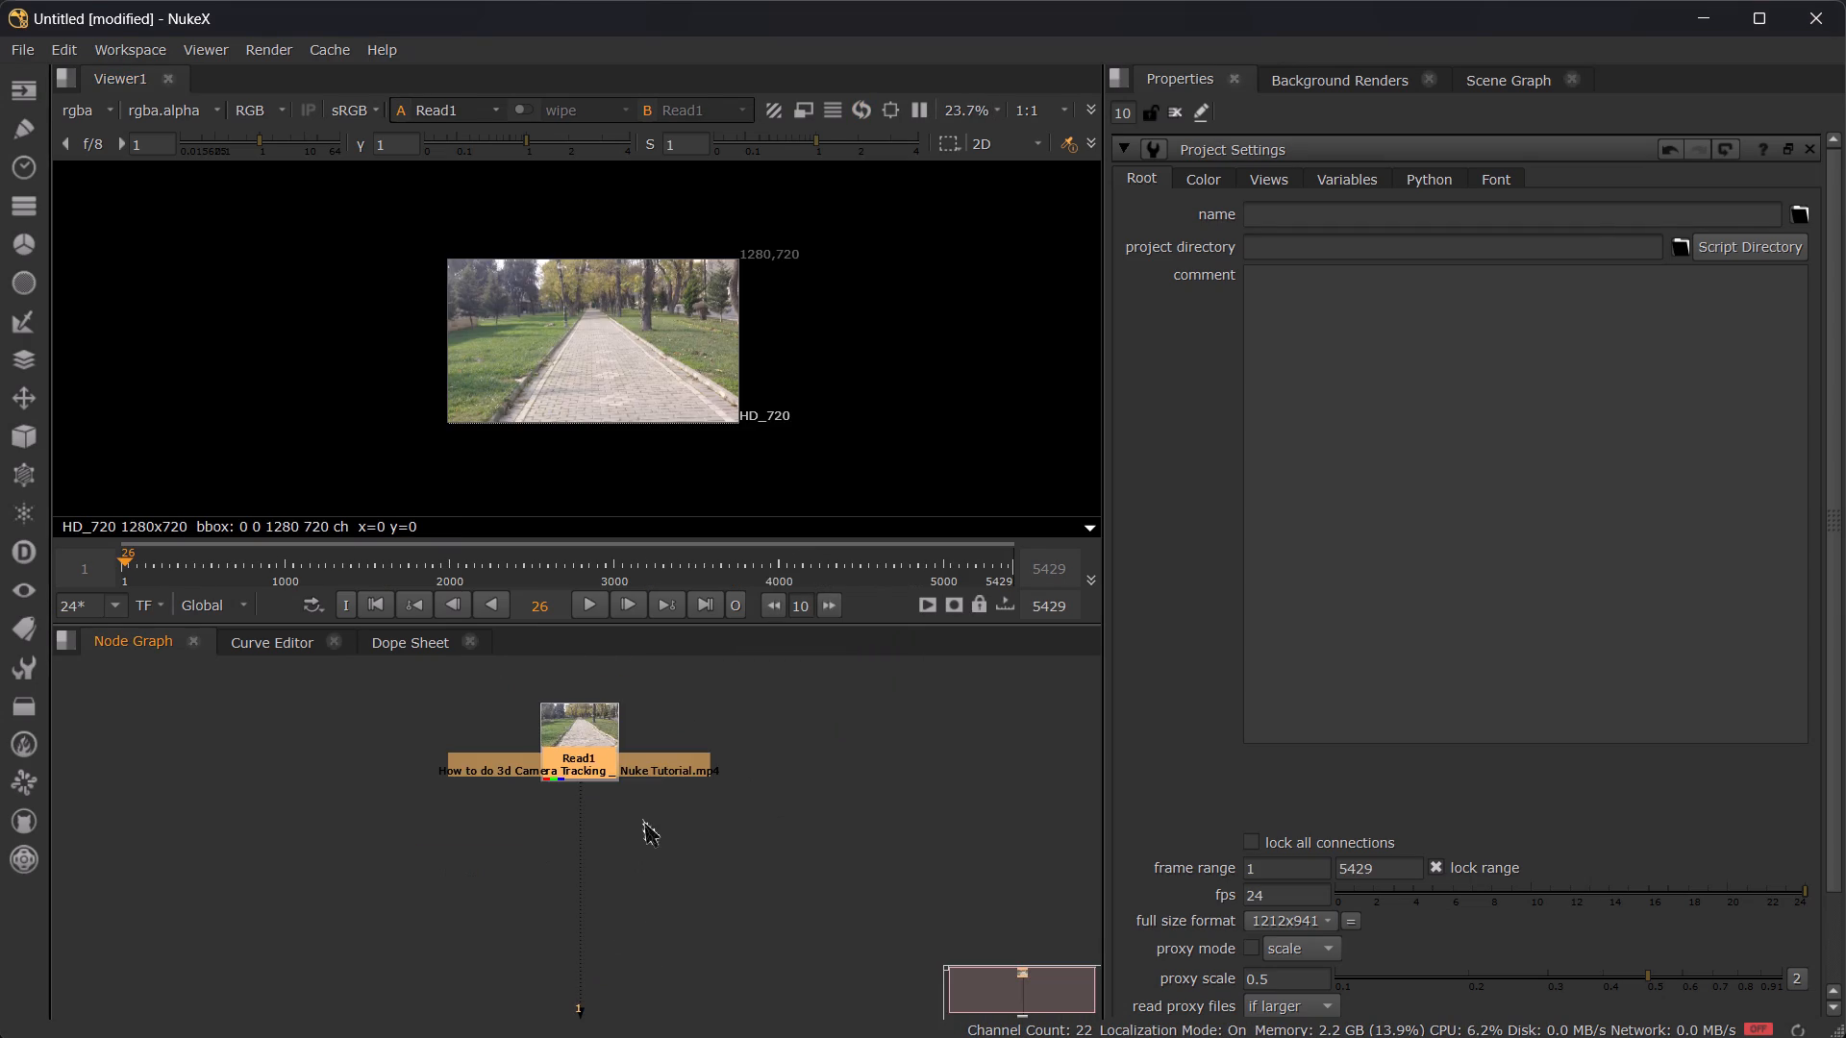
middle_click_drag(658, 801, 662, 762, "shift")
left_click(585, 708)
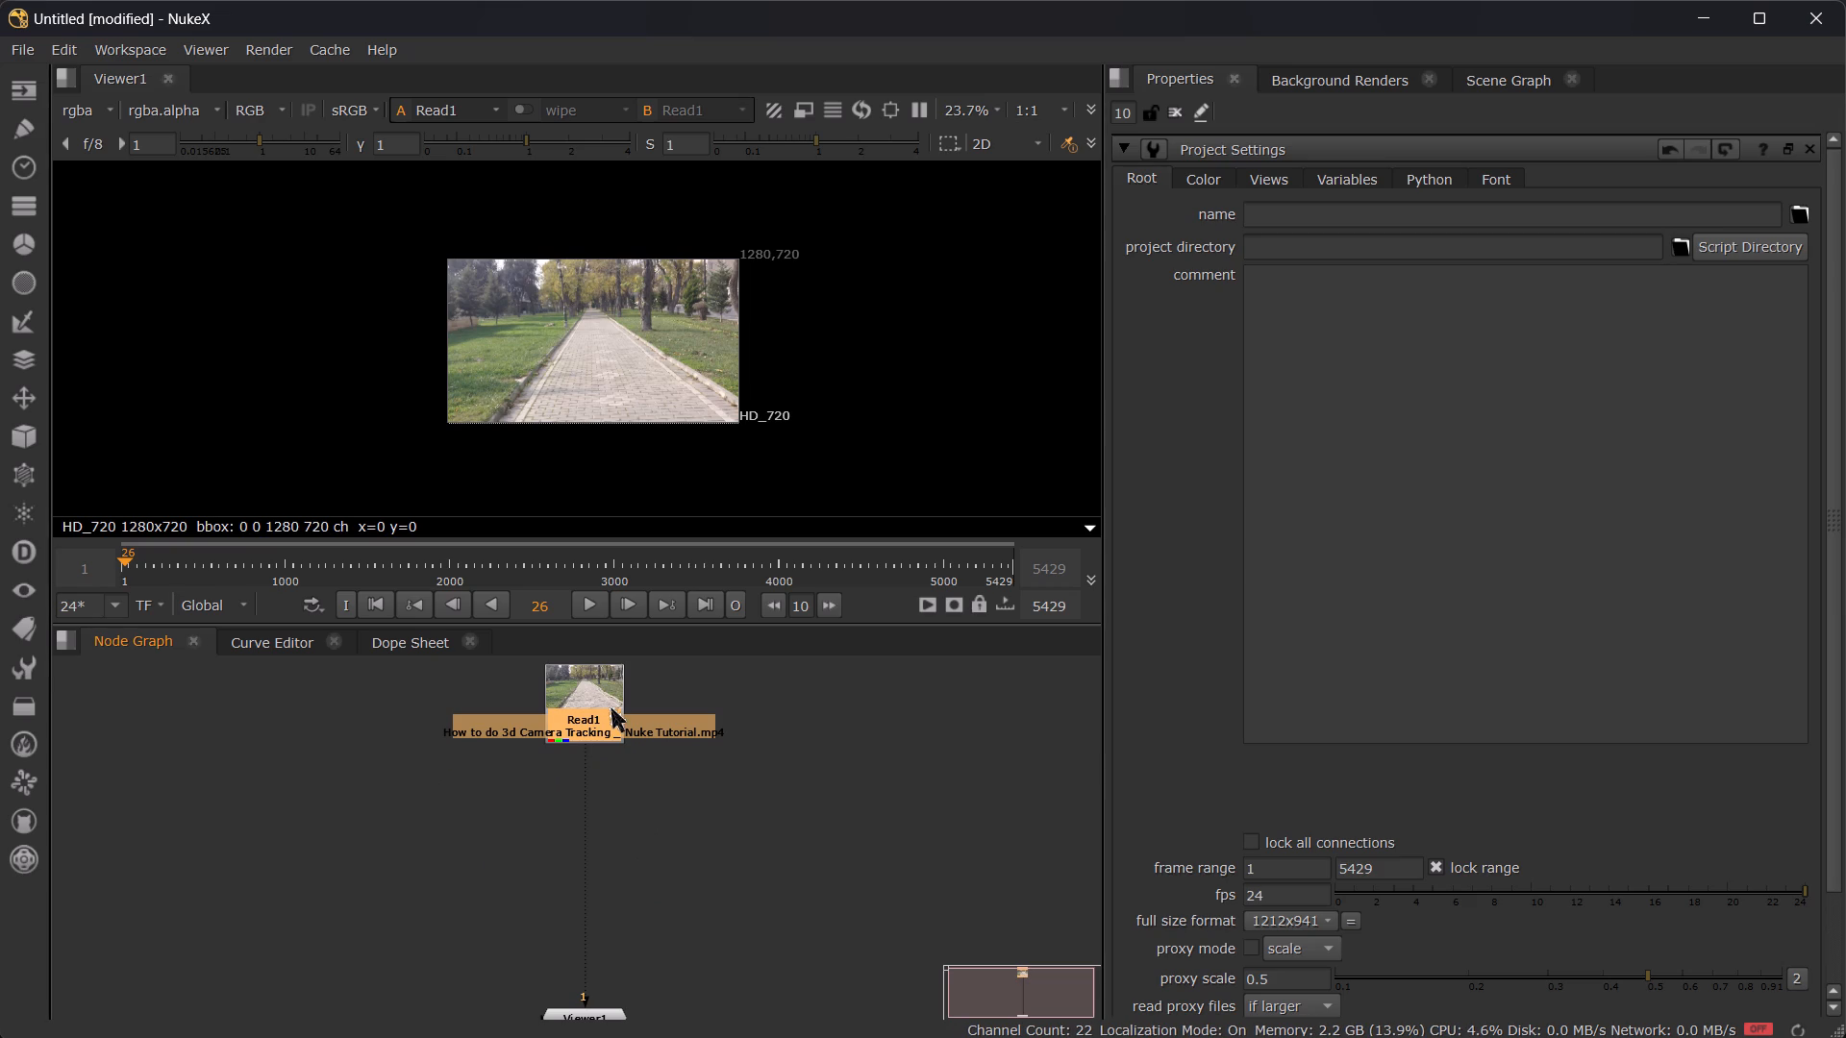
scroll(609, 703, "up", 3)
middle_click_drag(611, 703, 614, 713, "shift")
scroll(617, 730, "up", 3)
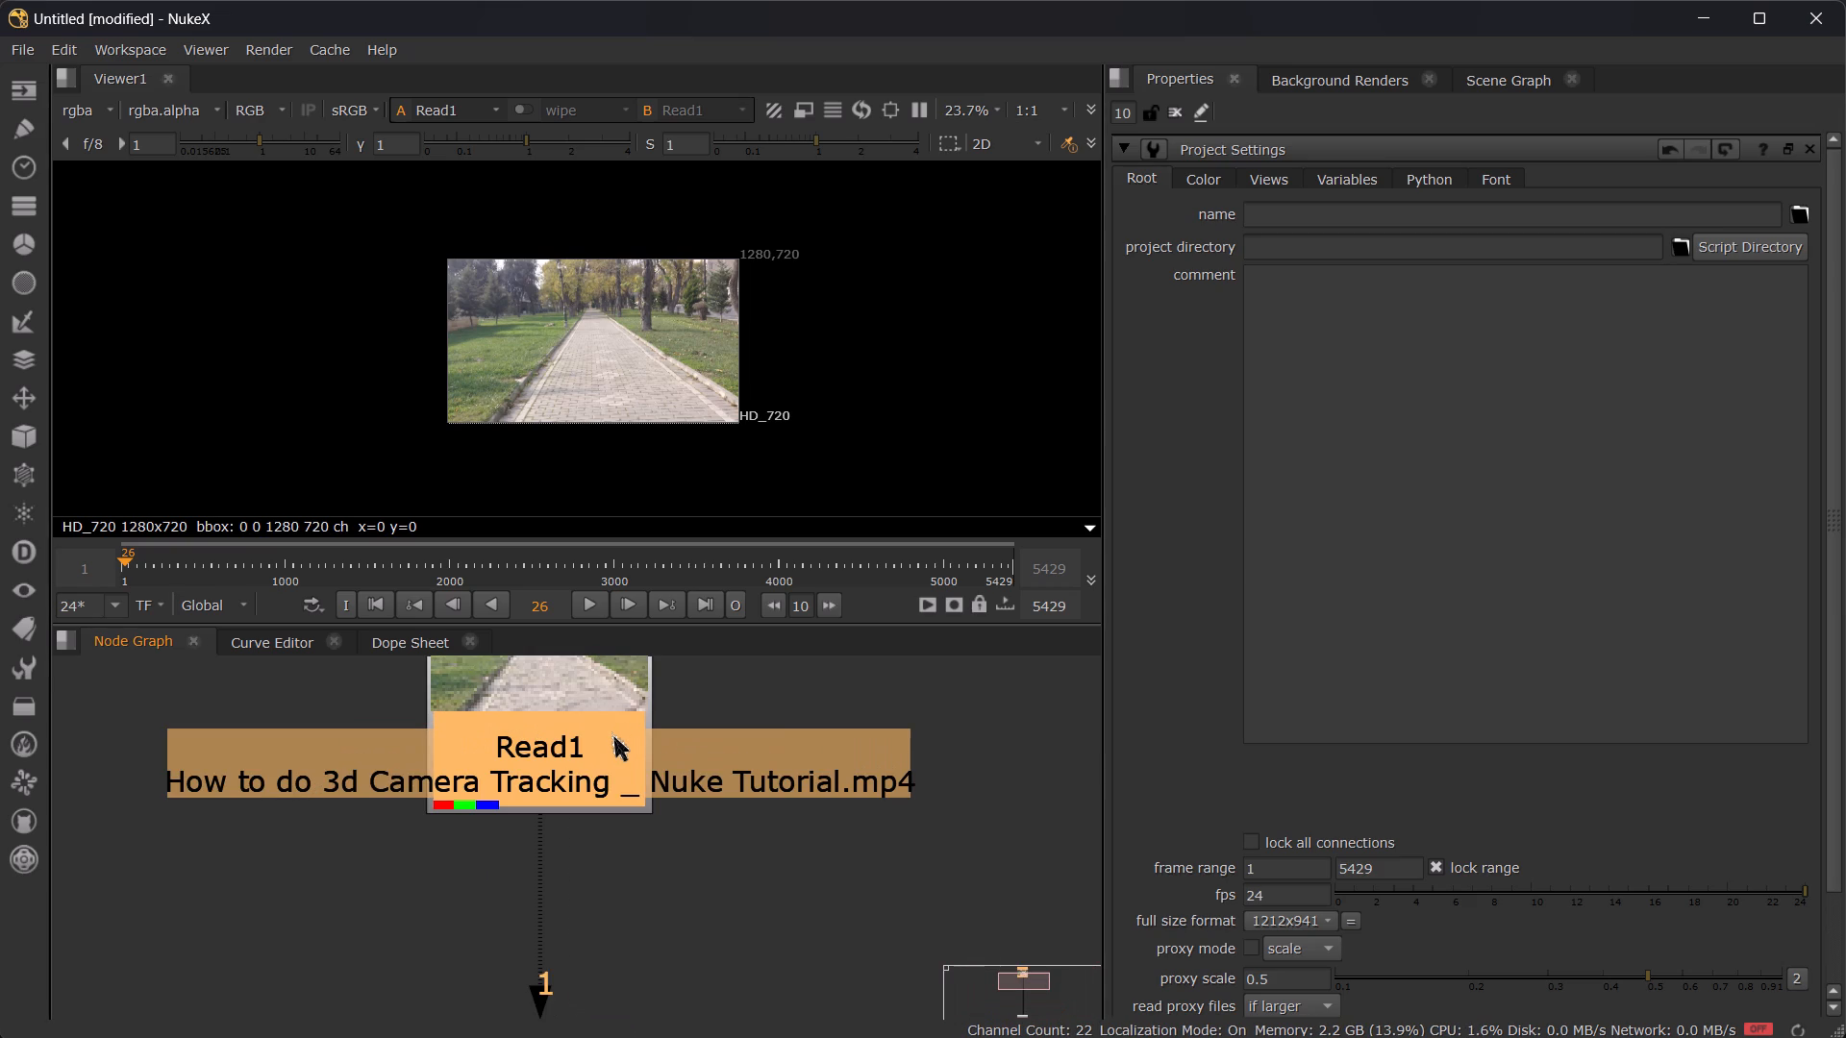
Set the viewer timeline's frame range source to Input.
left_click(214, 616)
left_click(217, 613)
left_click(230, 648)
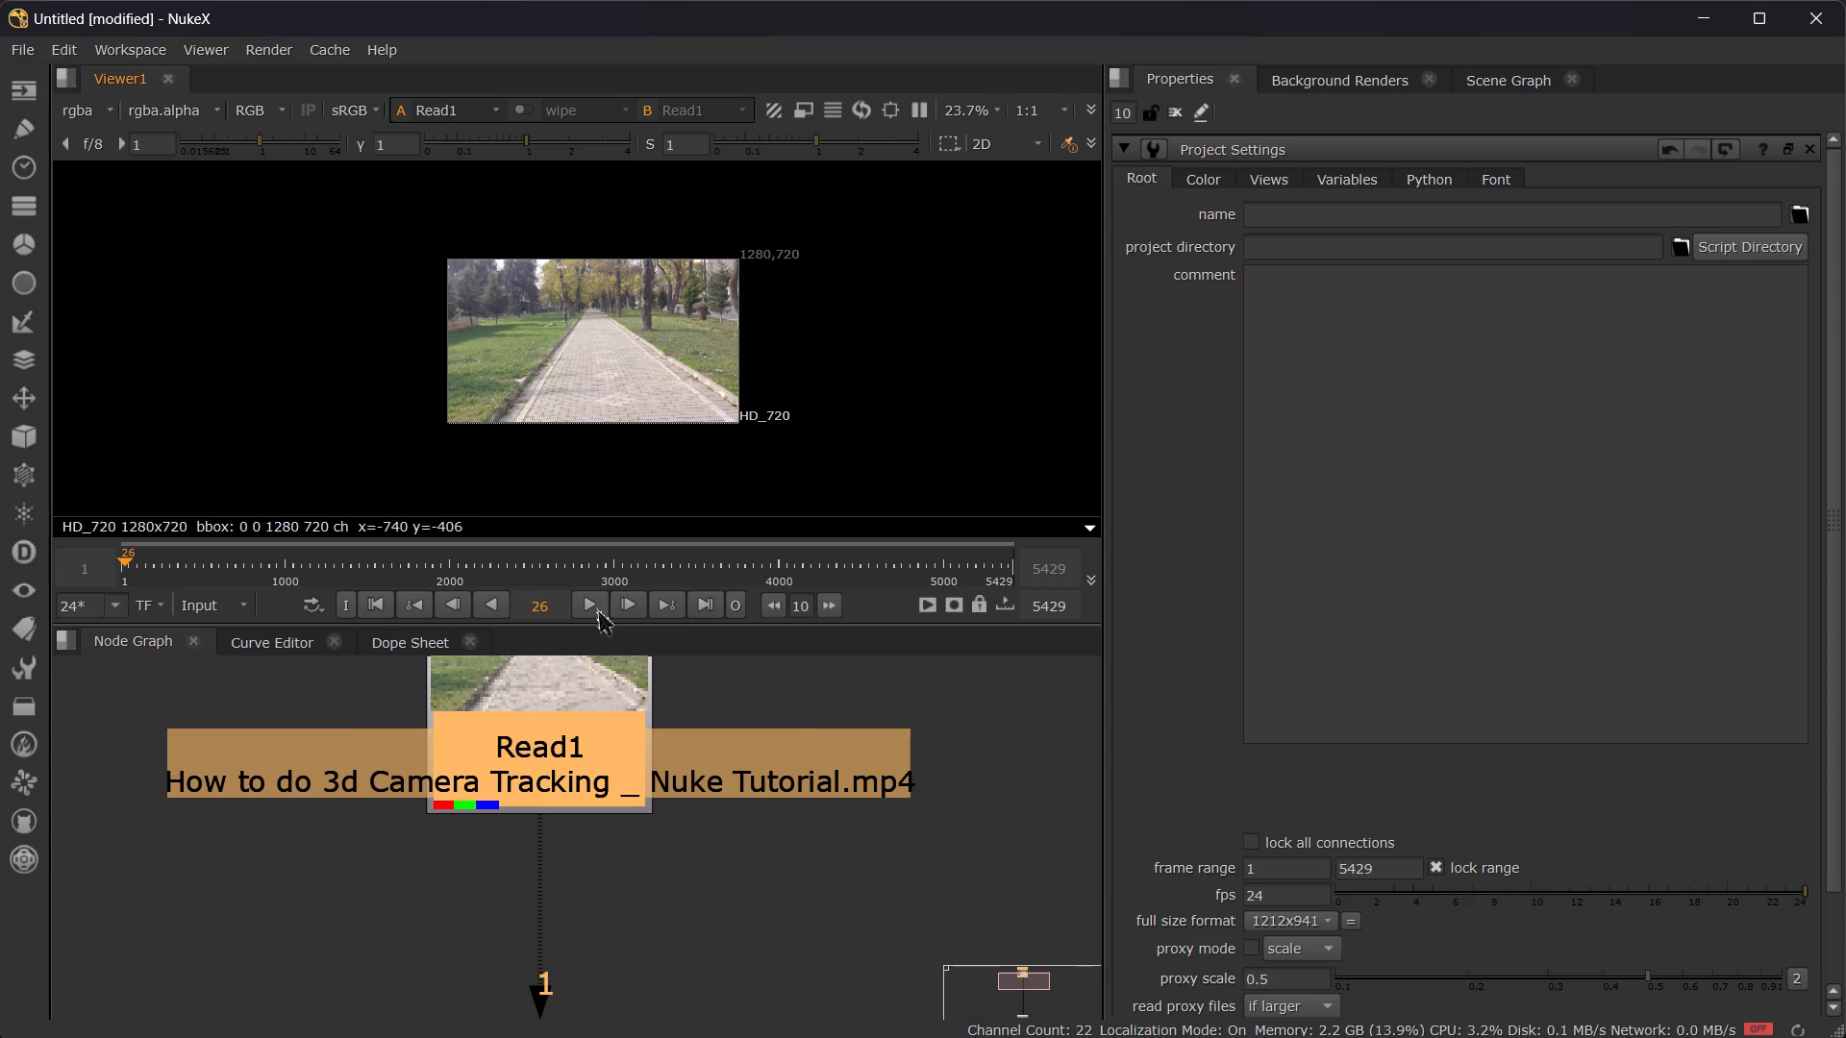
Set the full size format in the project settings to HD_720 1280x720.
left_click(562, 740)
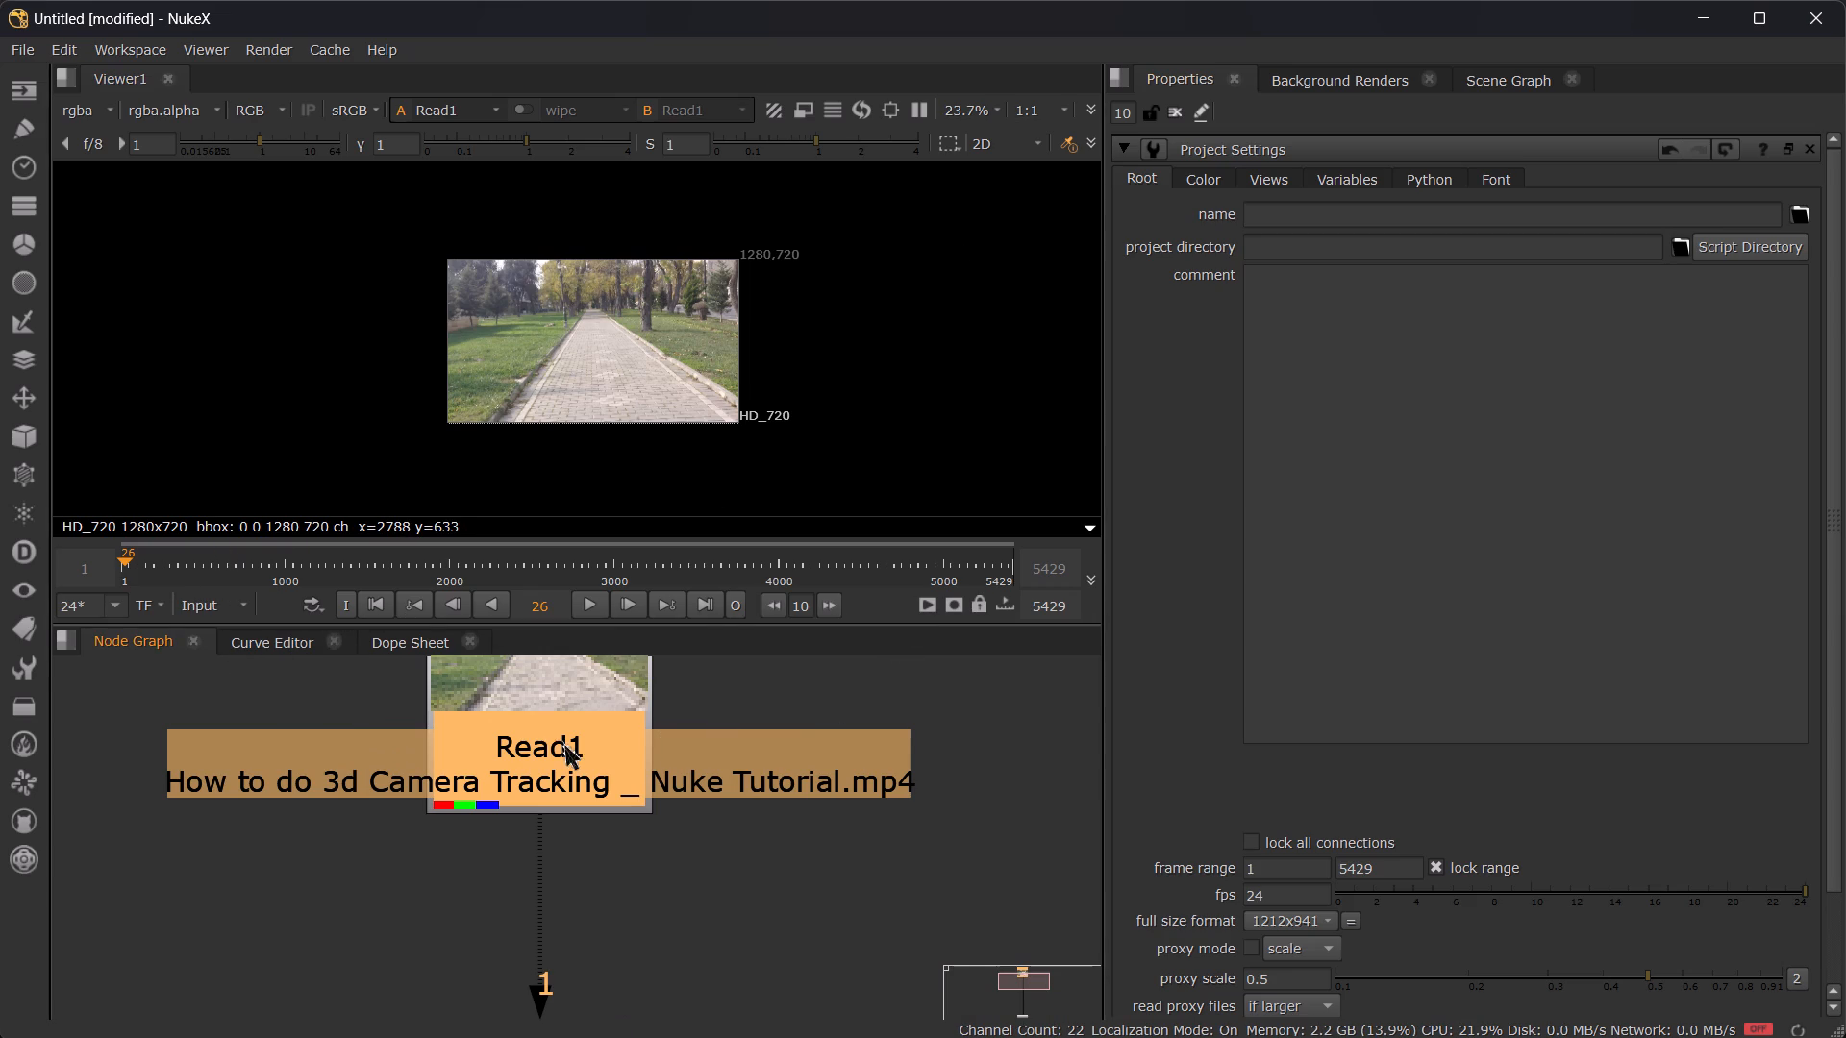
key("s")
scroll(1384, 940, "down", 1)
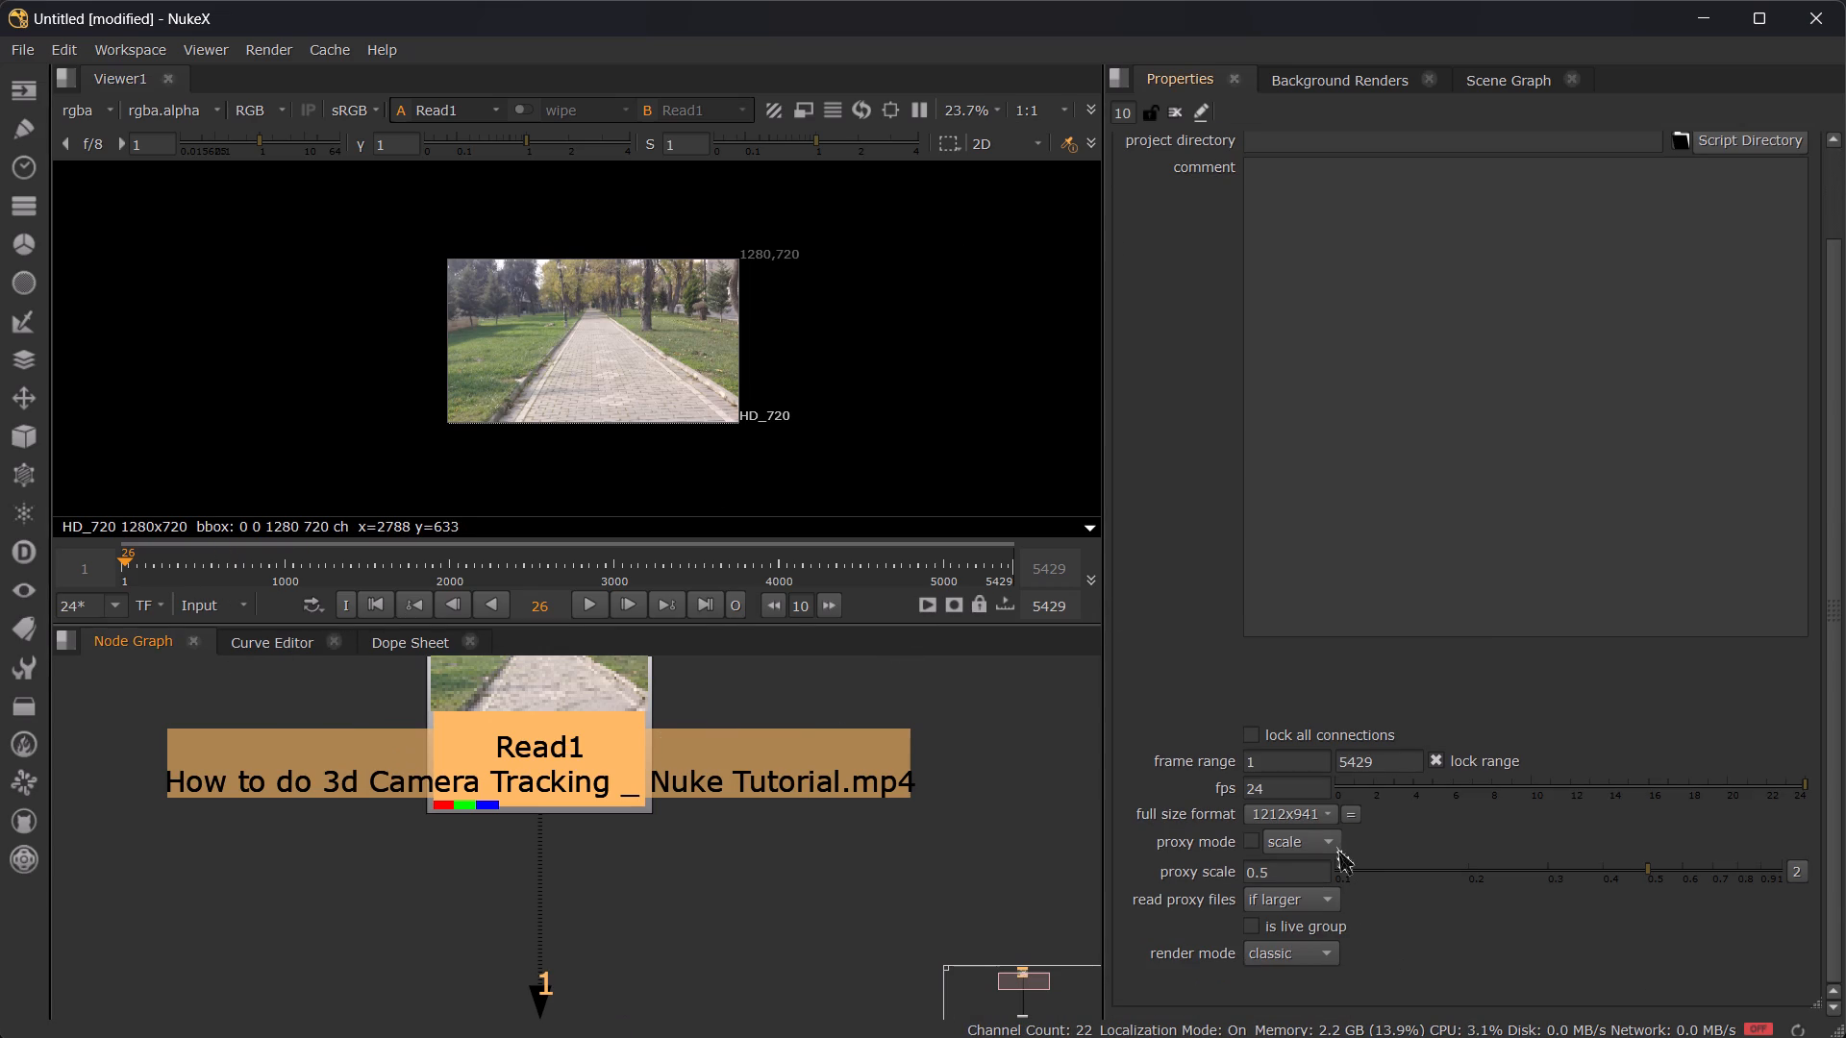
left_click(1310, 807)
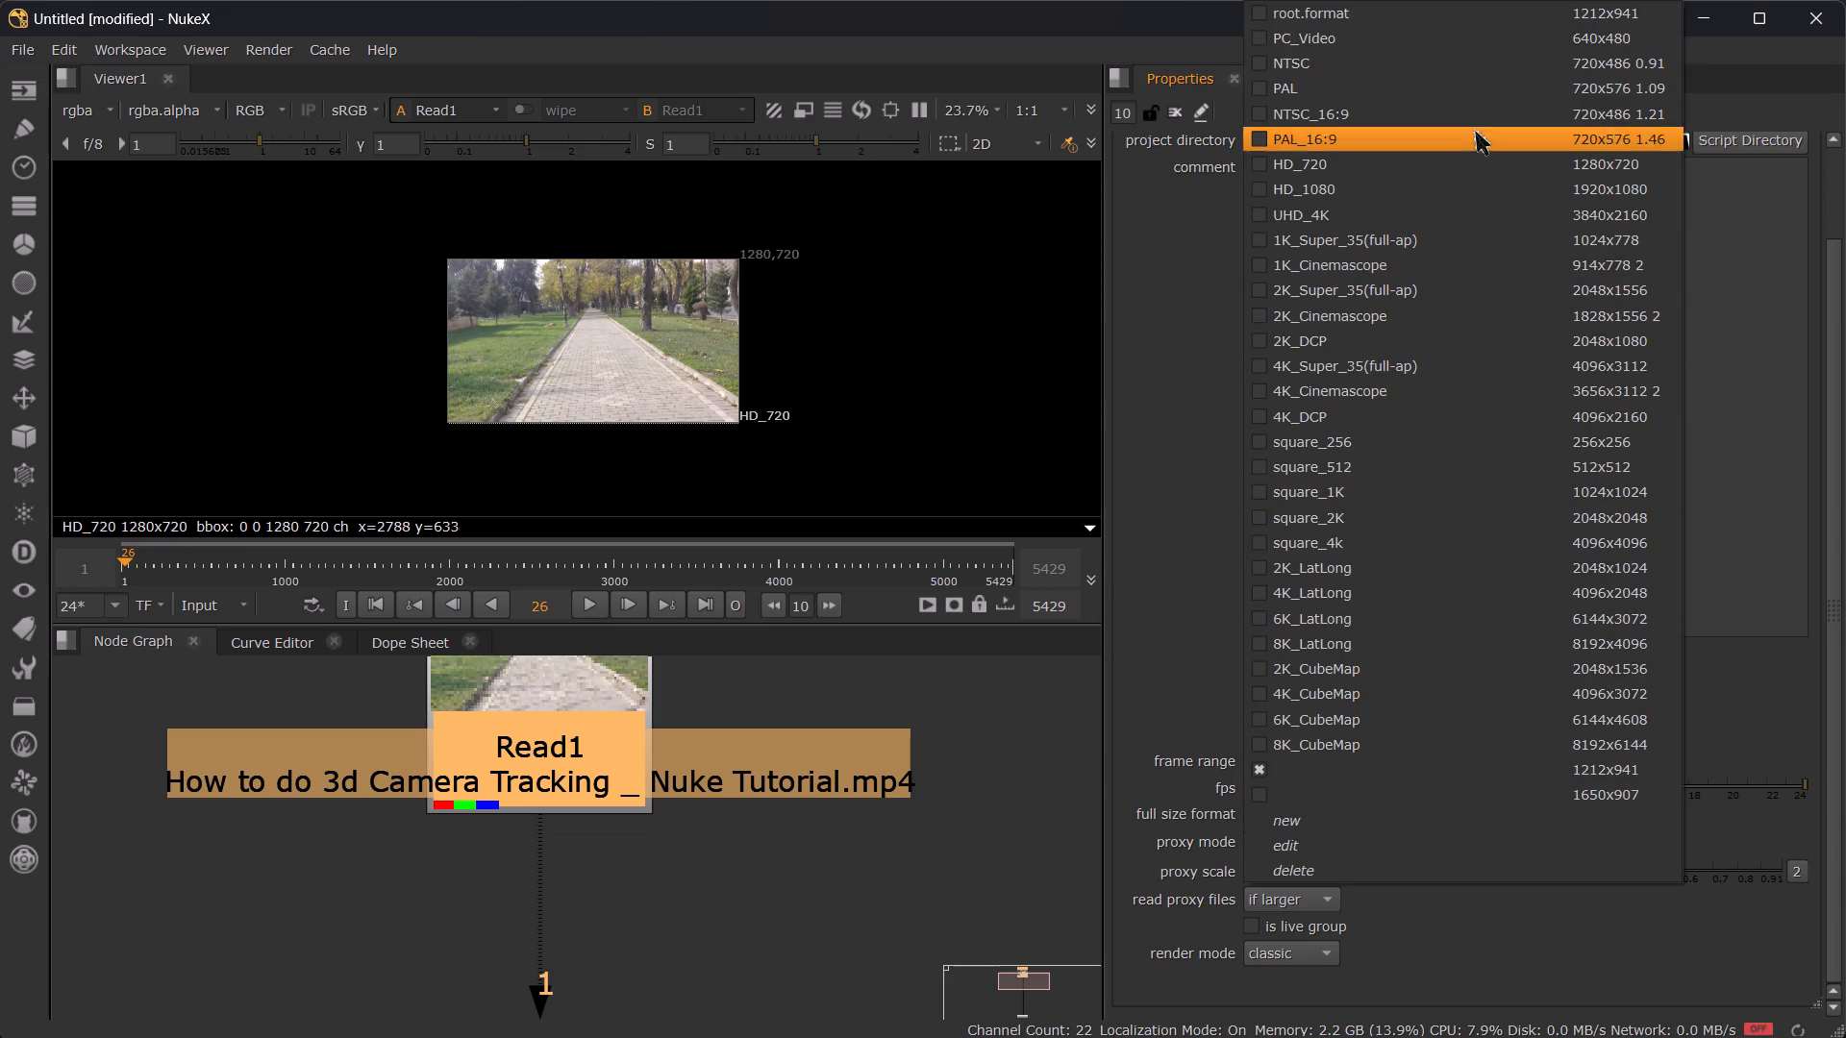
left_click(1439, 169)
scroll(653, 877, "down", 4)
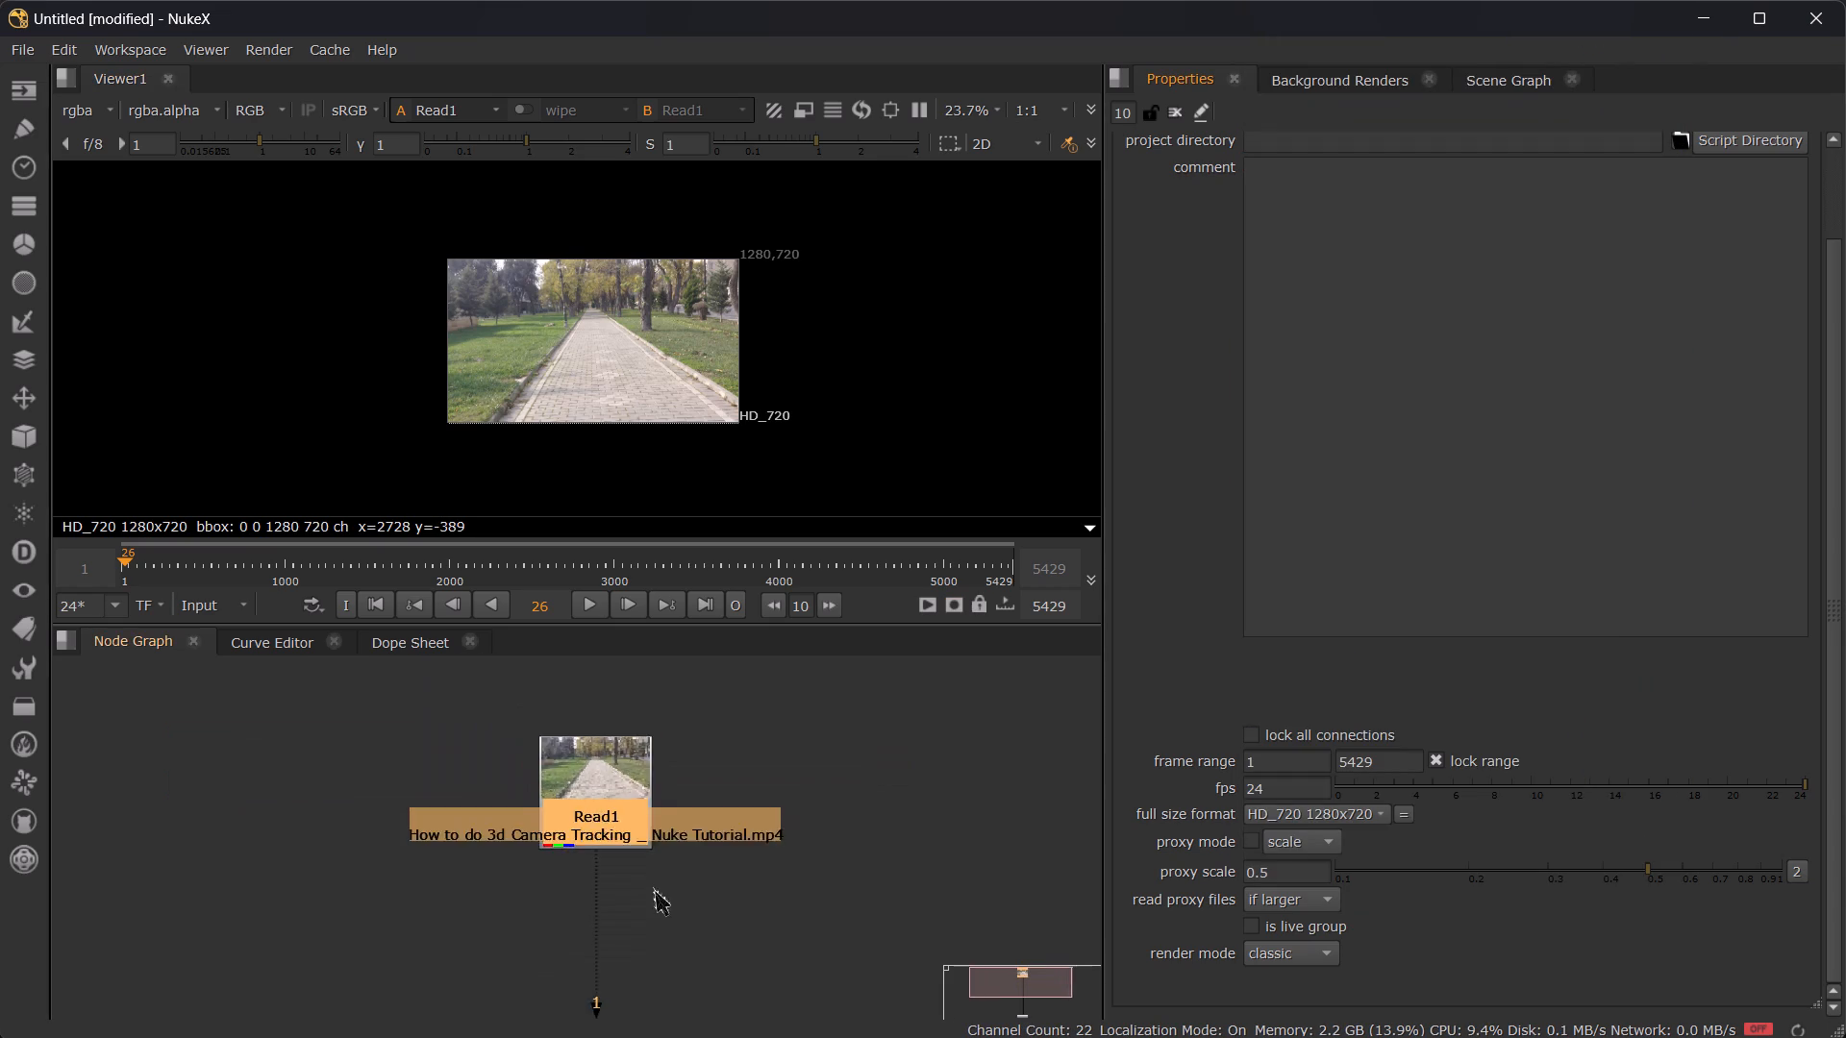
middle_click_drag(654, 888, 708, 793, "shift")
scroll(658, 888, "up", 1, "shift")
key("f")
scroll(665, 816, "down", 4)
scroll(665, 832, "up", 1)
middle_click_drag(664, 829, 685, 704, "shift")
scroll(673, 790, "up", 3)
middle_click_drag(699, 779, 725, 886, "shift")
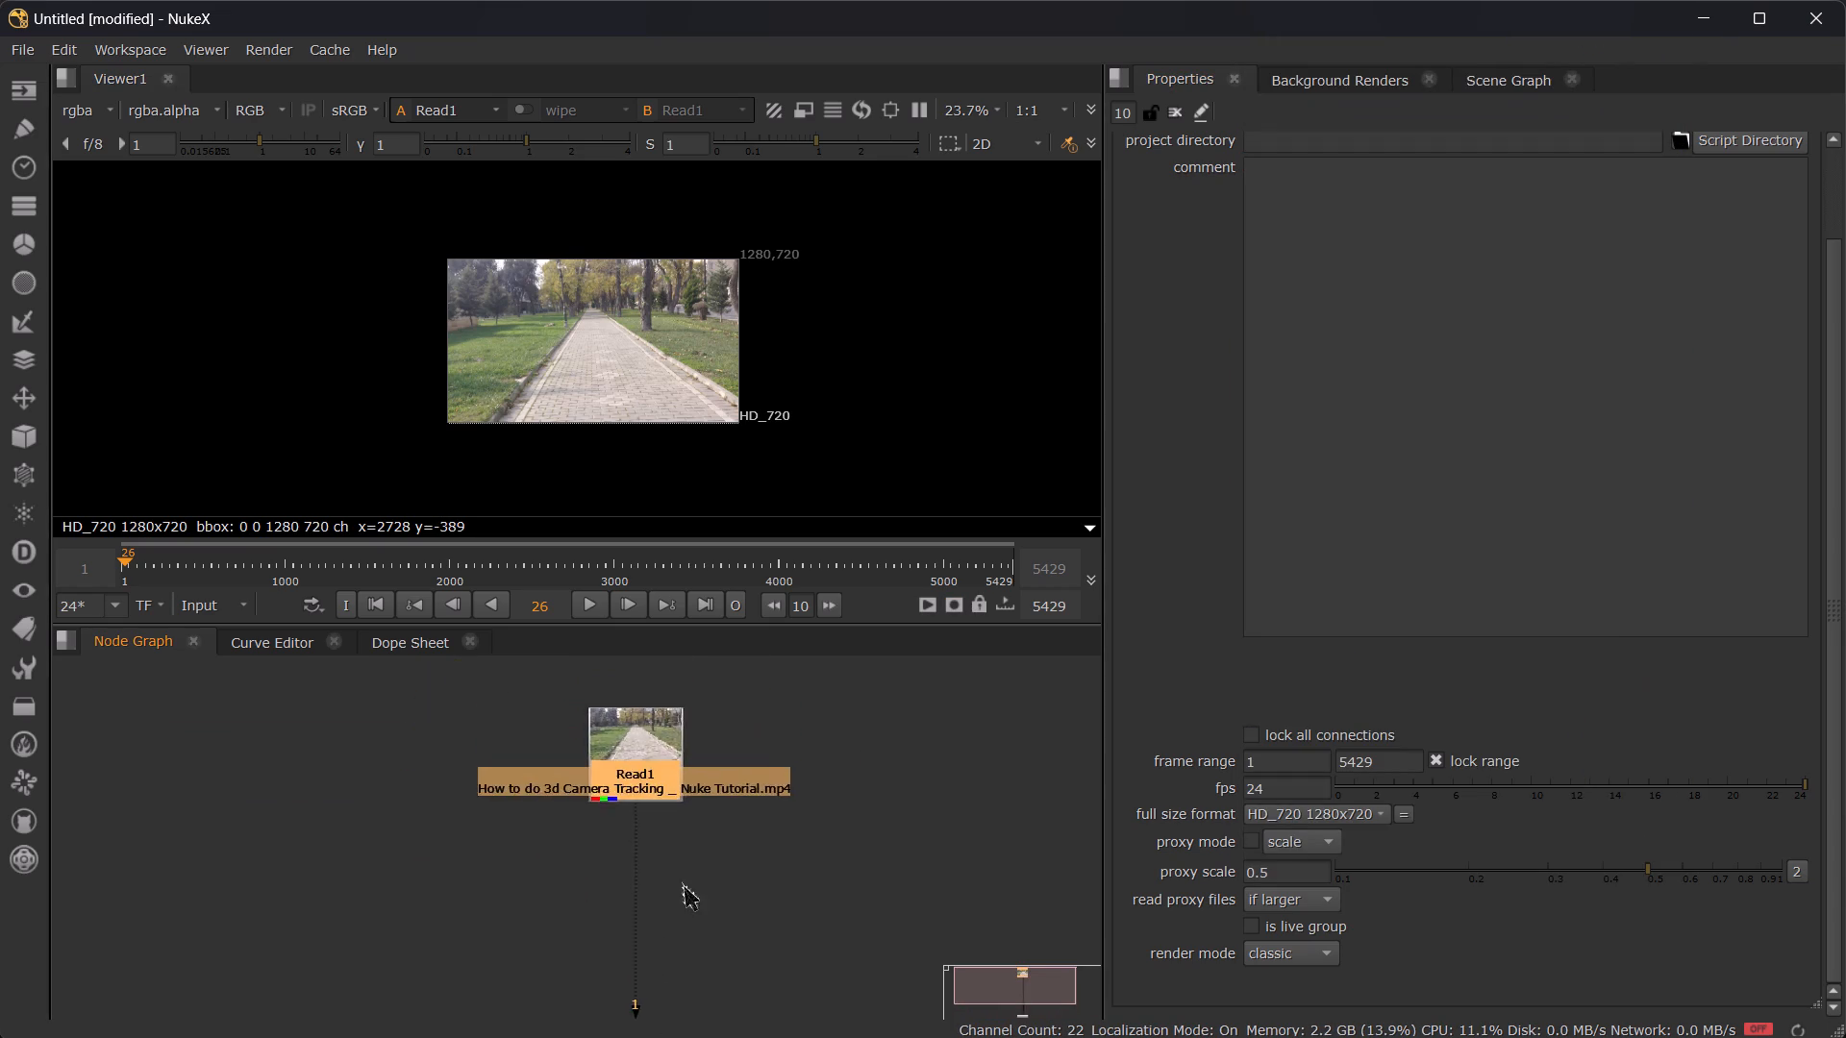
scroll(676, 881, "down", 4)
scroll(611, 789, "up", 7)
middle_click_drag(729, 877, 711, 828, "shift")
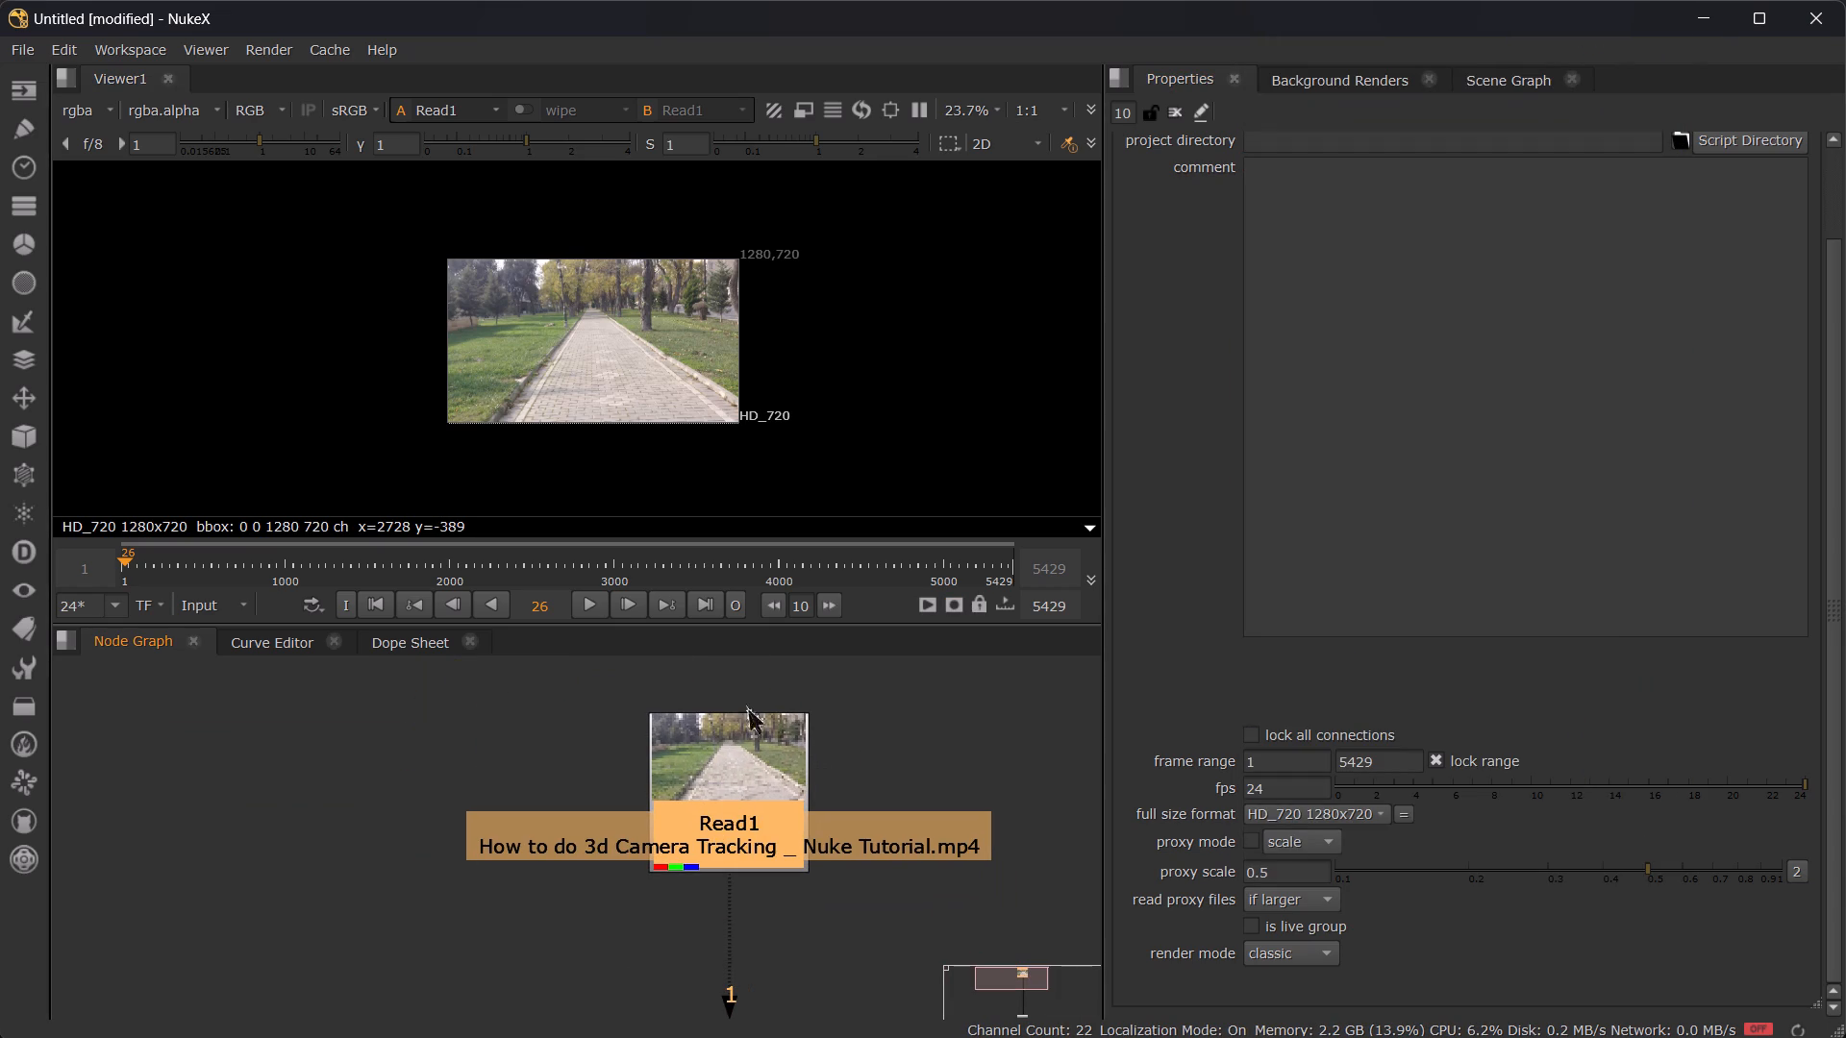
Search for a tracking node and add a CameraTracker node connected to the output of Read1.
key("Tab")
type("3d")
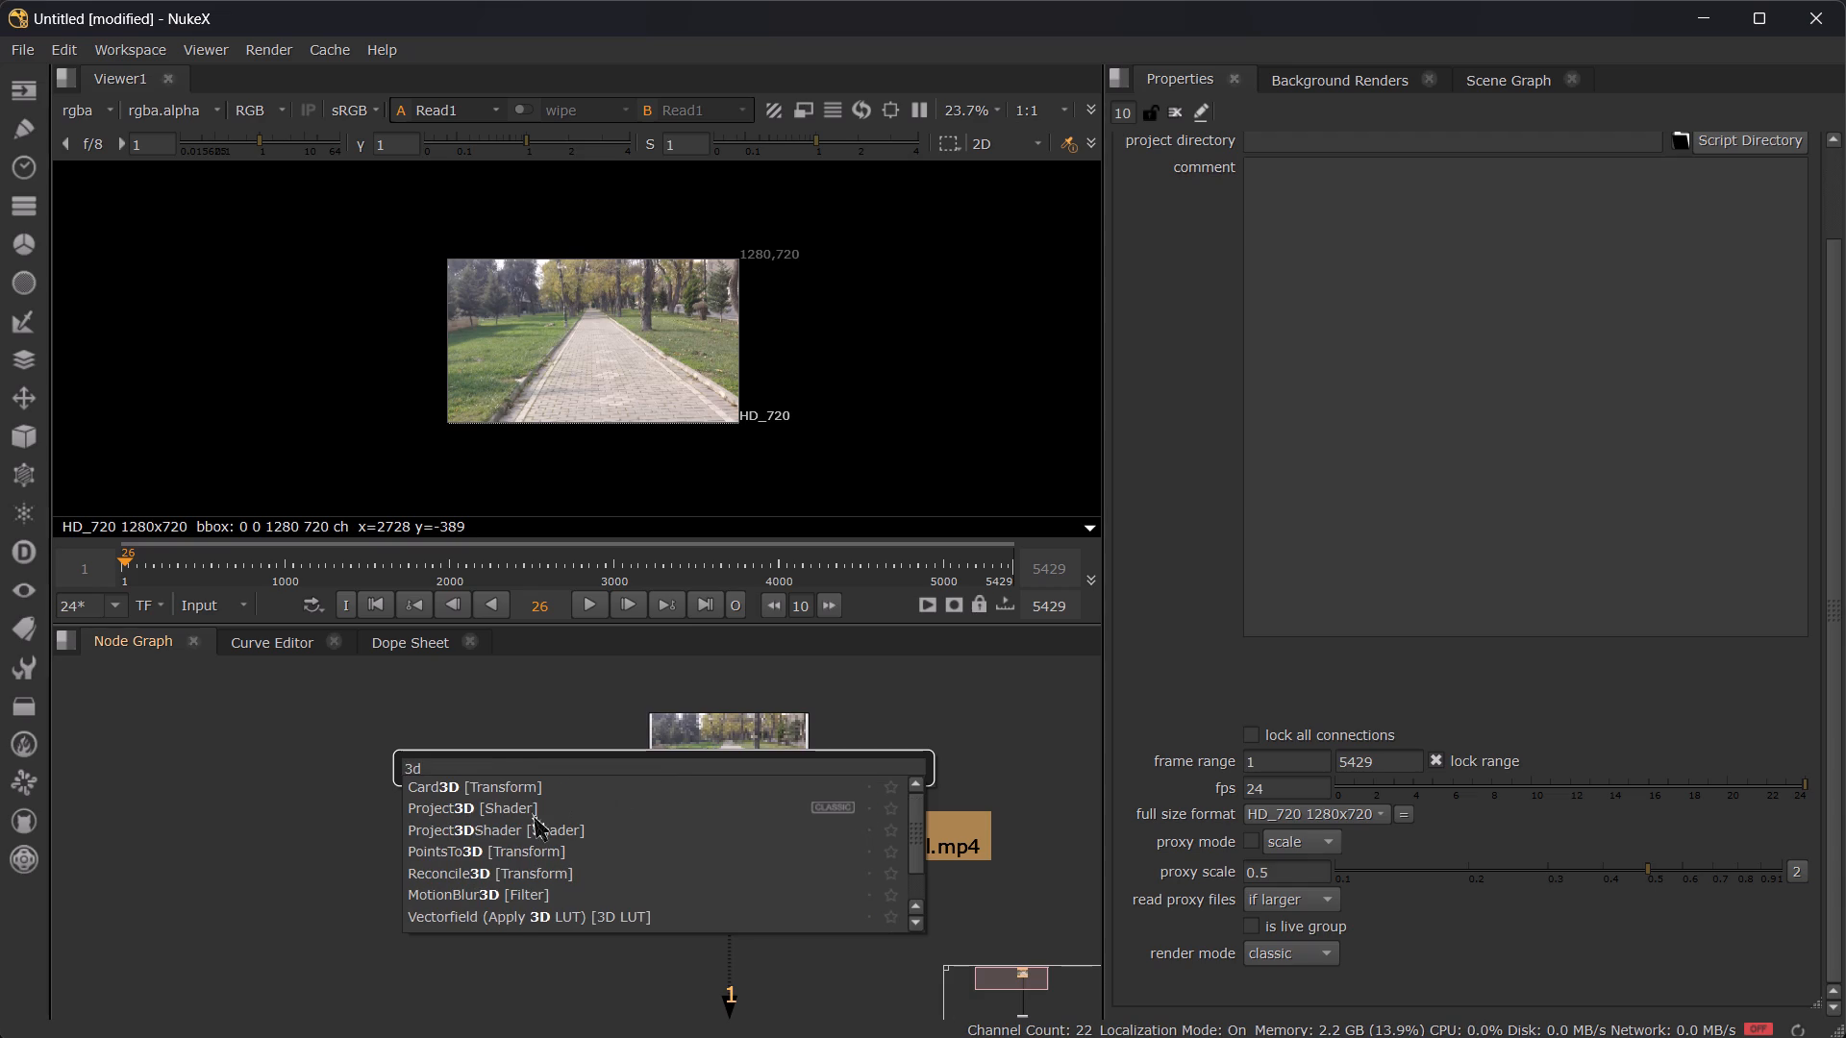
type("tr")
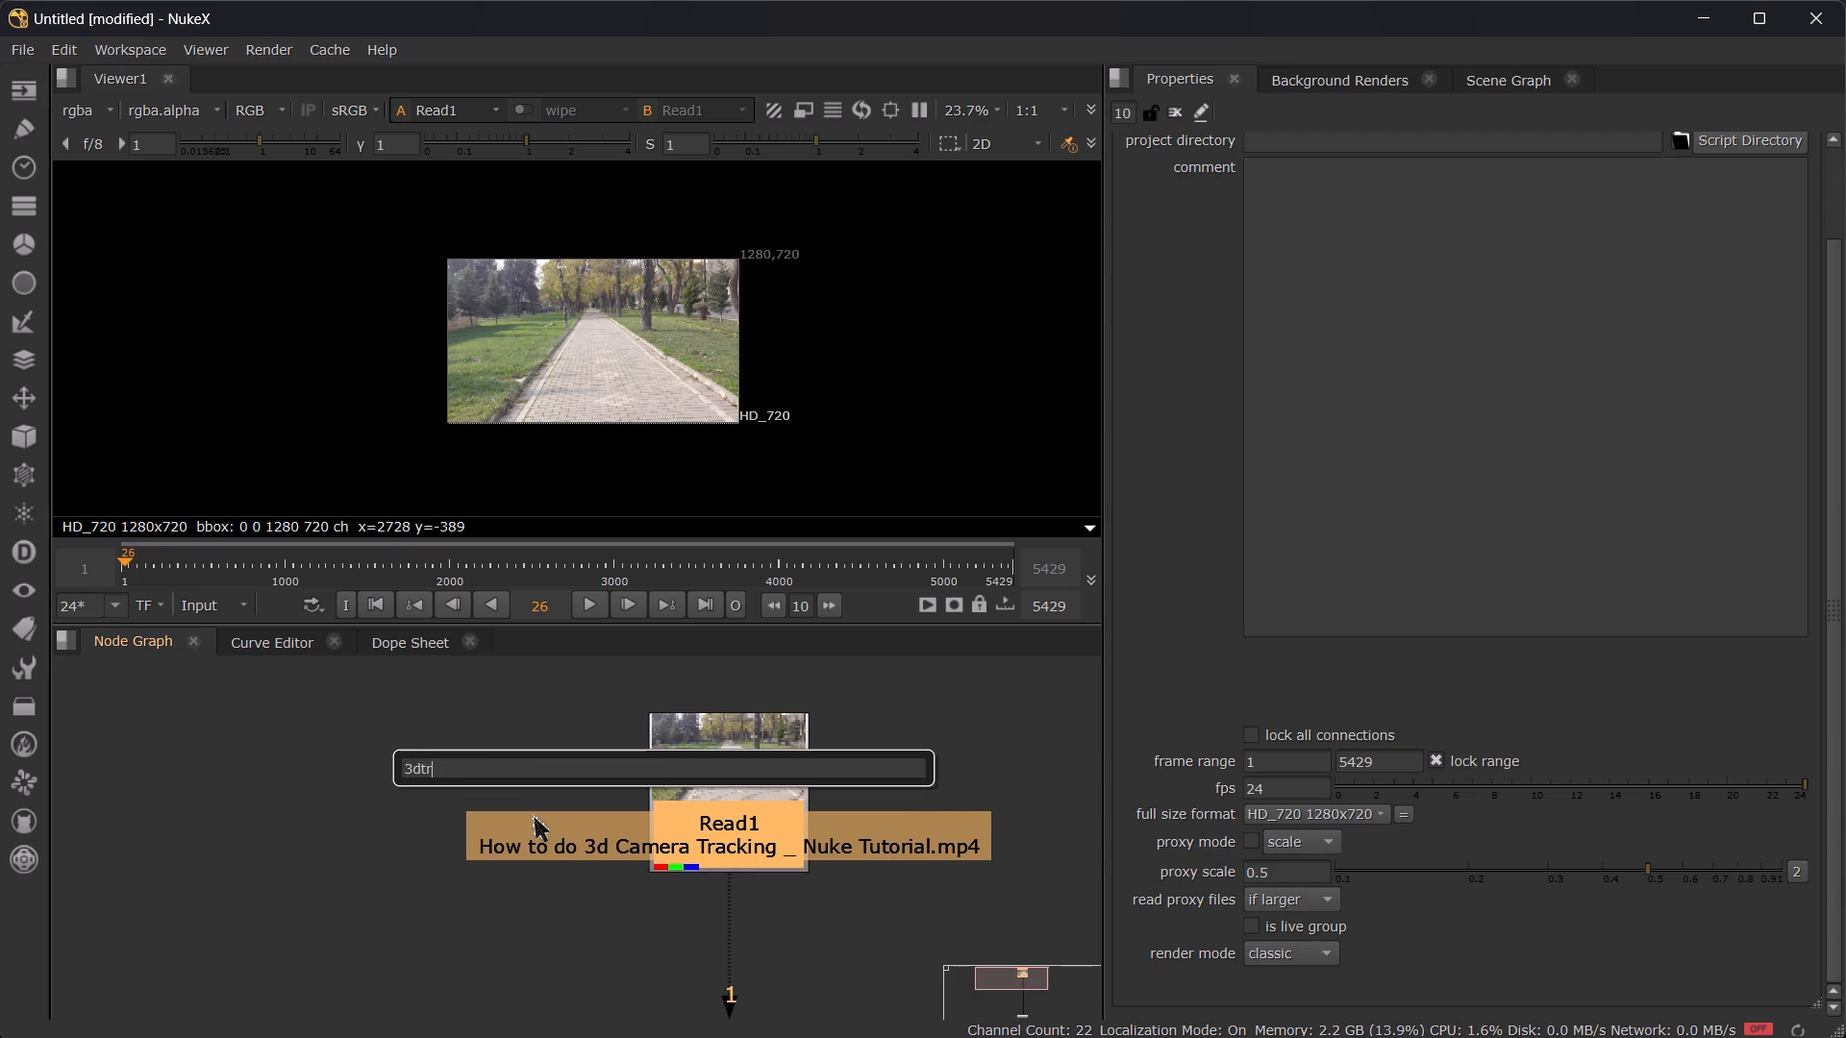
key("BackSpace")
key("BackSpace")
key("BackSpace")
key("BackSpace")
key("BackSpace")
type("tra")
left_click(490, 813)
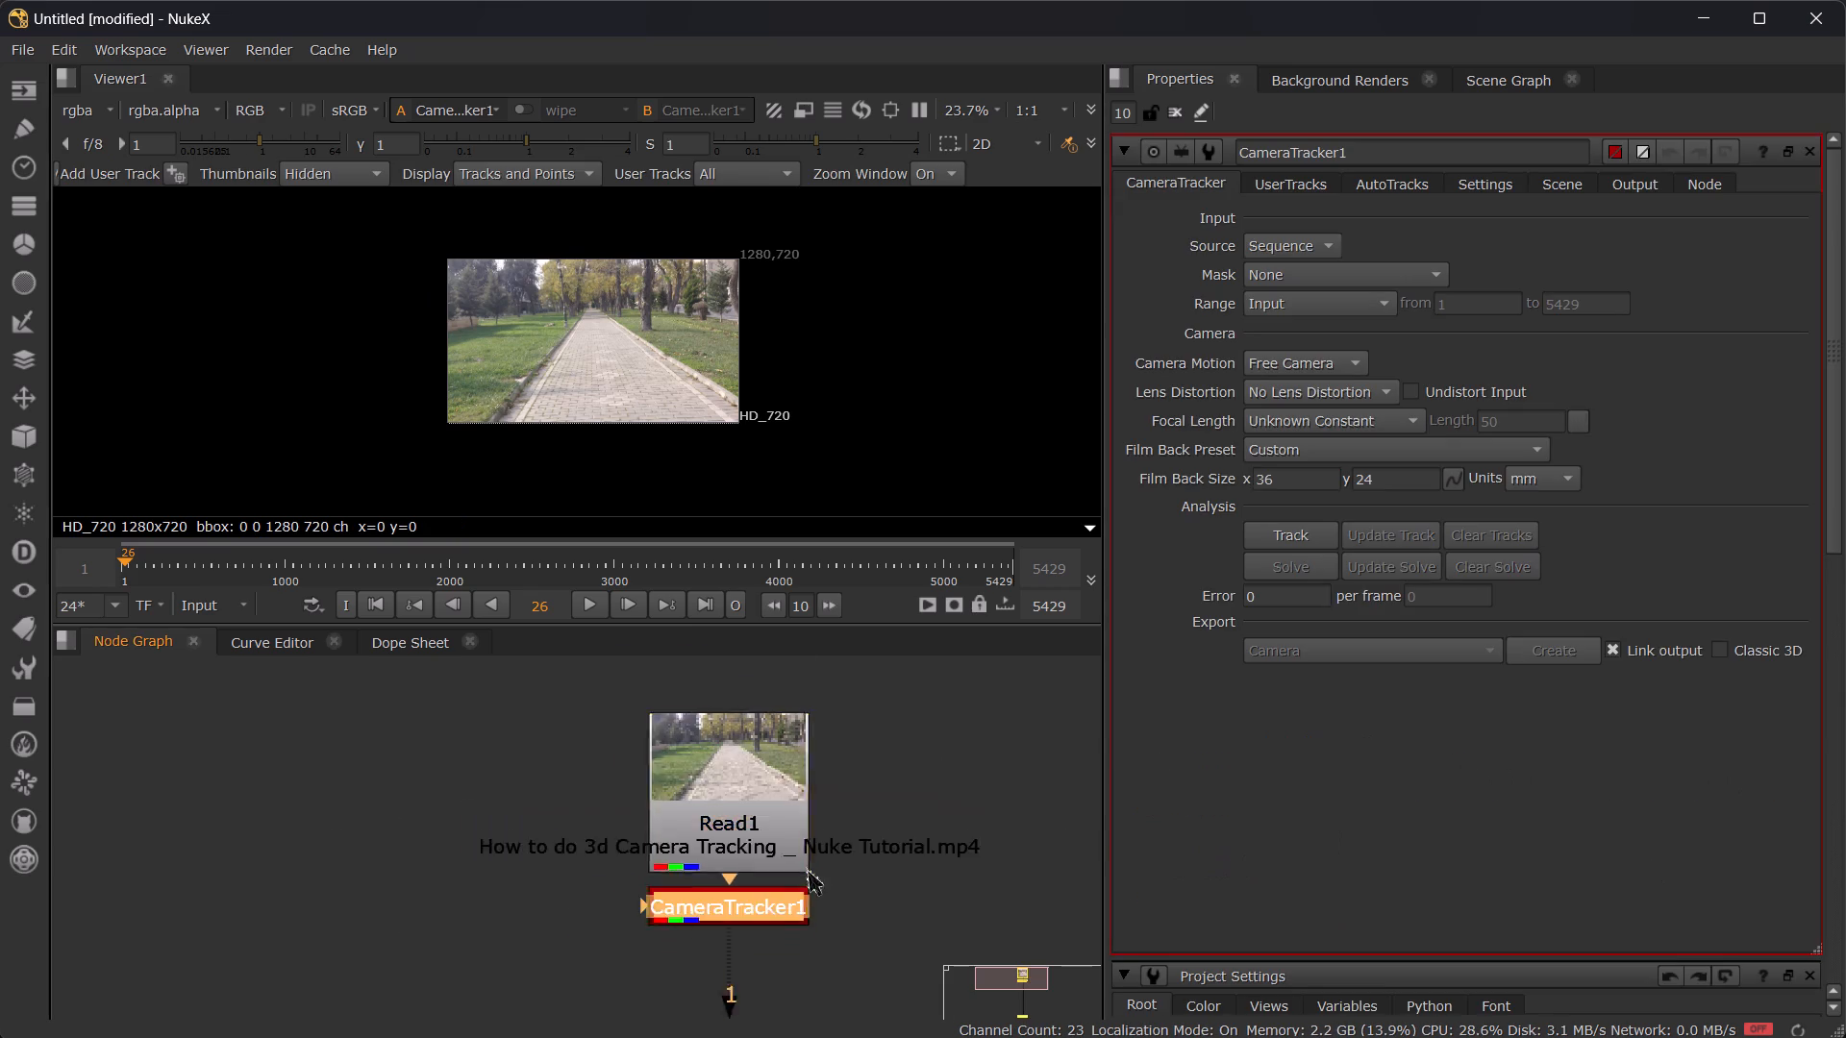
Move the CameraTracker1 node slightly further below Read1 so the Source connection between them has more space.
scroll(806, 866, "up", 2)
middle_click_drag(816, 854, 779, 741, "shift")
scroll(776, 730, "down", 3)
left_click_drag(733, 777, 727, 810)
left_click(727, 810)
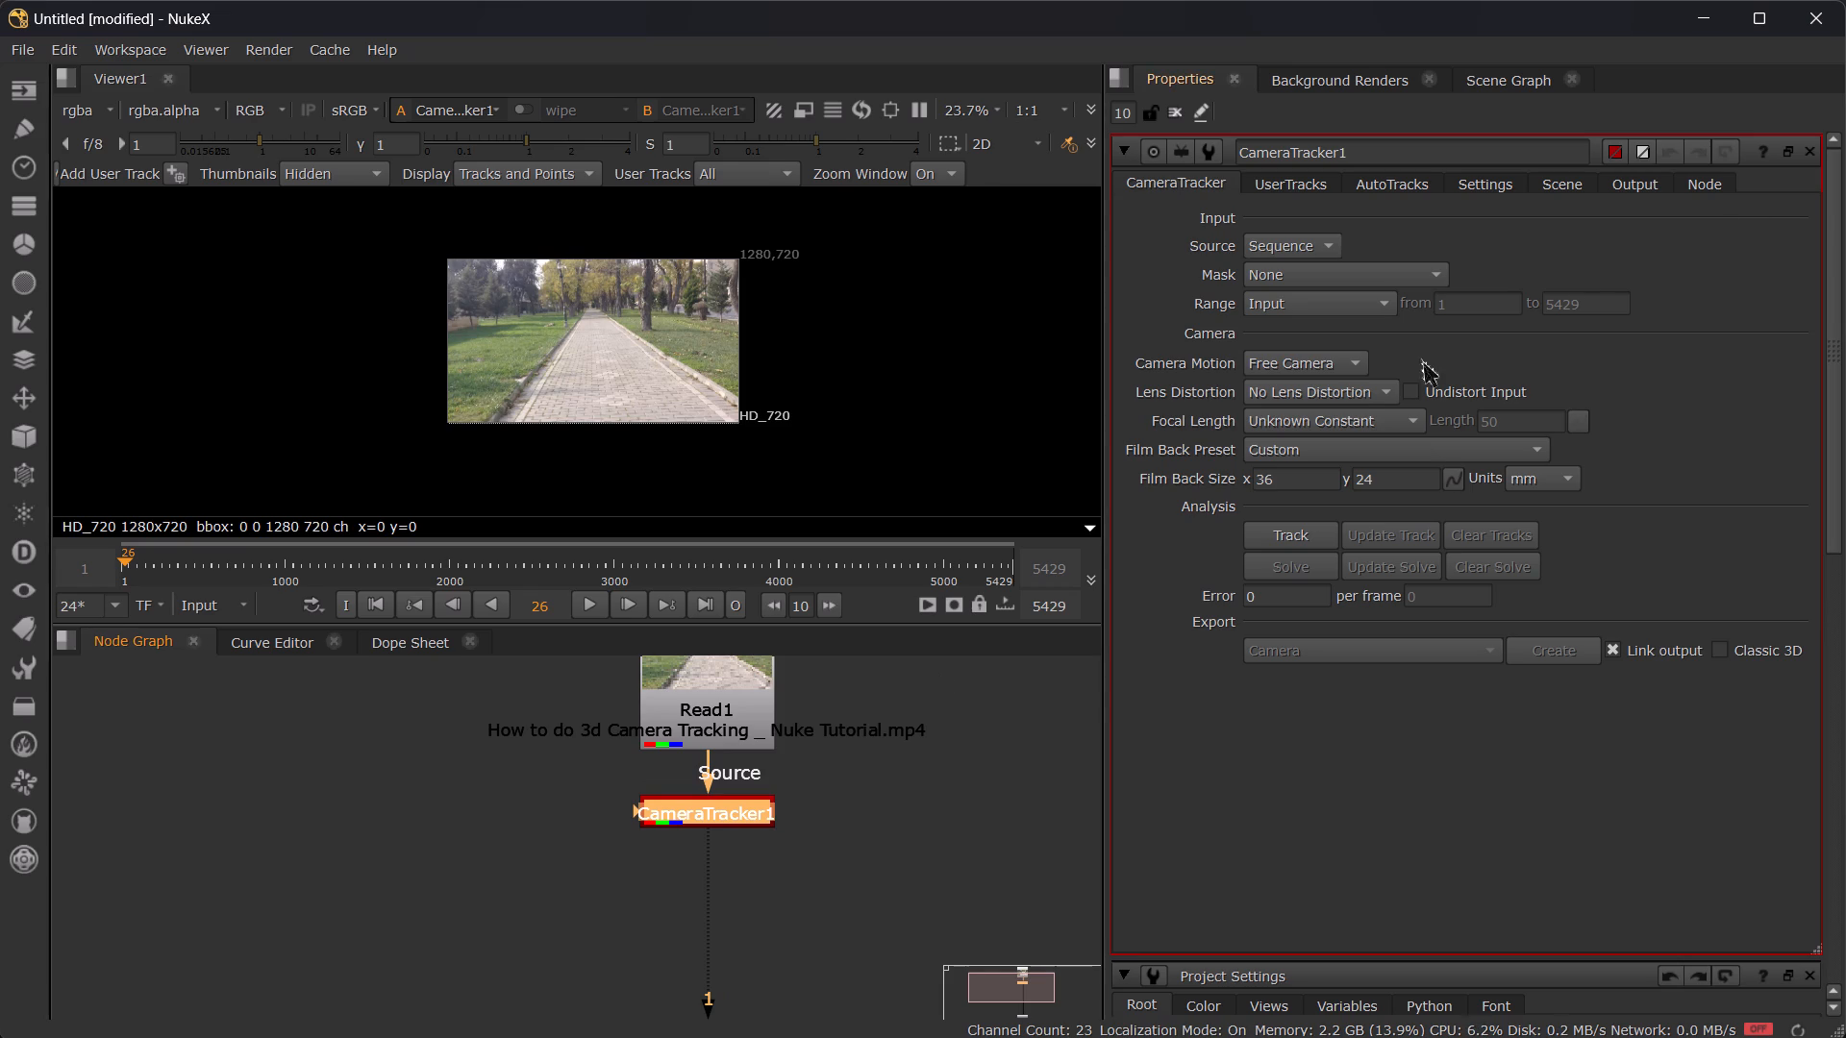
Examine the CameraTracker's main, user-track and auto-track settings, with the footage fitted in the viewer.
left_click(1285, 187)
left_click(1185, 197)
left_click(1160, 181)
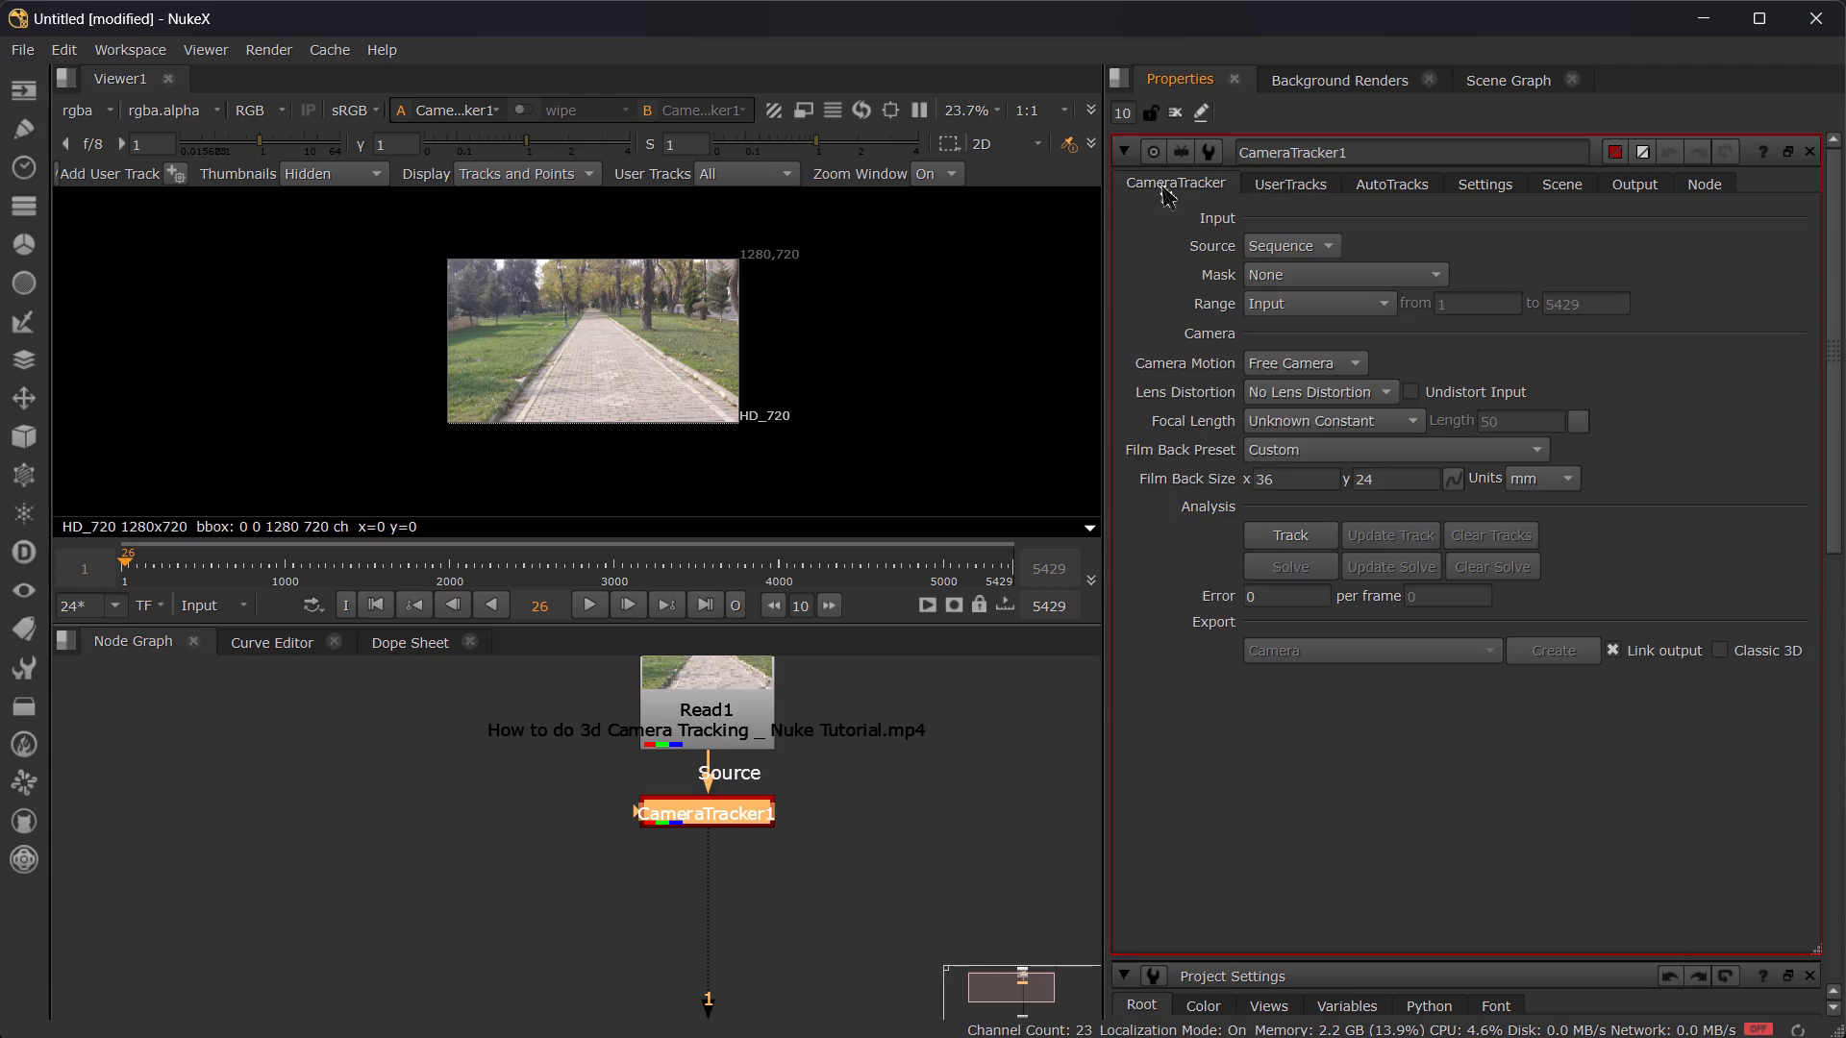
scroll(681, 332, "up", 5)
scroll(686, 313, "down", 3)
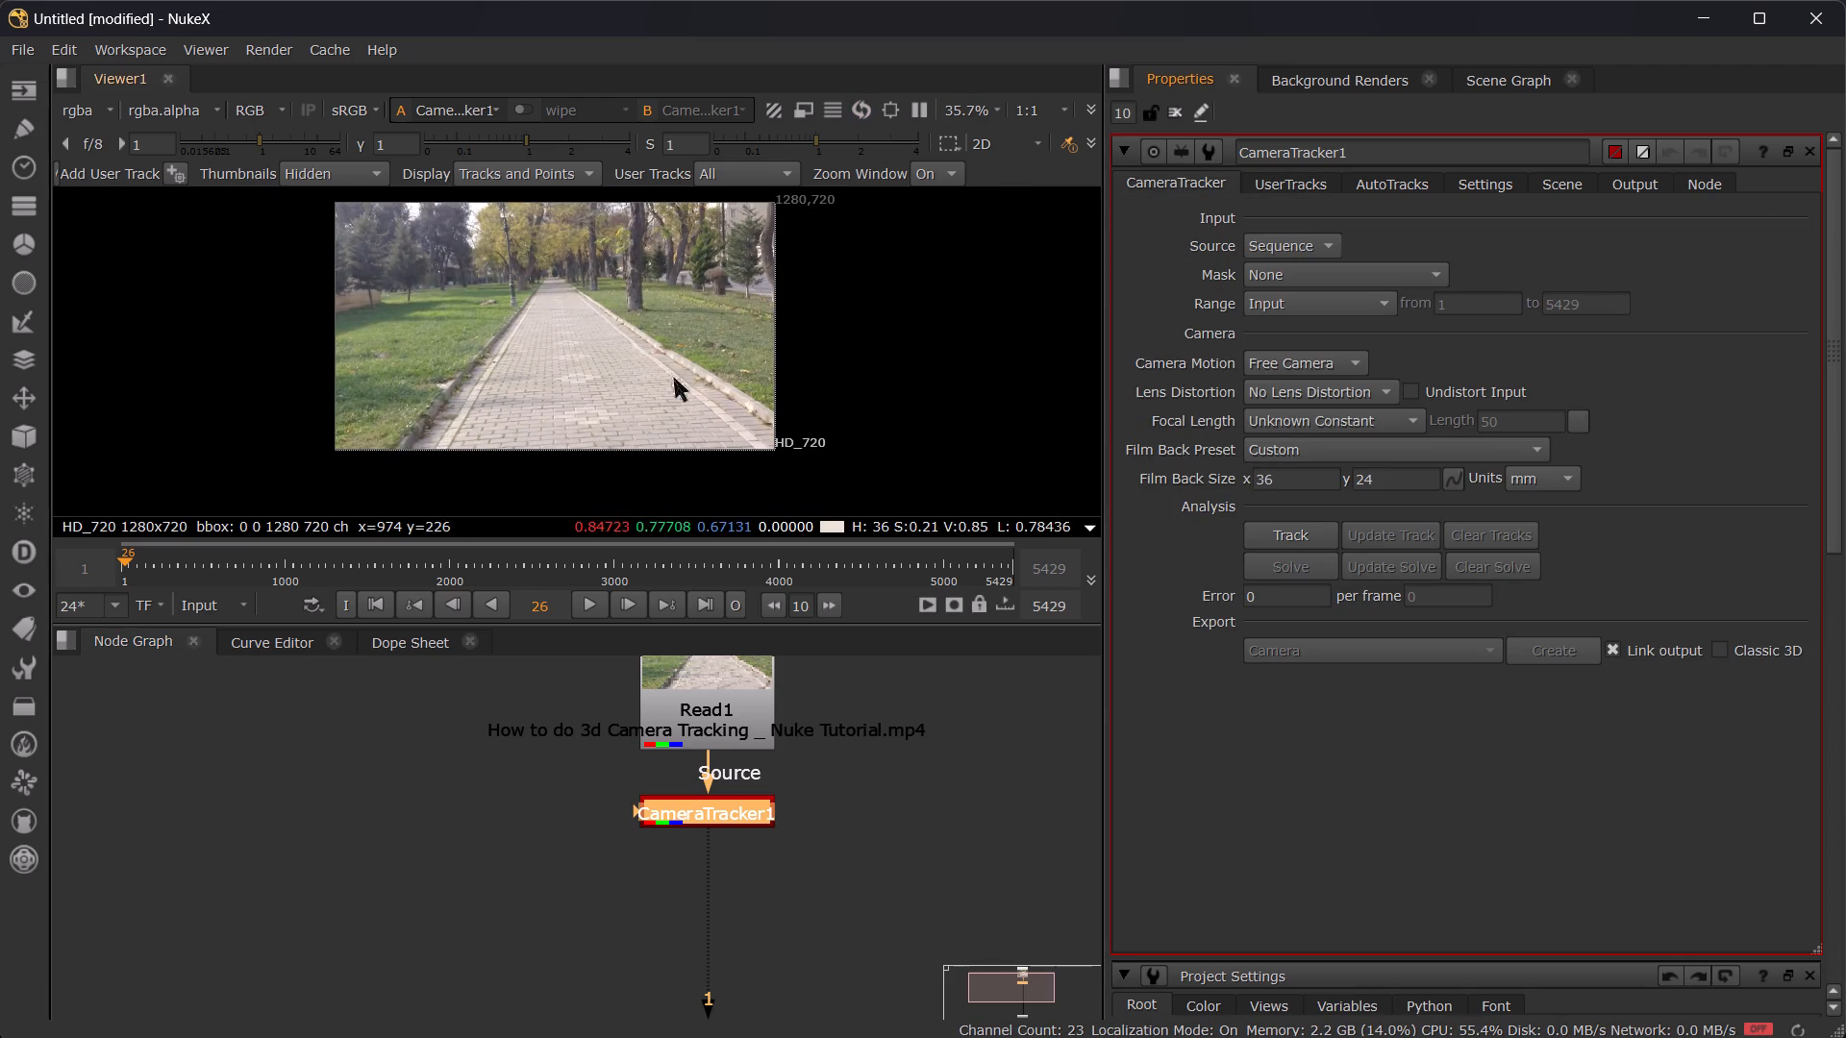
key("f")
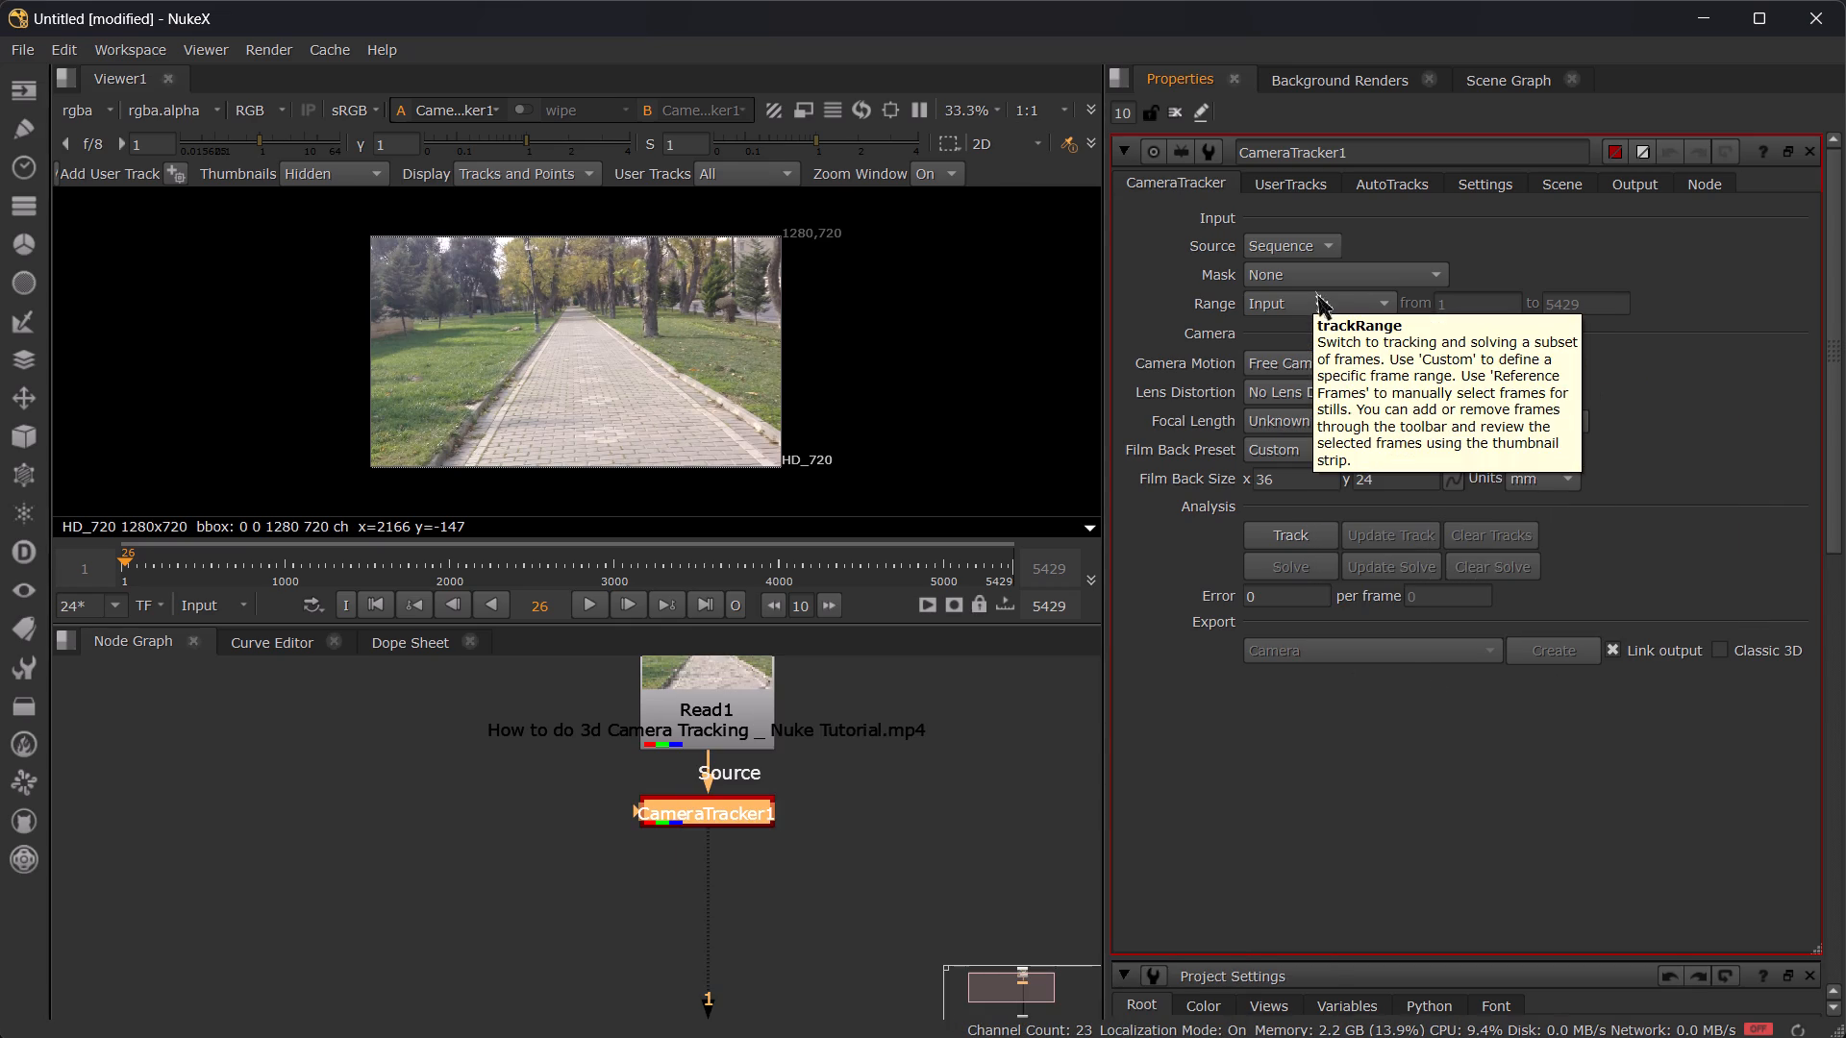
left_click(1373, 185)
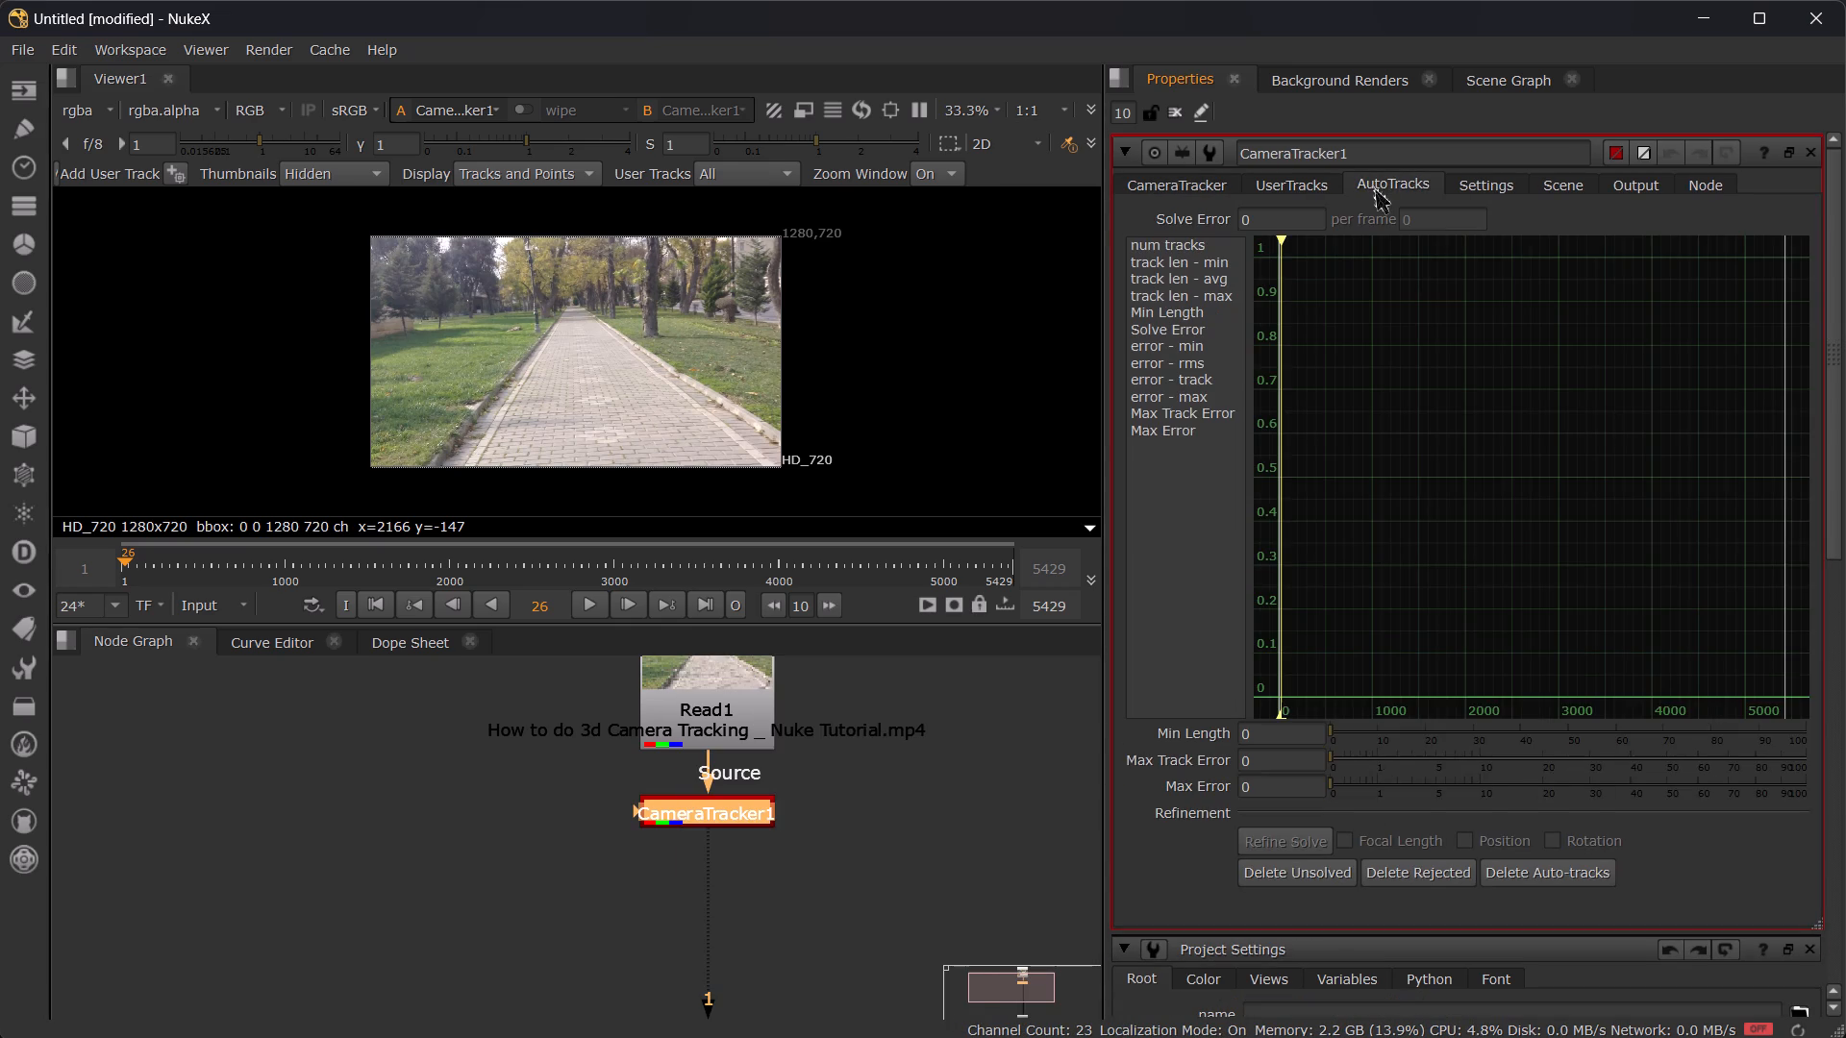
left_click(1296, 187)
Set the CameraTracker's Number of Features to 200.
left_click(1484, 187)
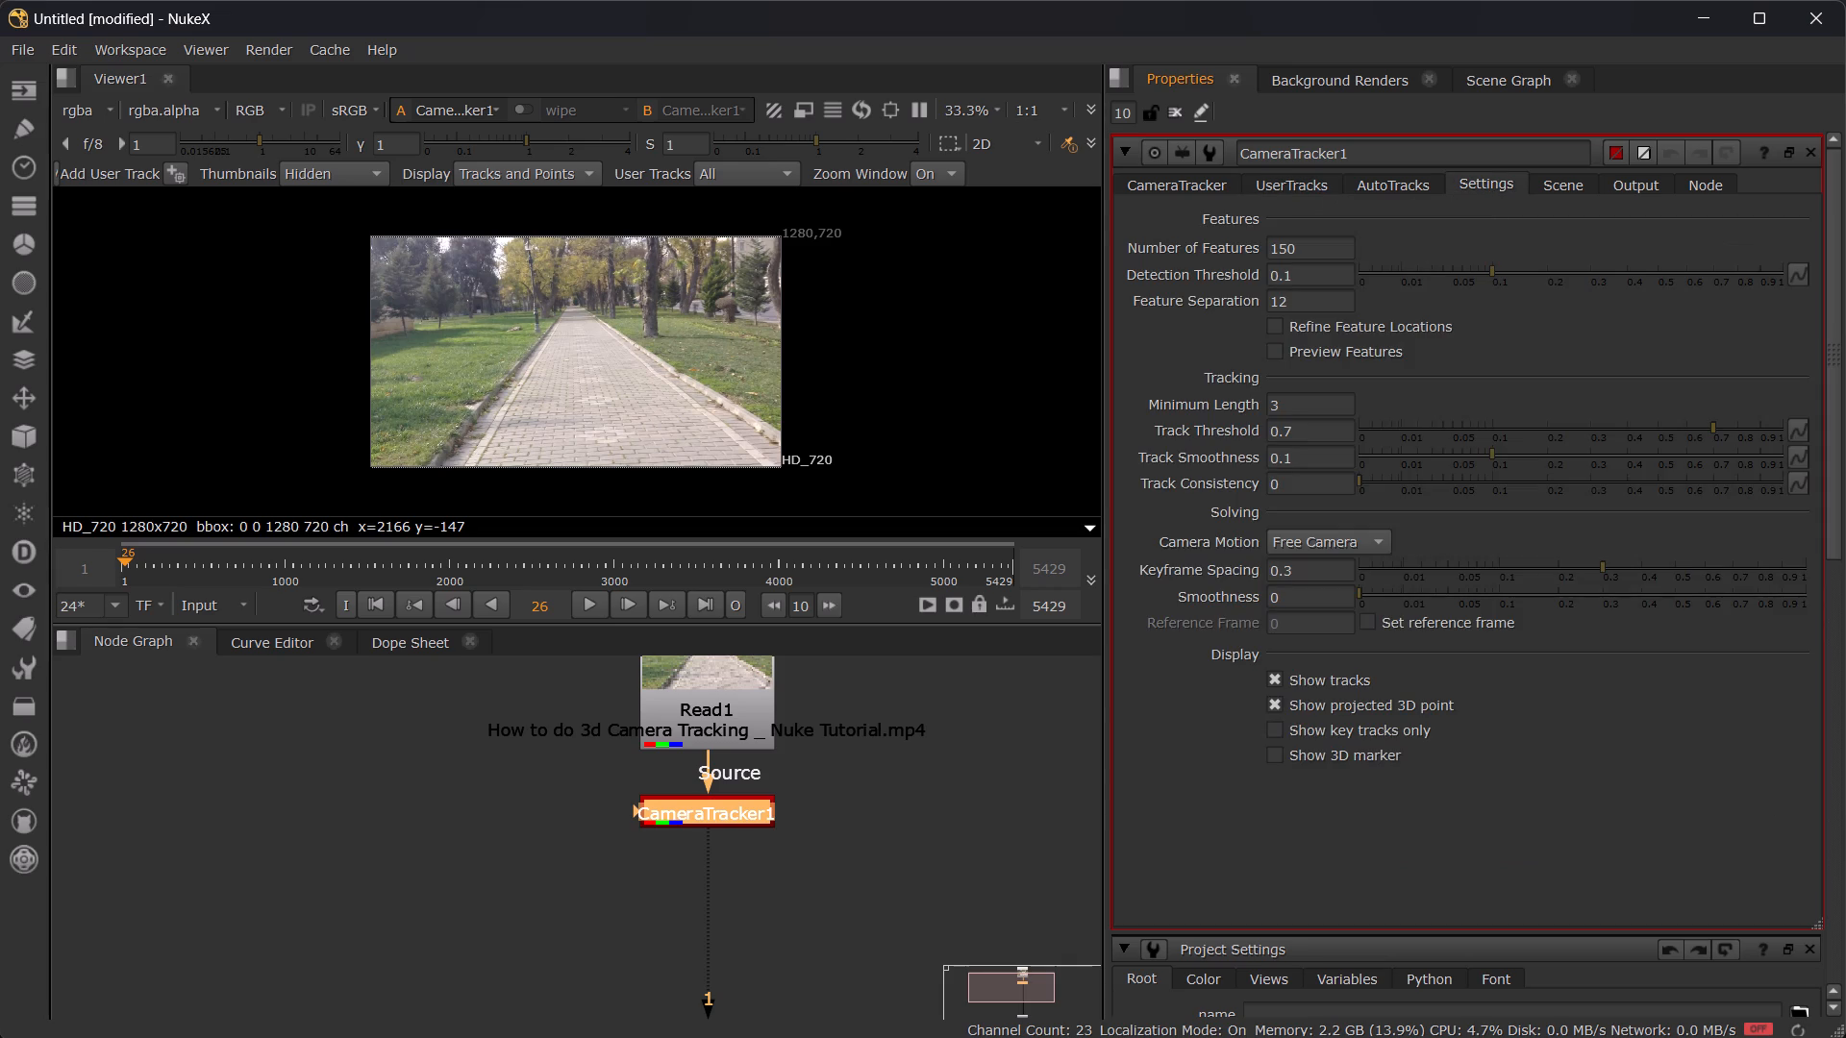
left_click_drag(1330, 245, 1226, 245)
key("Down")
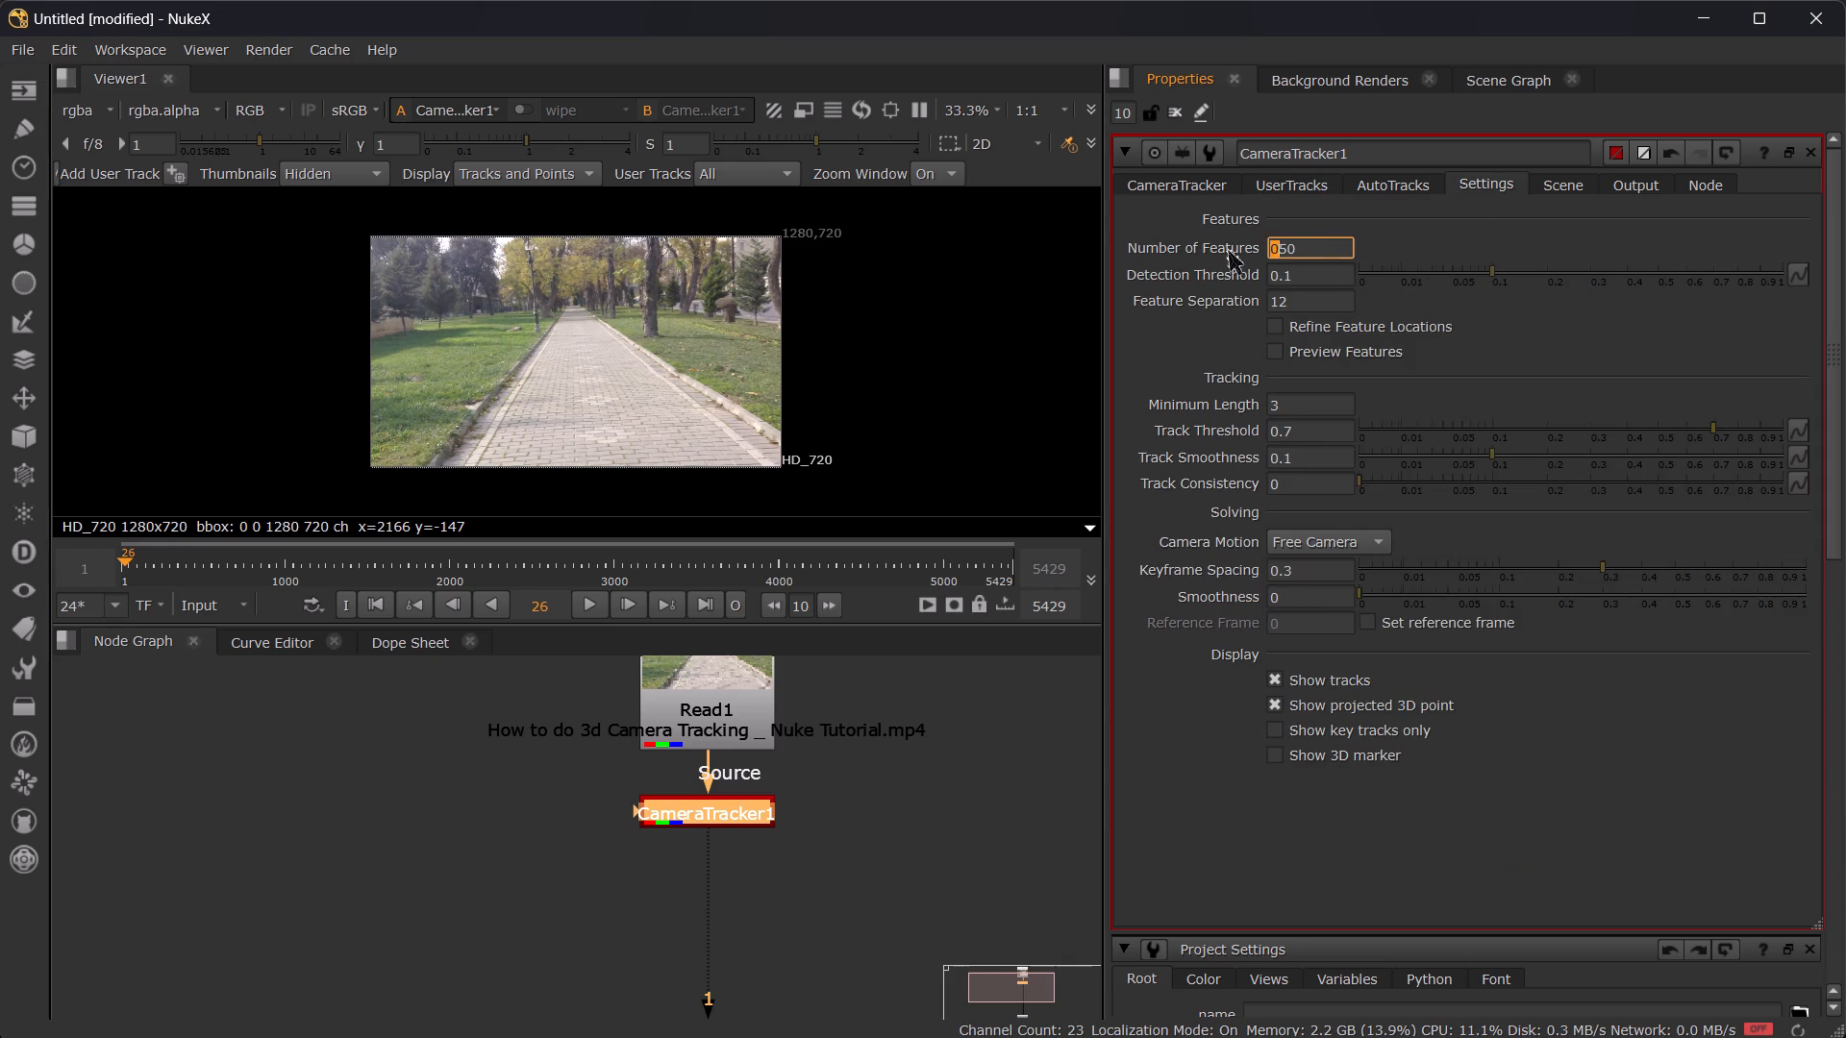
key("Insert")
key("Insert")
key("Return")
key("BackSpace")
key("BackSpace")
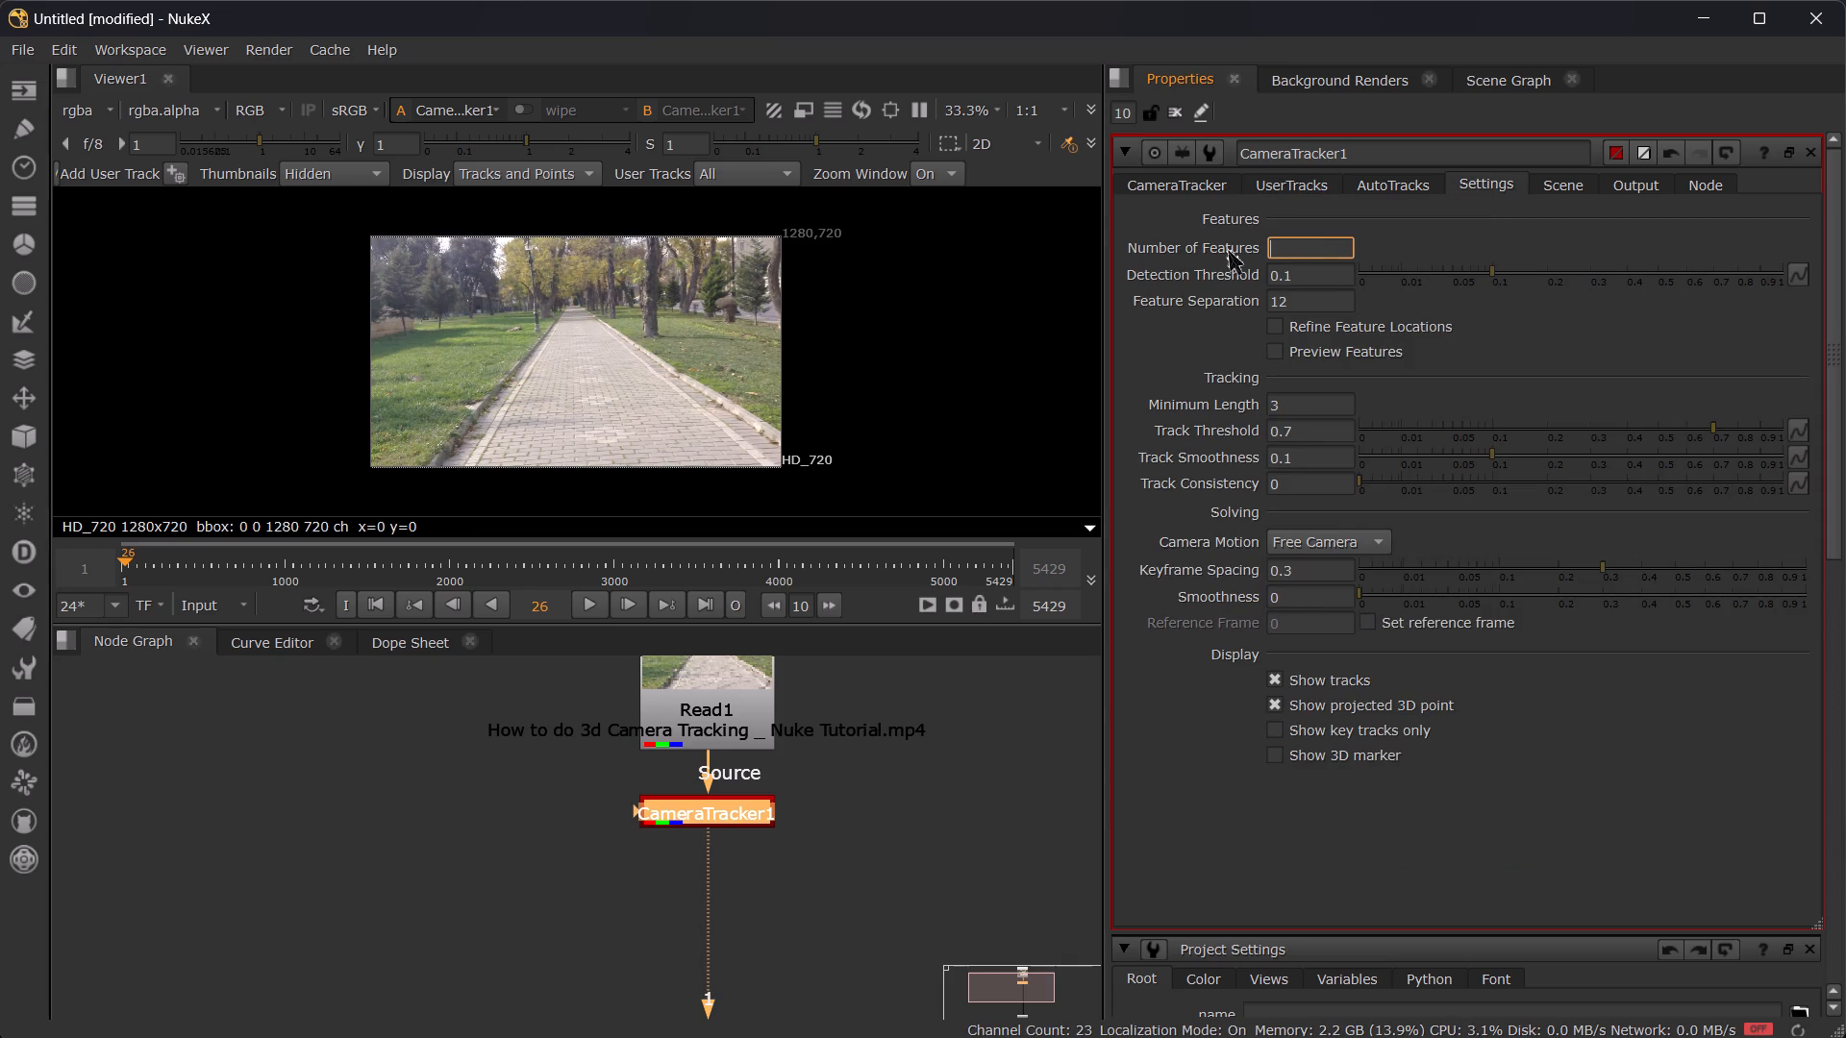
key("Down")
key("Insert")
key("Insert")
key("BackSpace")
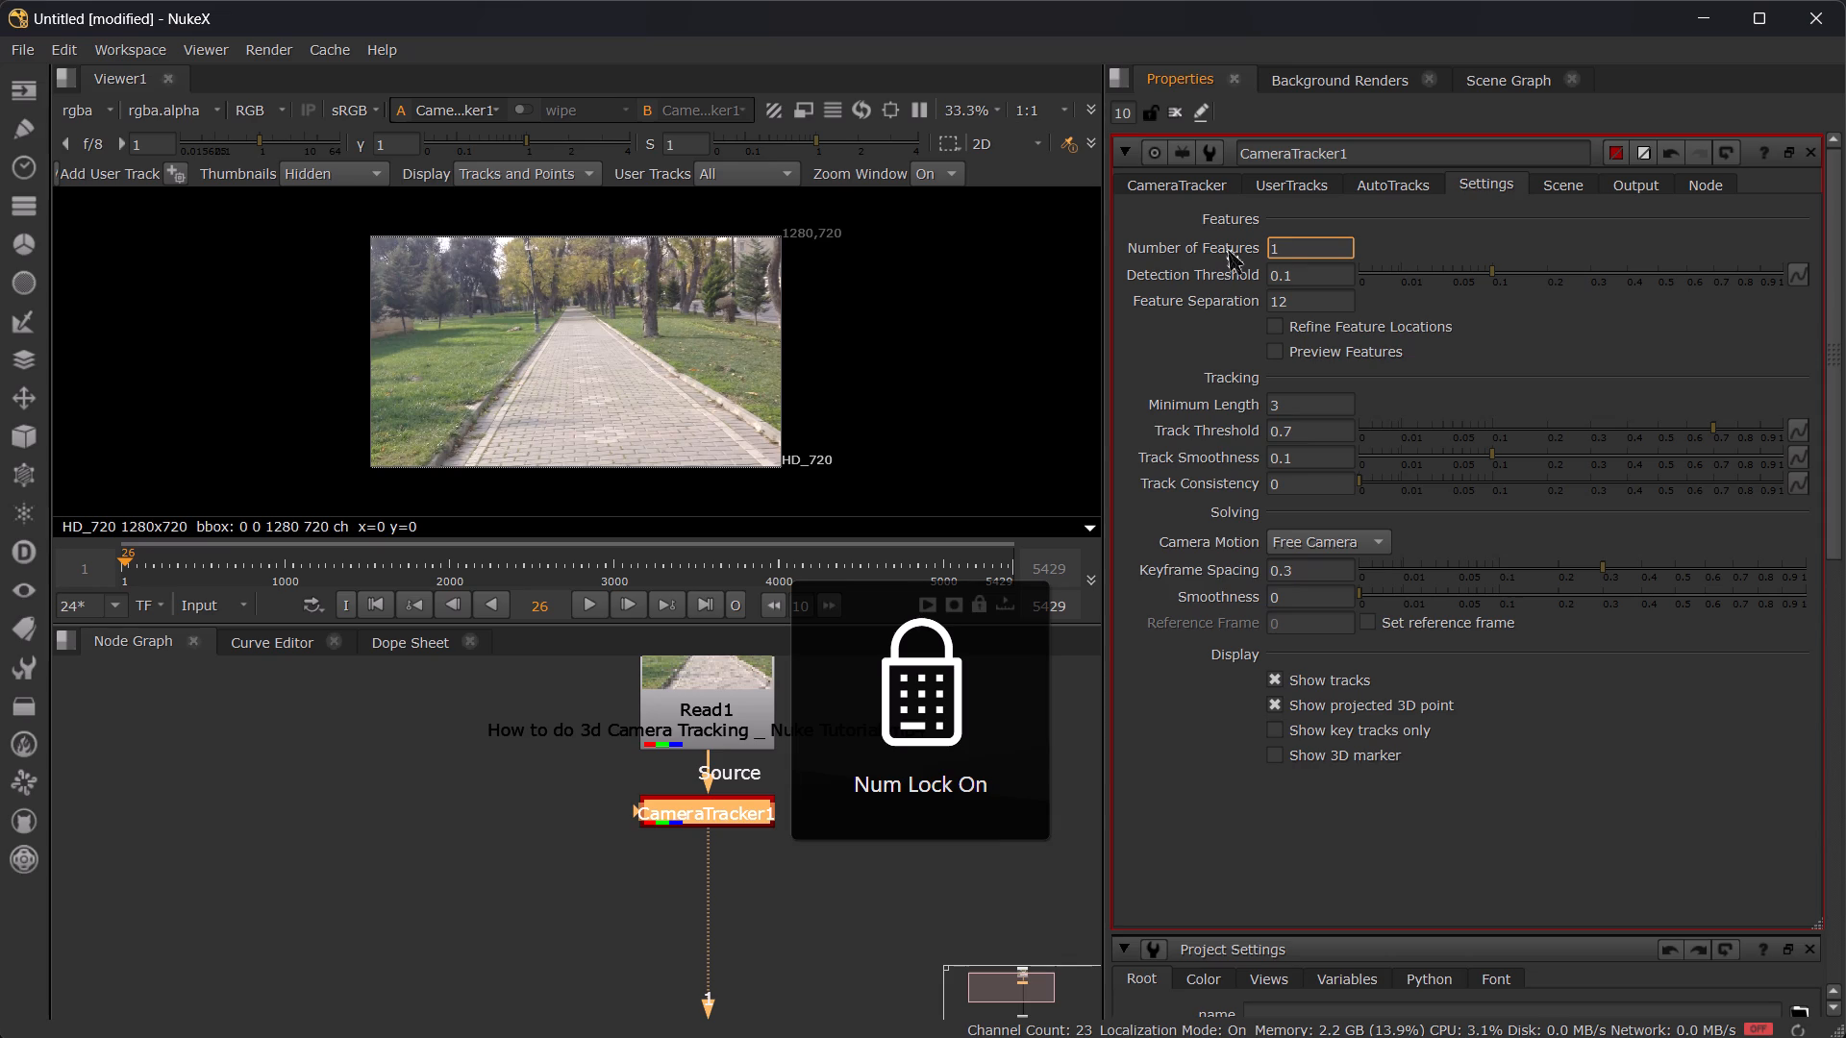
type("200")
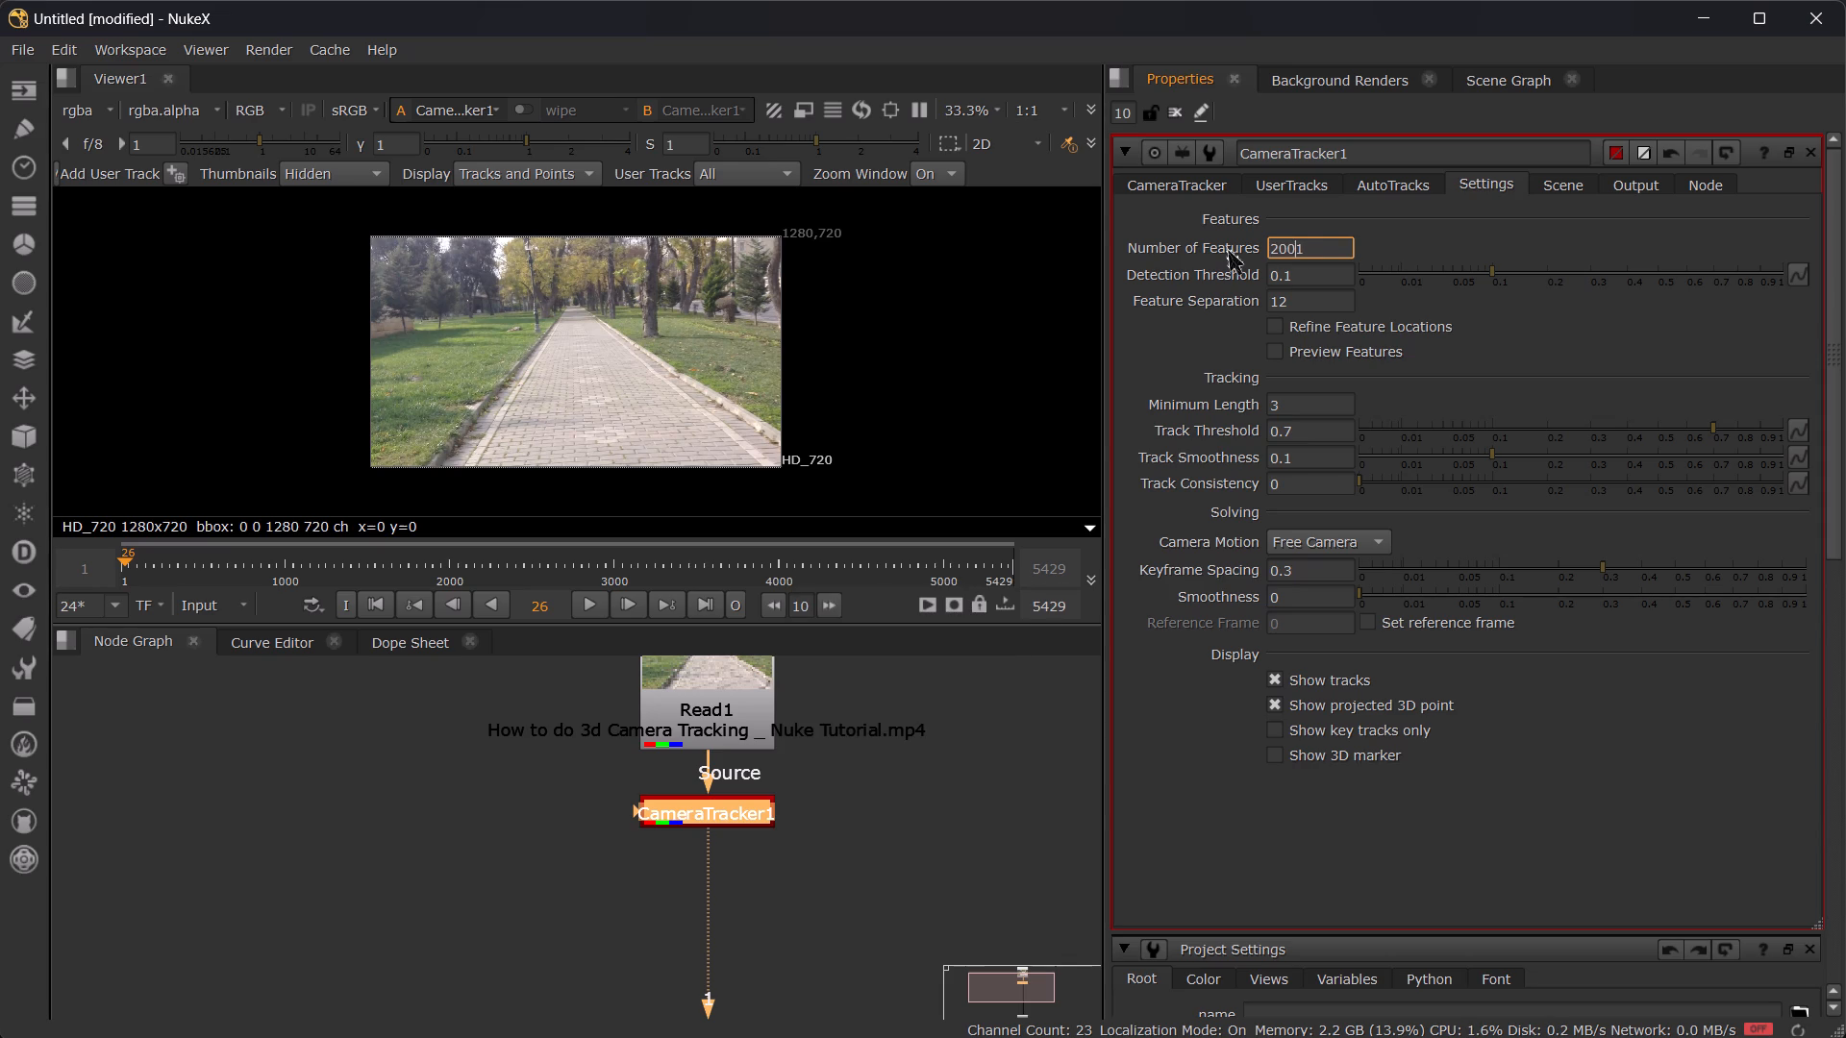
key("Right")
key("BackSpace")
key("Return")
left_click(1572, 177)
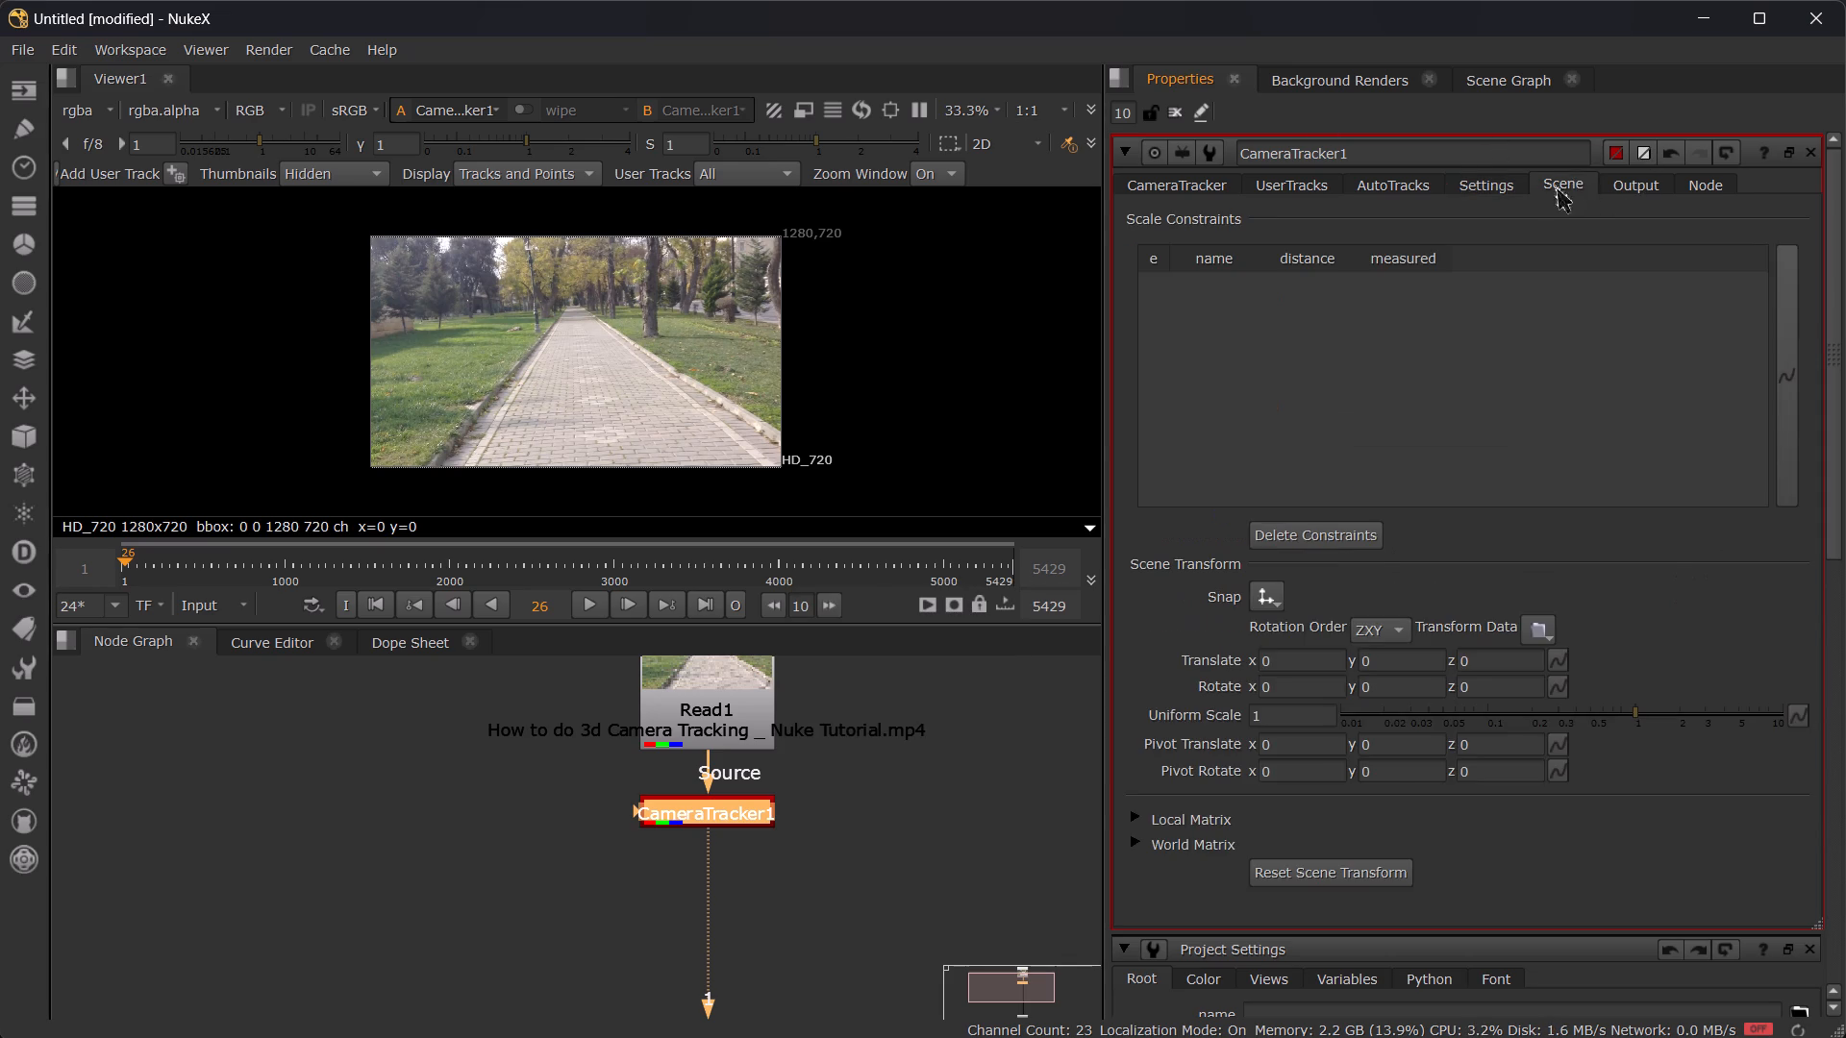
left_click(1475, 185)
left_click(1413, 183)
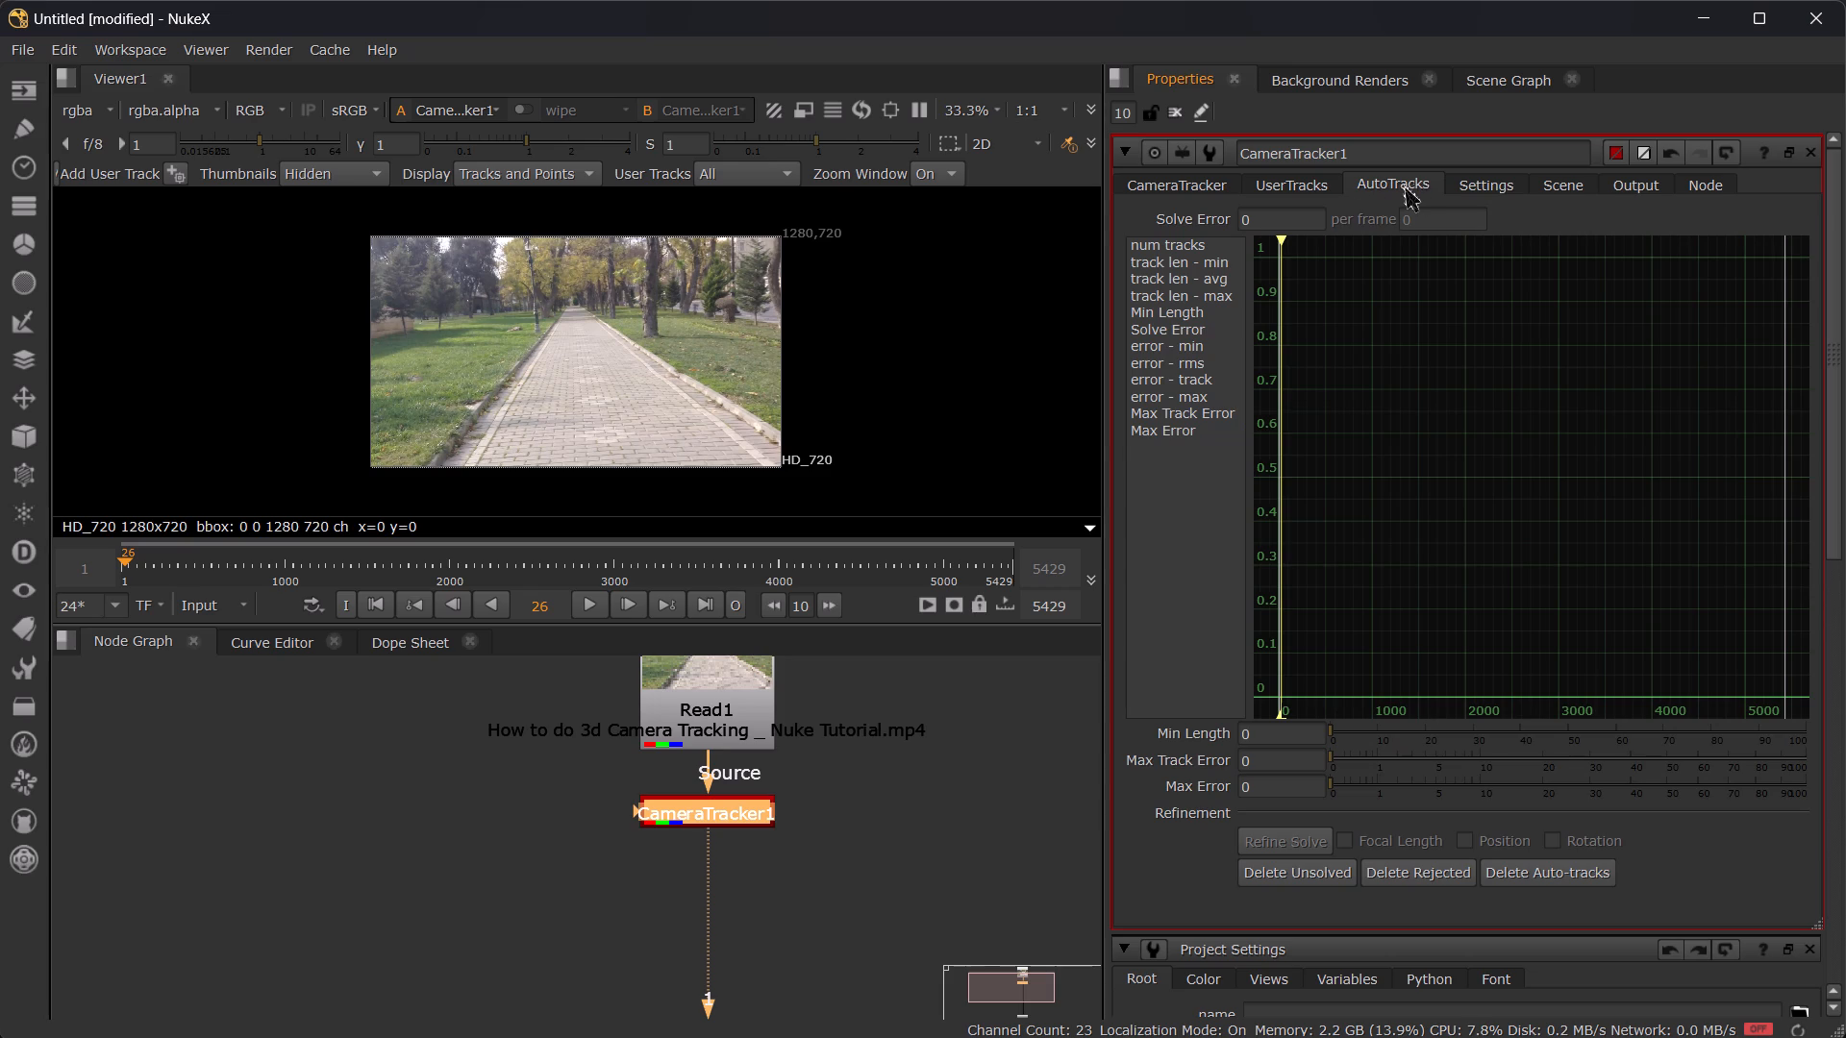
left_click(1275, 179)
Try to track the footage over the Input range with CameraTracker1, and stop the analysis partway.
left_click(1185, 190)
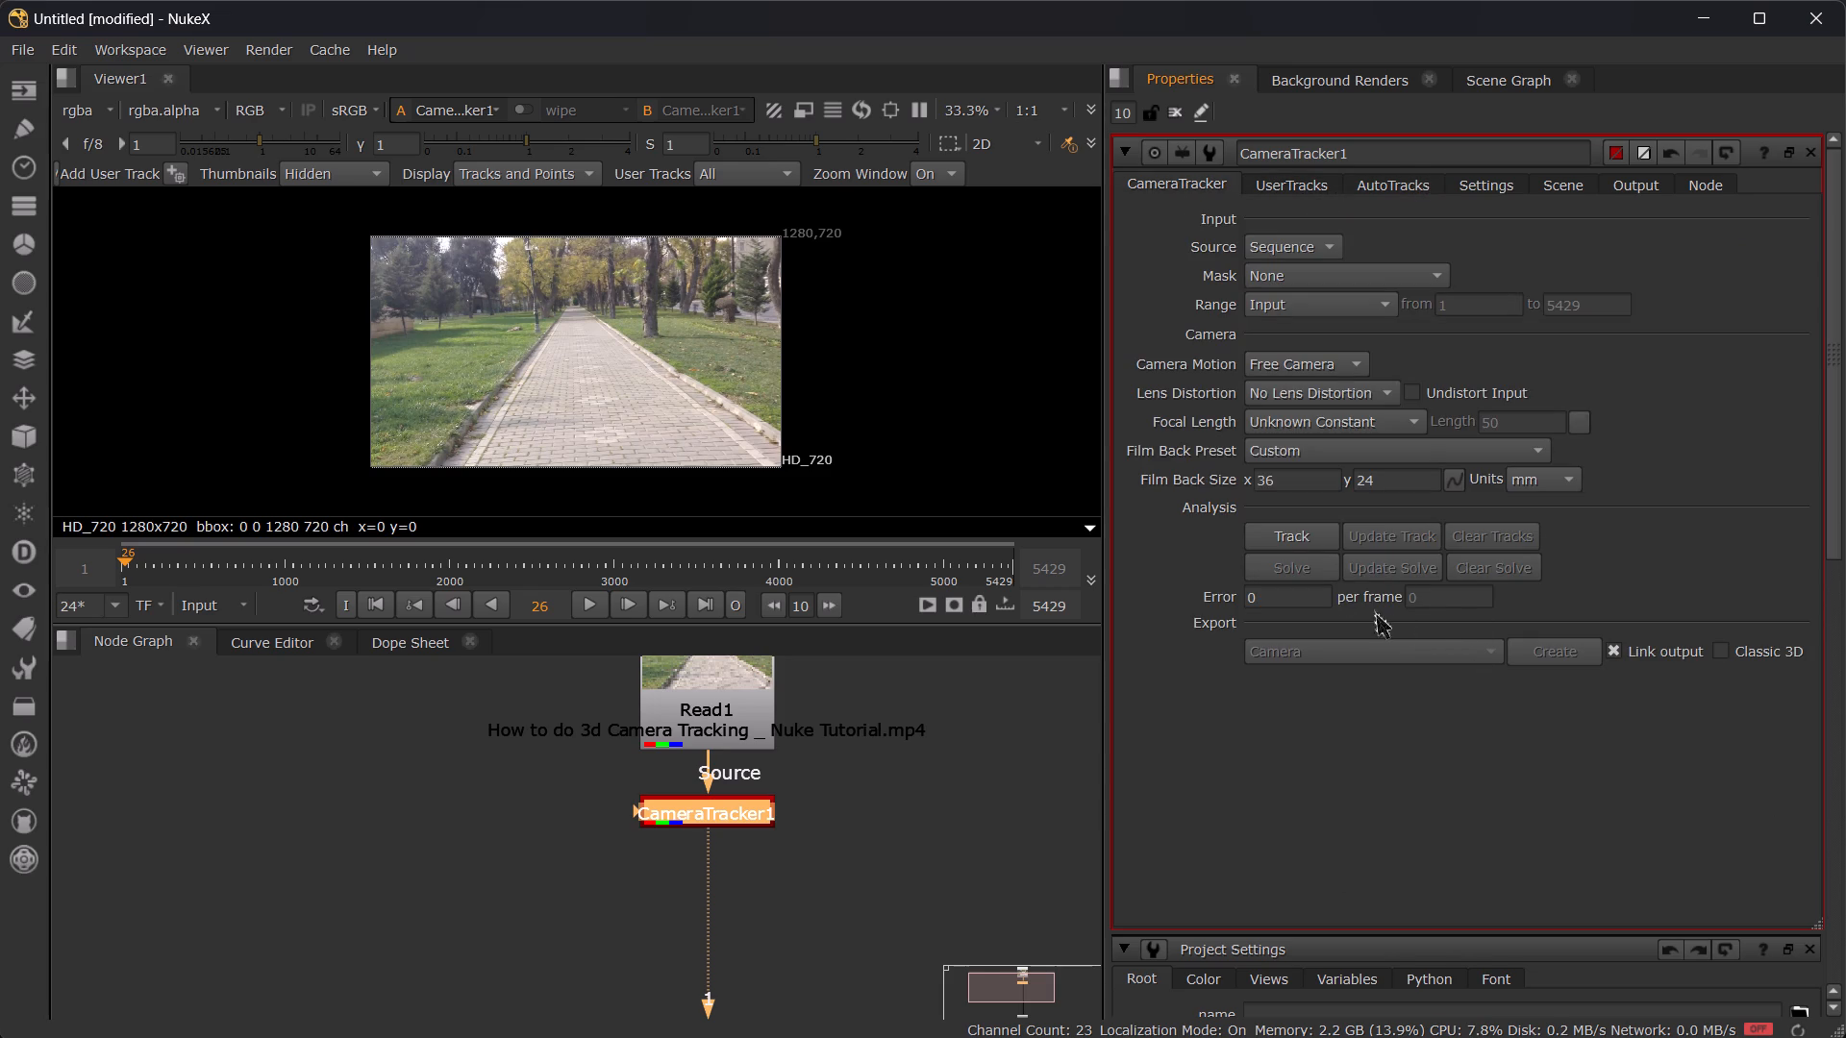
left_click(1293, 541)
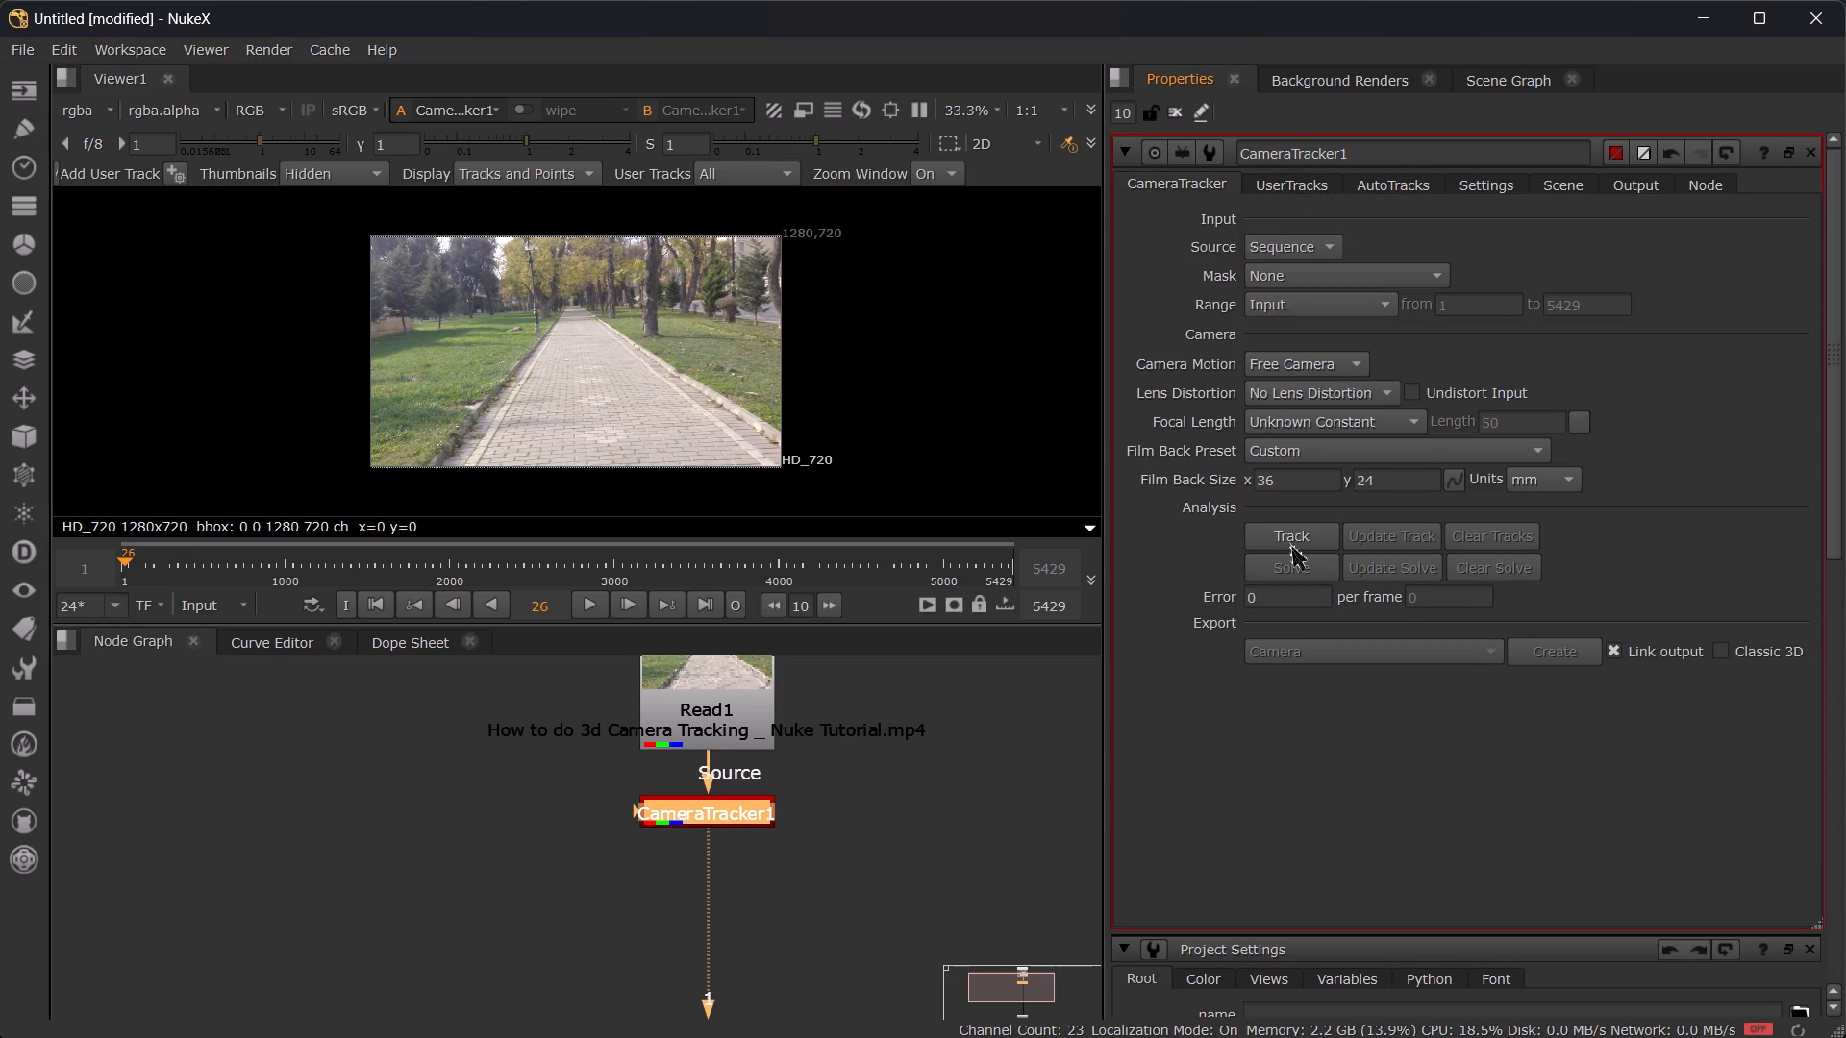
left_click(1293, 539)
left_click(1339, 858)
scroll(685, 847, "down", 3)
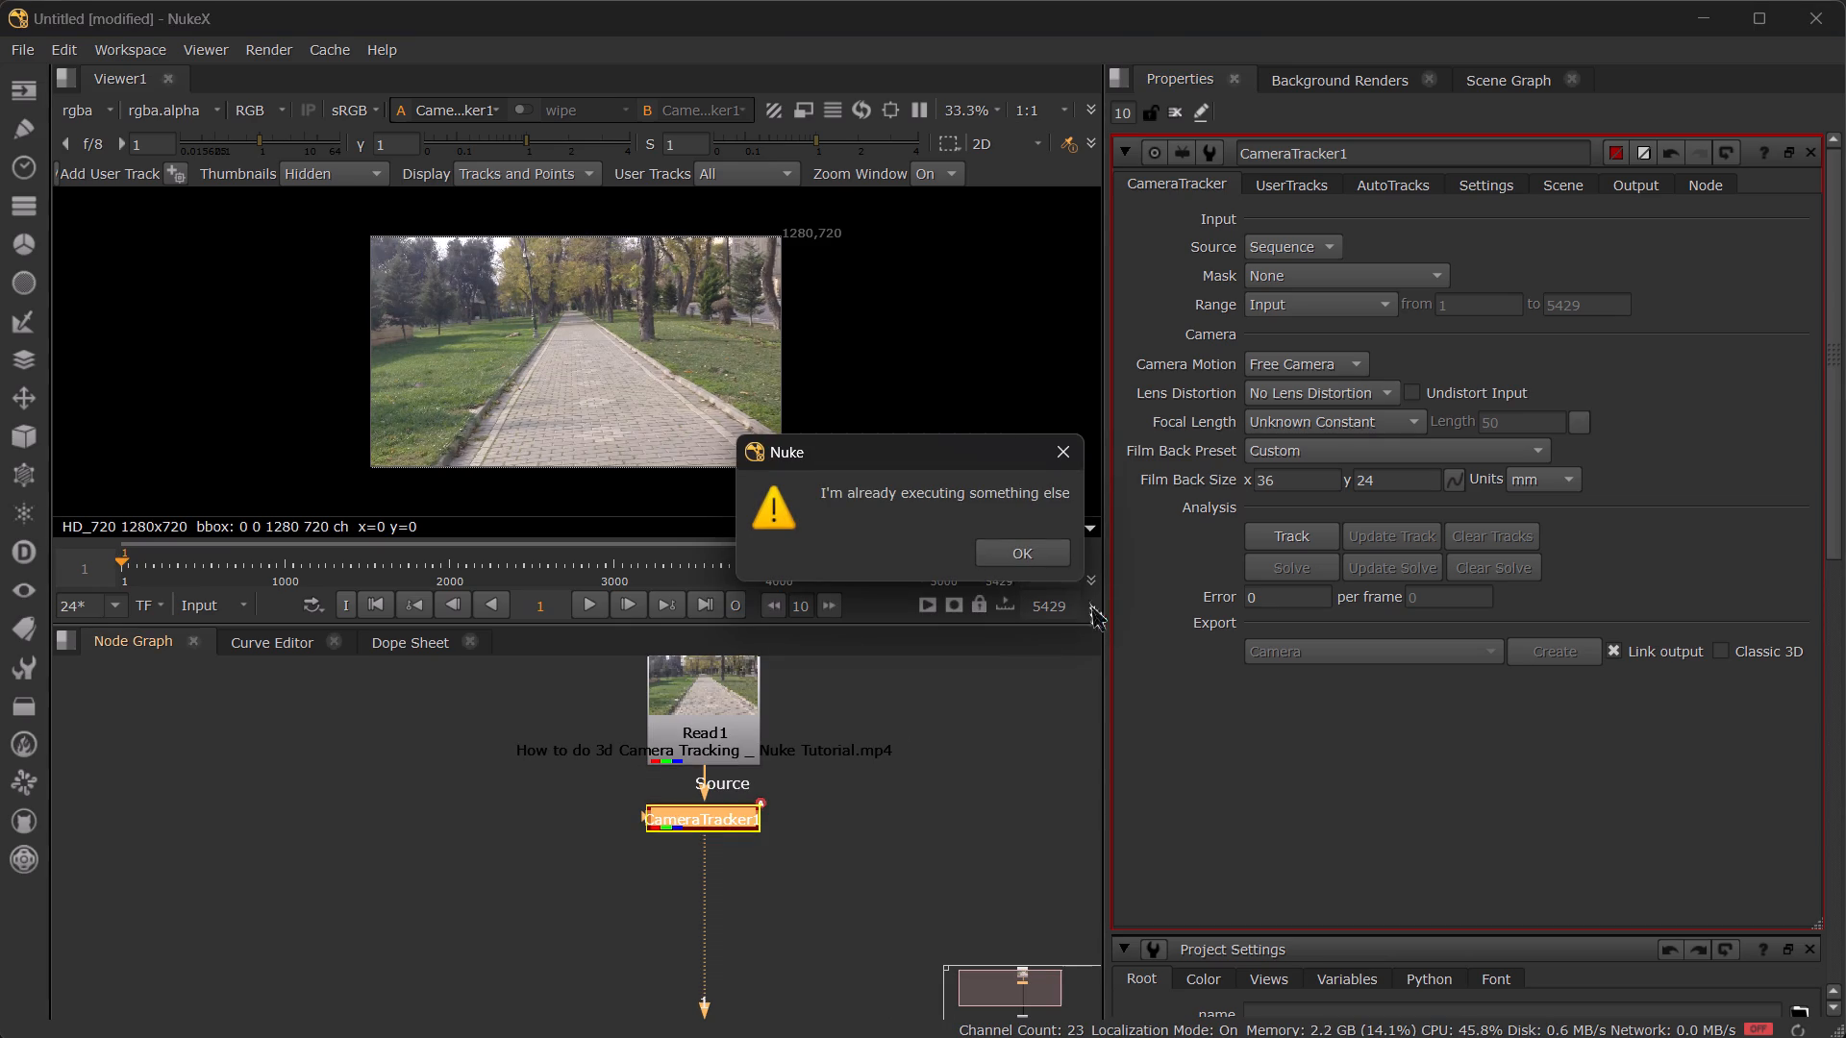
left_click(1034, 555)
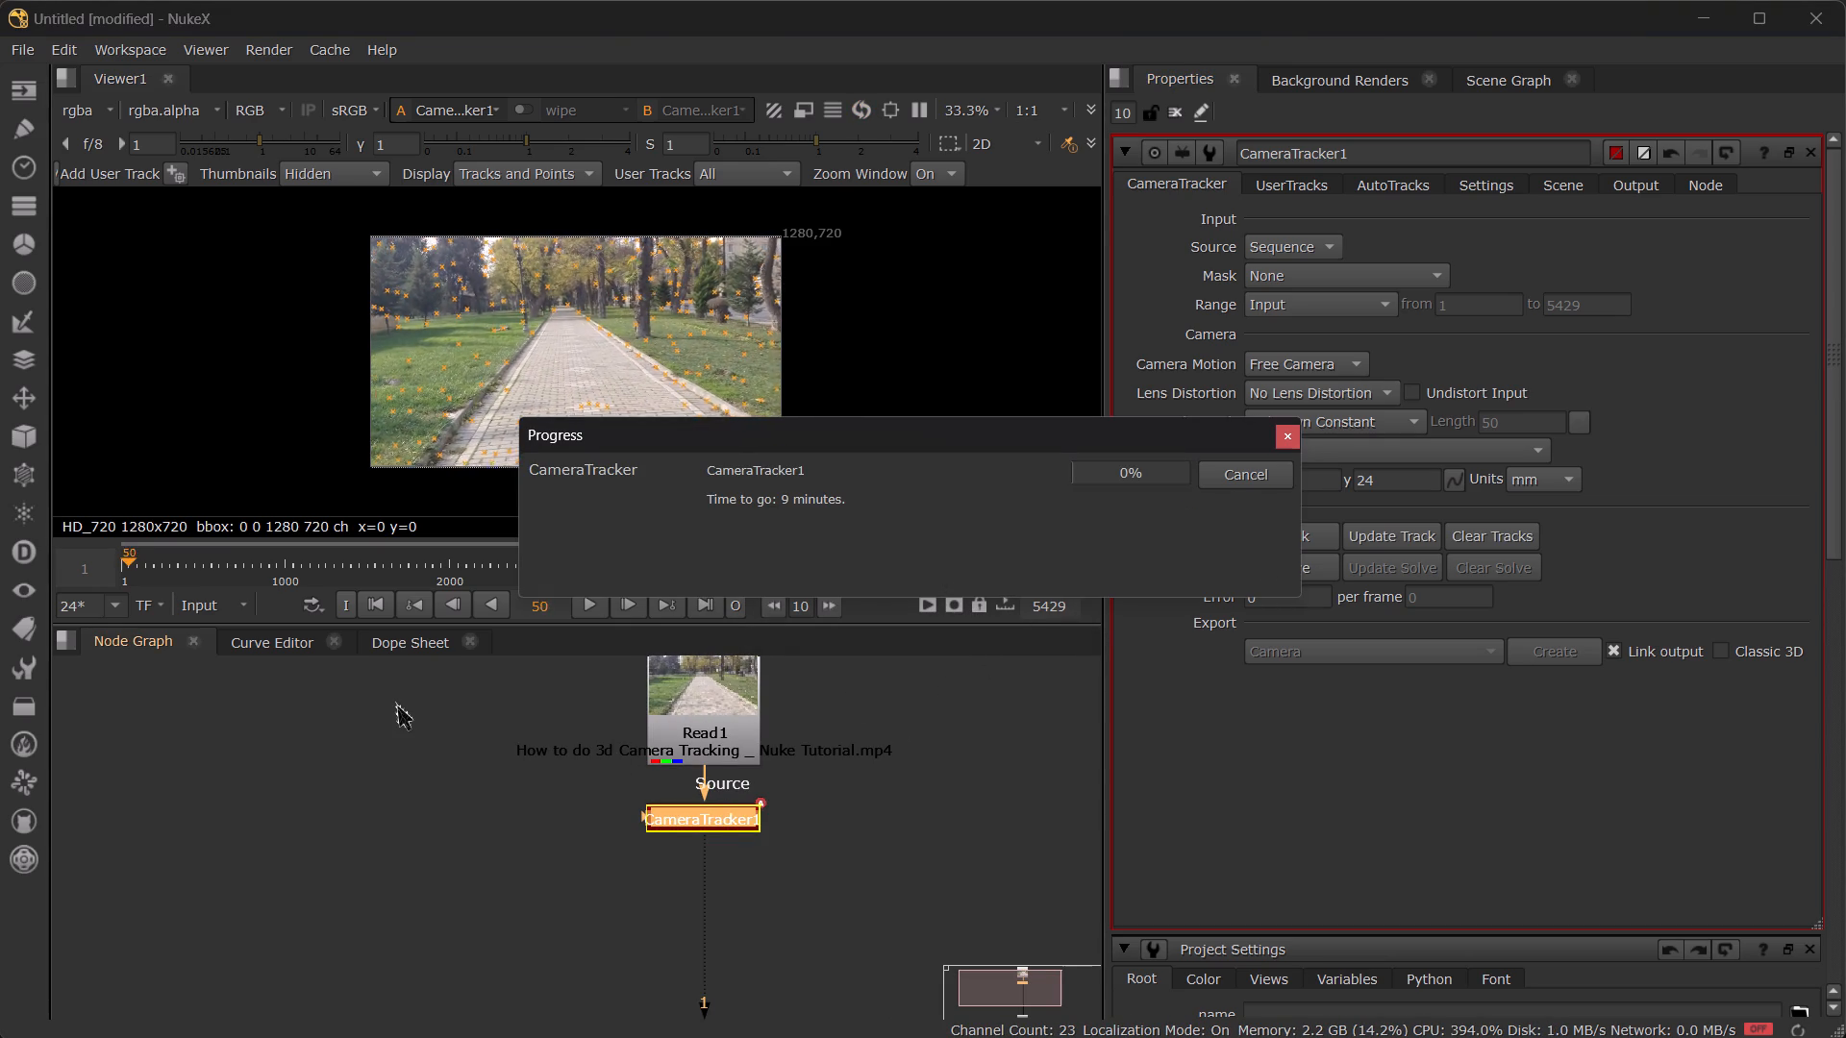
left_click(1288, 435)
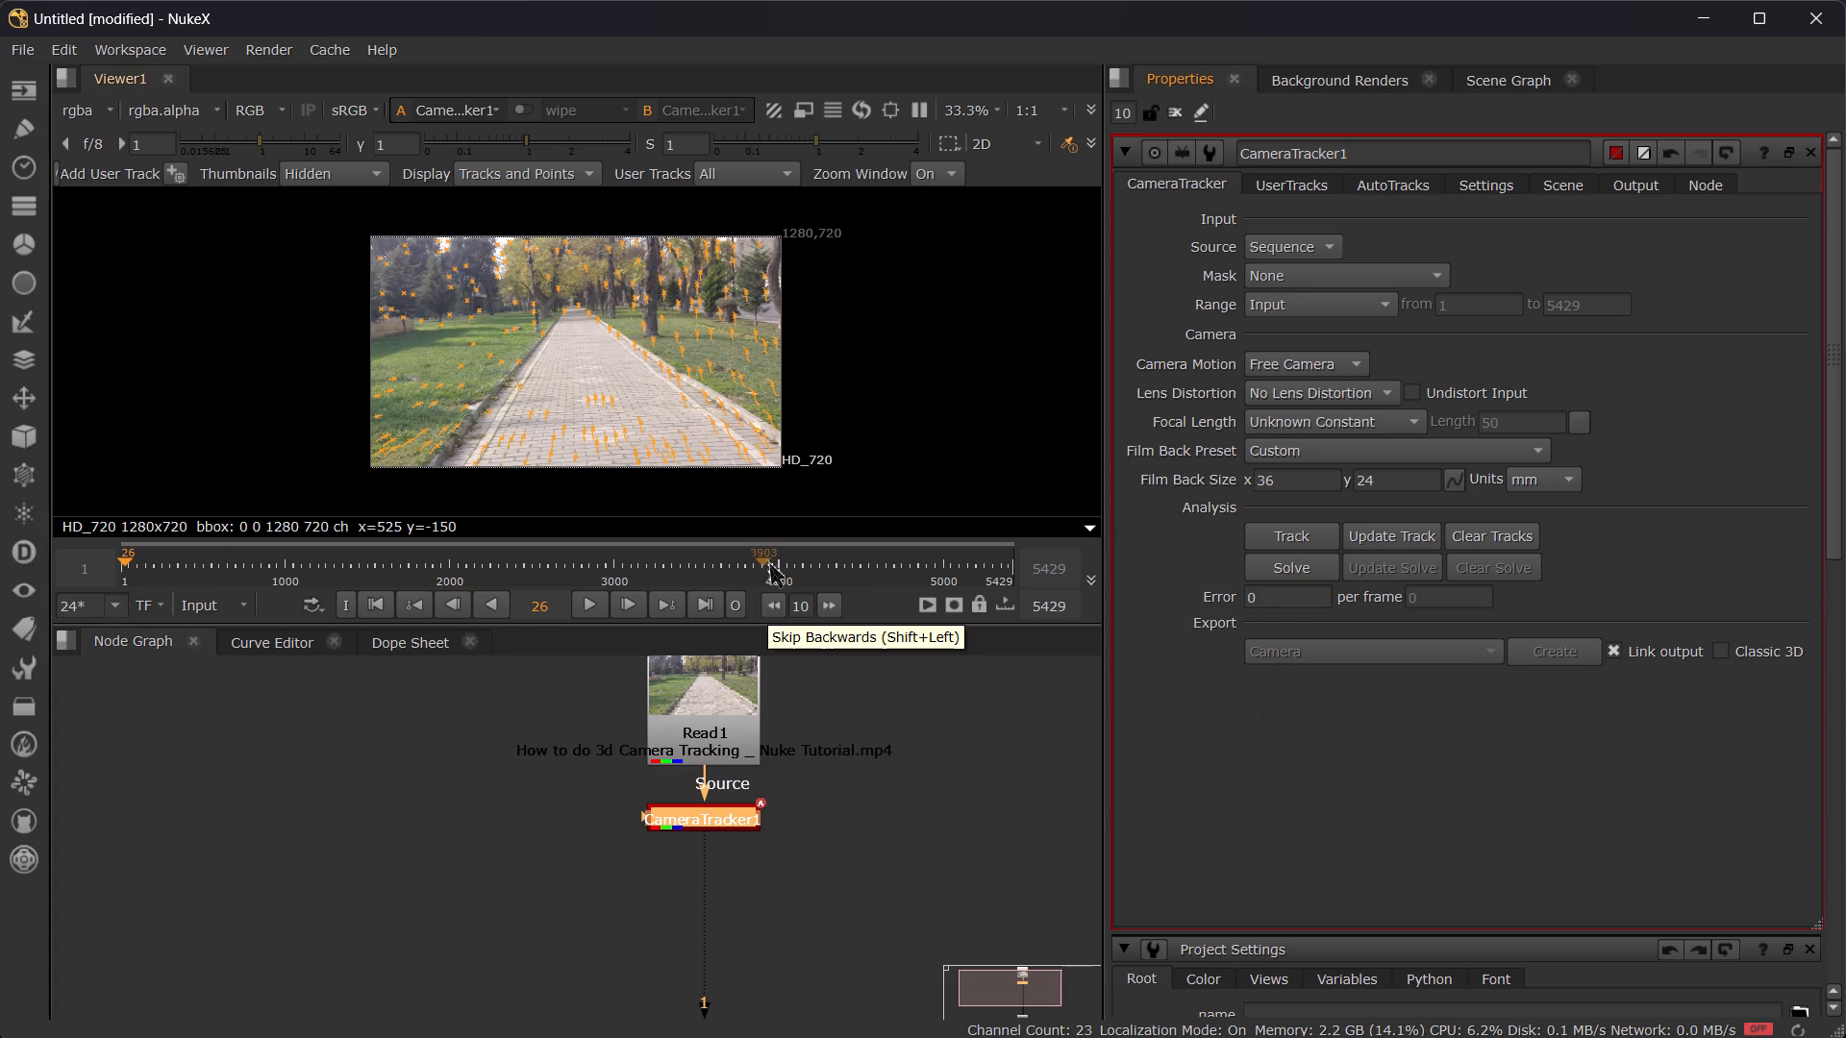
Delete the Read1 and CameraTracker1 nodes from the node graph, keeping only the Viewer node.
key("alt+Tab")
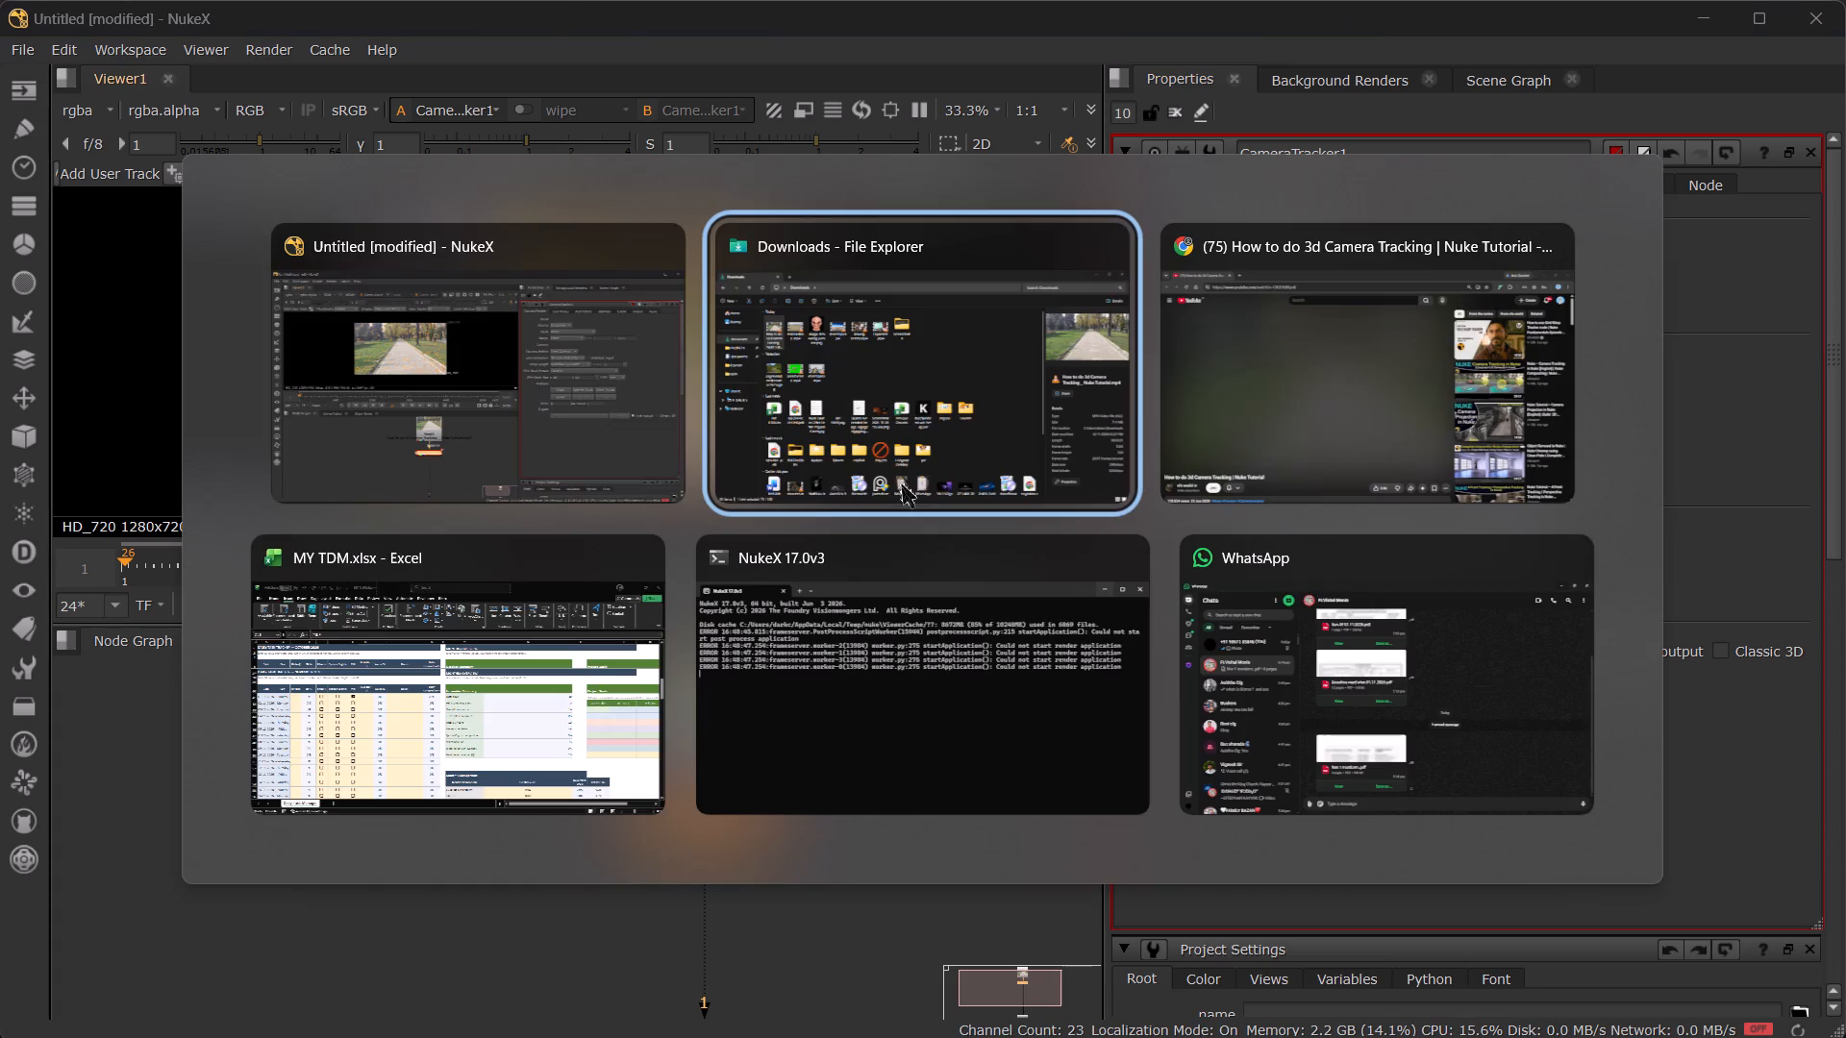
key("alt+Tab")
left_click_drag(728, 682, 689, 722)
key("BackSpace")
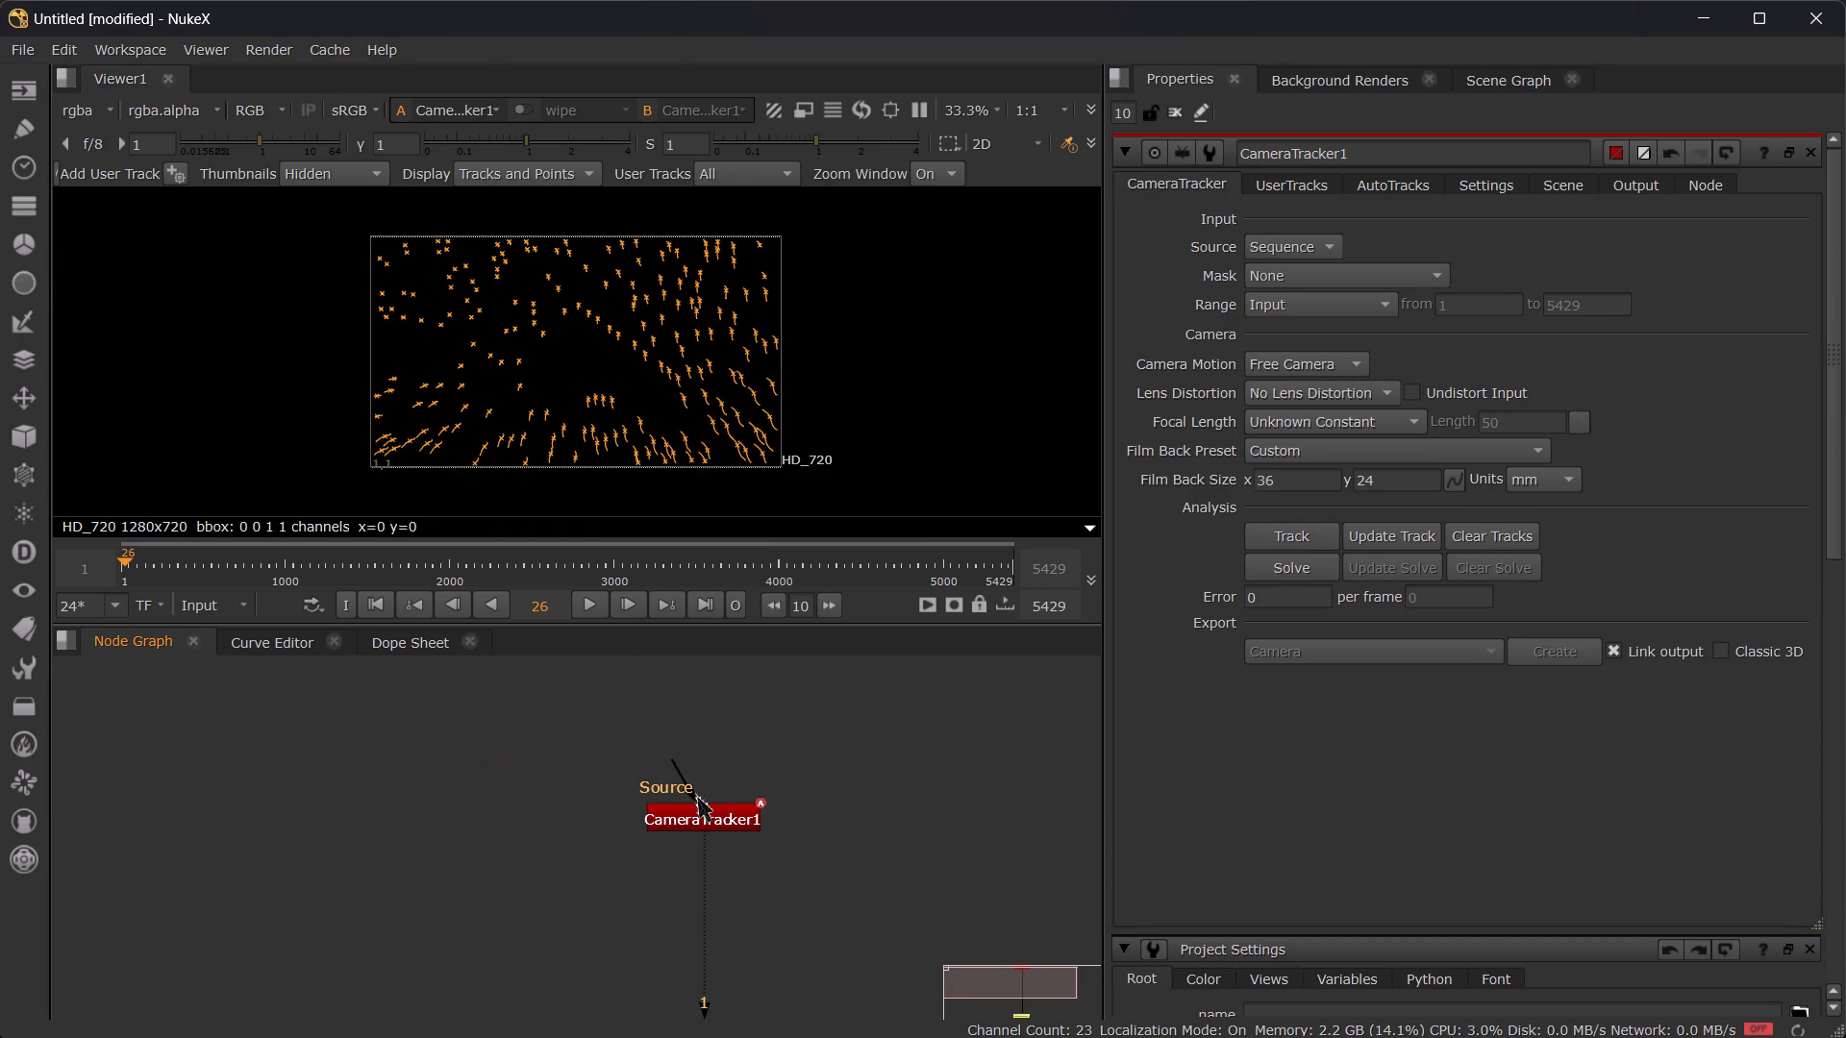
left_click(695, 792)
left_click(705, 806)
key("BackSpace")
scroll(704, 817, "down", 5)
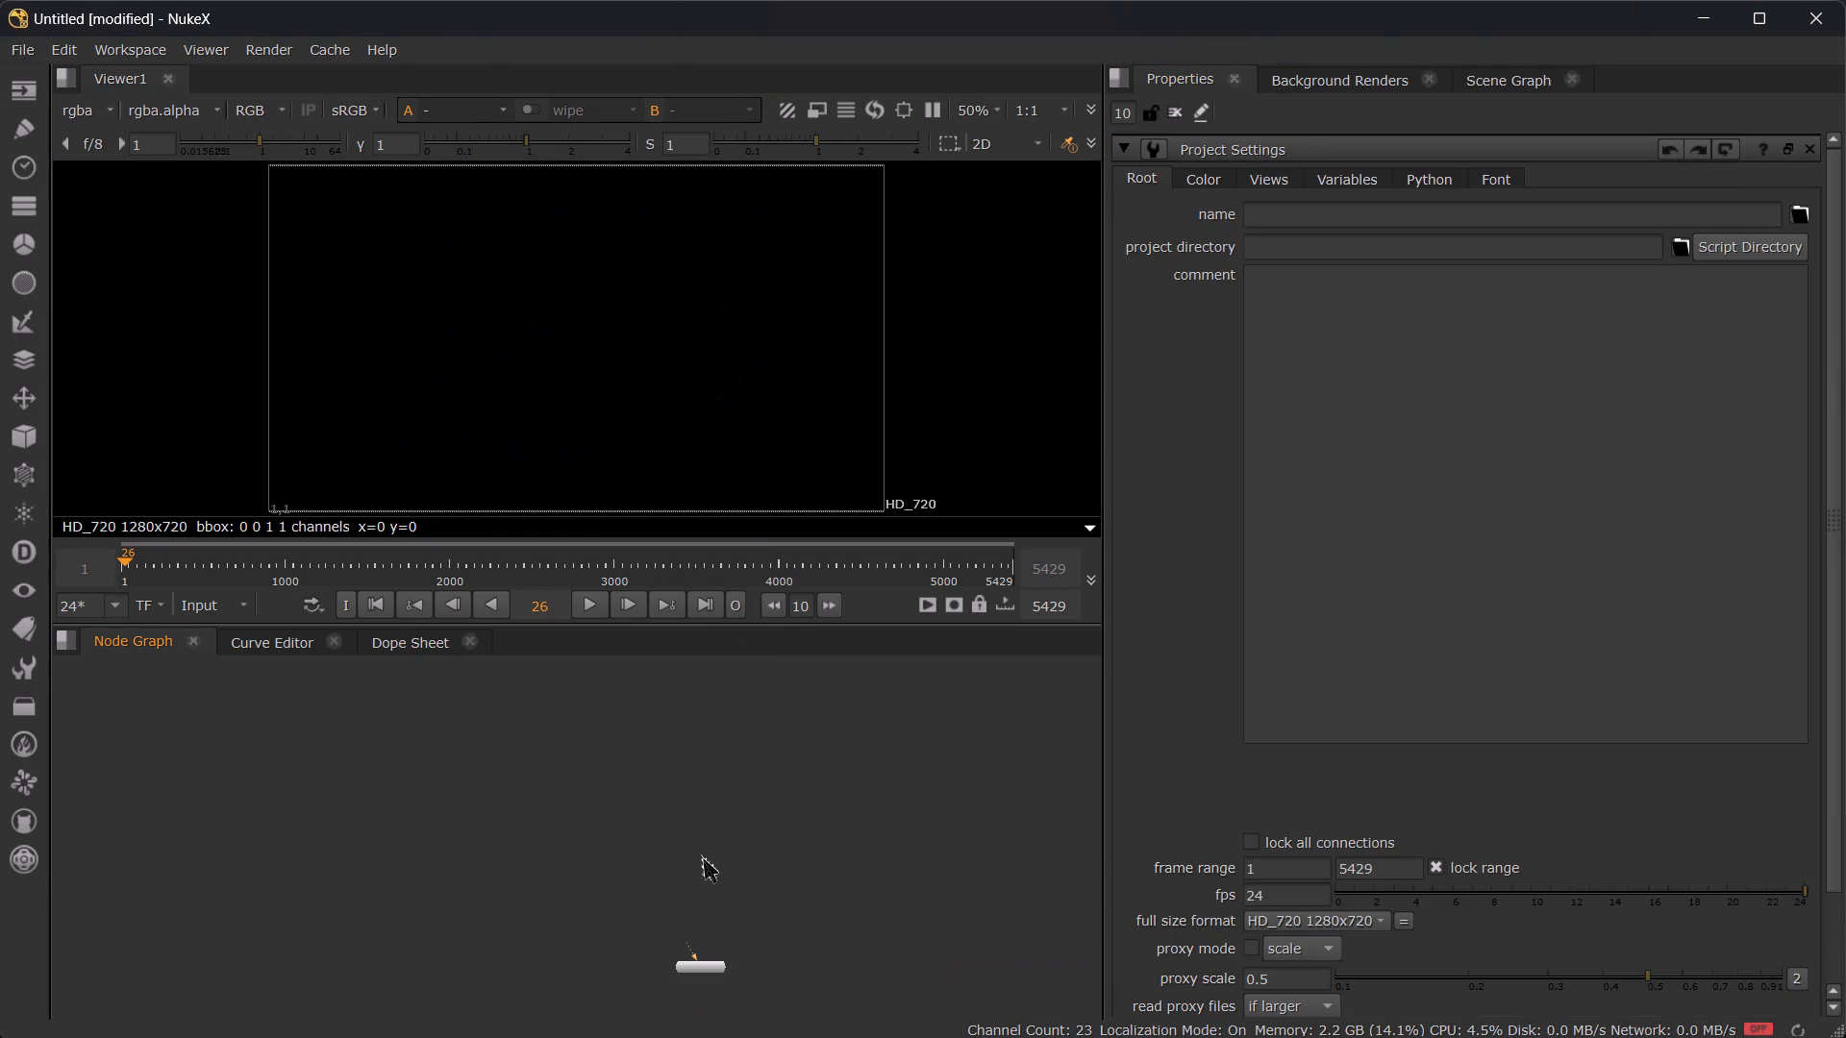
left_click(693, 978)
key("f")
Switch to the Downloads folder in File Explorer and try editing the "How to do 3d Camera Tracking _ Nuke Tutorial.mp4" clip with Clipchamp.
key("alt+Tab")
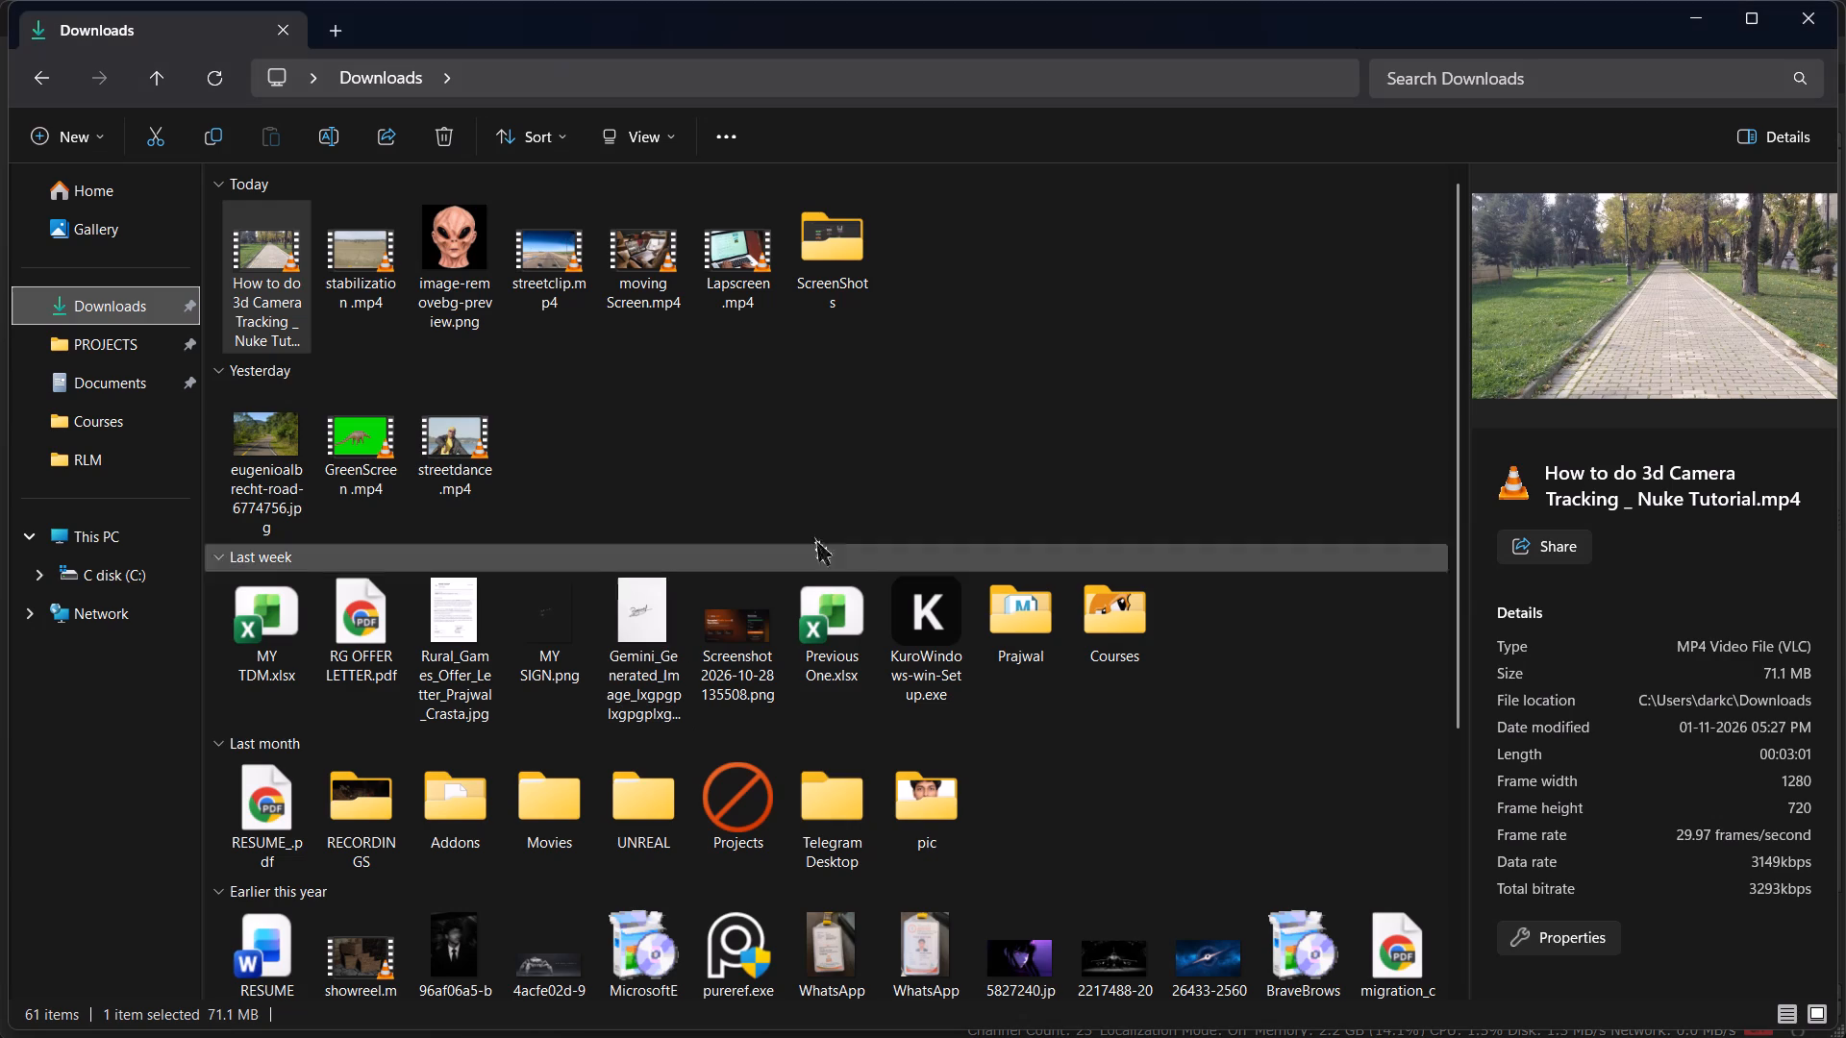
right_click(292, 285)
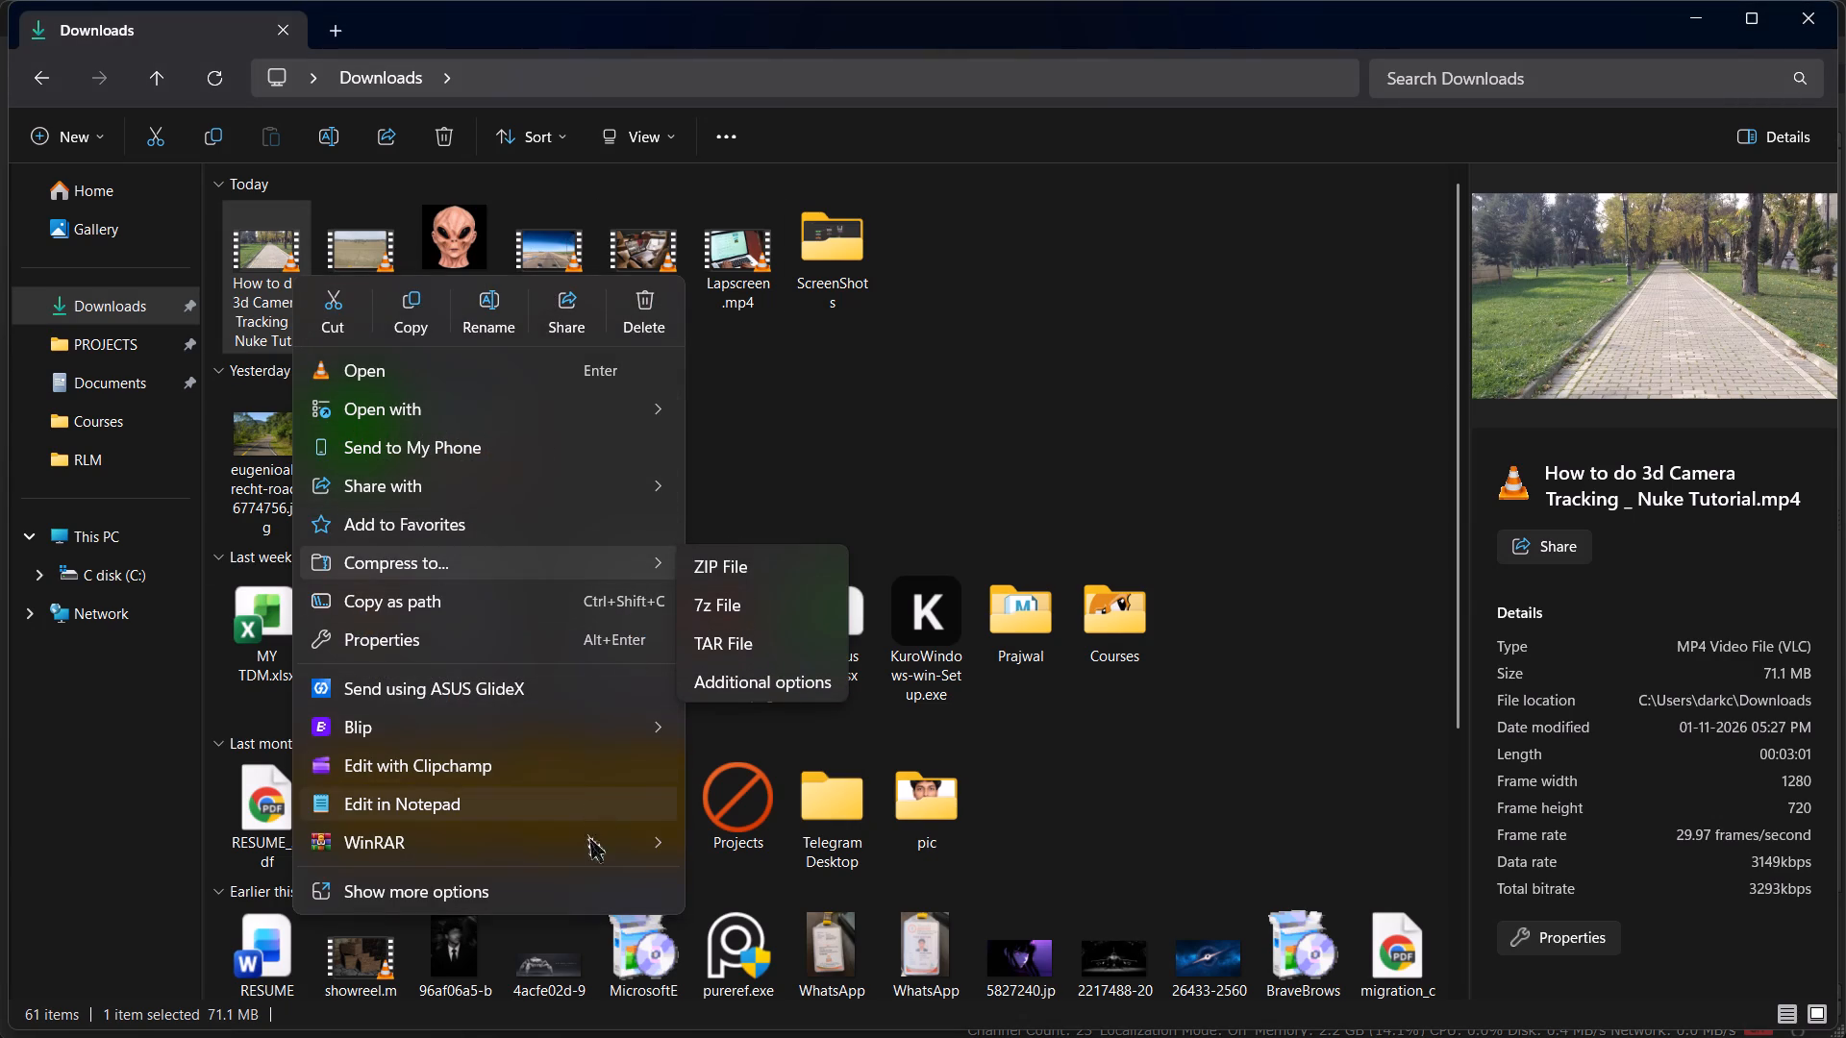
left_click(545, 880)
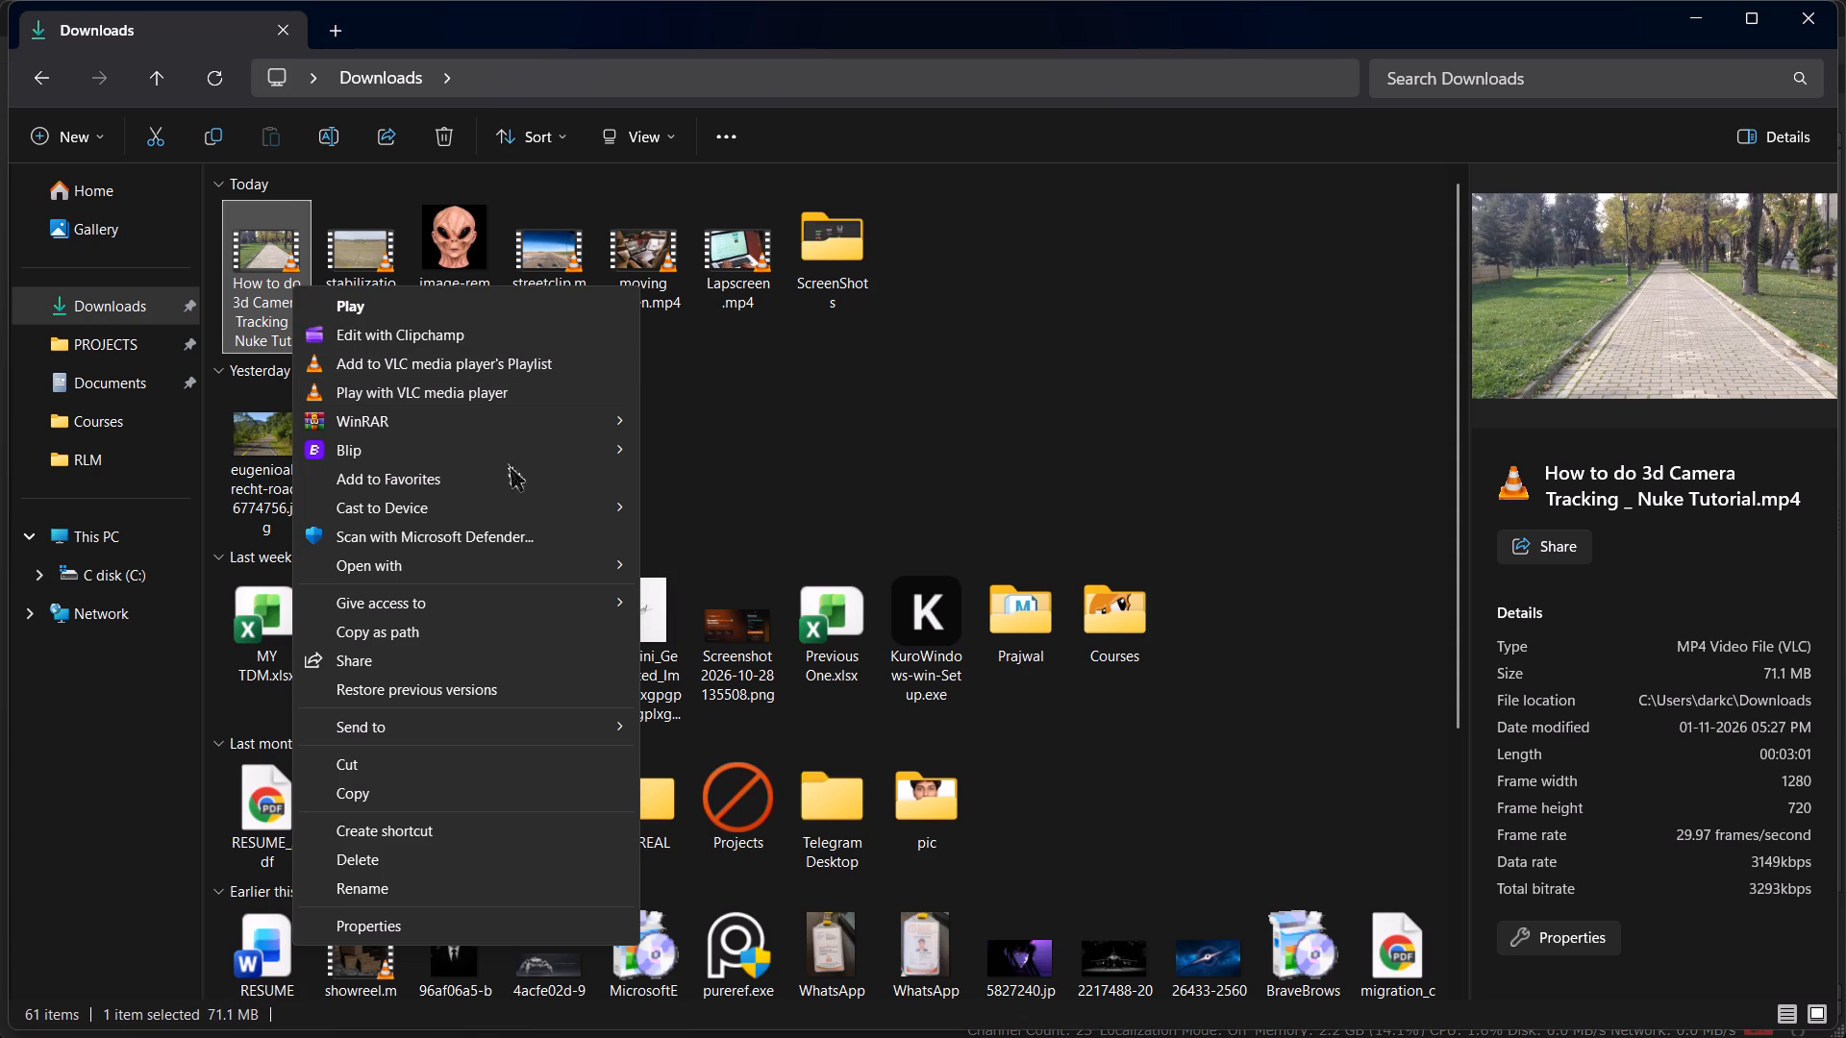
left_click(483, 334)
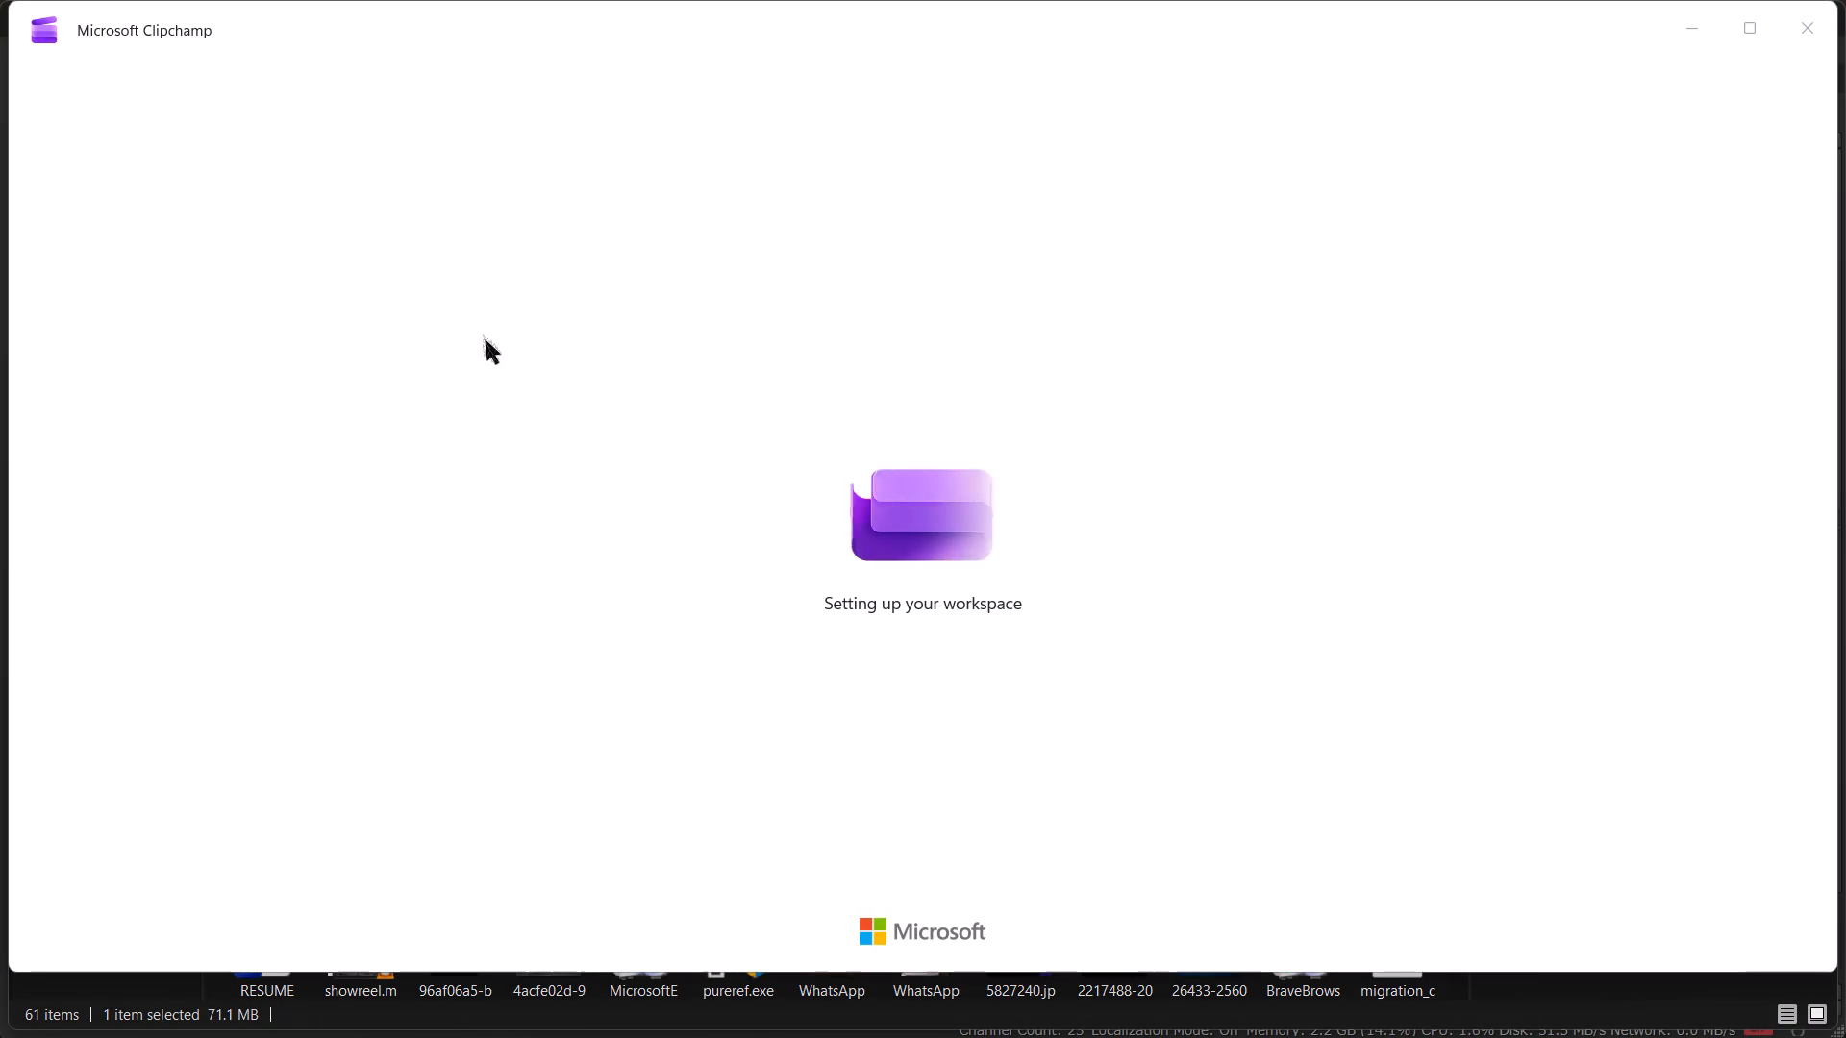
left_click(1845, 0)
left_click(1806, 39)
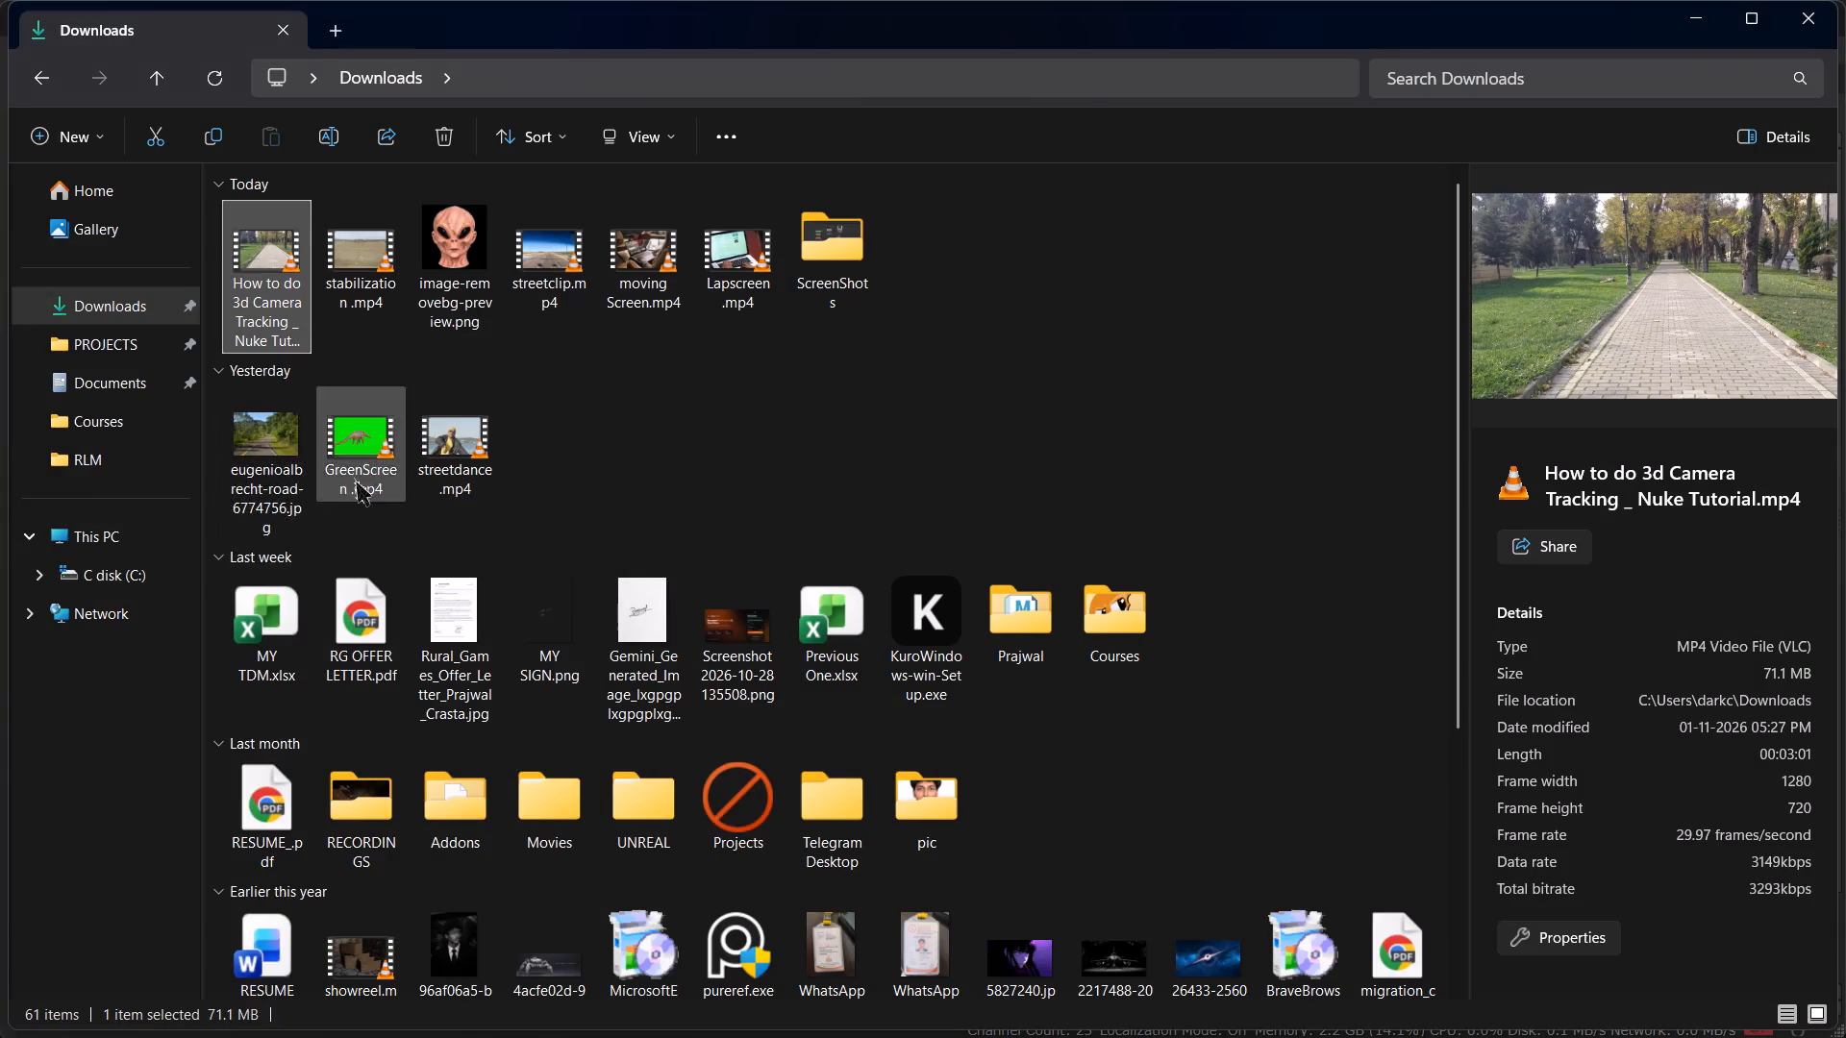
Launch Adobe After Effects 2025 from the pinned apps folder.
left_click(447, 379)
left_click(350, 456)
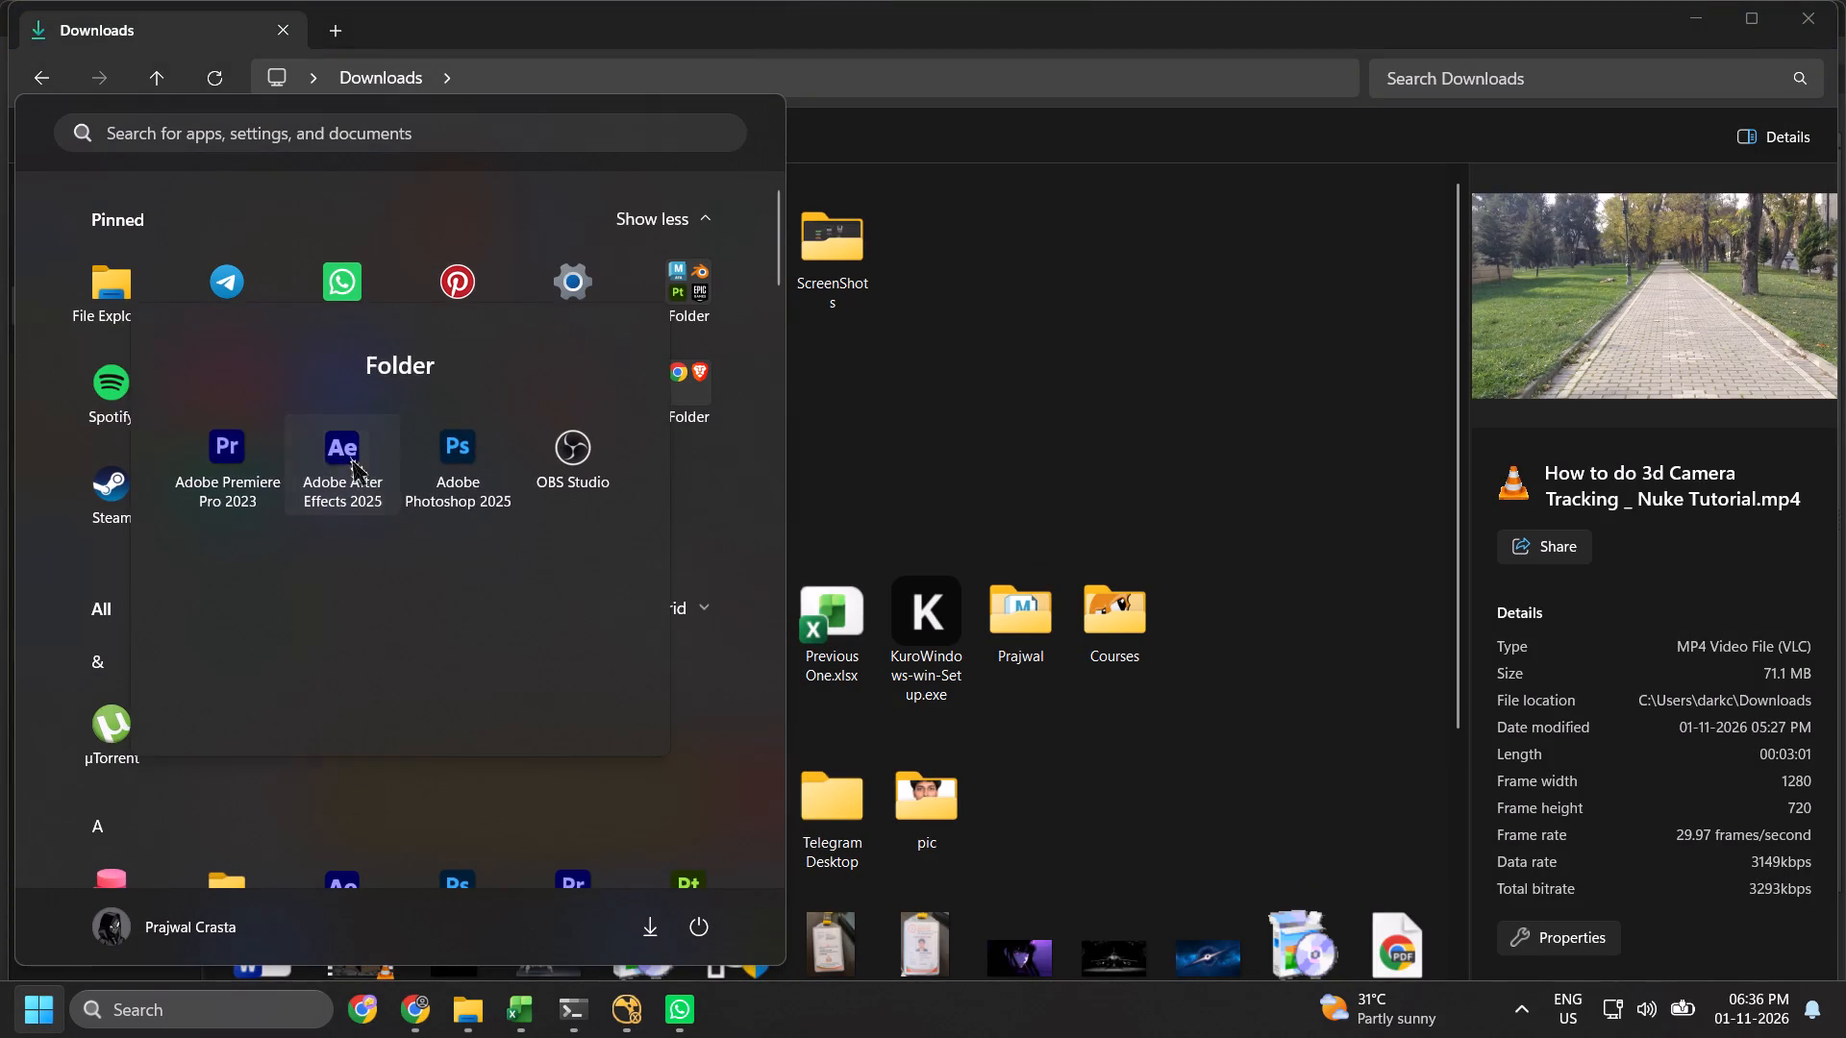
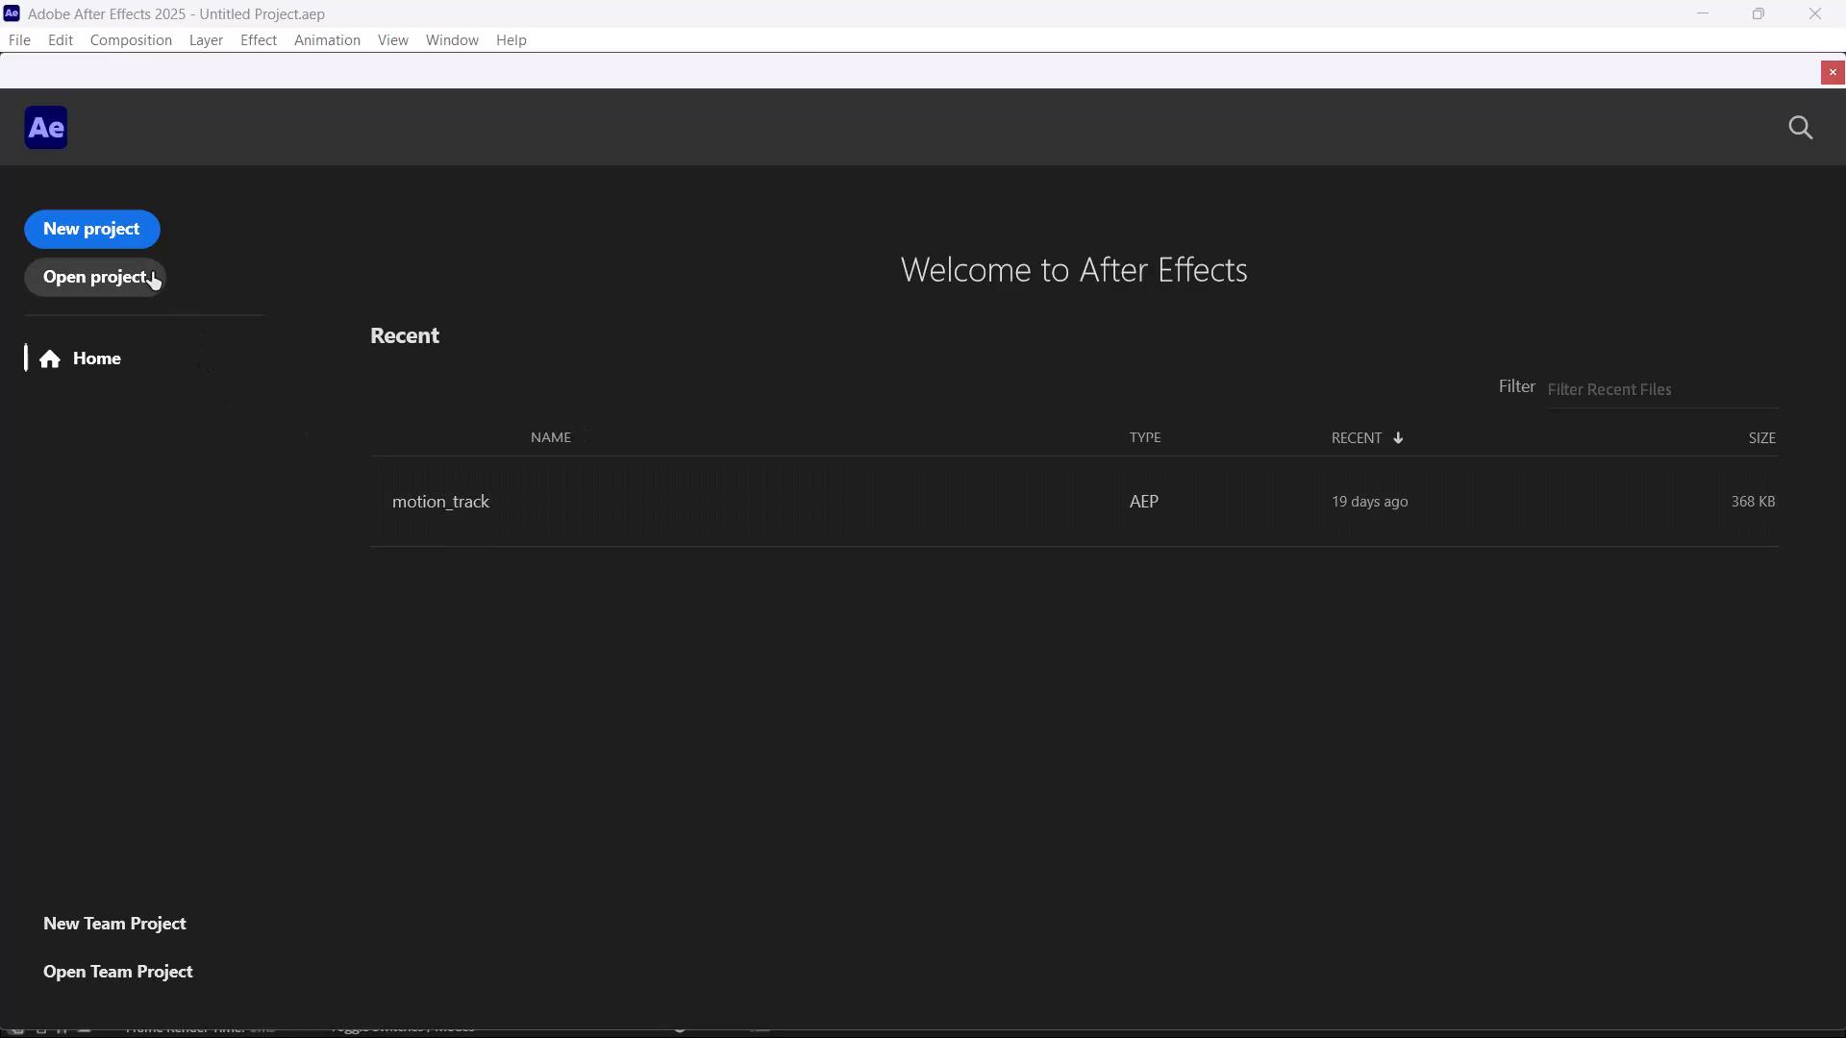
Create a new project and a composition from the "How to do 3d Camera Tracking _ Nuke Tutorial.mp4" footage.
left_click(112, 241)
left_click(1108, 431)
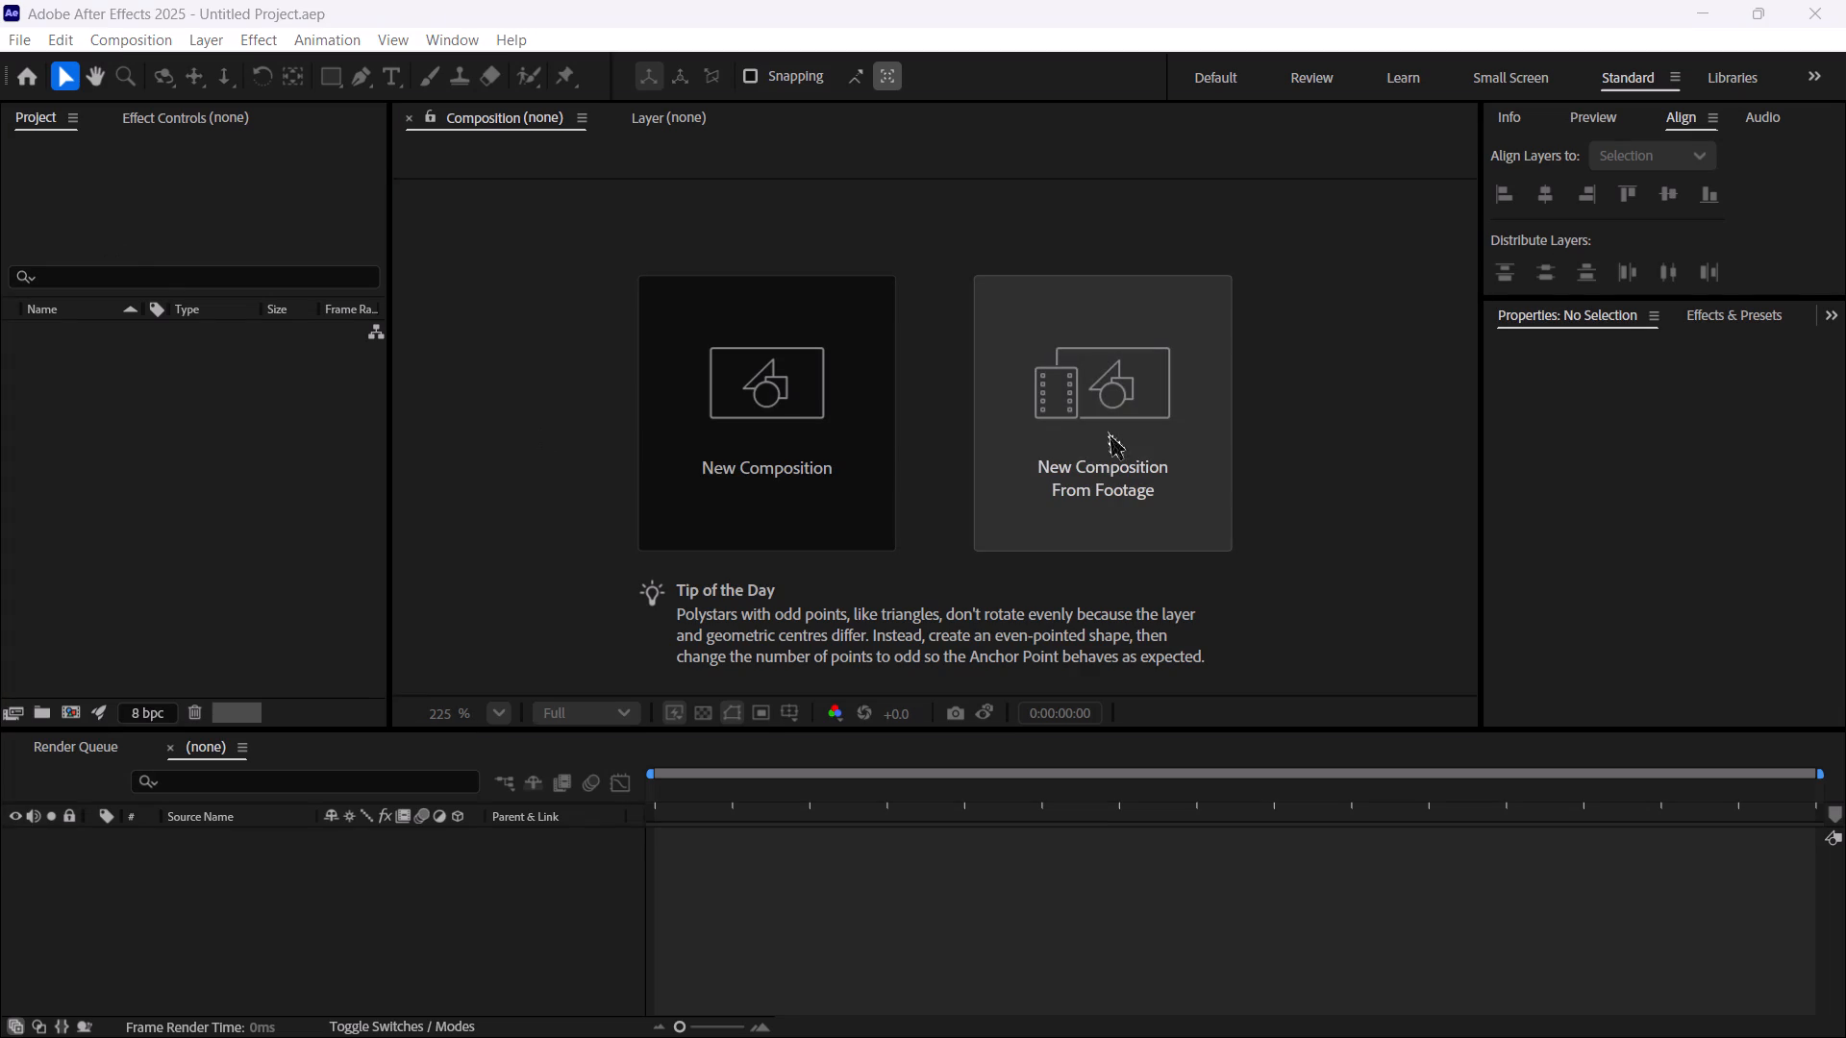
double_click(266, 405)
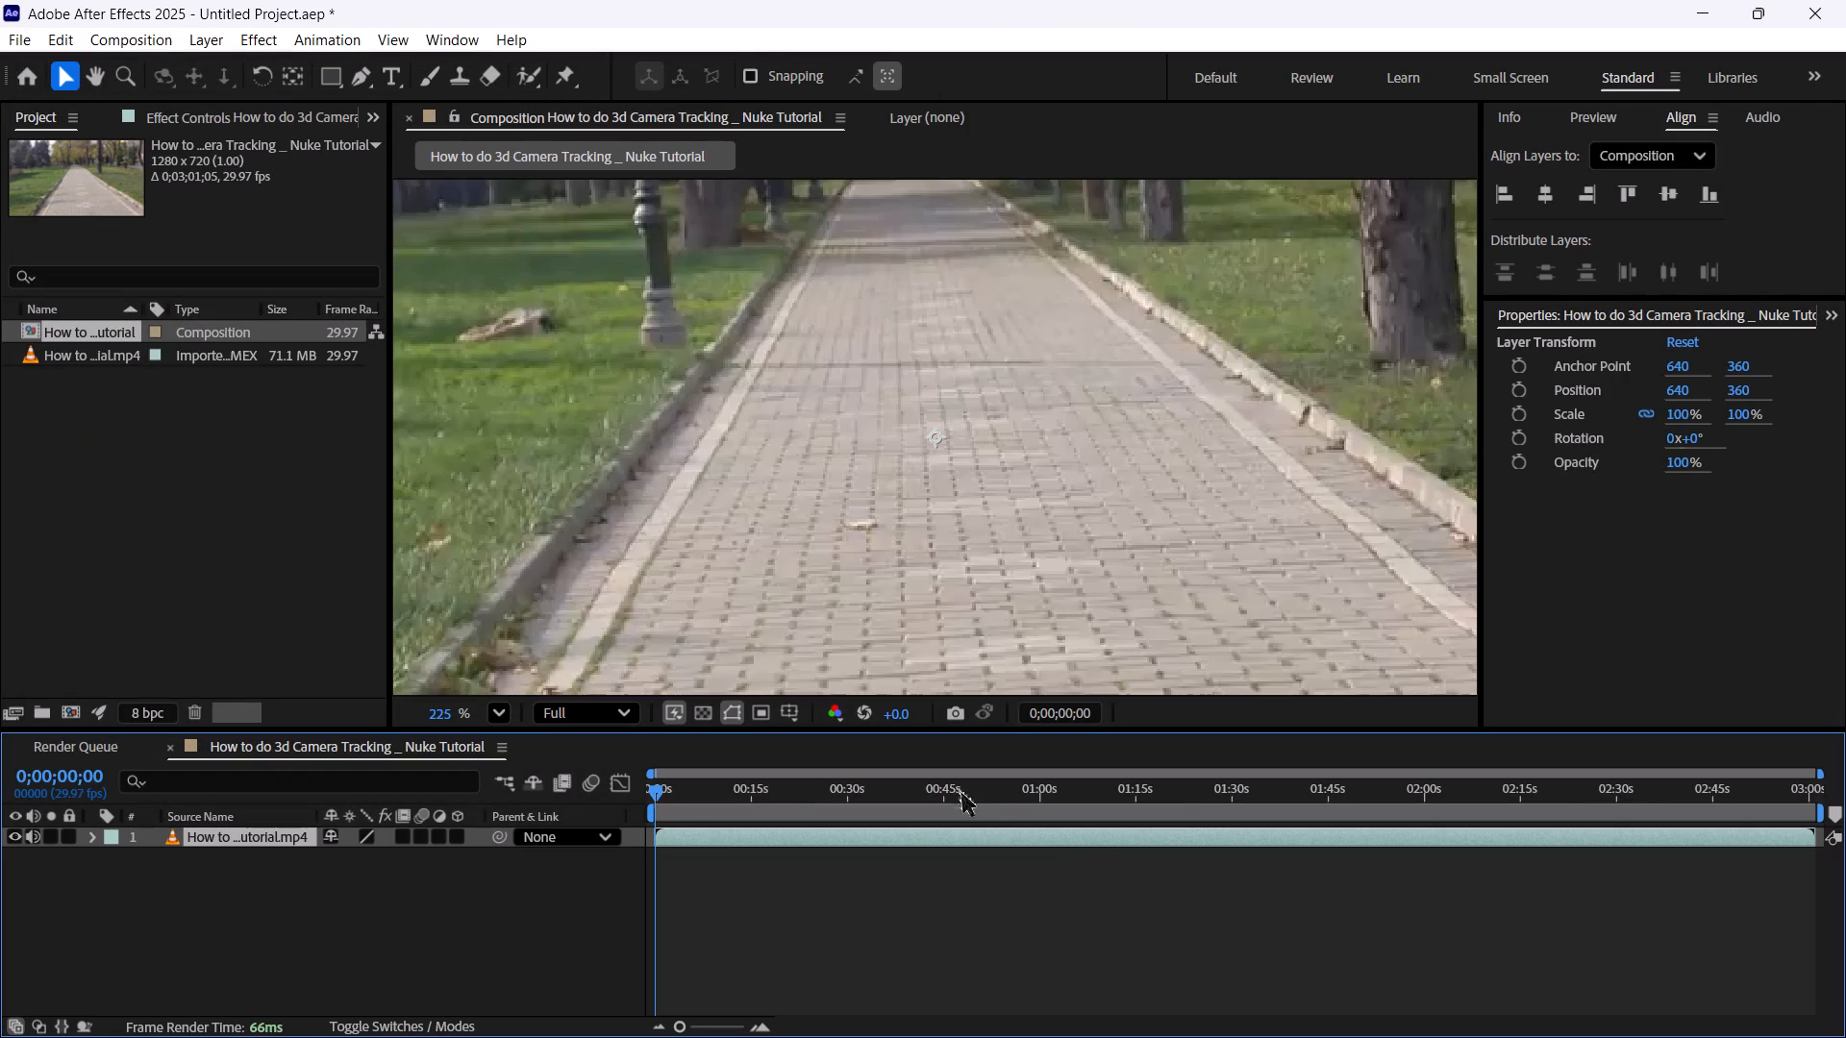
Preview the opening seconds of the park path footage and fit the whole frame in the composition viewer.
key("space")
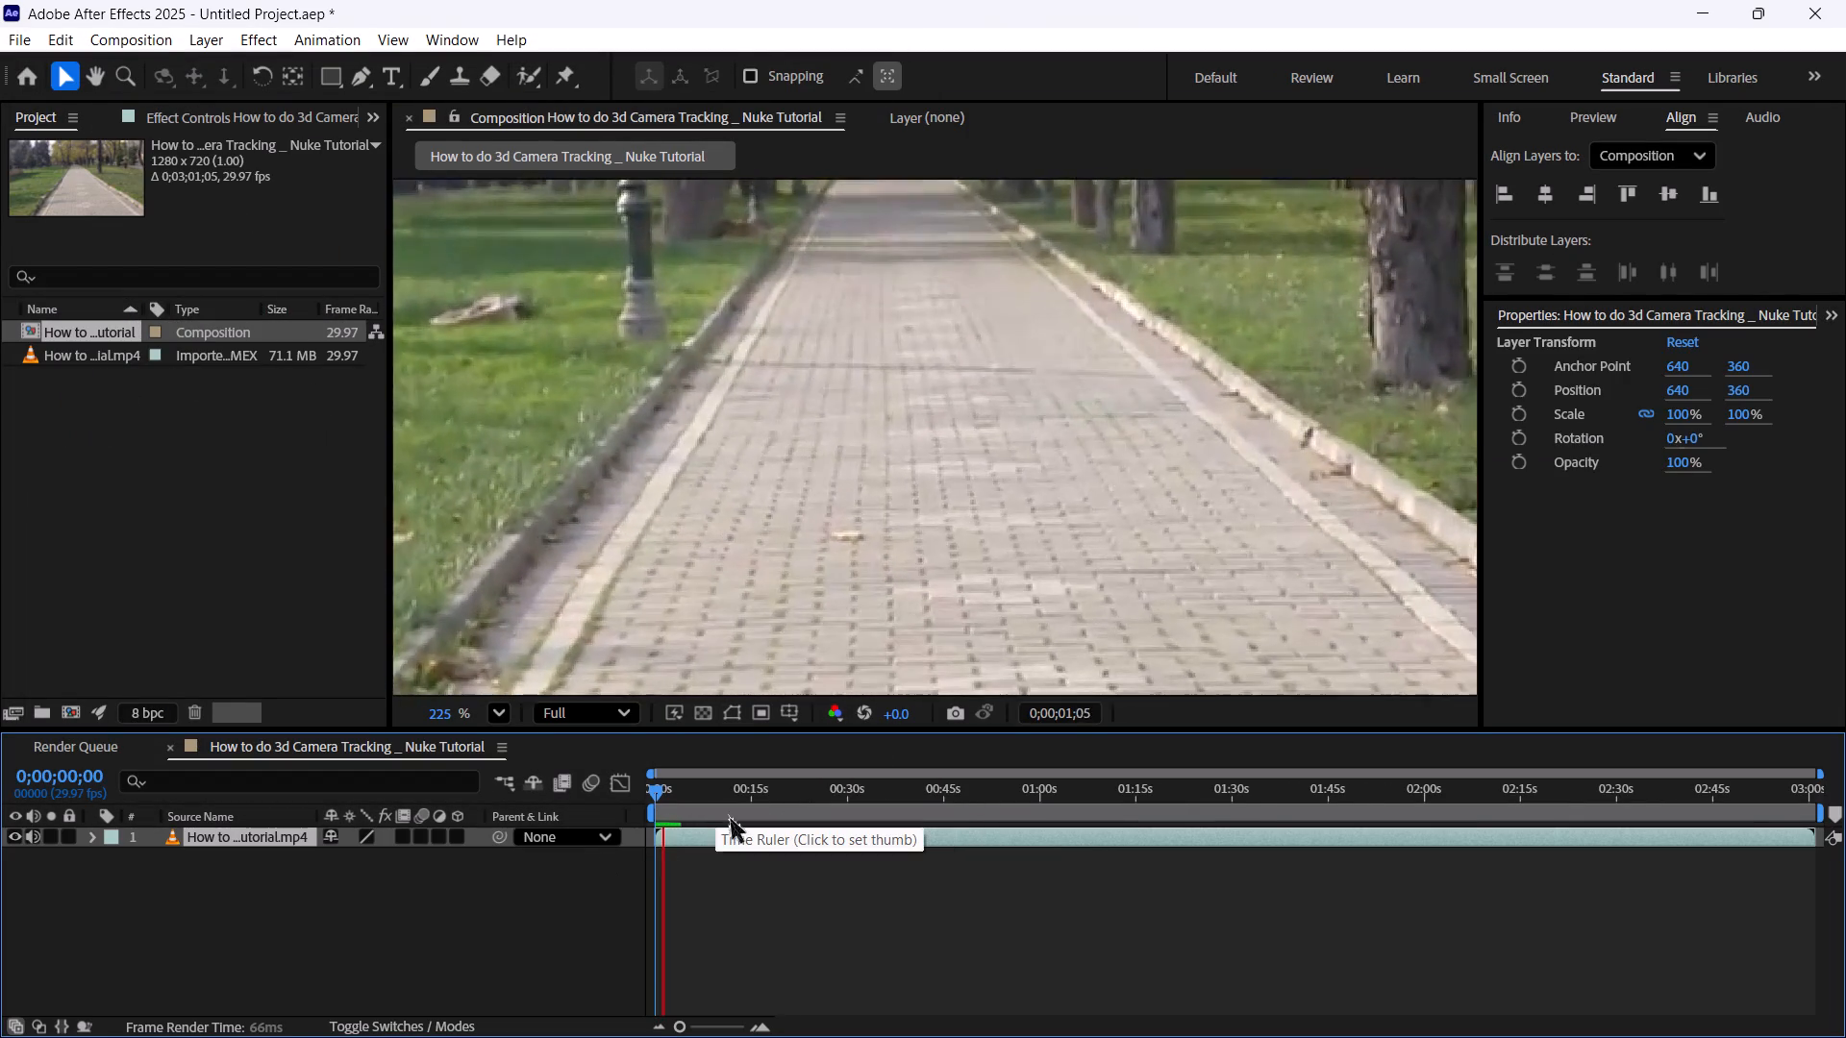
key("space")
left_click(1020, 521)
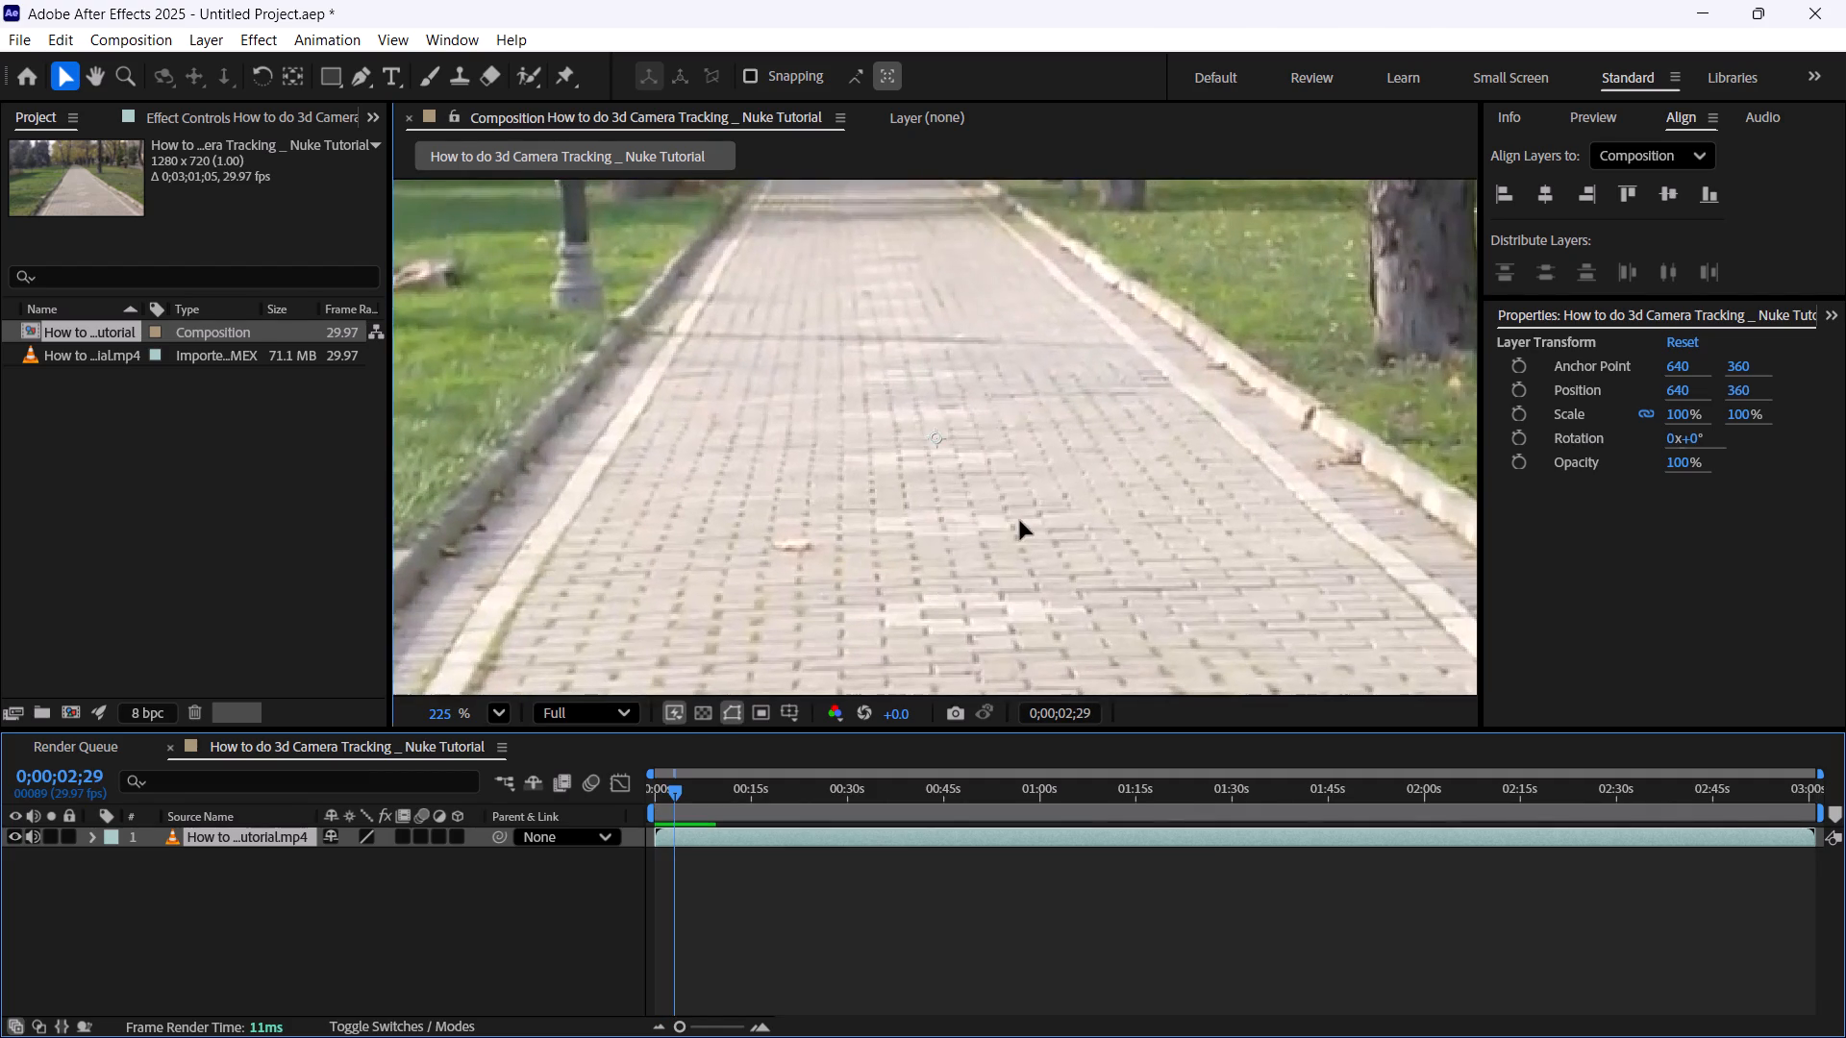
scroll(1020, 523, "down", 10)
middle_click_drag(1027, 524, 1027, 481)
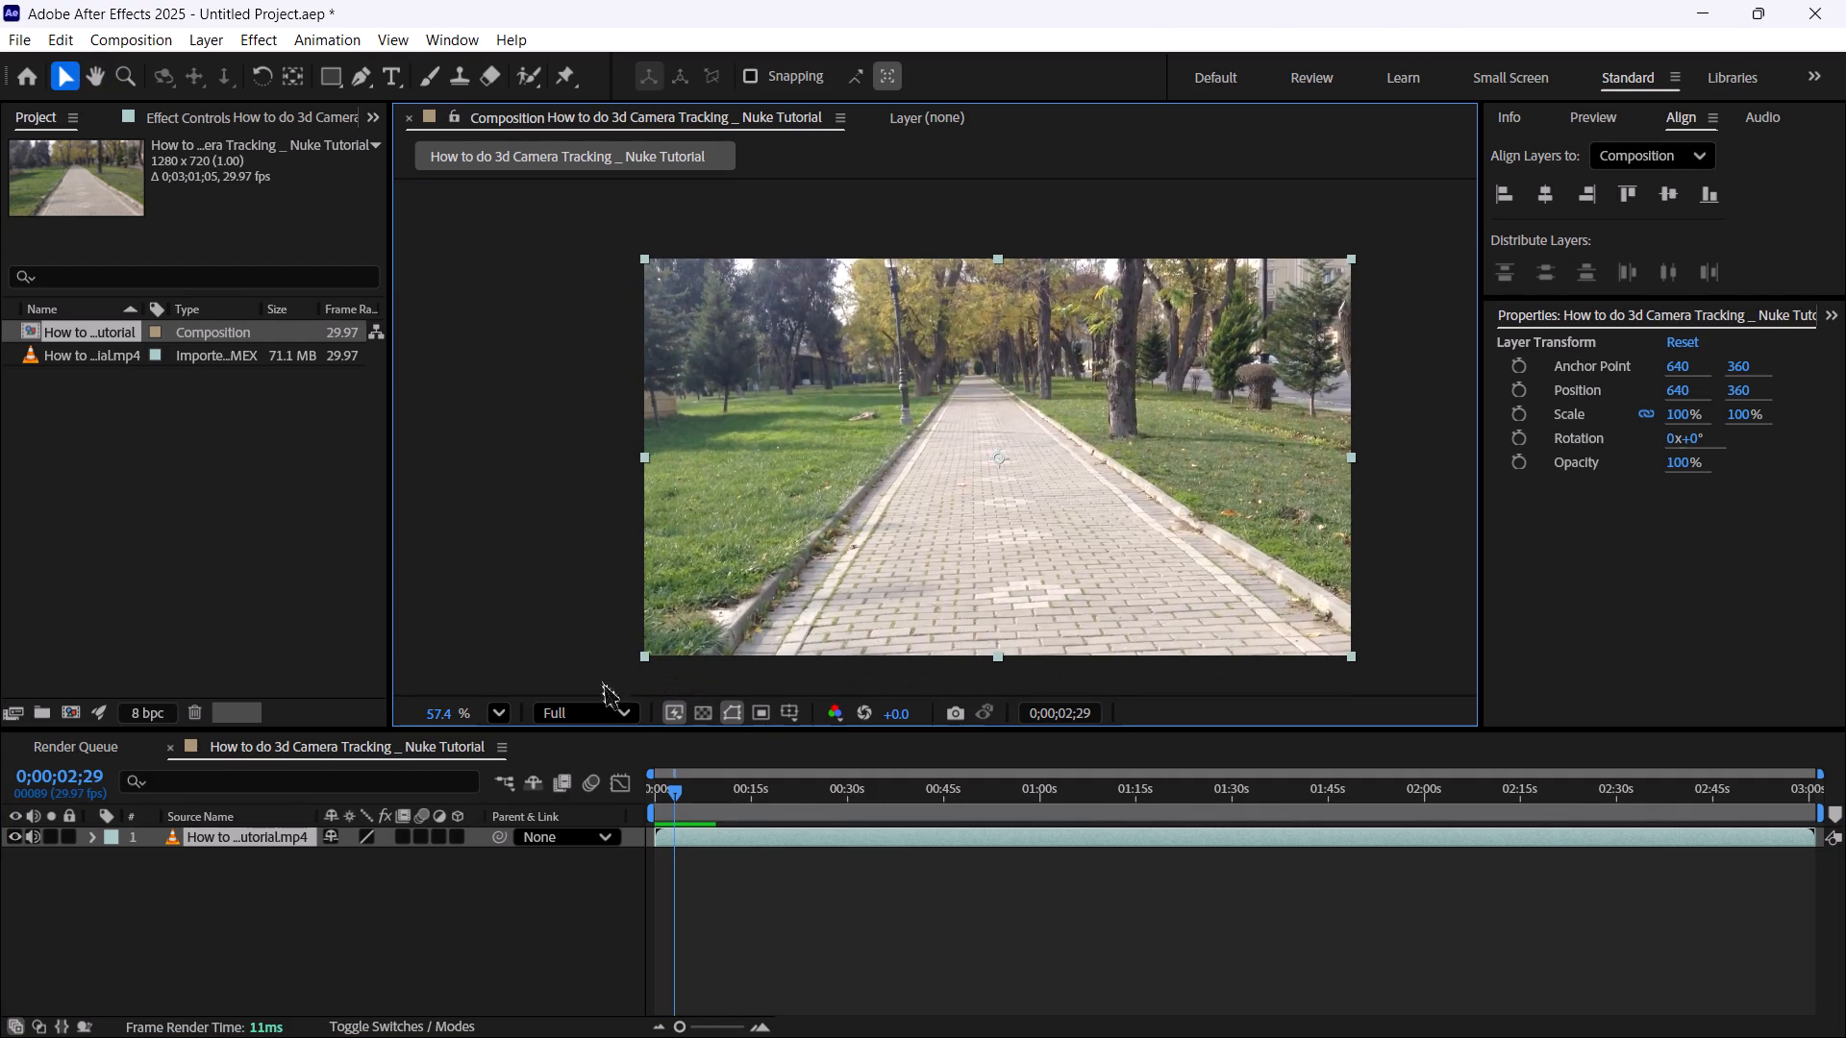
left_click(608, 727)
left_click(608, 711)
left_click(514, 722)
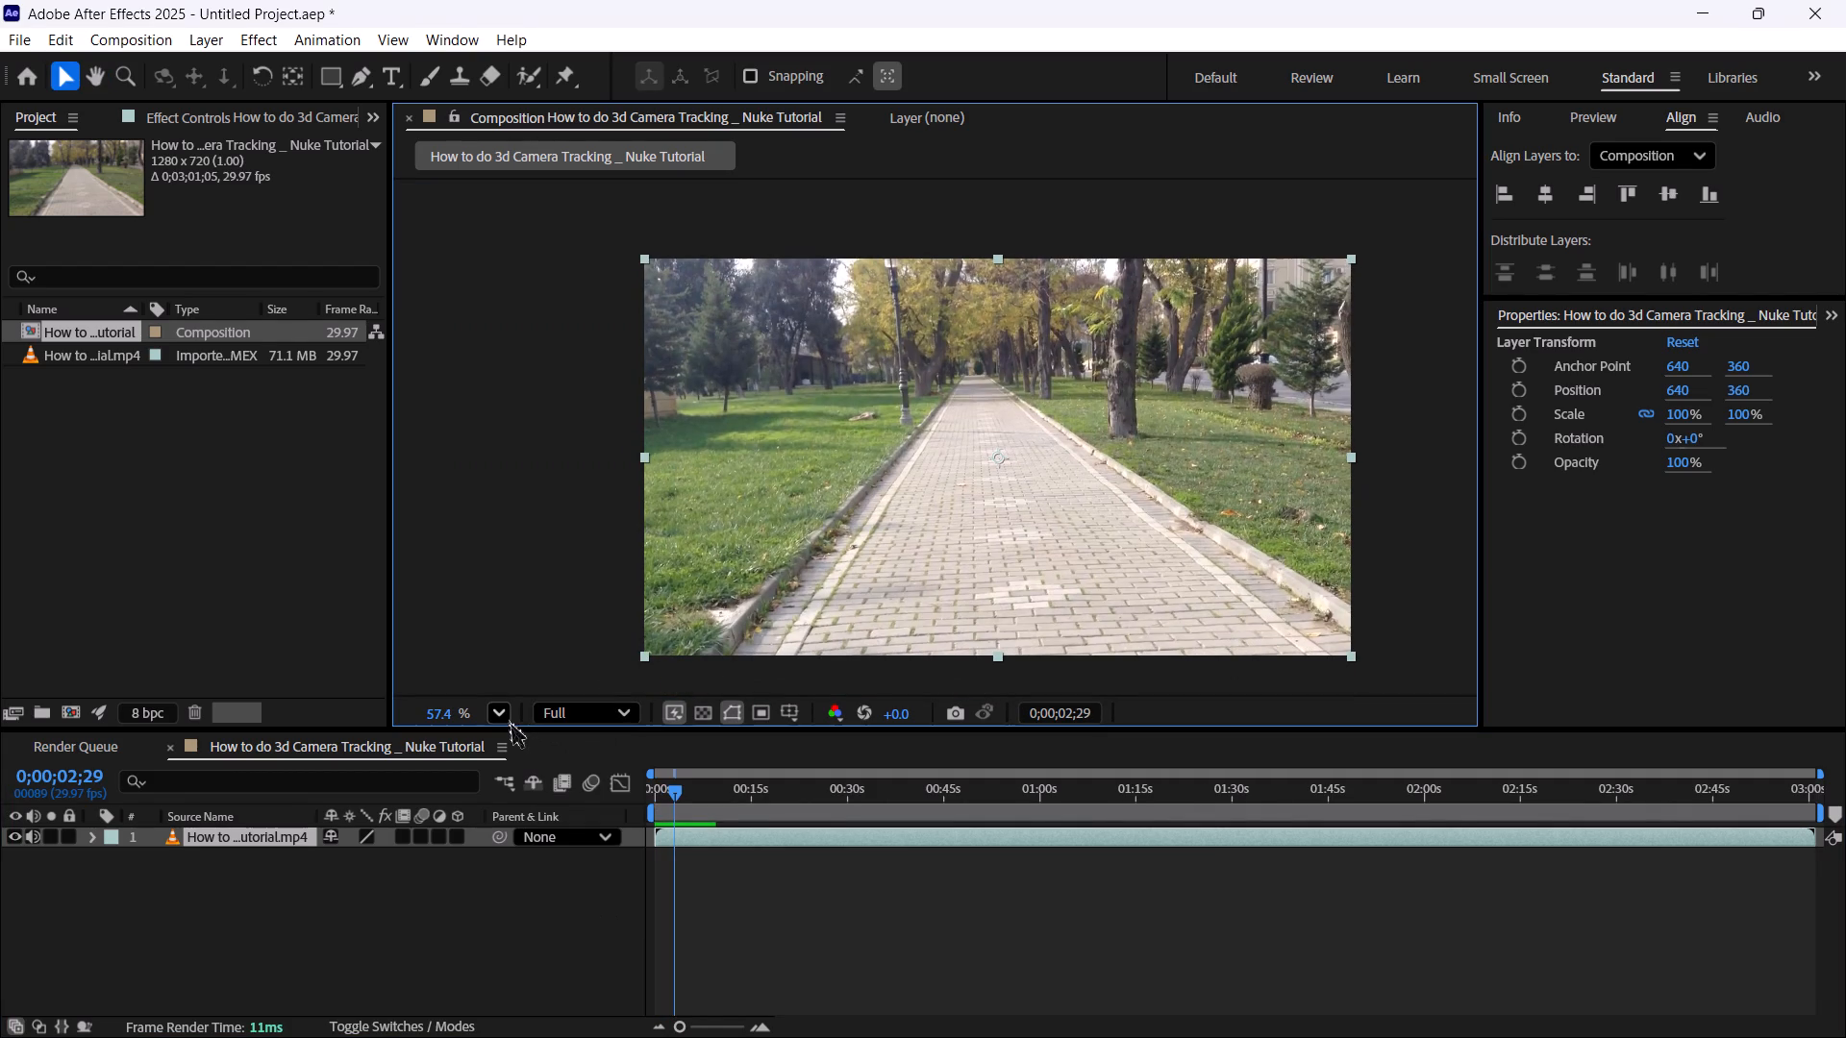
left_click(509, 719)
left_click(534, 234)
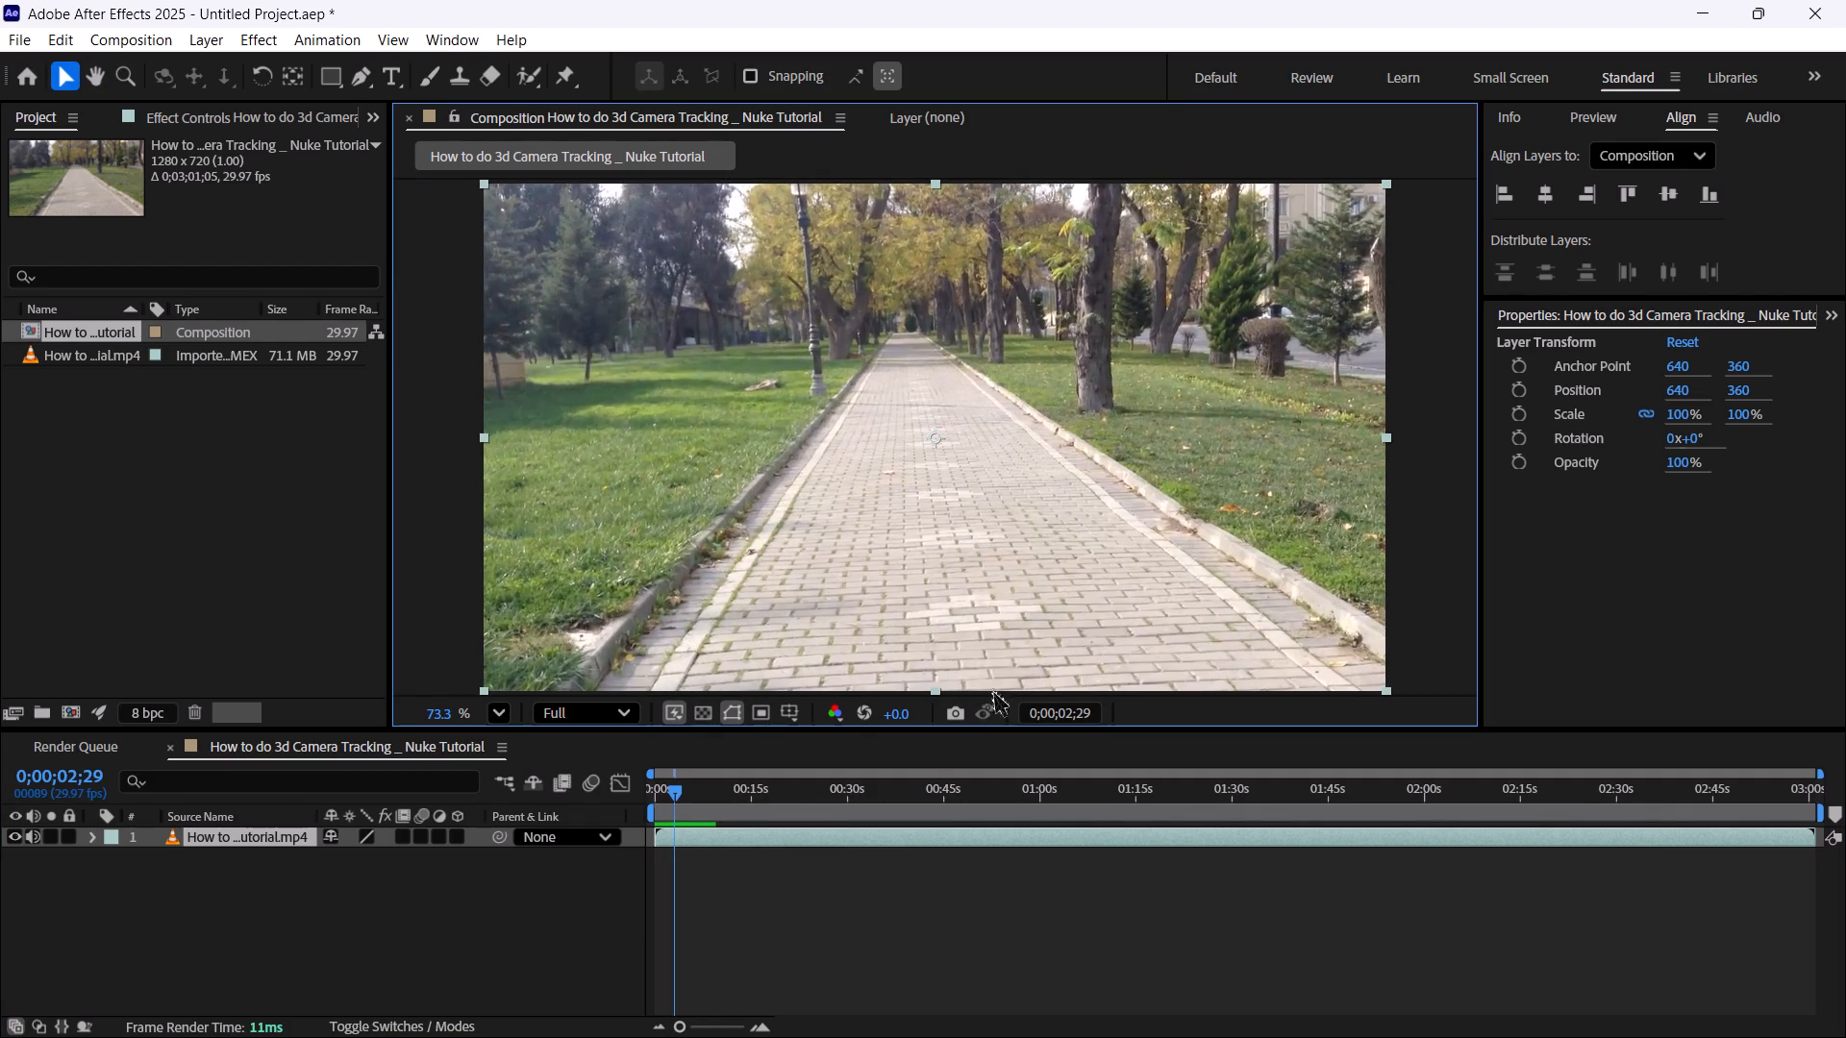
Split the footage layer at 0;00;02;09 and delete the long part after the cut.
key("space")
left_click_drag(684, 793, 690, 804)
left_click_drag(686, 781, 645, 794)
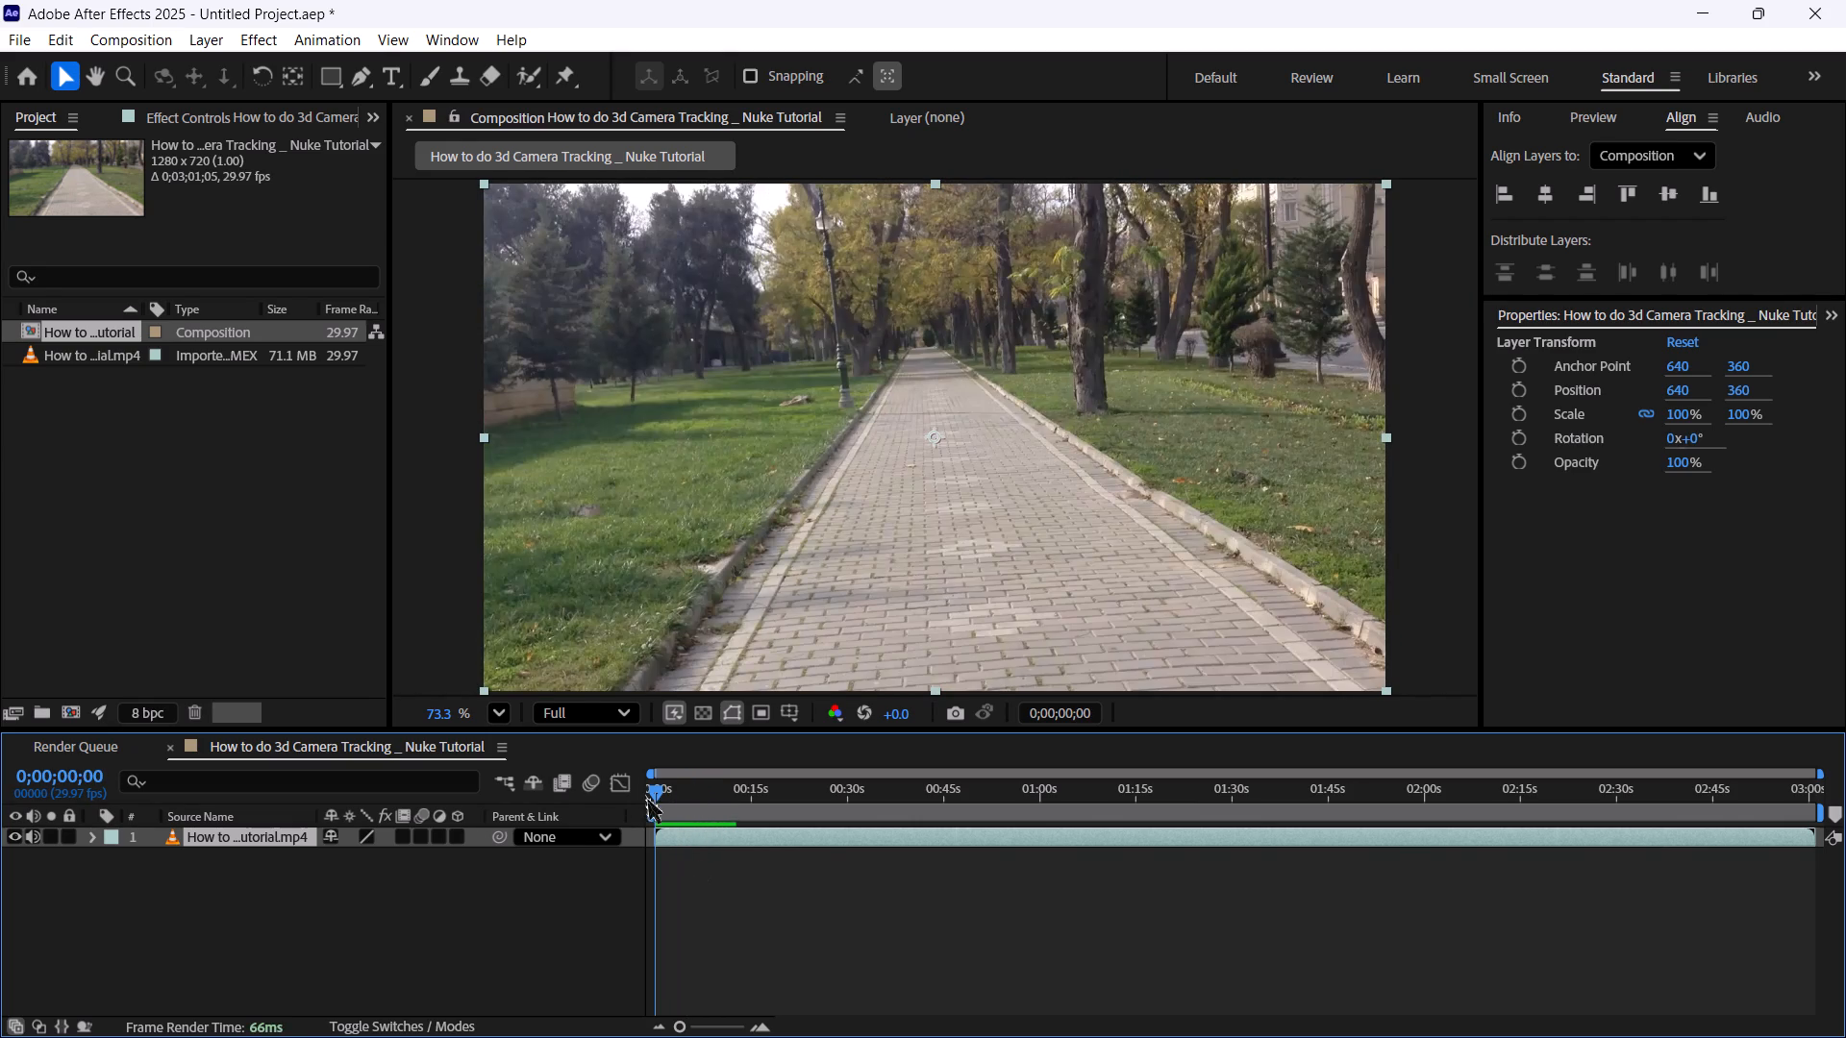
left_click_drag(645, 794, 628, 801)
key("space")
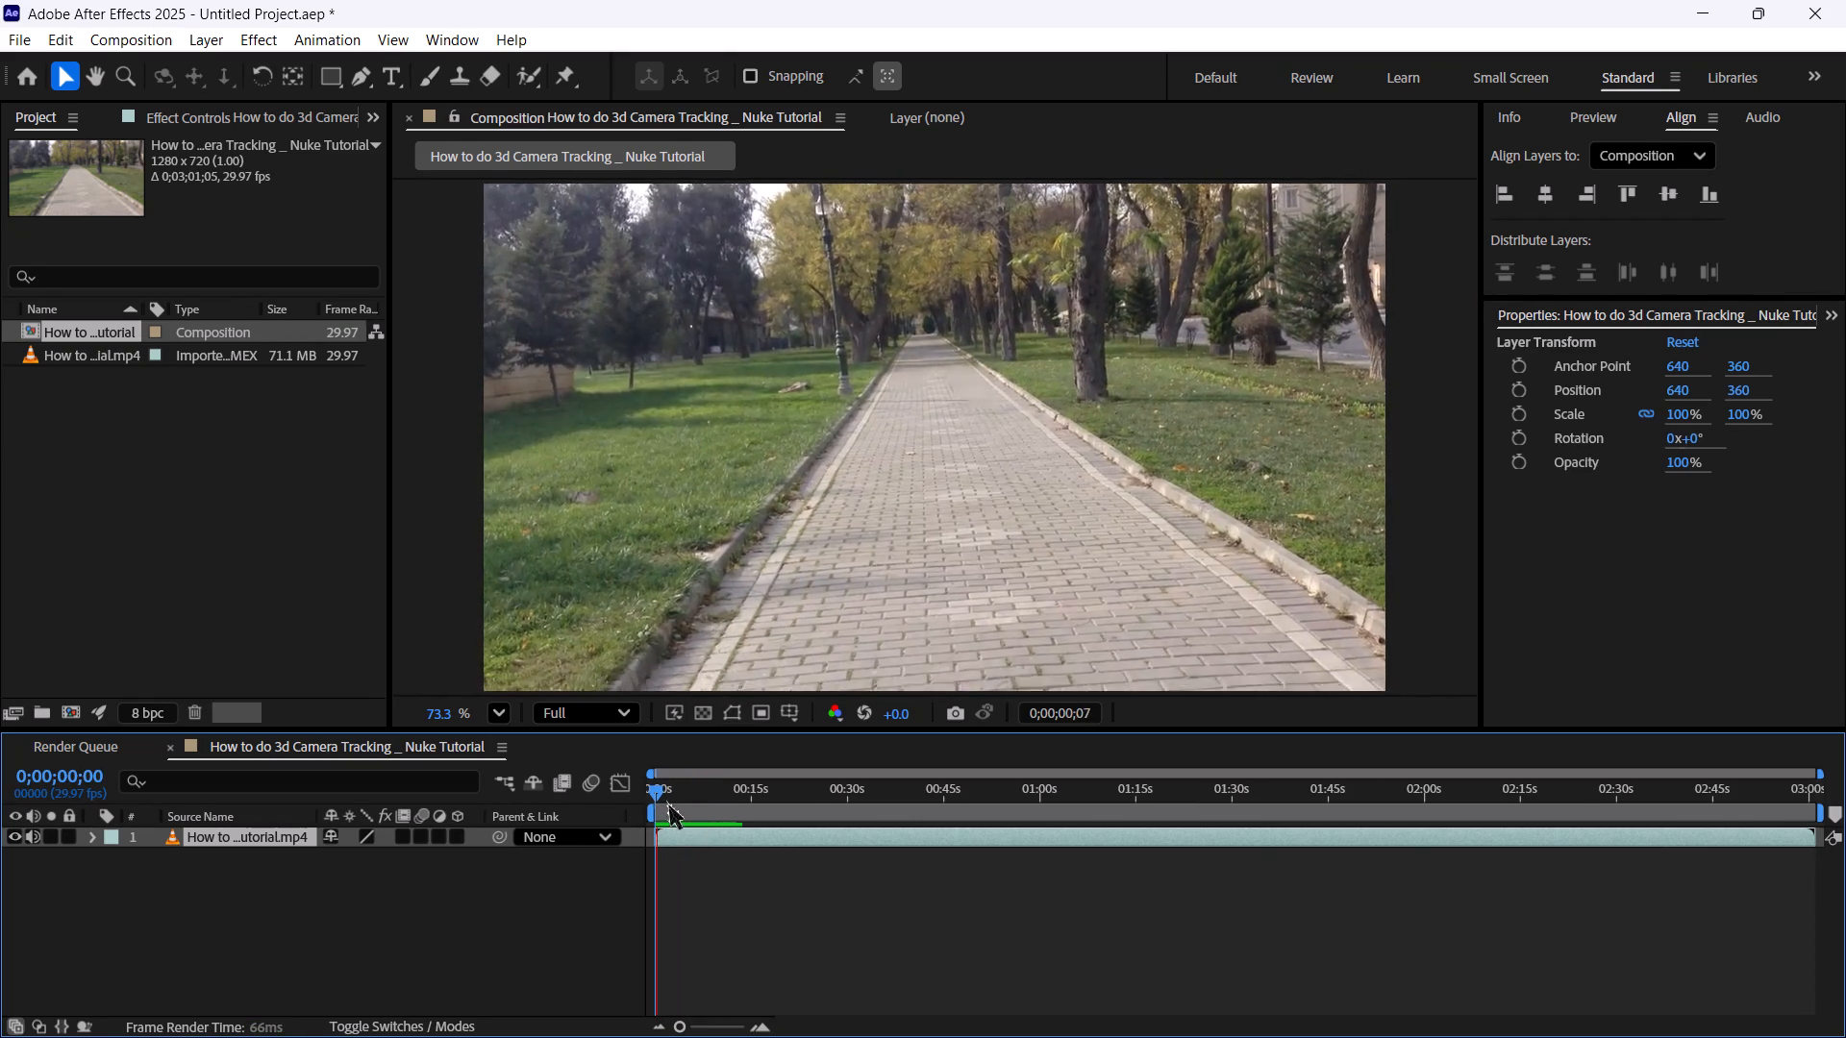
key("space")
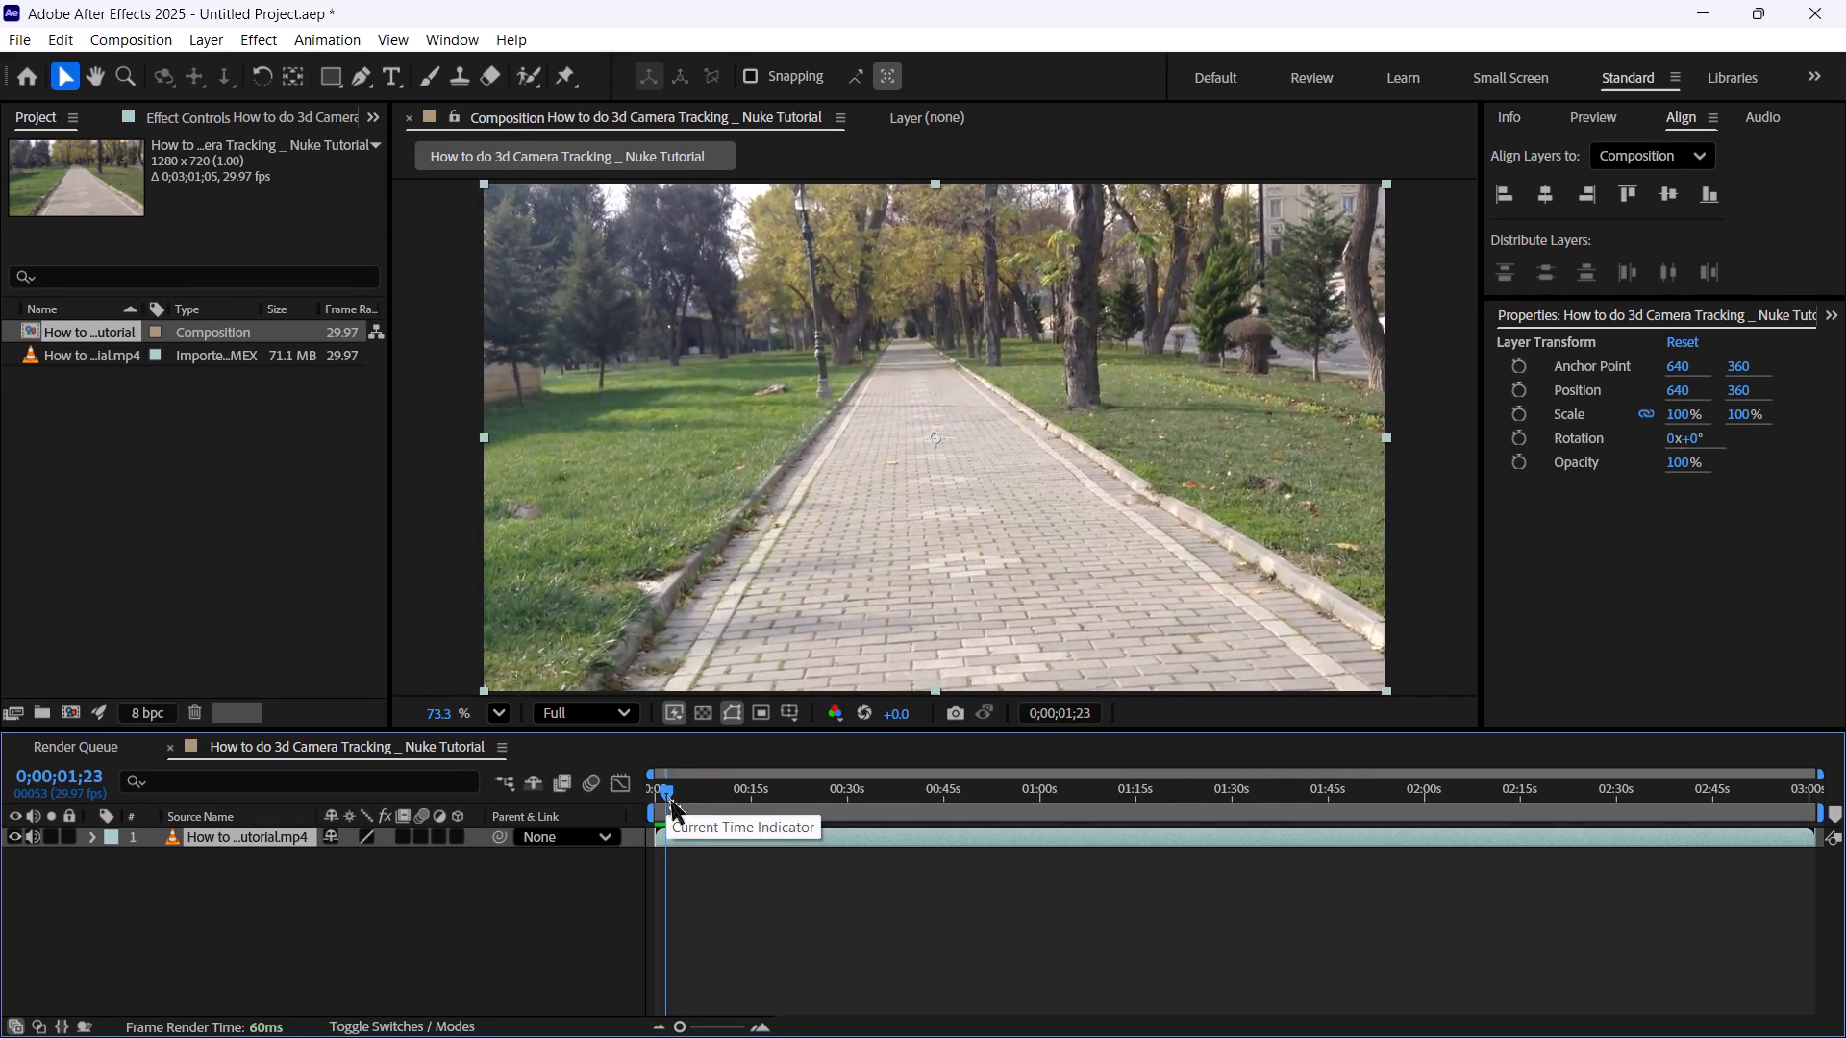
key("space")
key("space")
left_click(704, 839)
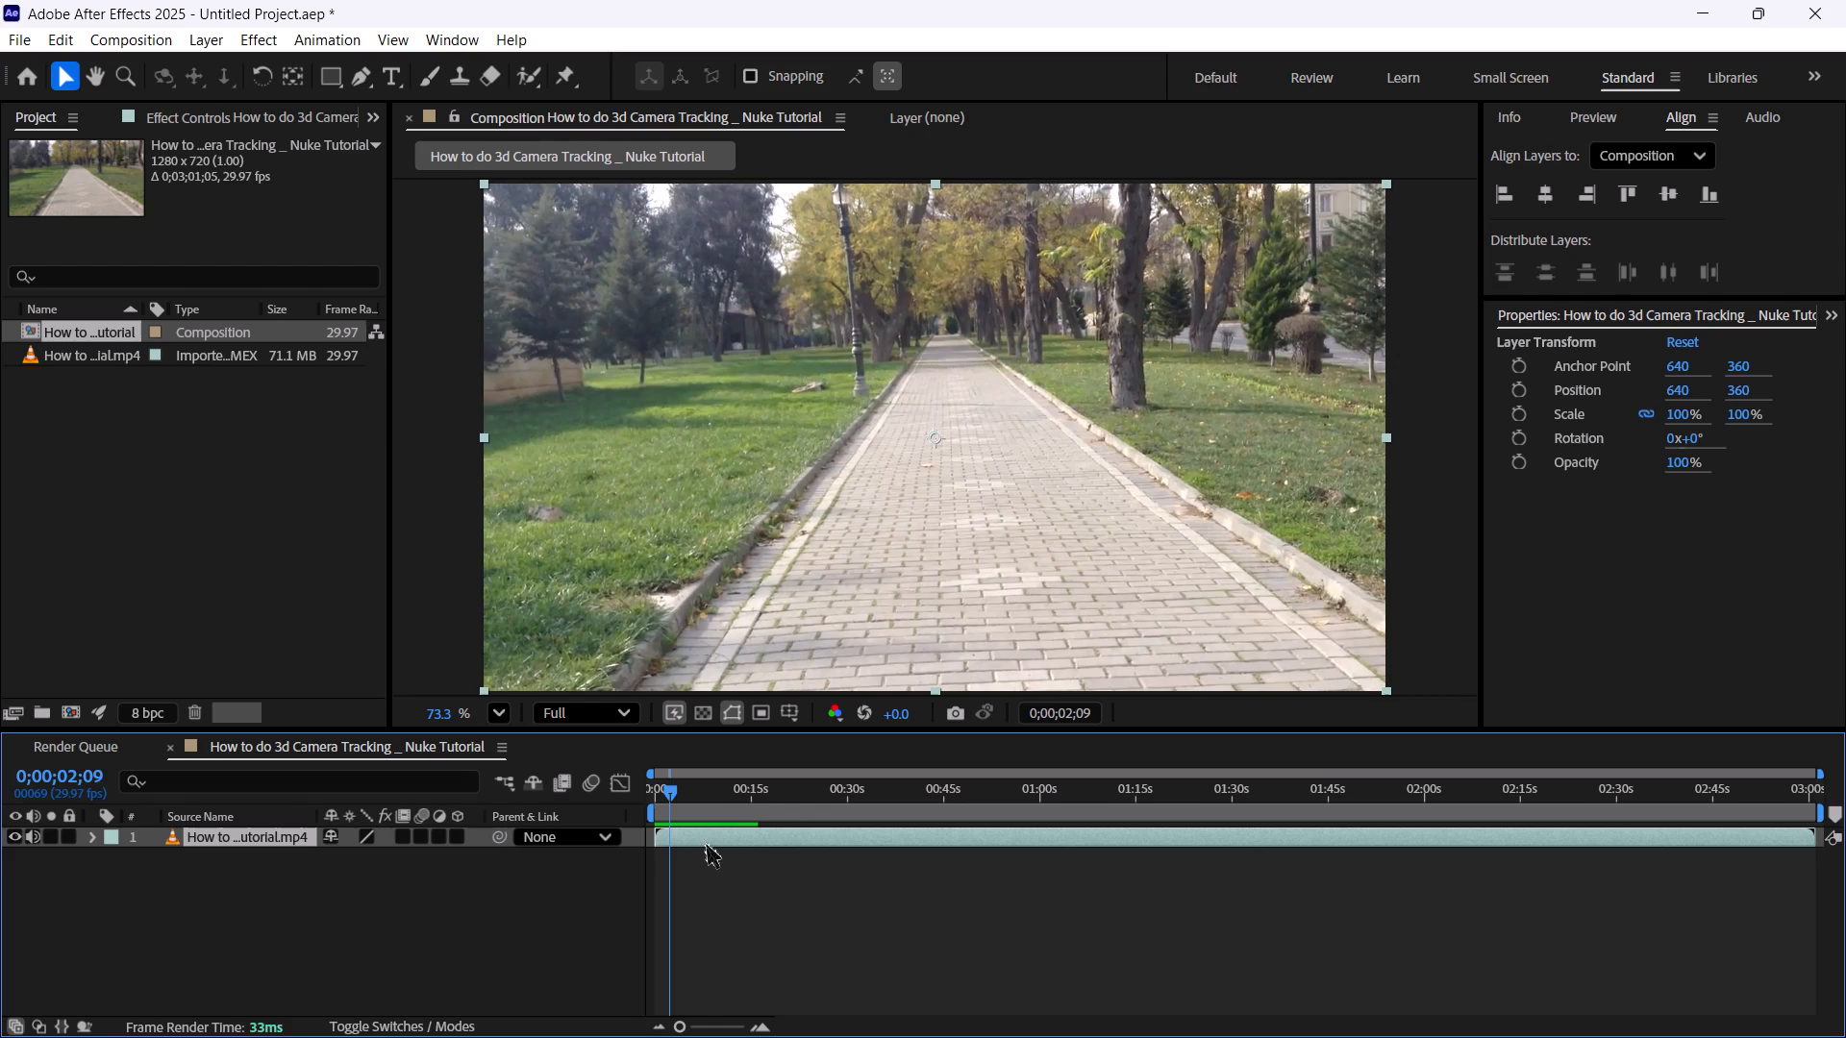
key("ctrl+shift+d")
left_click(749, 838)
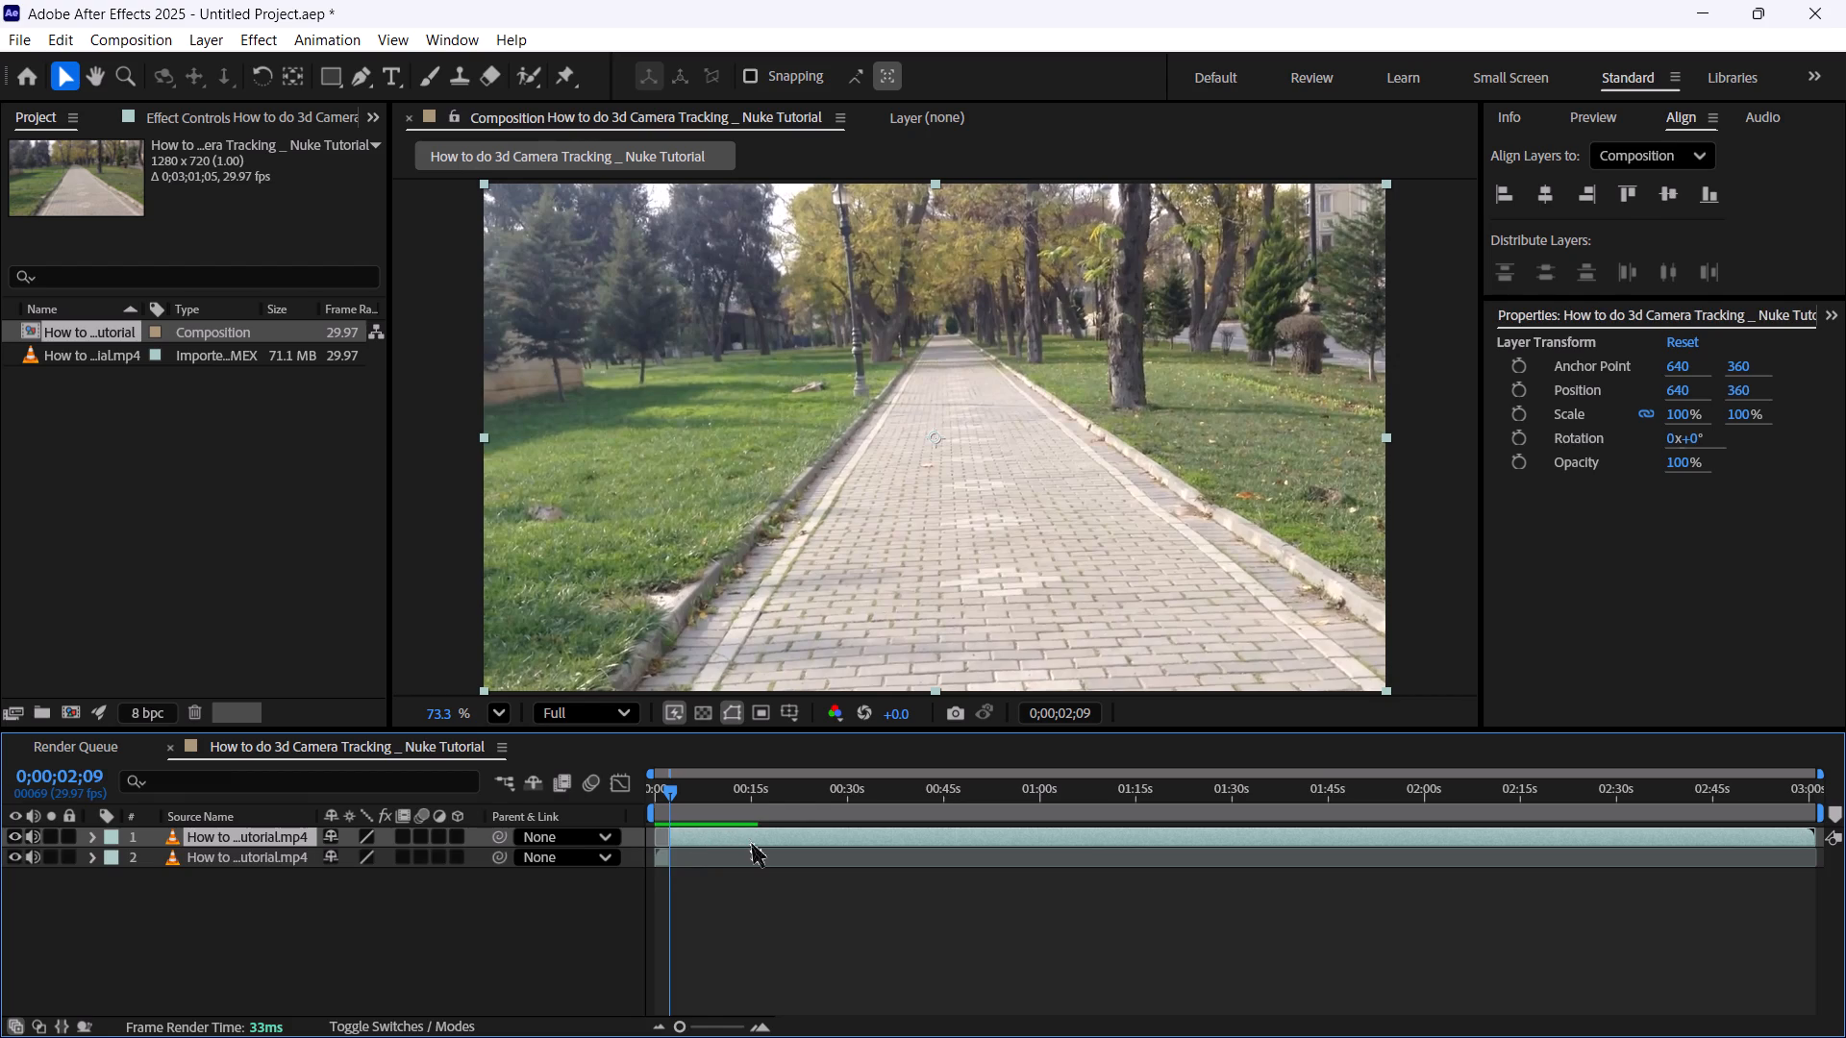
key("BackSpace")
Play the composition from the first frame to check the trimmed clip.
left_click_drag(669, 785, 539, 786)
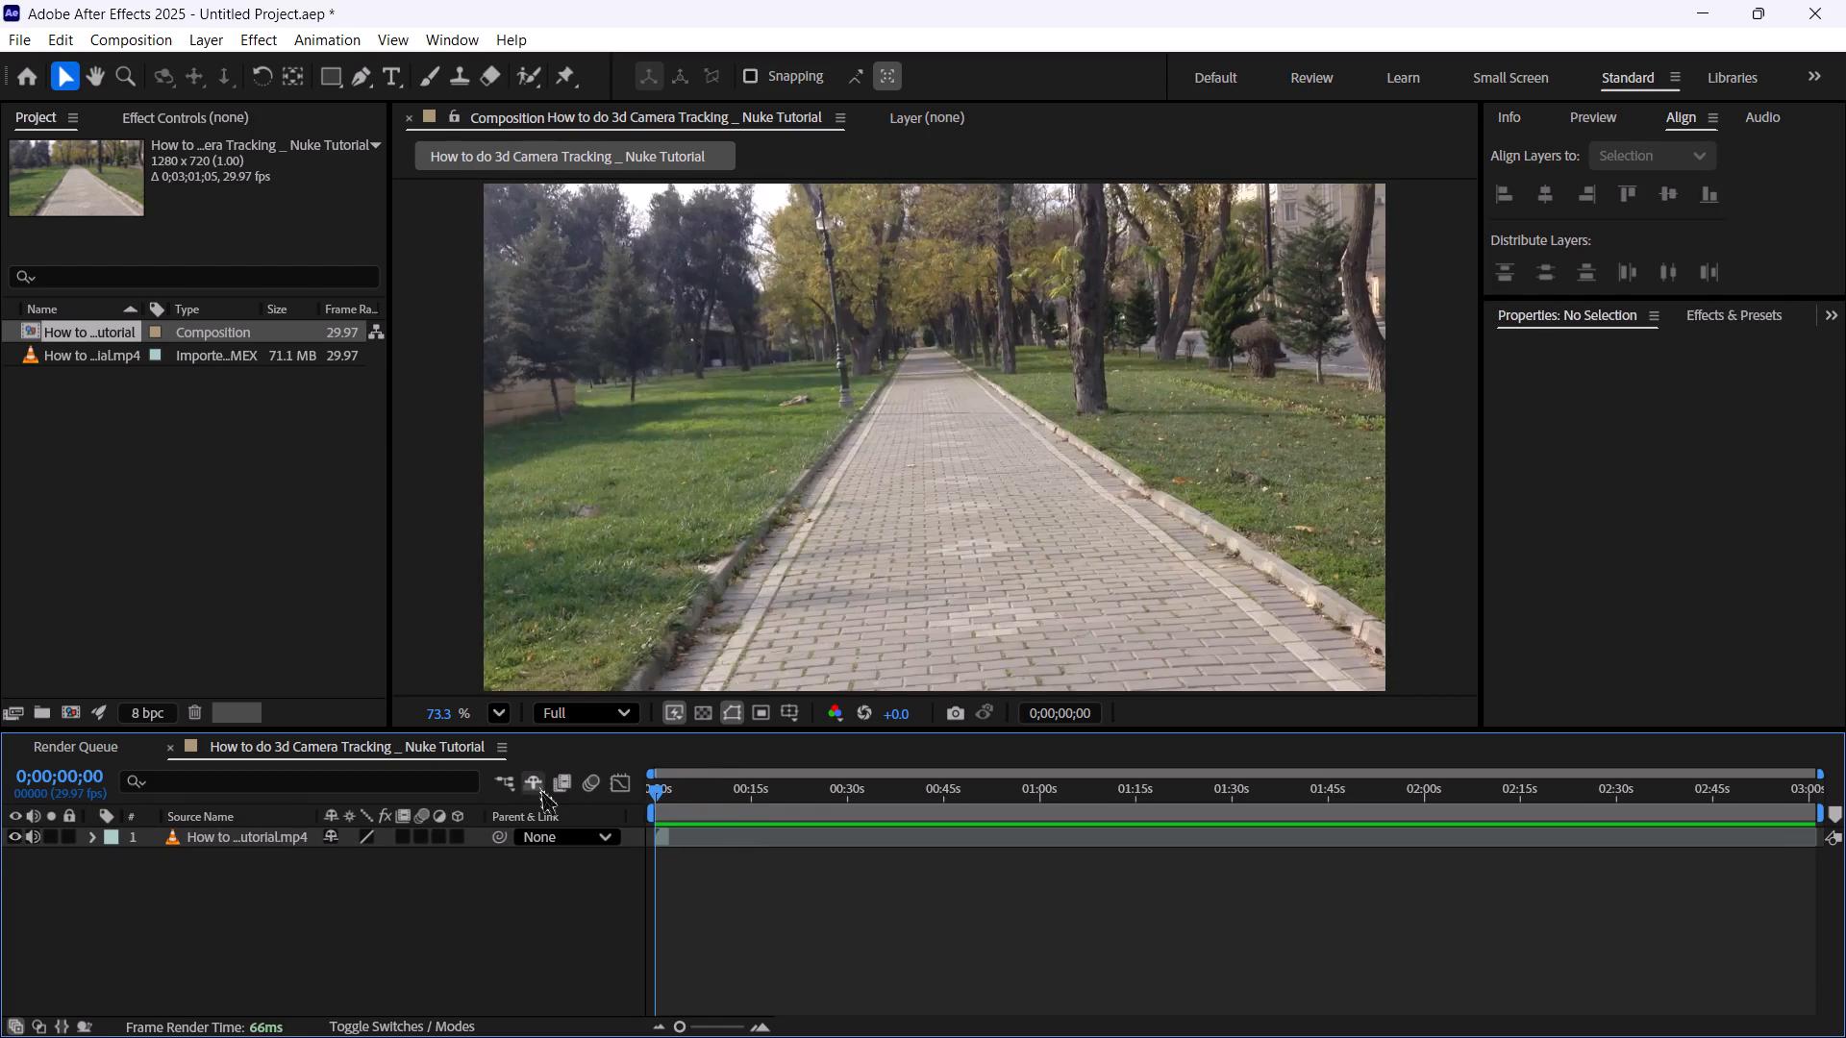
key("space")
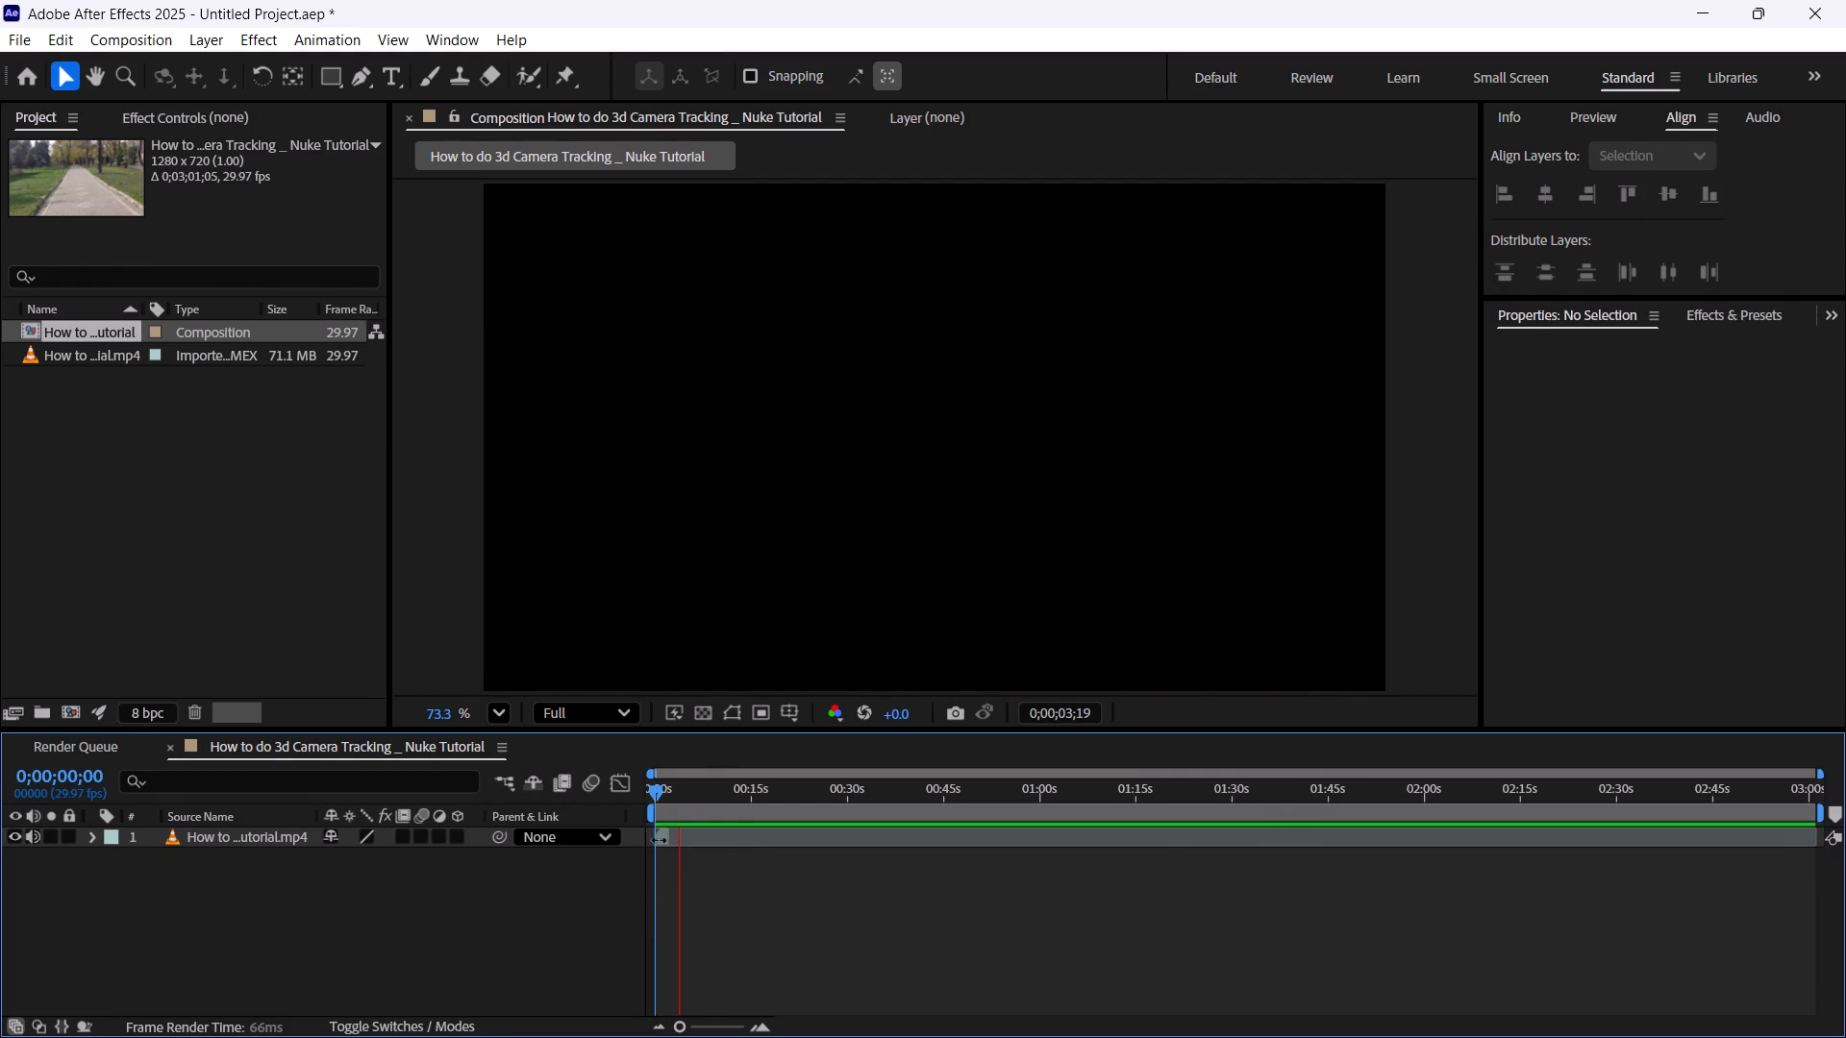
key("space")
Add the composition with the trimmed clip to the render queue.
left_click(660, 839)
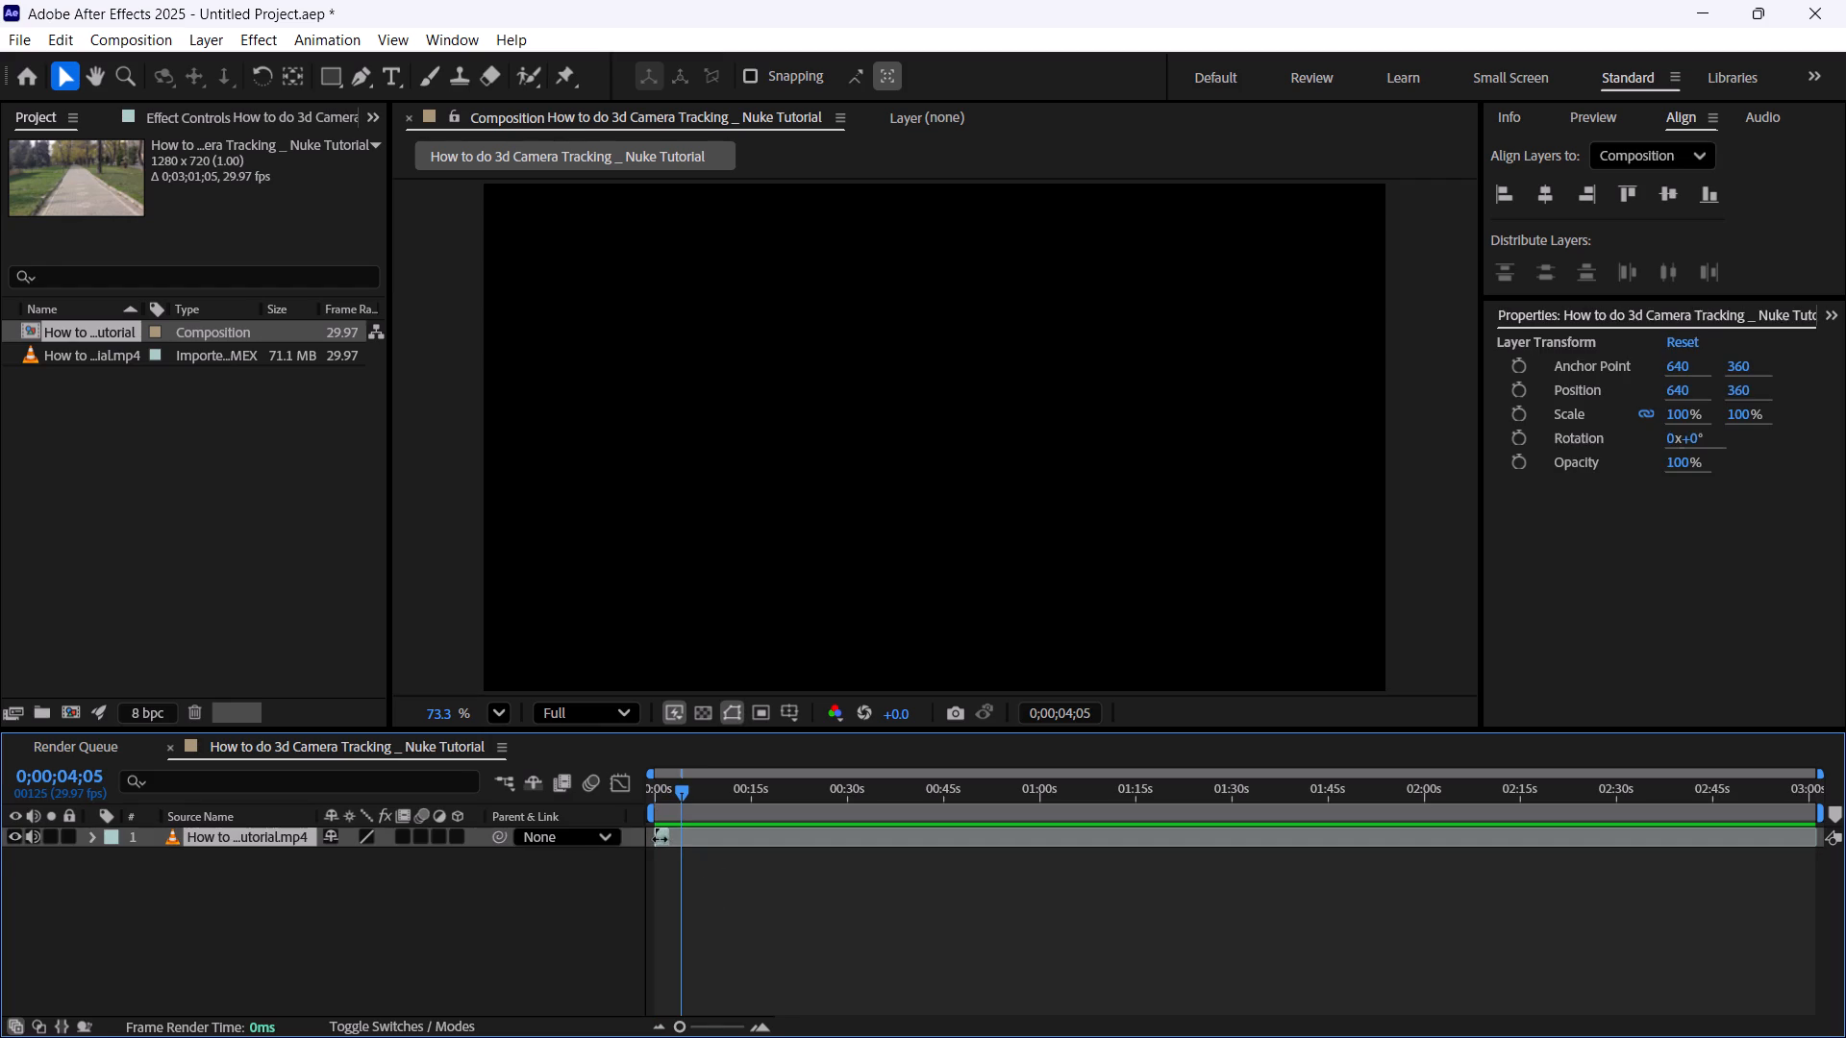
left_click(23, 50)
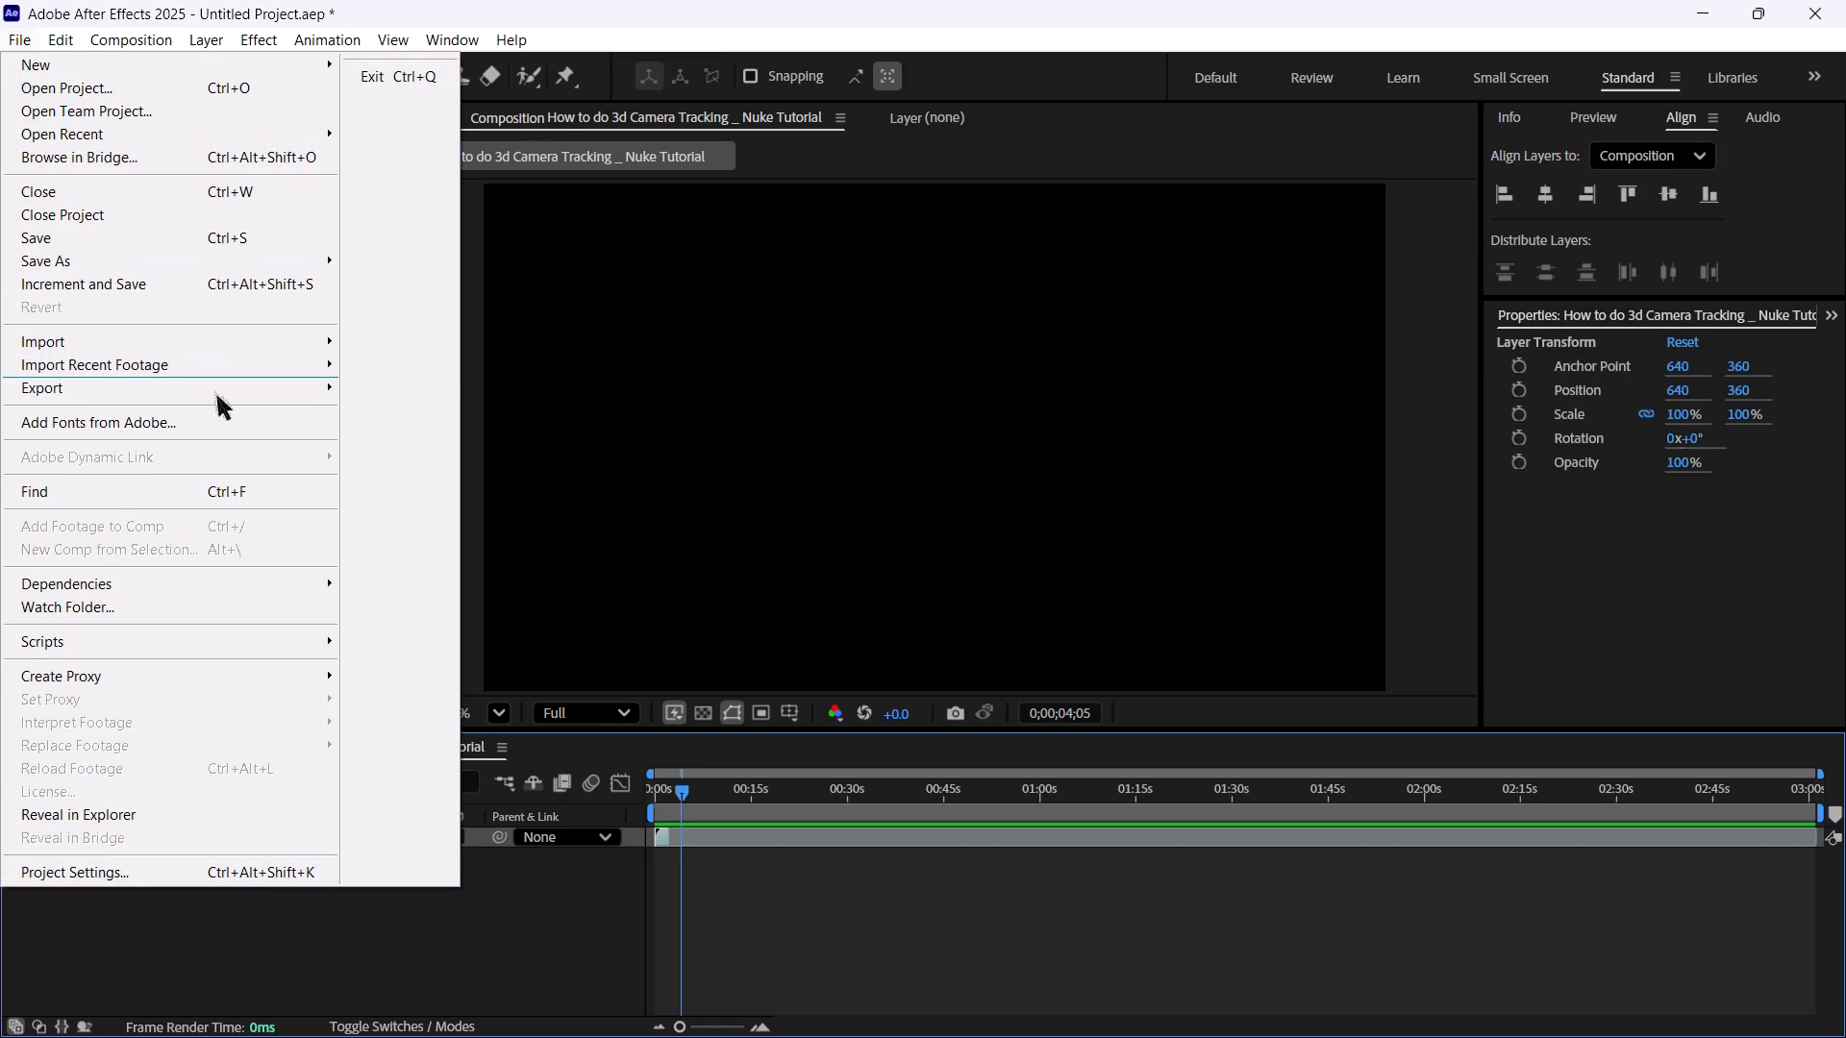
left_click(214, 390)
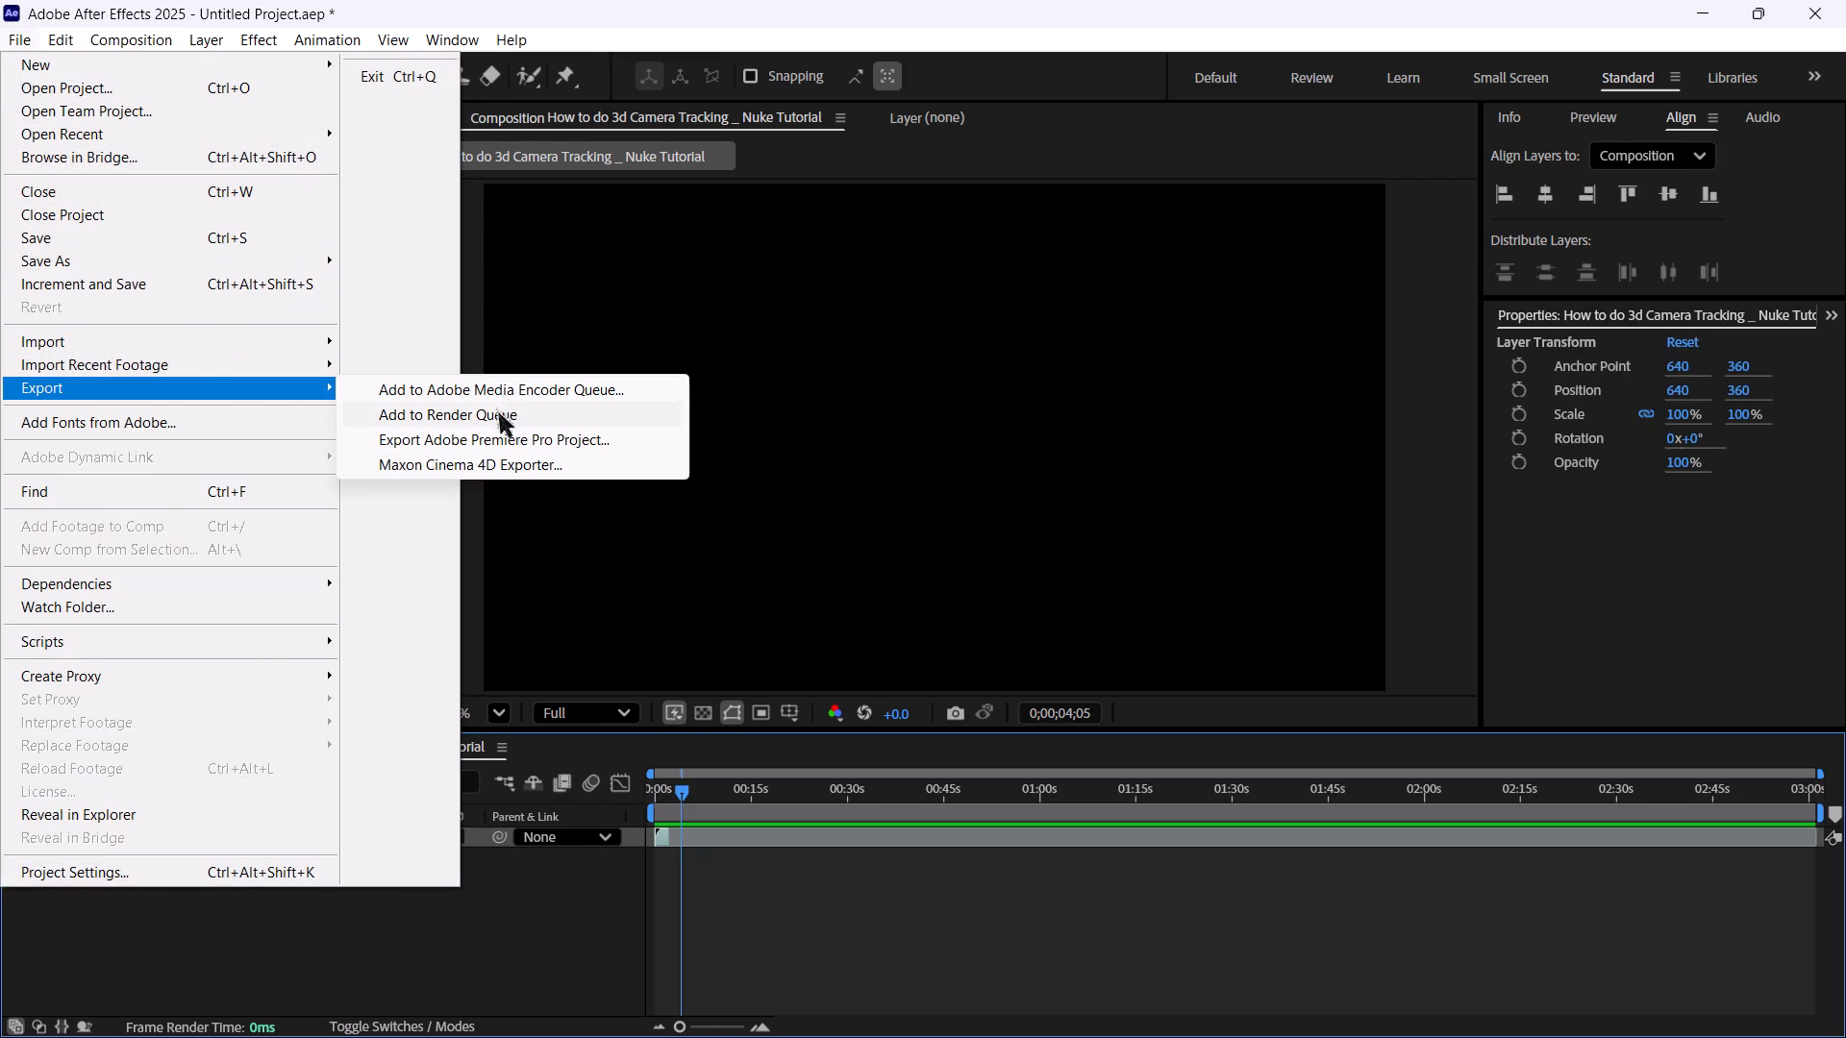
left_click(496, 408)
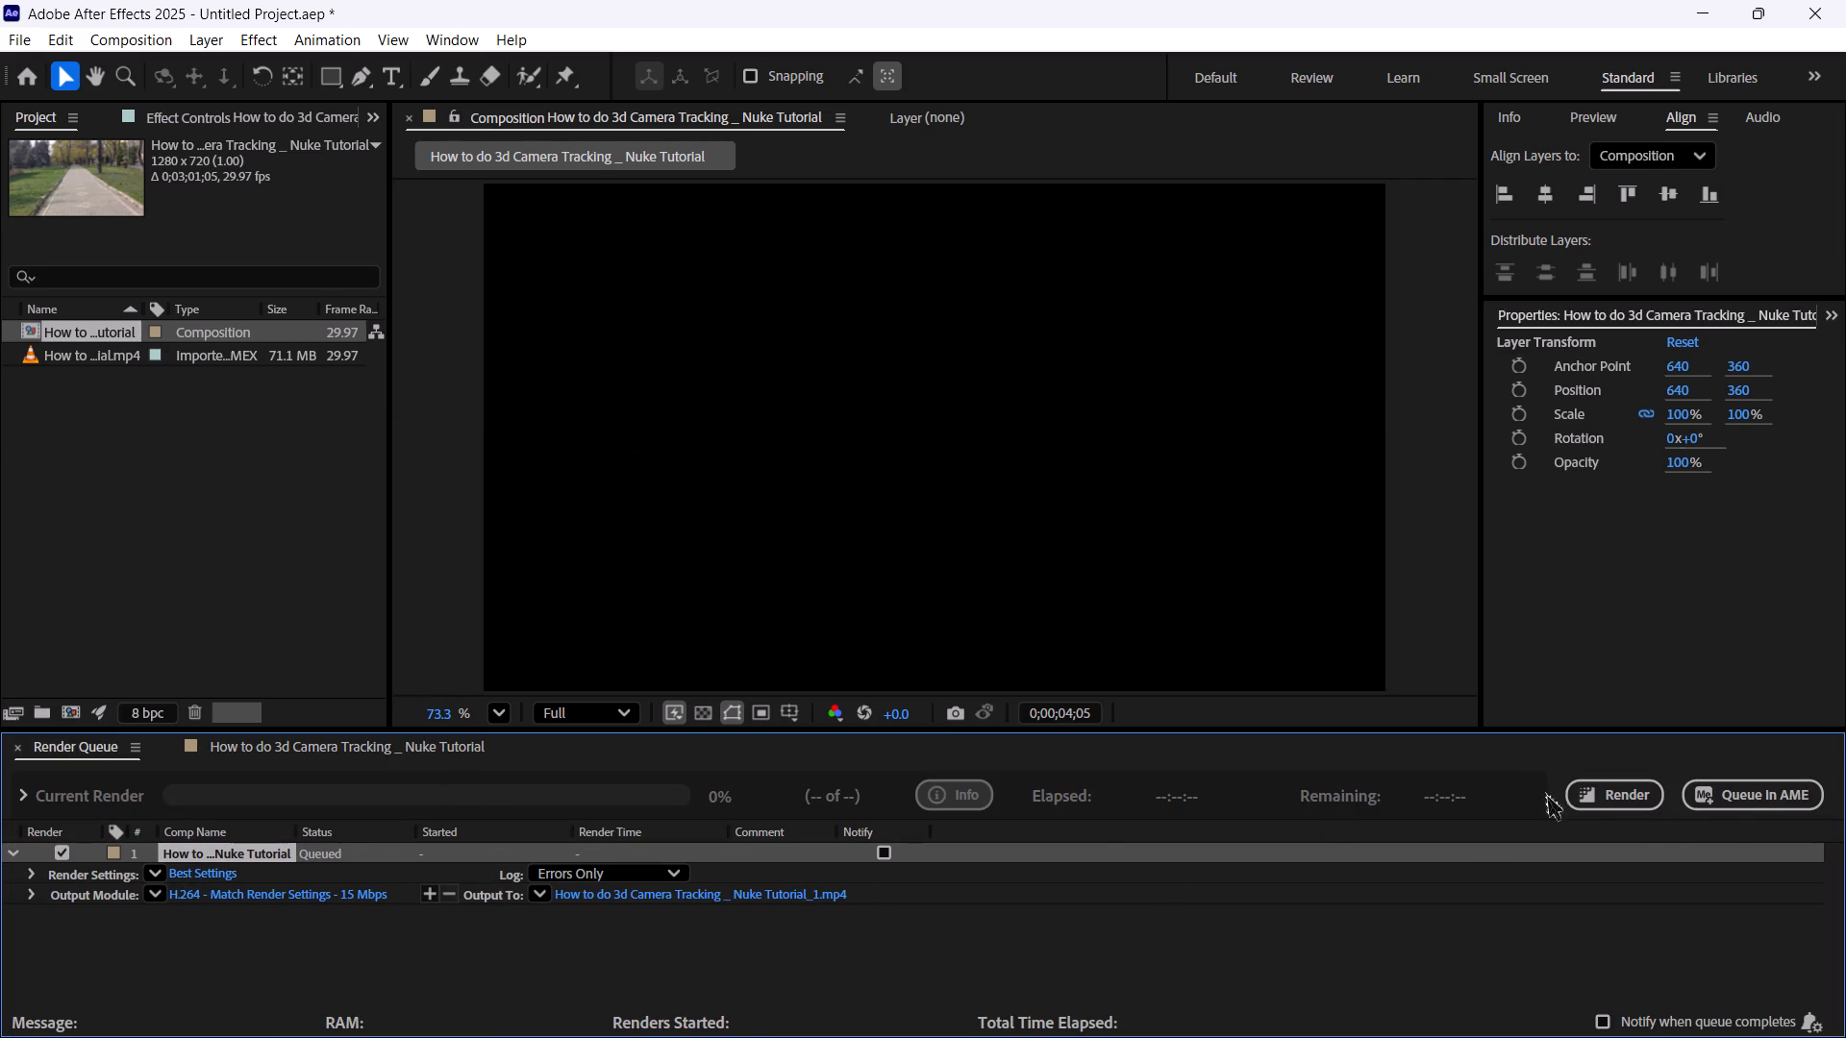
Set the render output file to "3D Camera Track" in H.264 format in the Downloads folder.
left_click(267, 858)
left_click(680, 890)
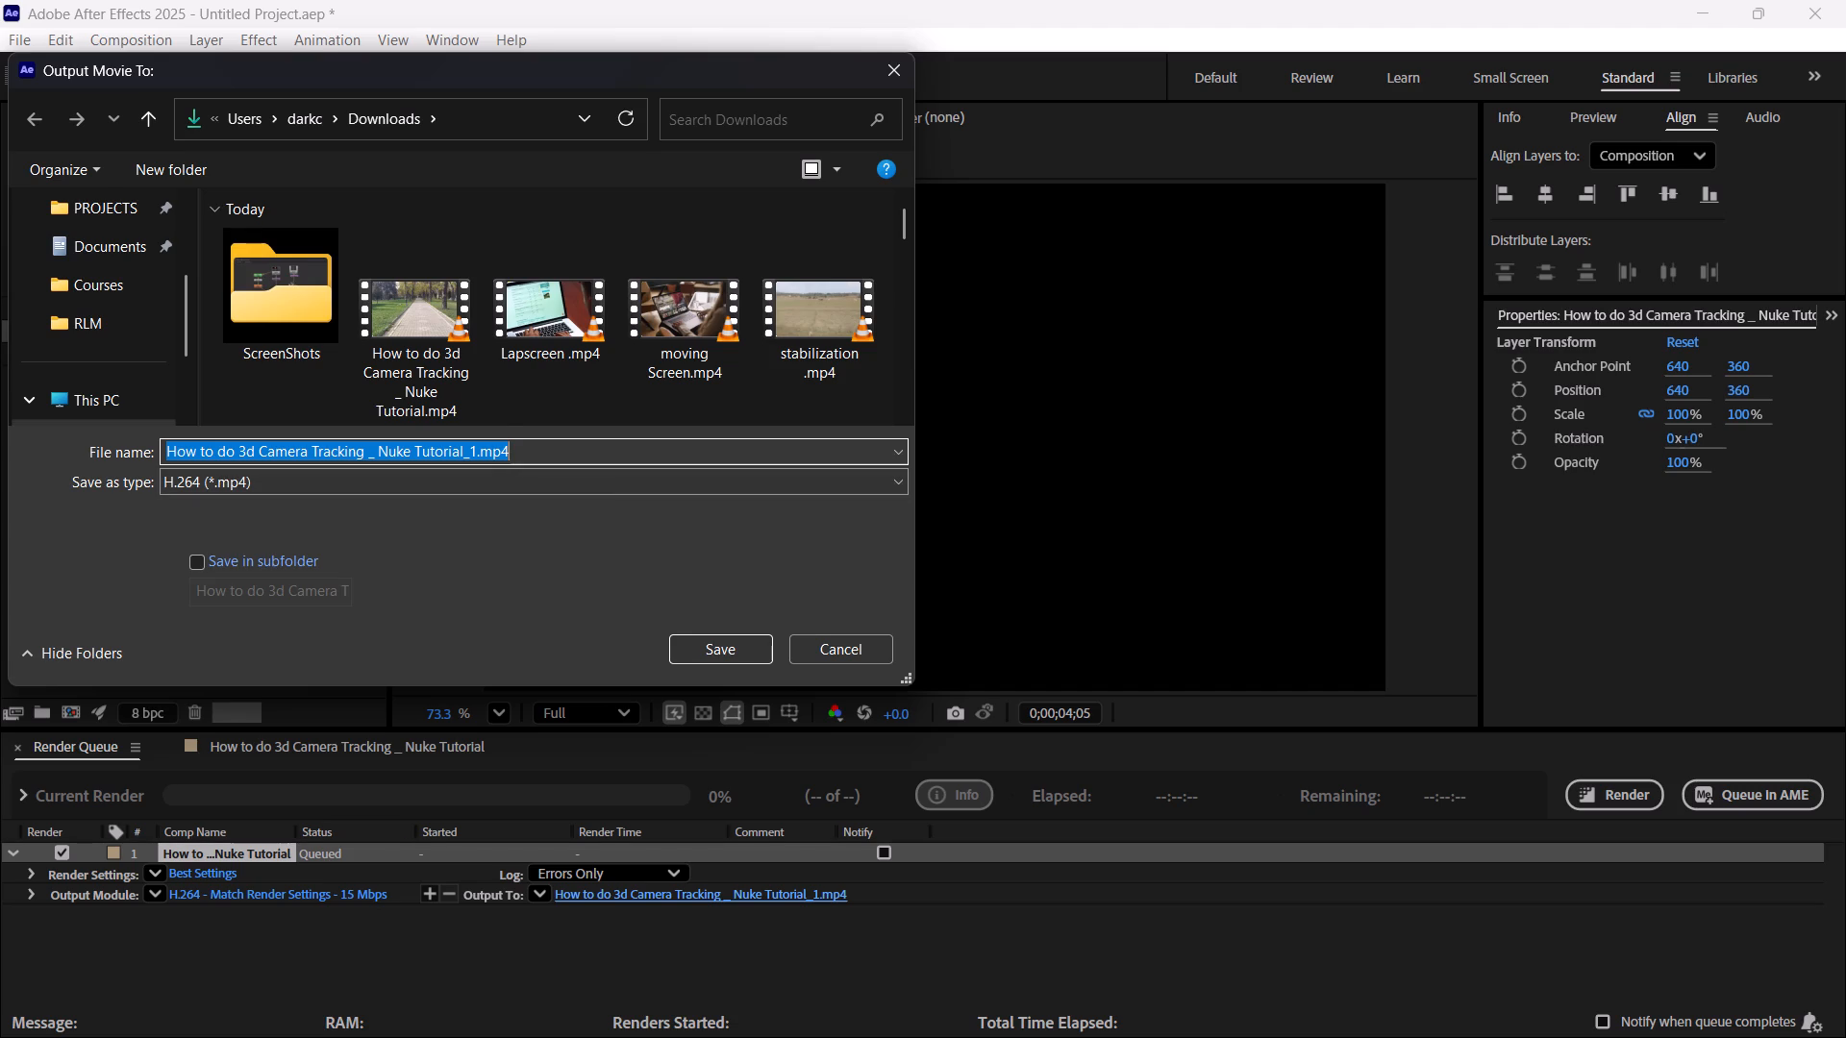
type("3D Ca")
type("mera Tra")
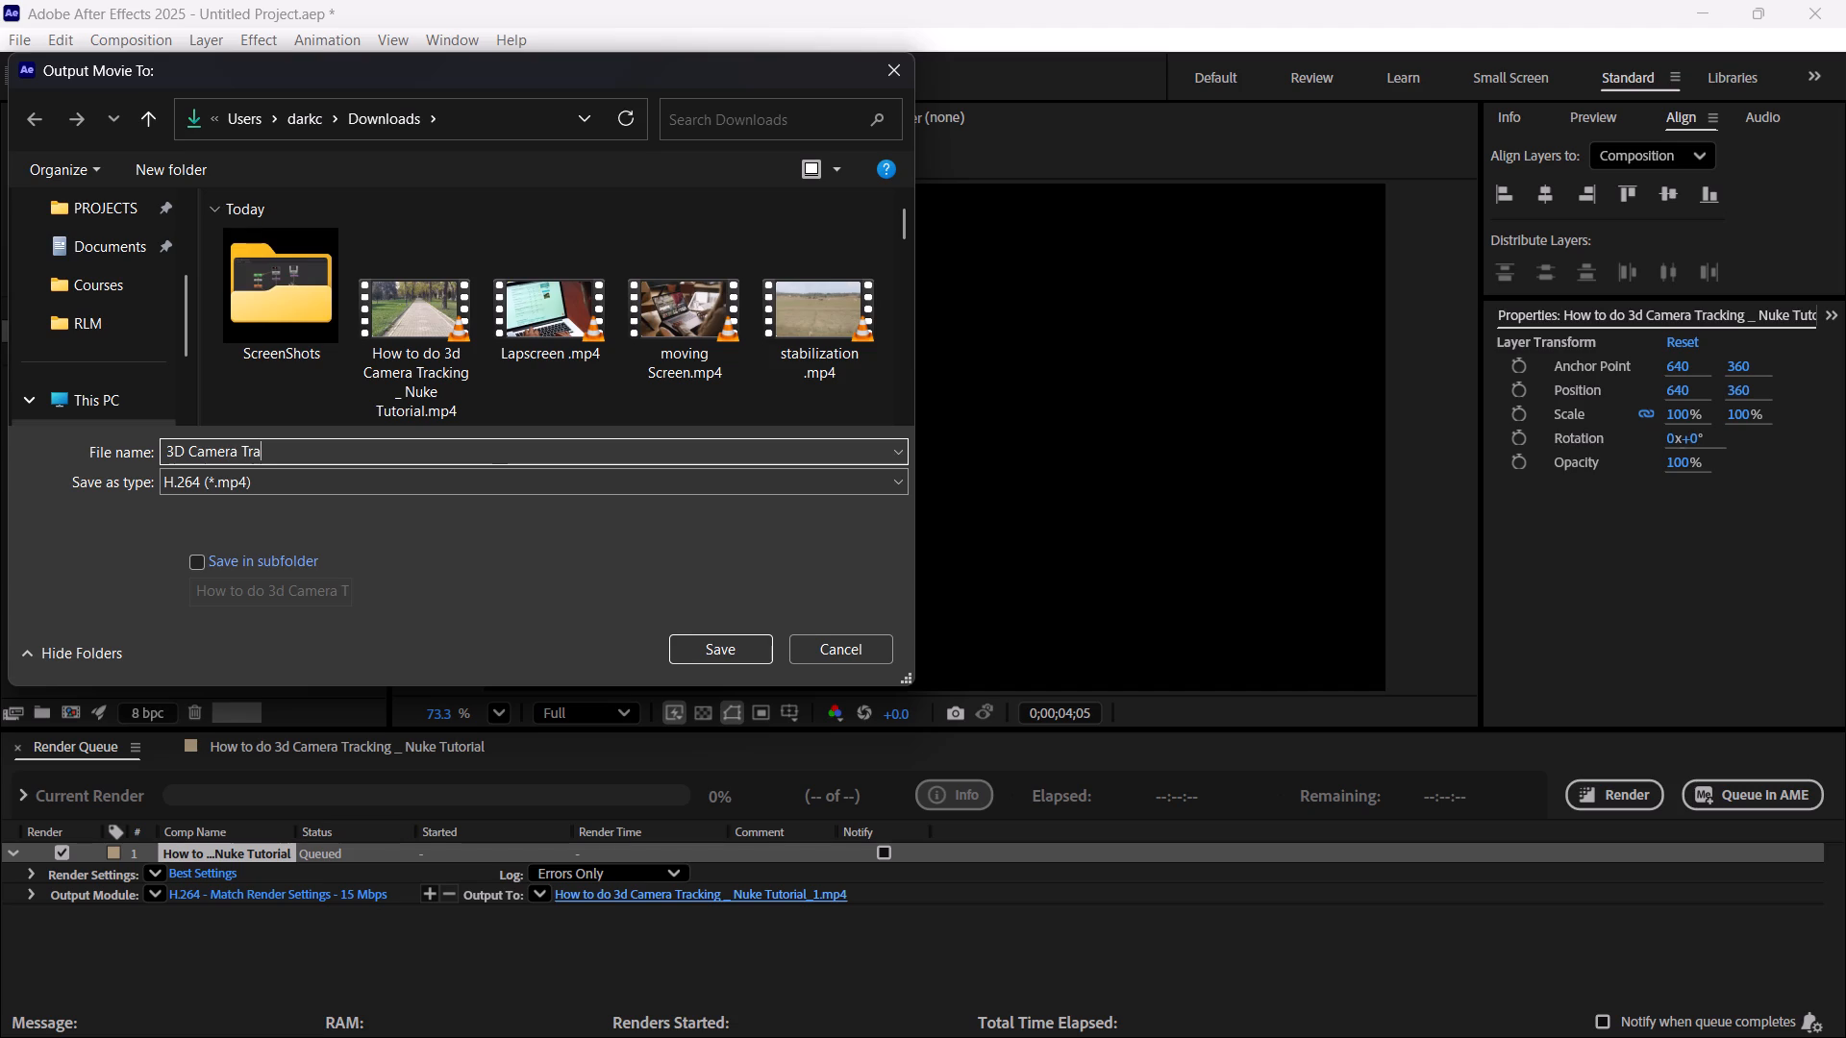
type("ck")
key("space")
key("Return")
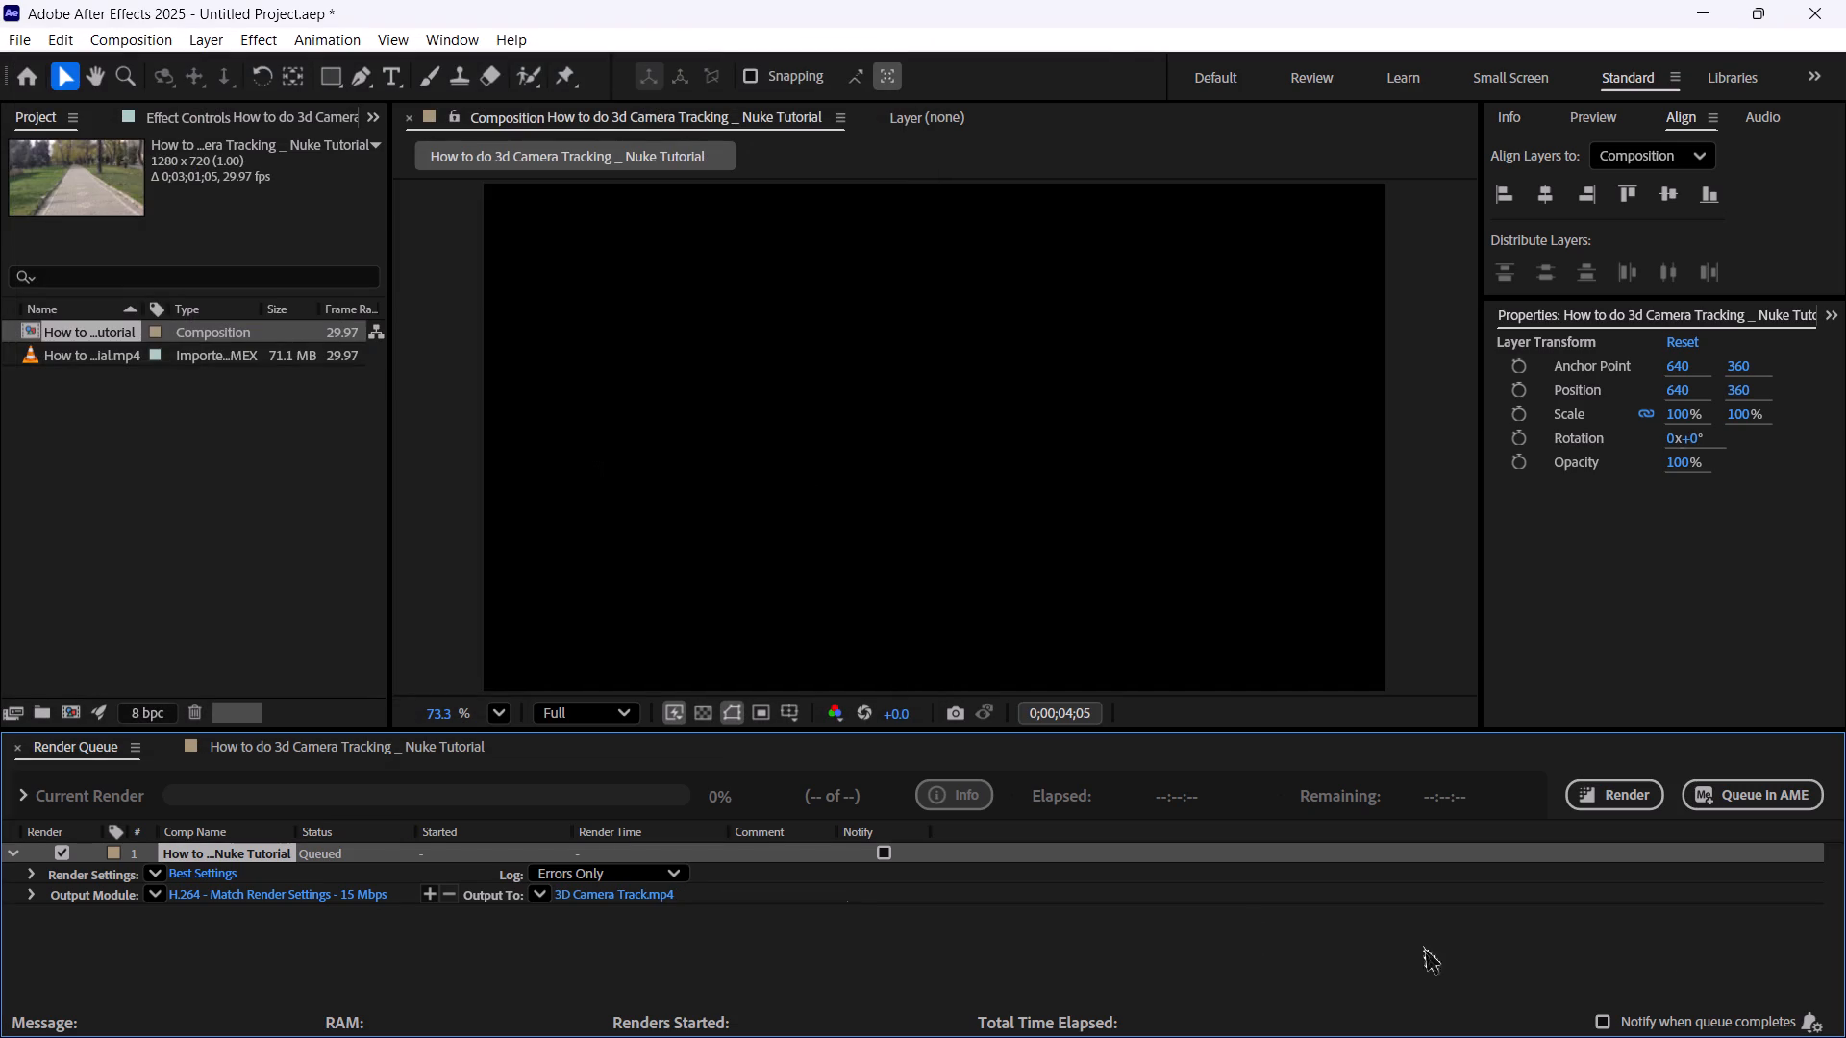
Start rendering the queued composition.
left_click(1605, 803)
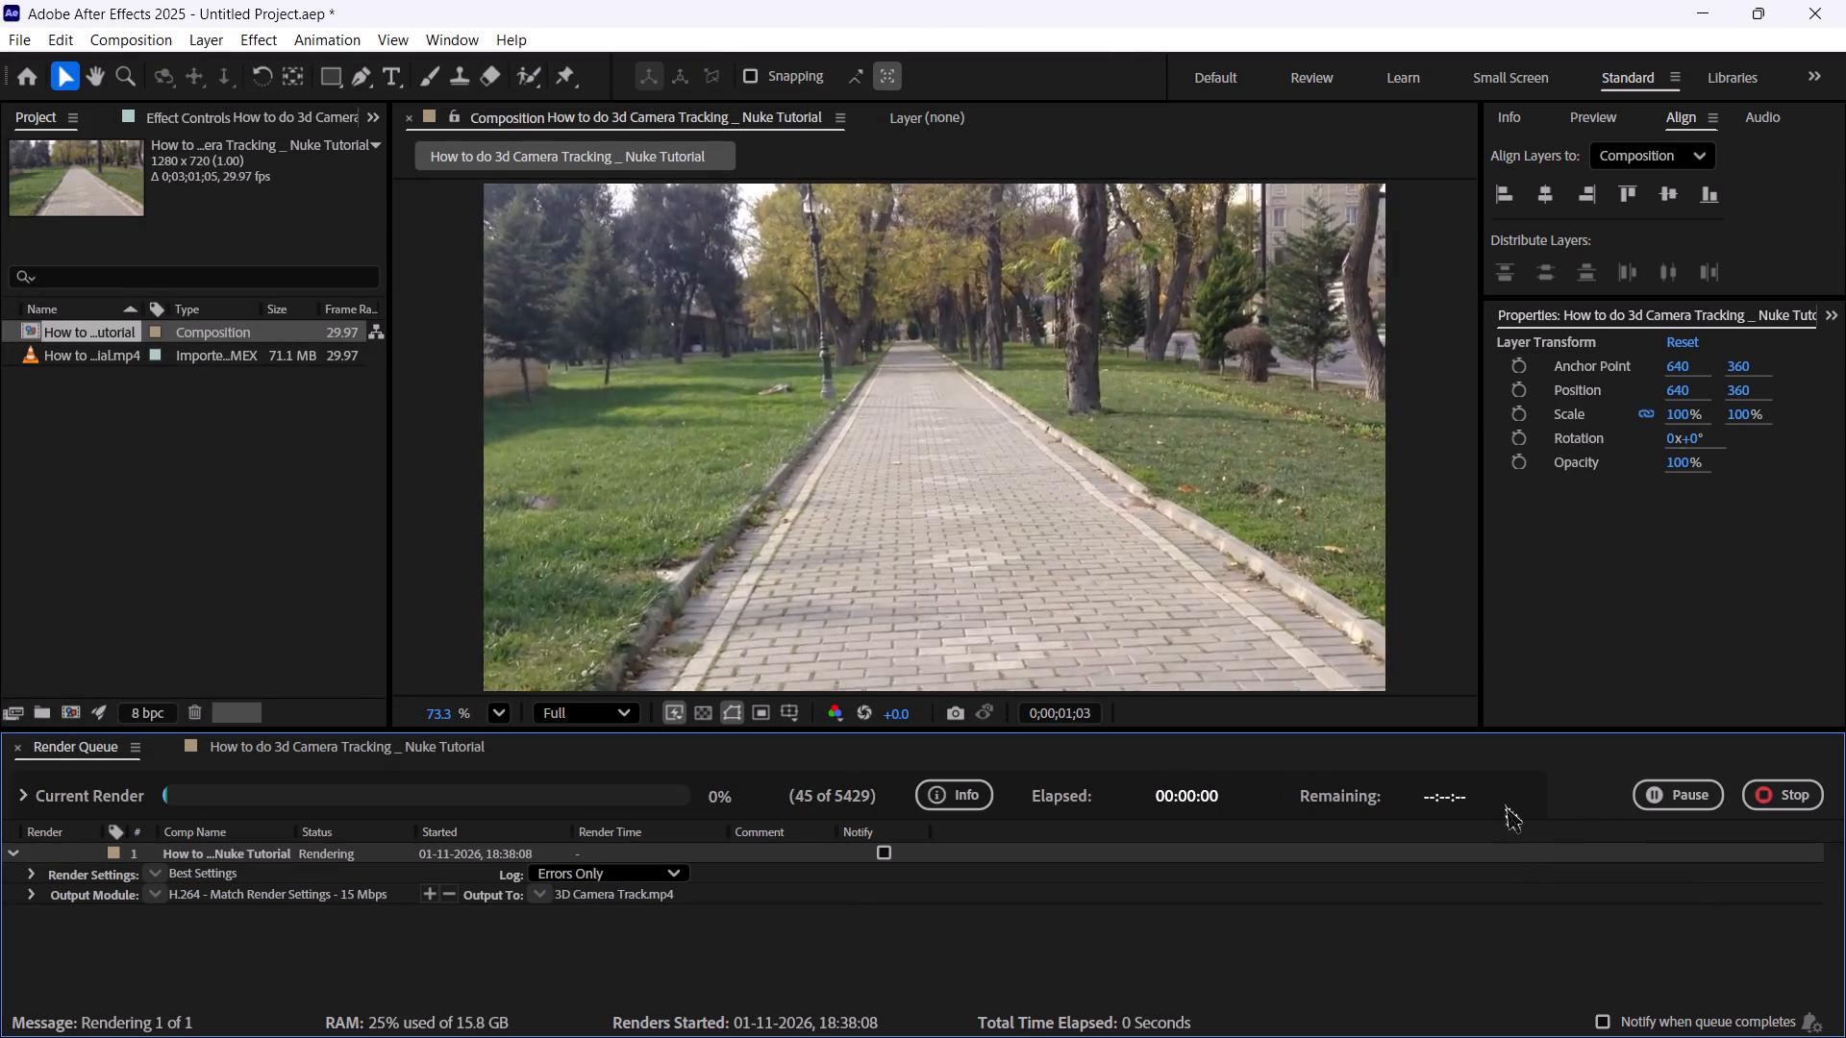
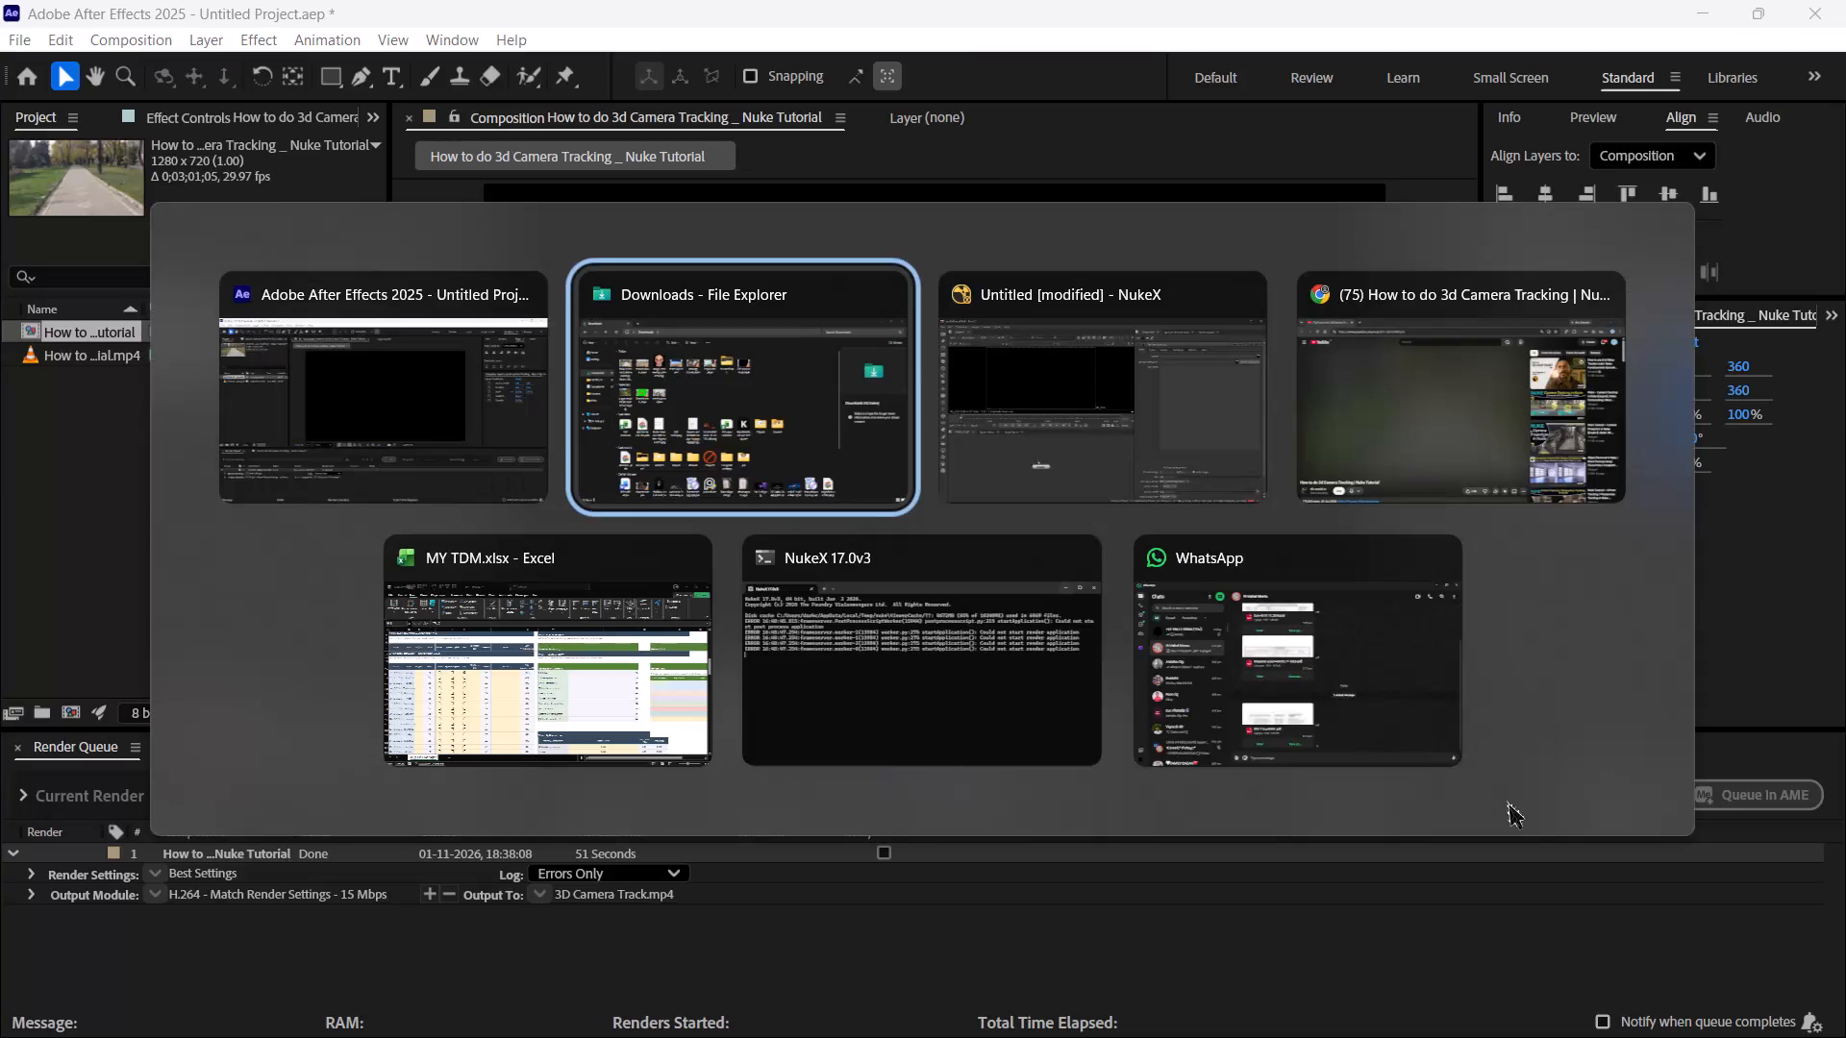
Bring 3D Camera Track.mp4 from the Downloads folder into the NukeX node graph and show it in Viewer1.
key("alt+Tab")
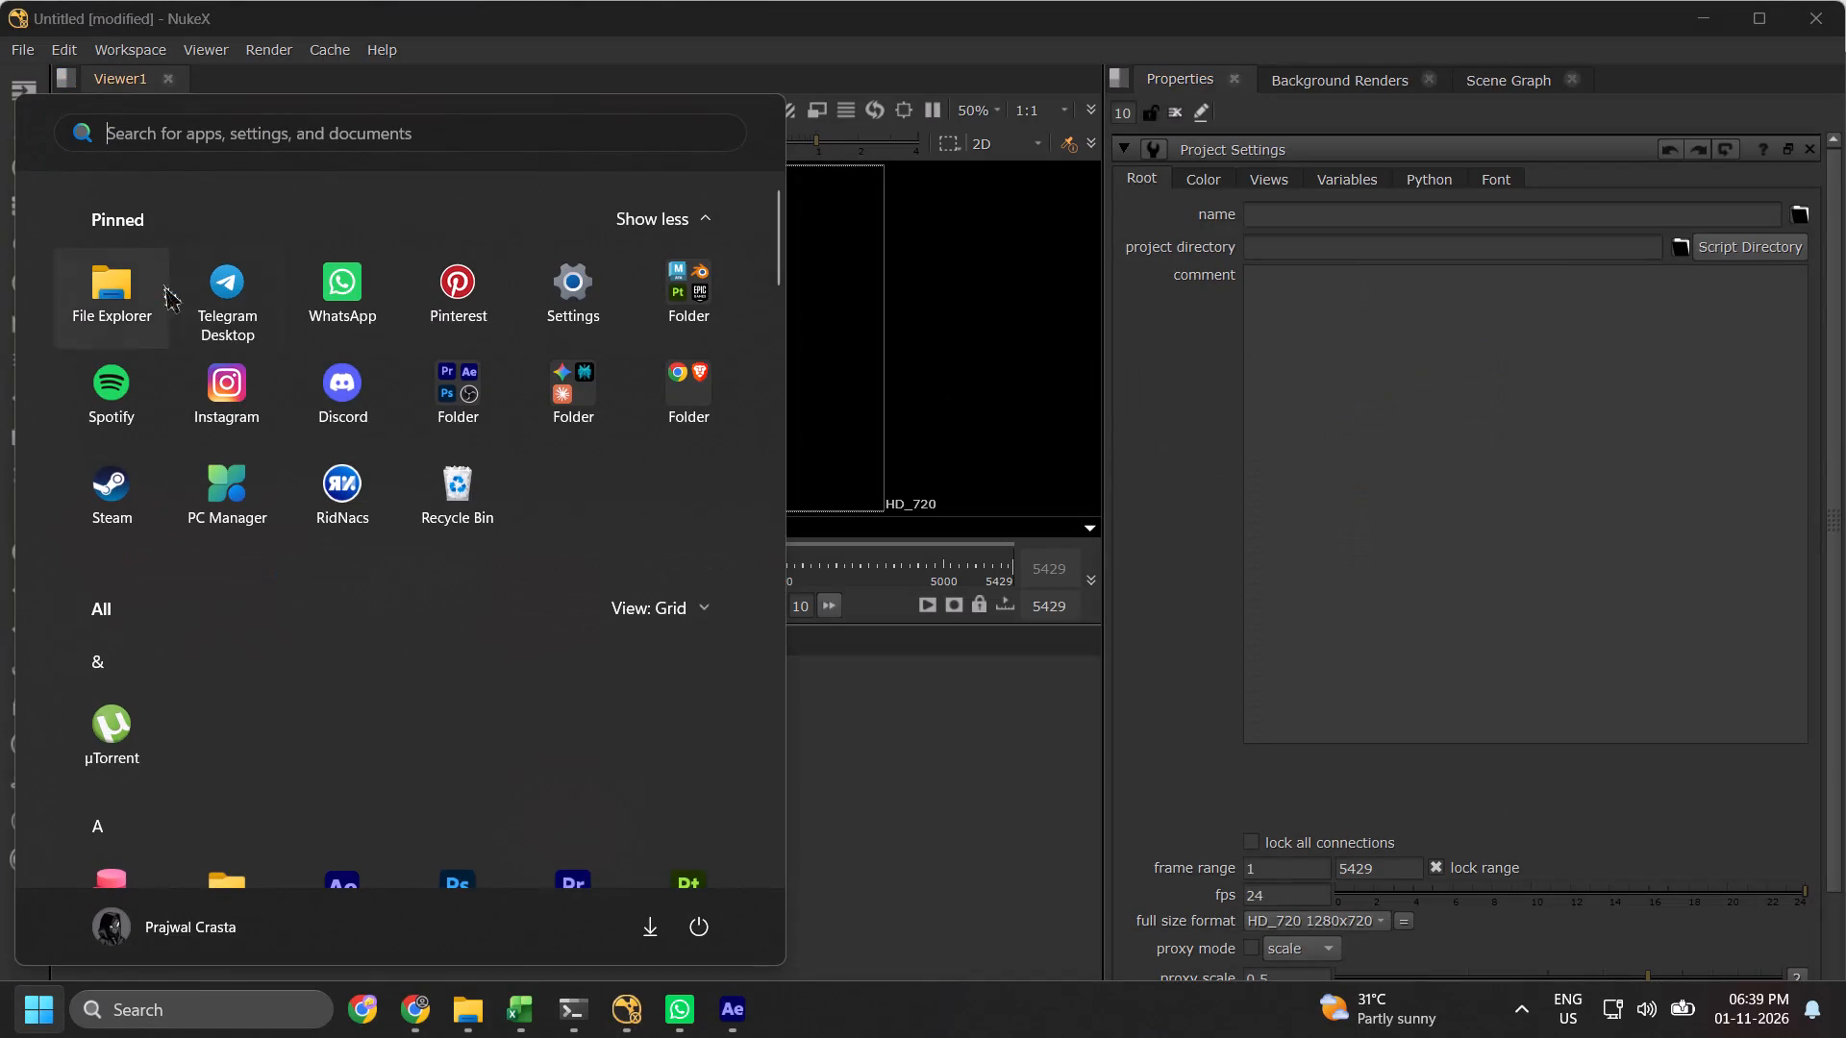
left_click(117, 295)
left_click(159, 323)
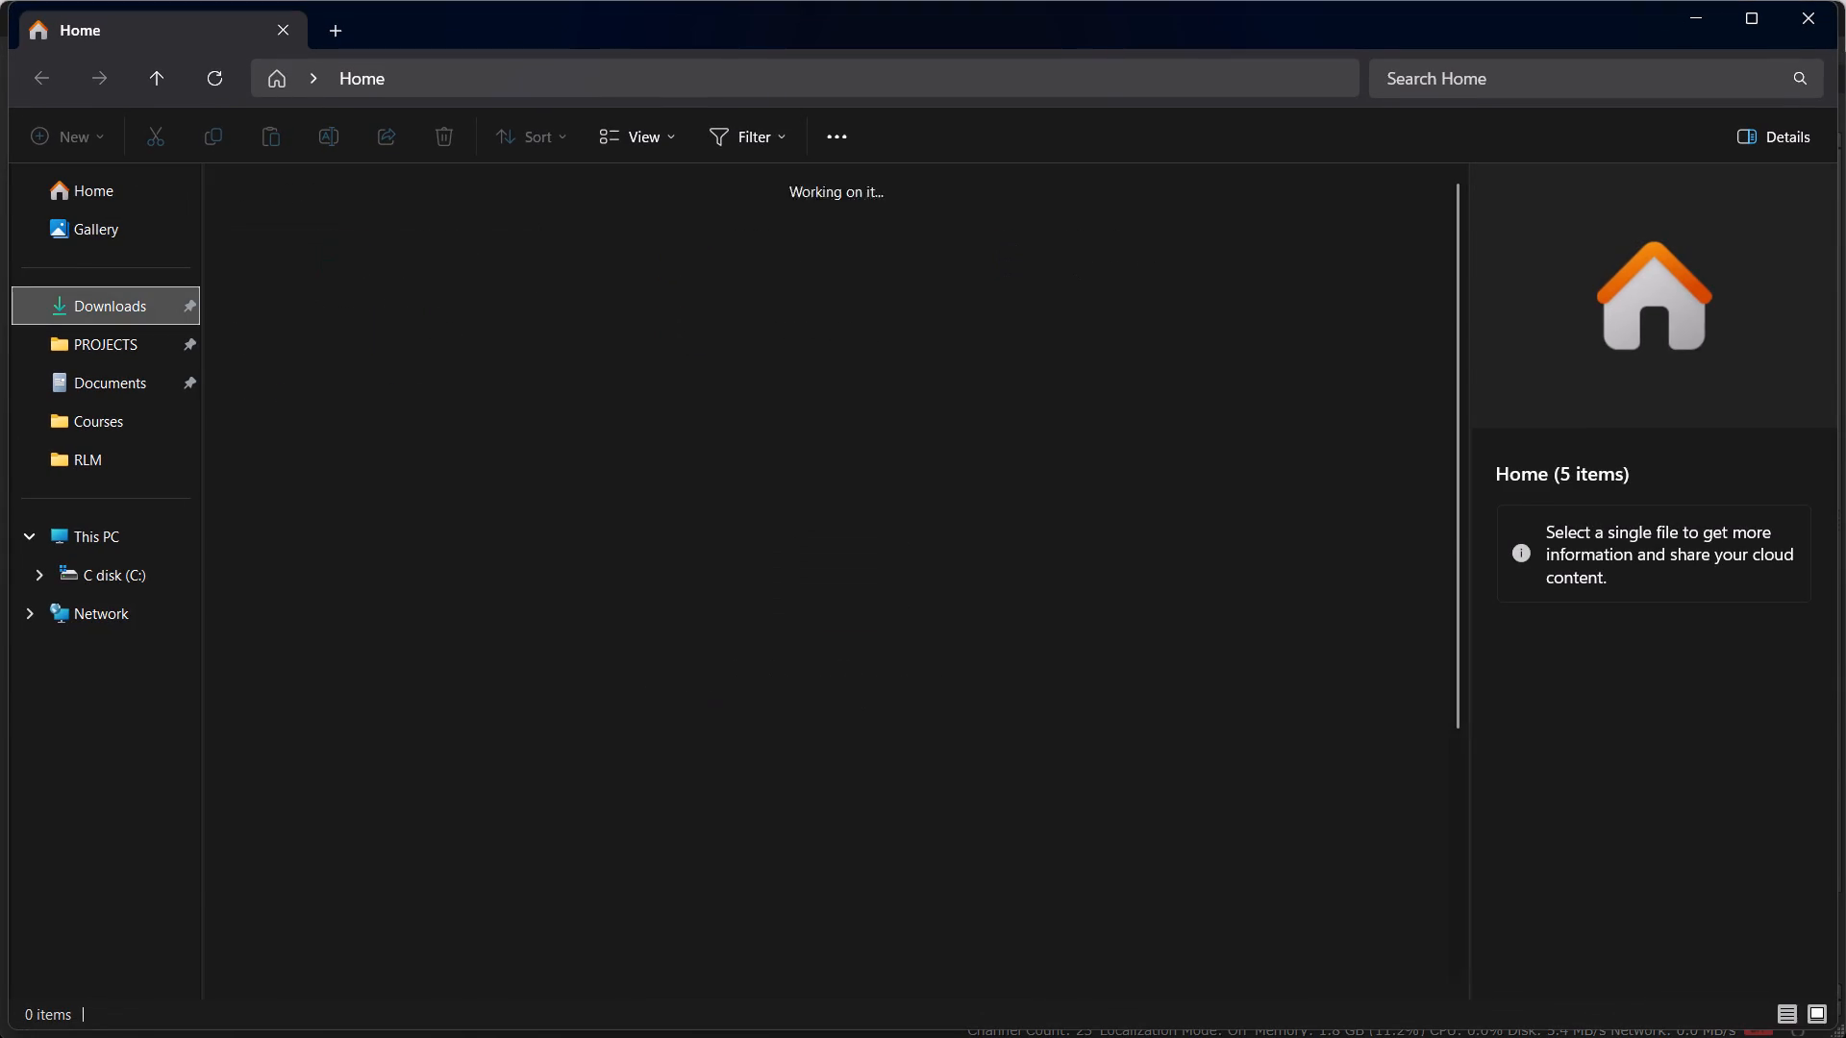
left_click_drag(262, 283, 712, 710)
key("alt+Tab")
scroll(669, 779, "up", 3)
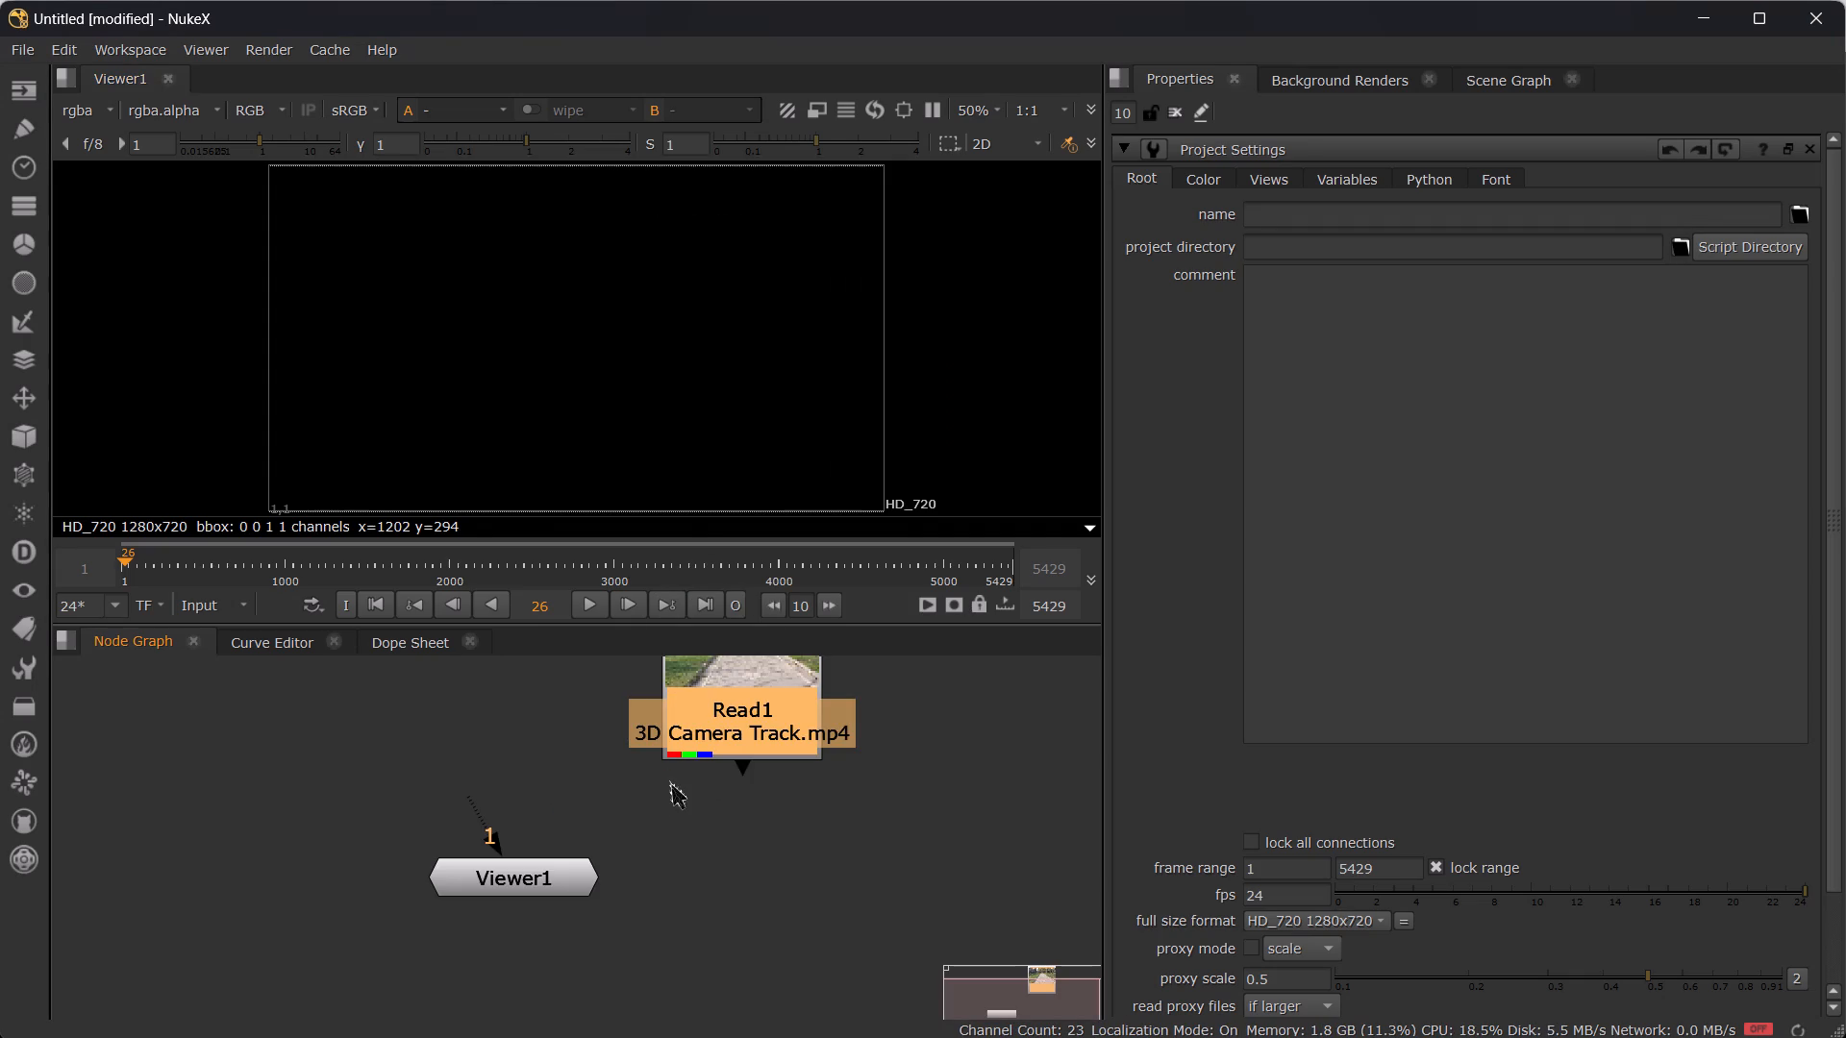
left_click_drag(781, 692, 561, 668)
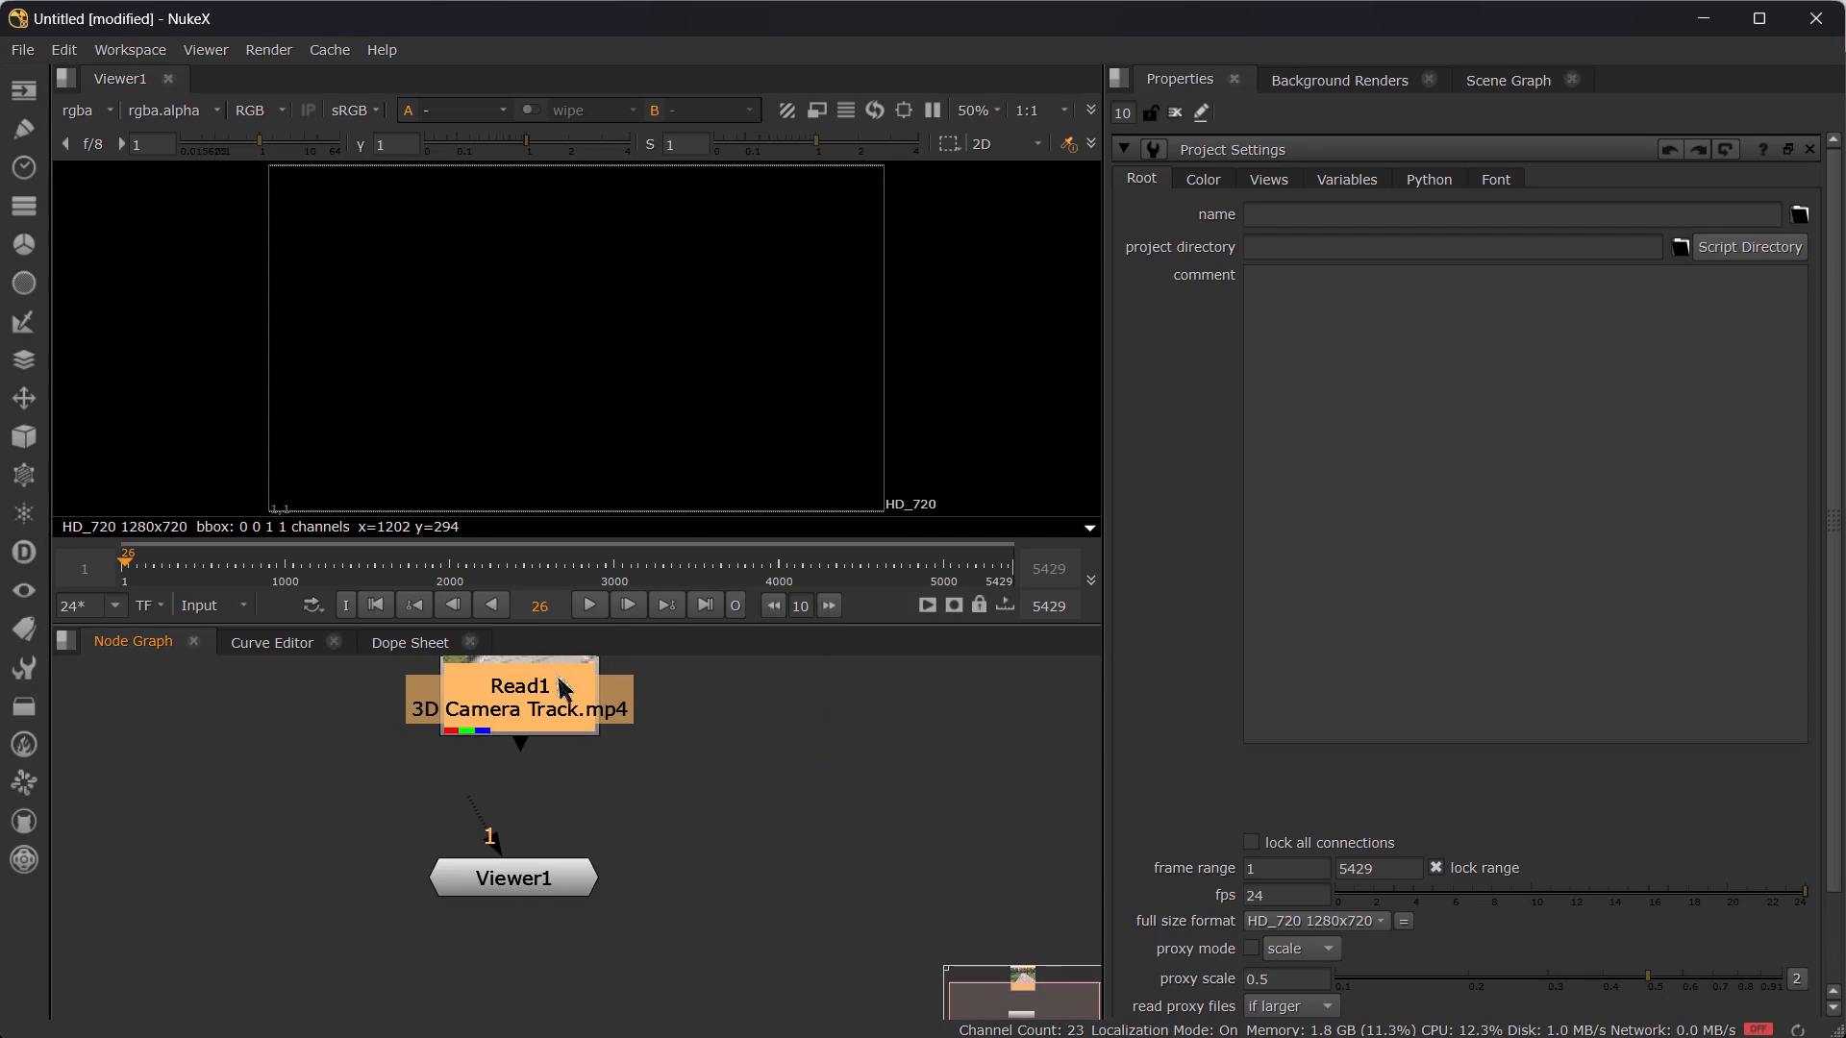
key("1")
Add a CameraTracker node between the clip's Read node and Viewer1.
left_click(550, 701)
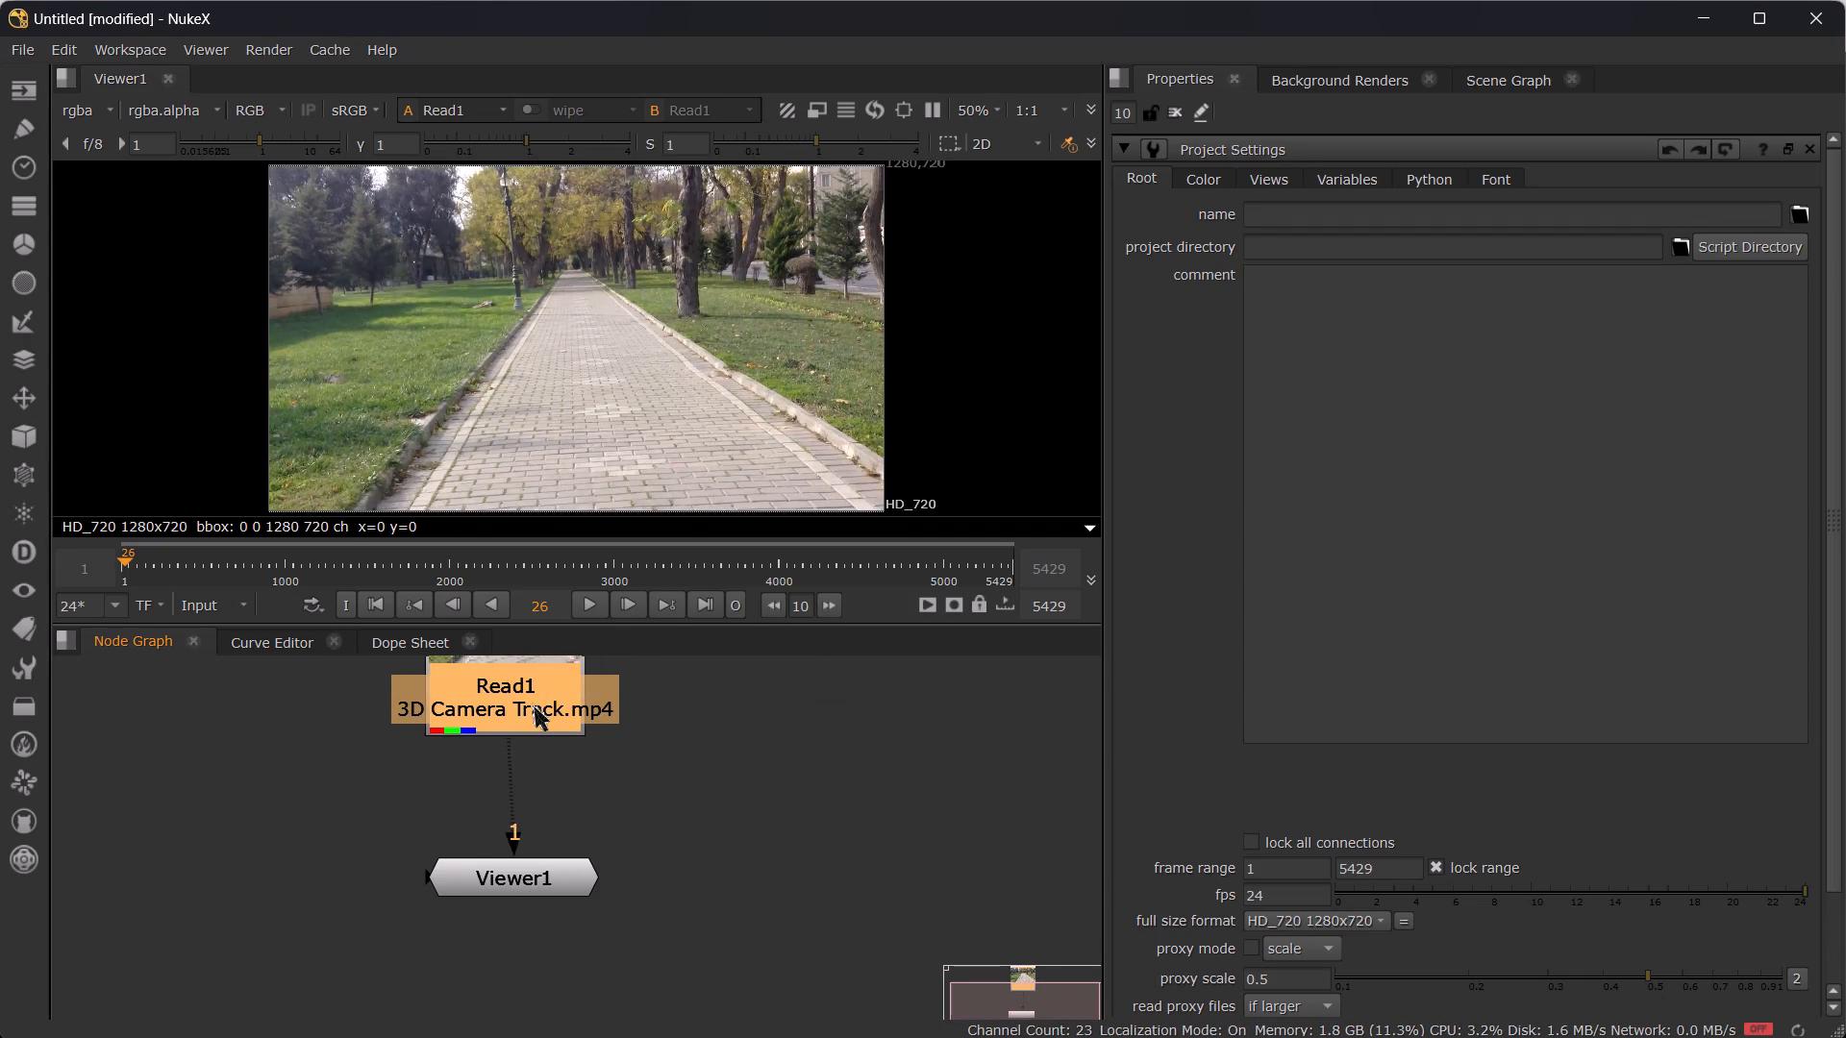
left_click(542, 702)
key("Tab")
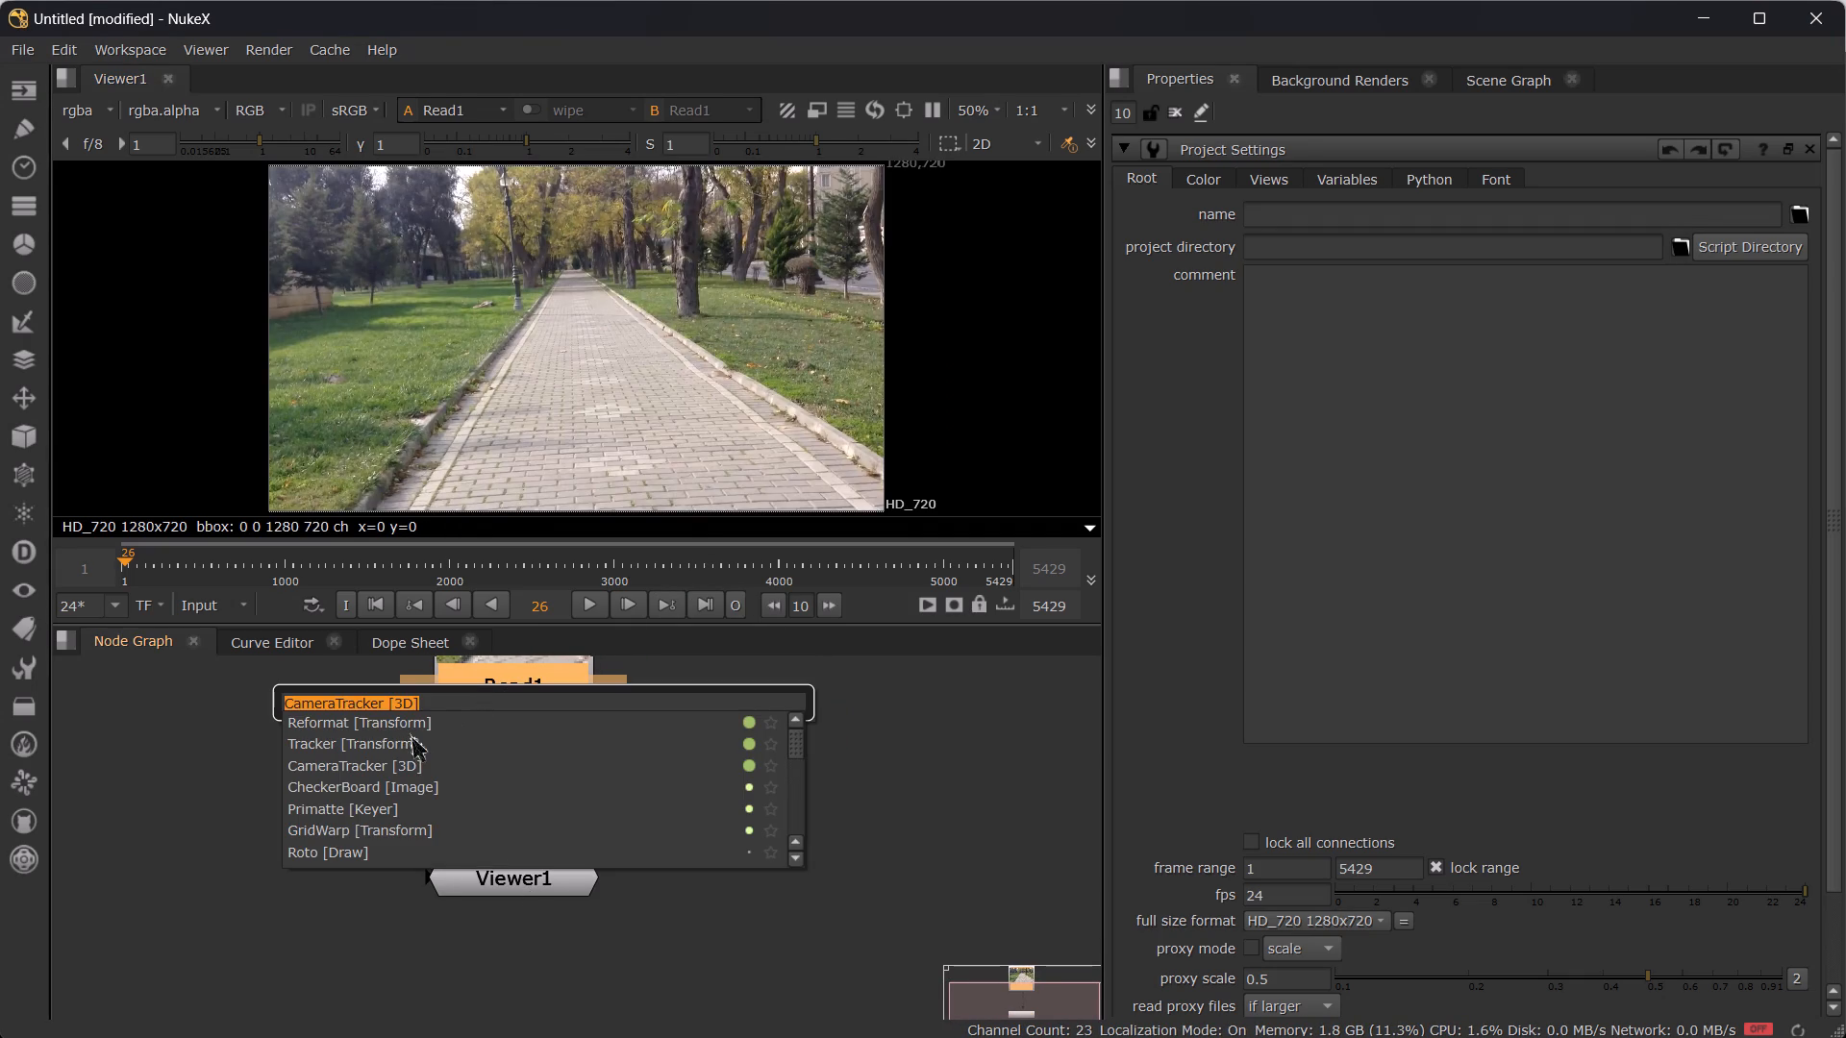
left_click(419, 694)
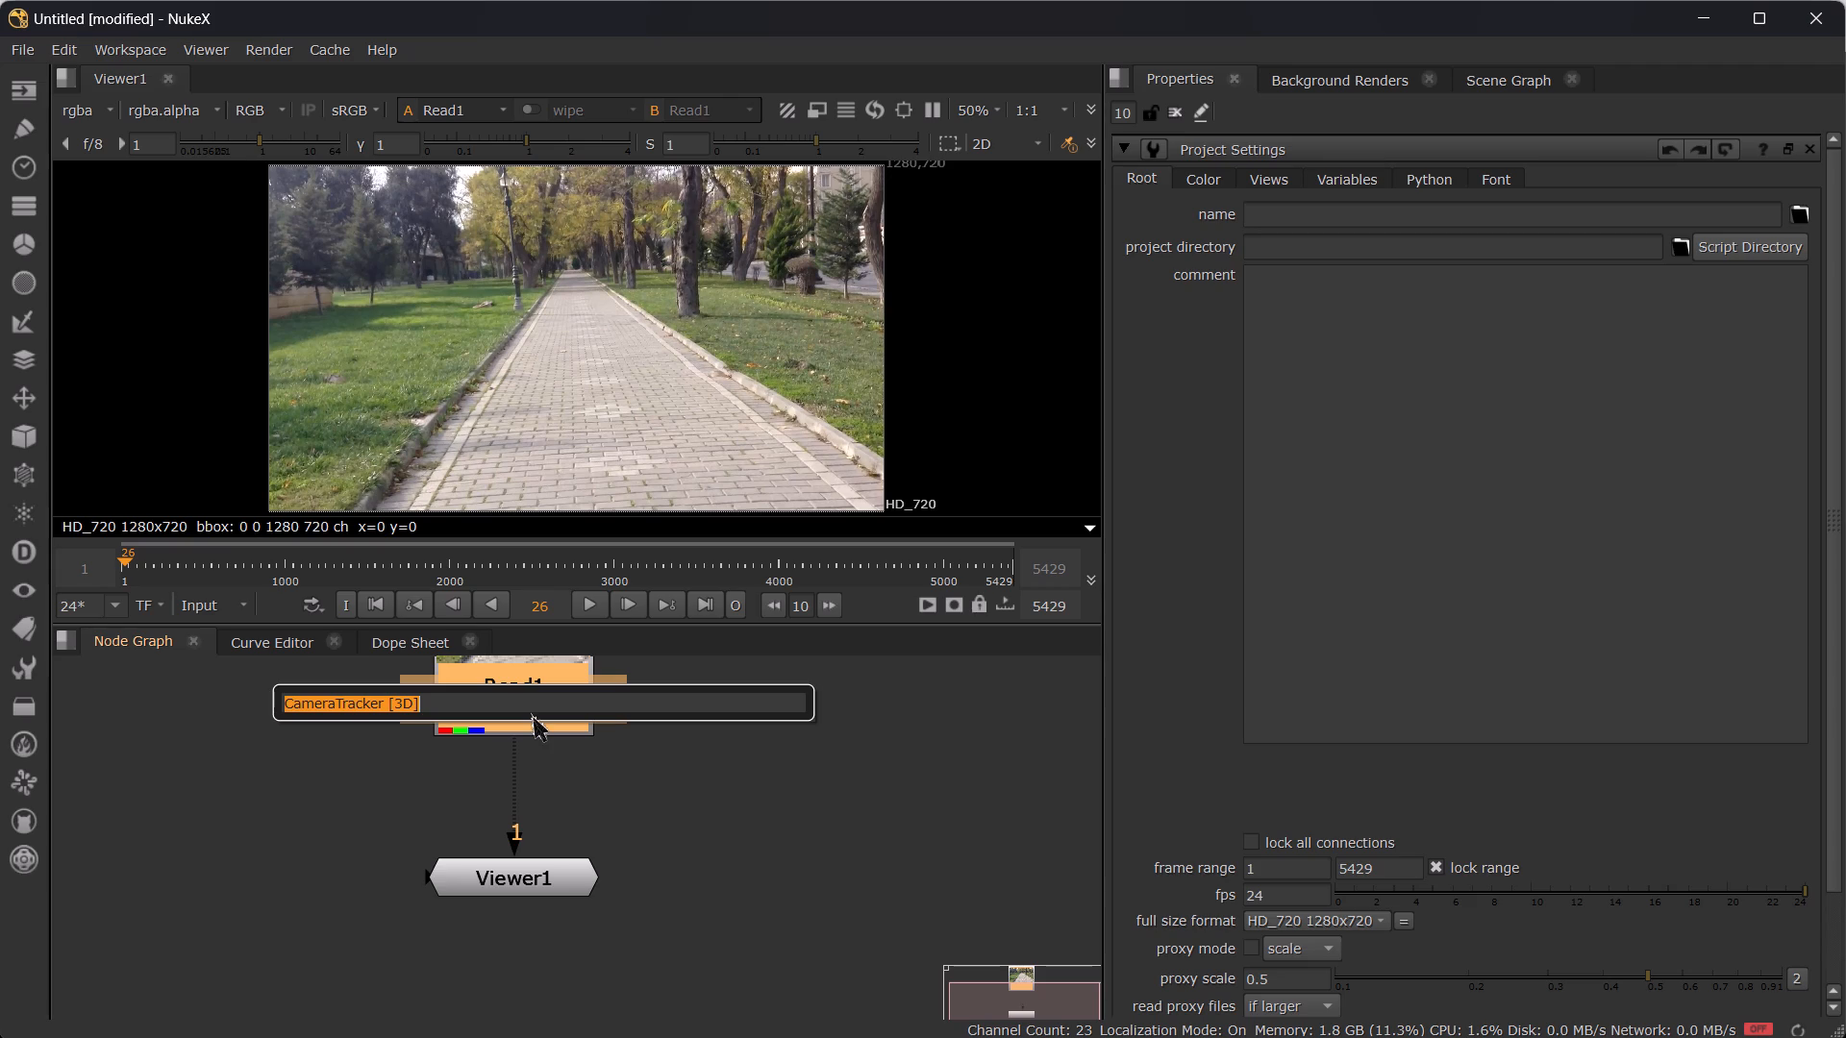
key("Return")
left_click(535, 768)
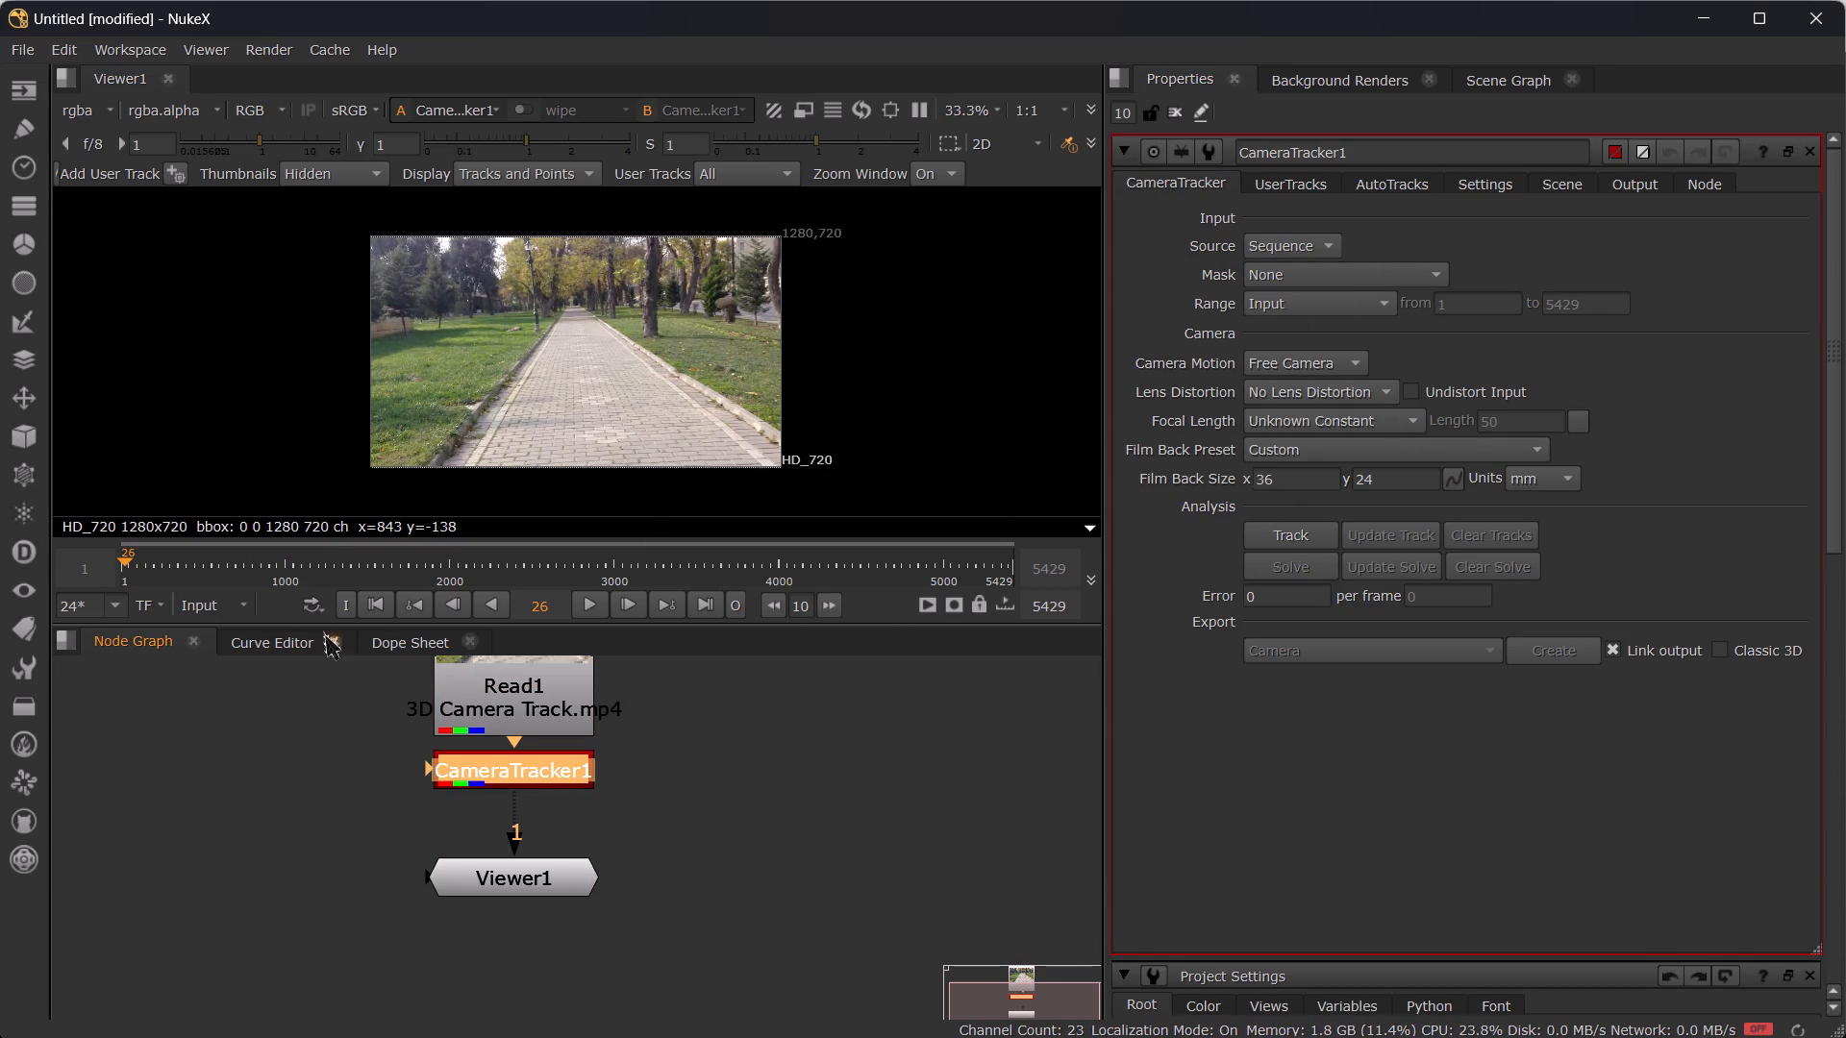
Play the 3D Camera Track.mp4 clip in the viewer to check its footage.
left_click(586, 608)
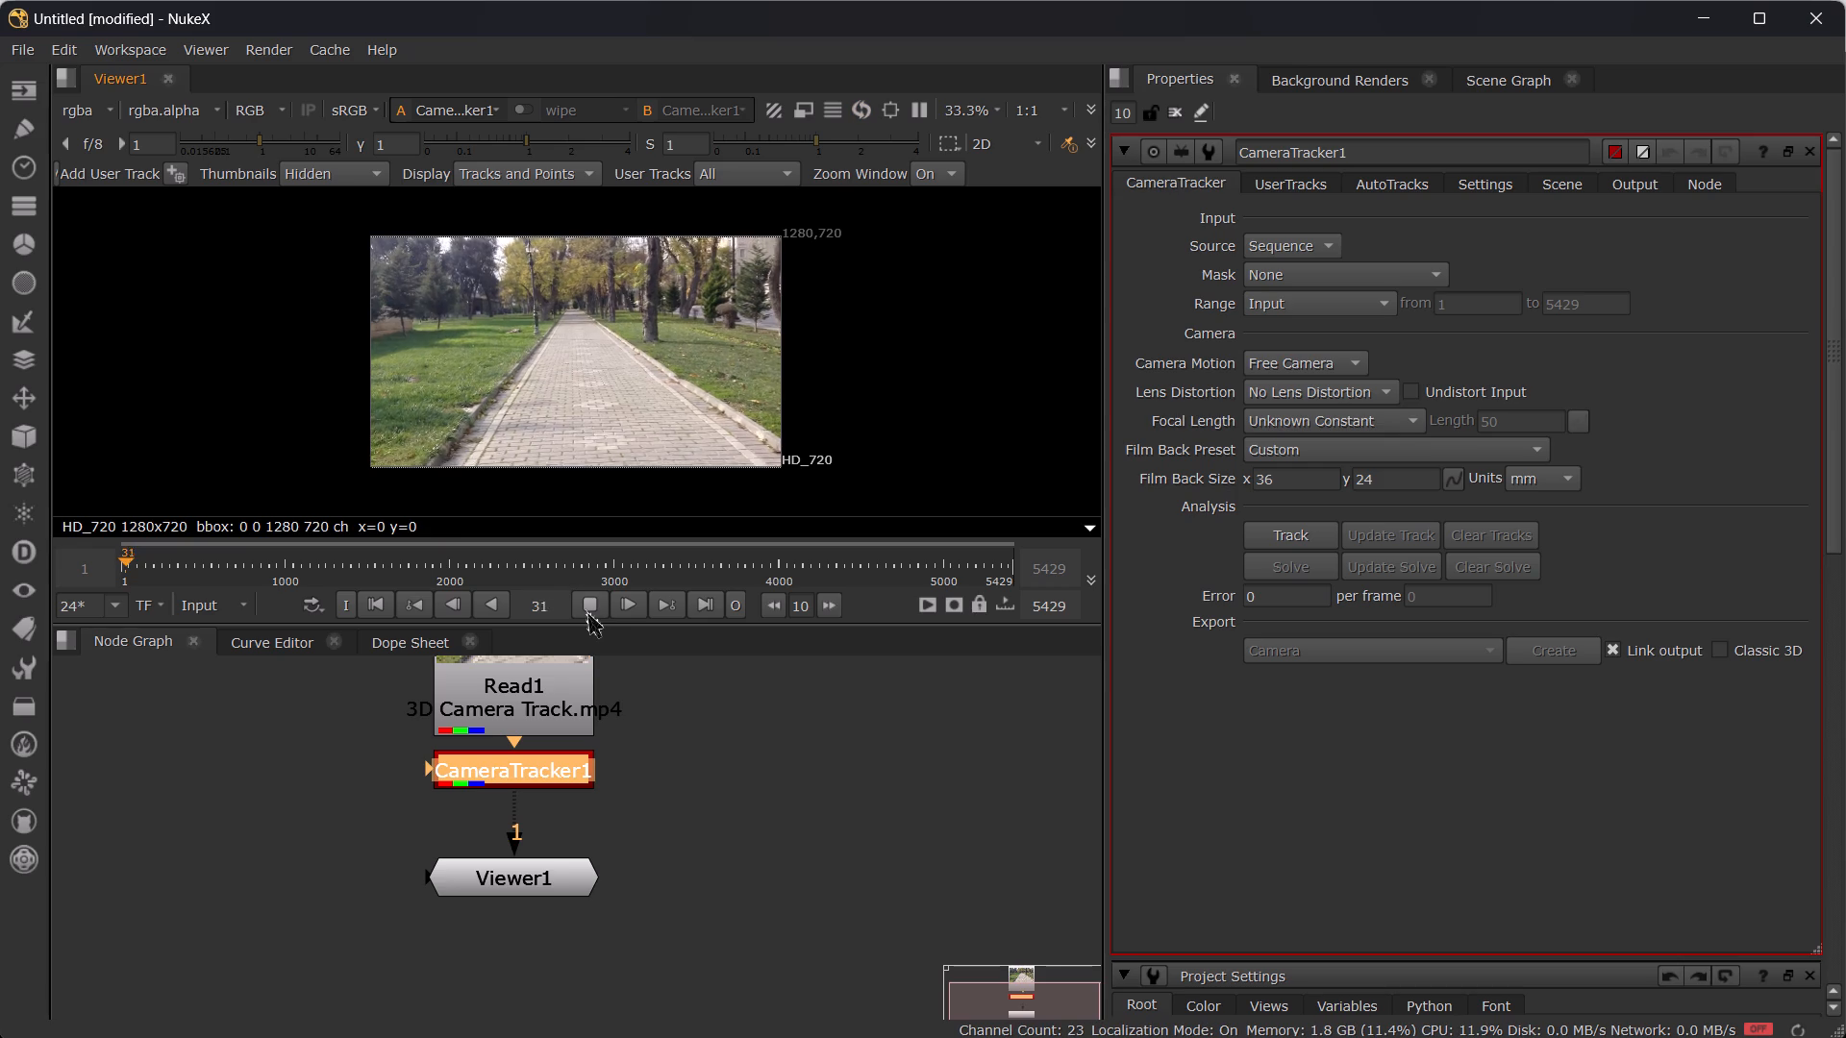
left_click(586, 608)
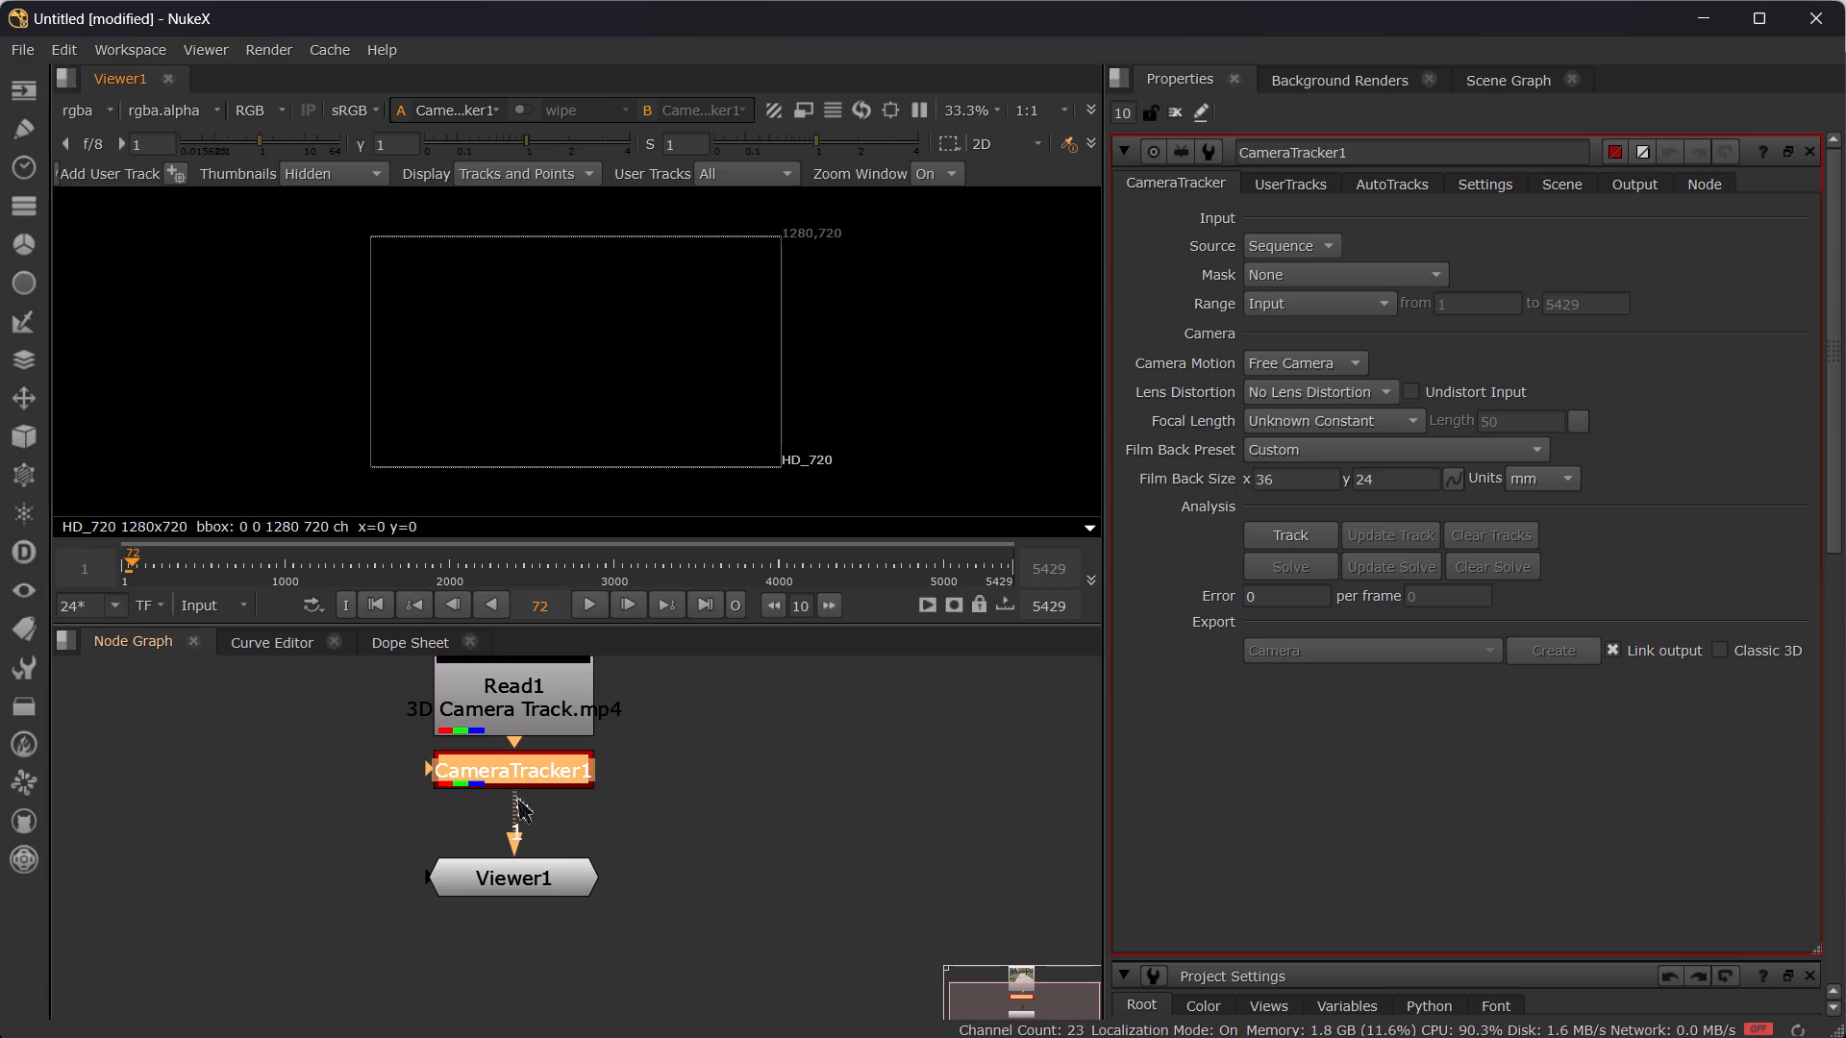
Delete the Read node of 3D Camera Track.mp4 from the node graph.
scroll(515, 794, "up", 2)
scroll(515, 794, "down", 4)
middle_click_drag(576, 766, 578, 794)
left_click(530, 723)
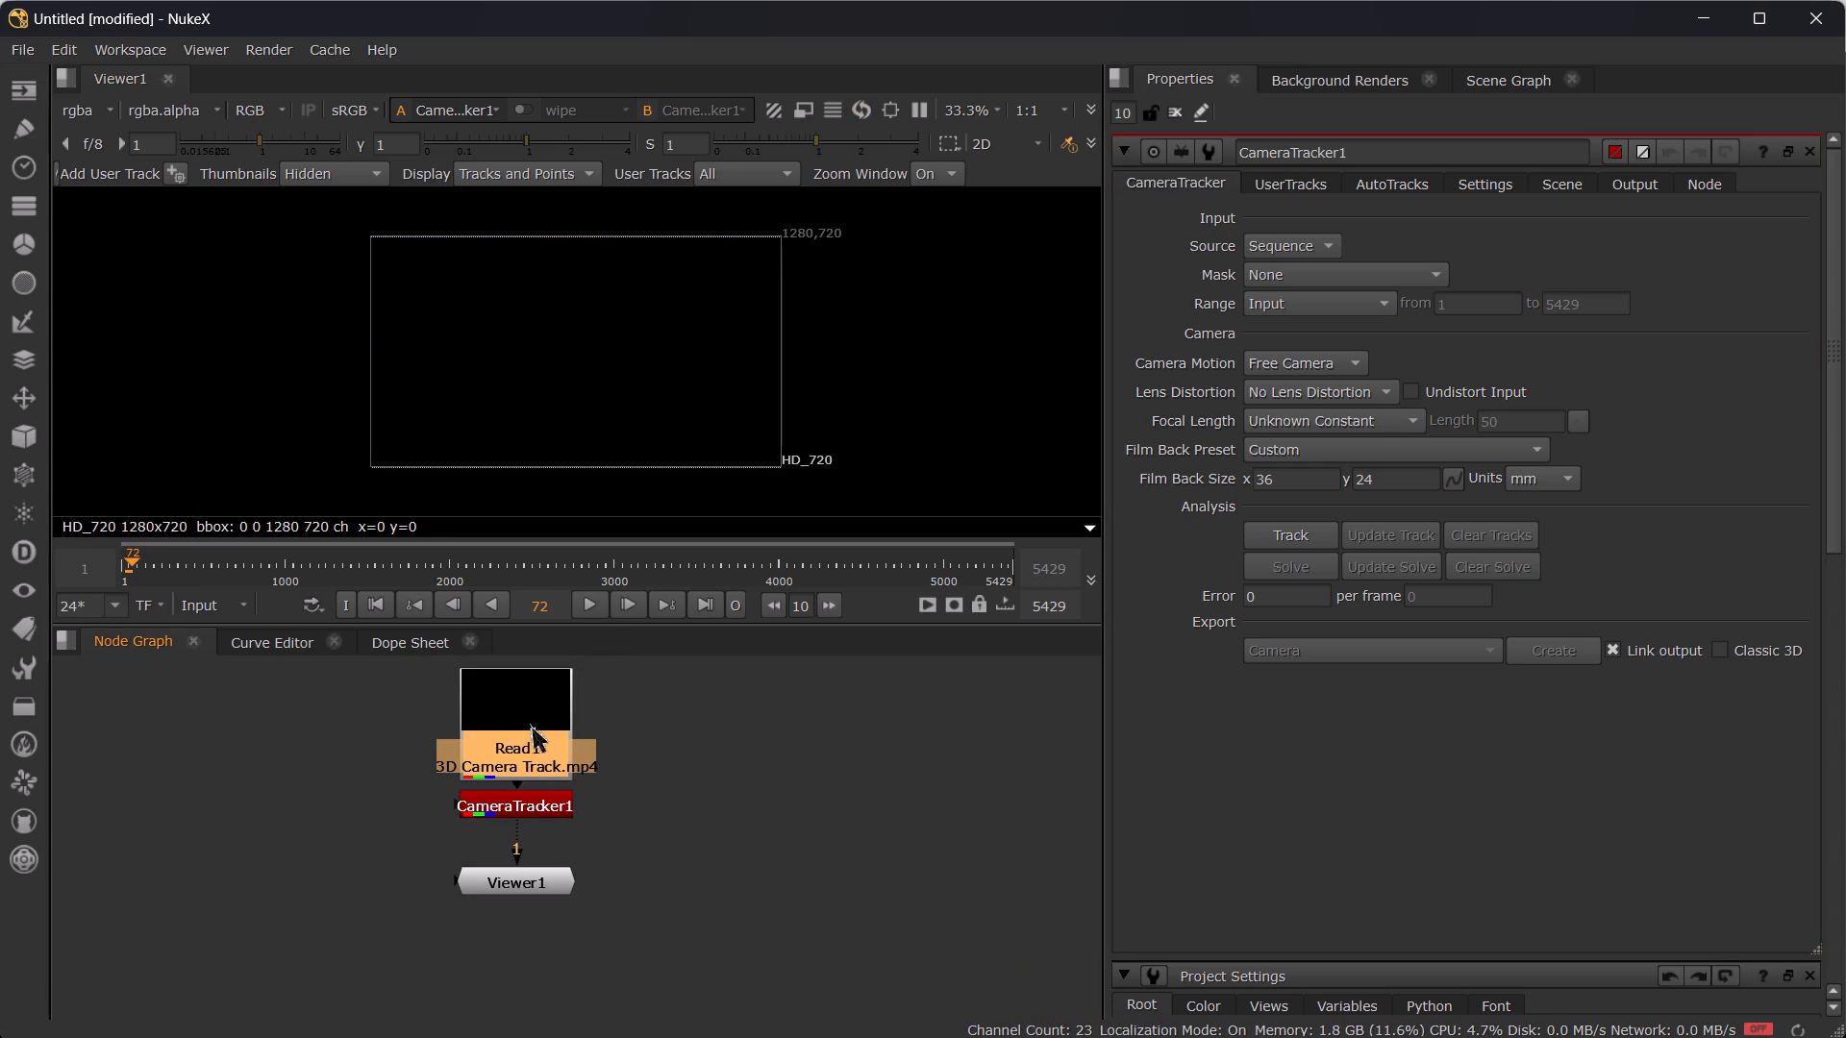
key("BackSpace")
Play 3D Camera Track.mp4 from the Downloads folder in VLC to check the render, and close the player.
key("alt+Tab")
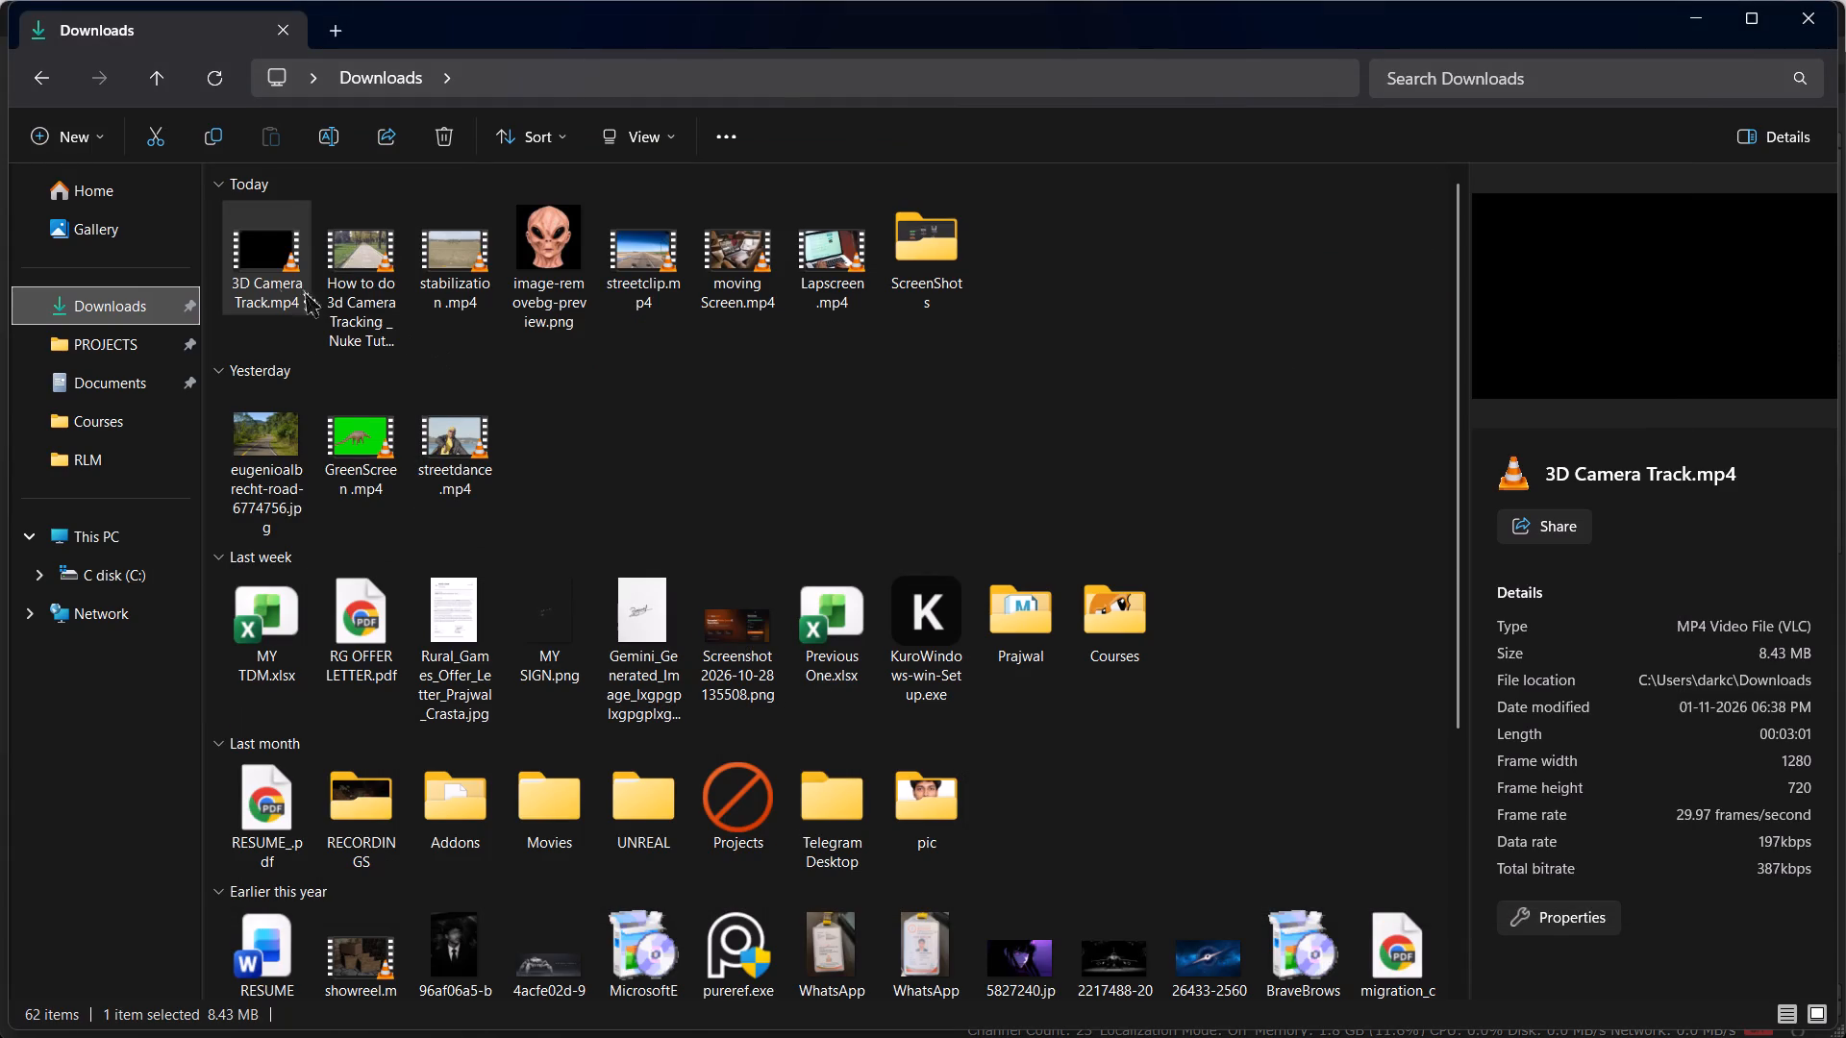
double_click(274, 288)
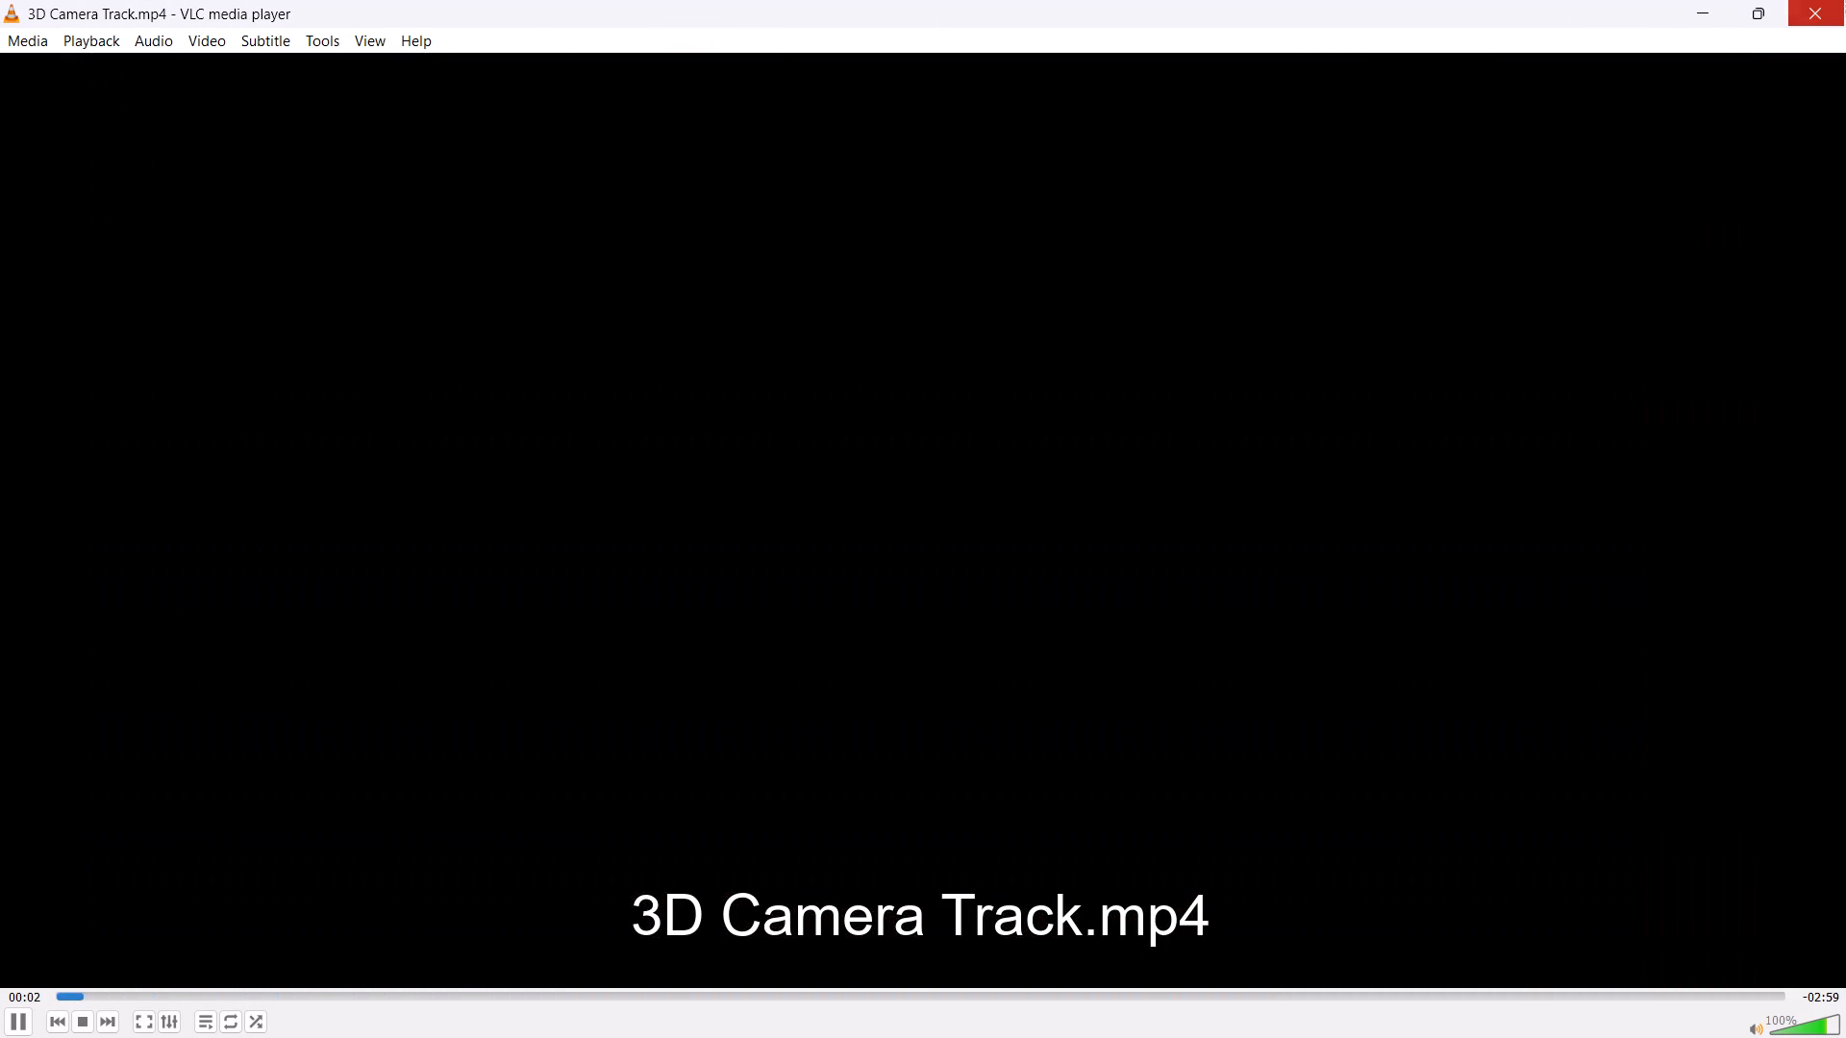
left_click(1845, 0)
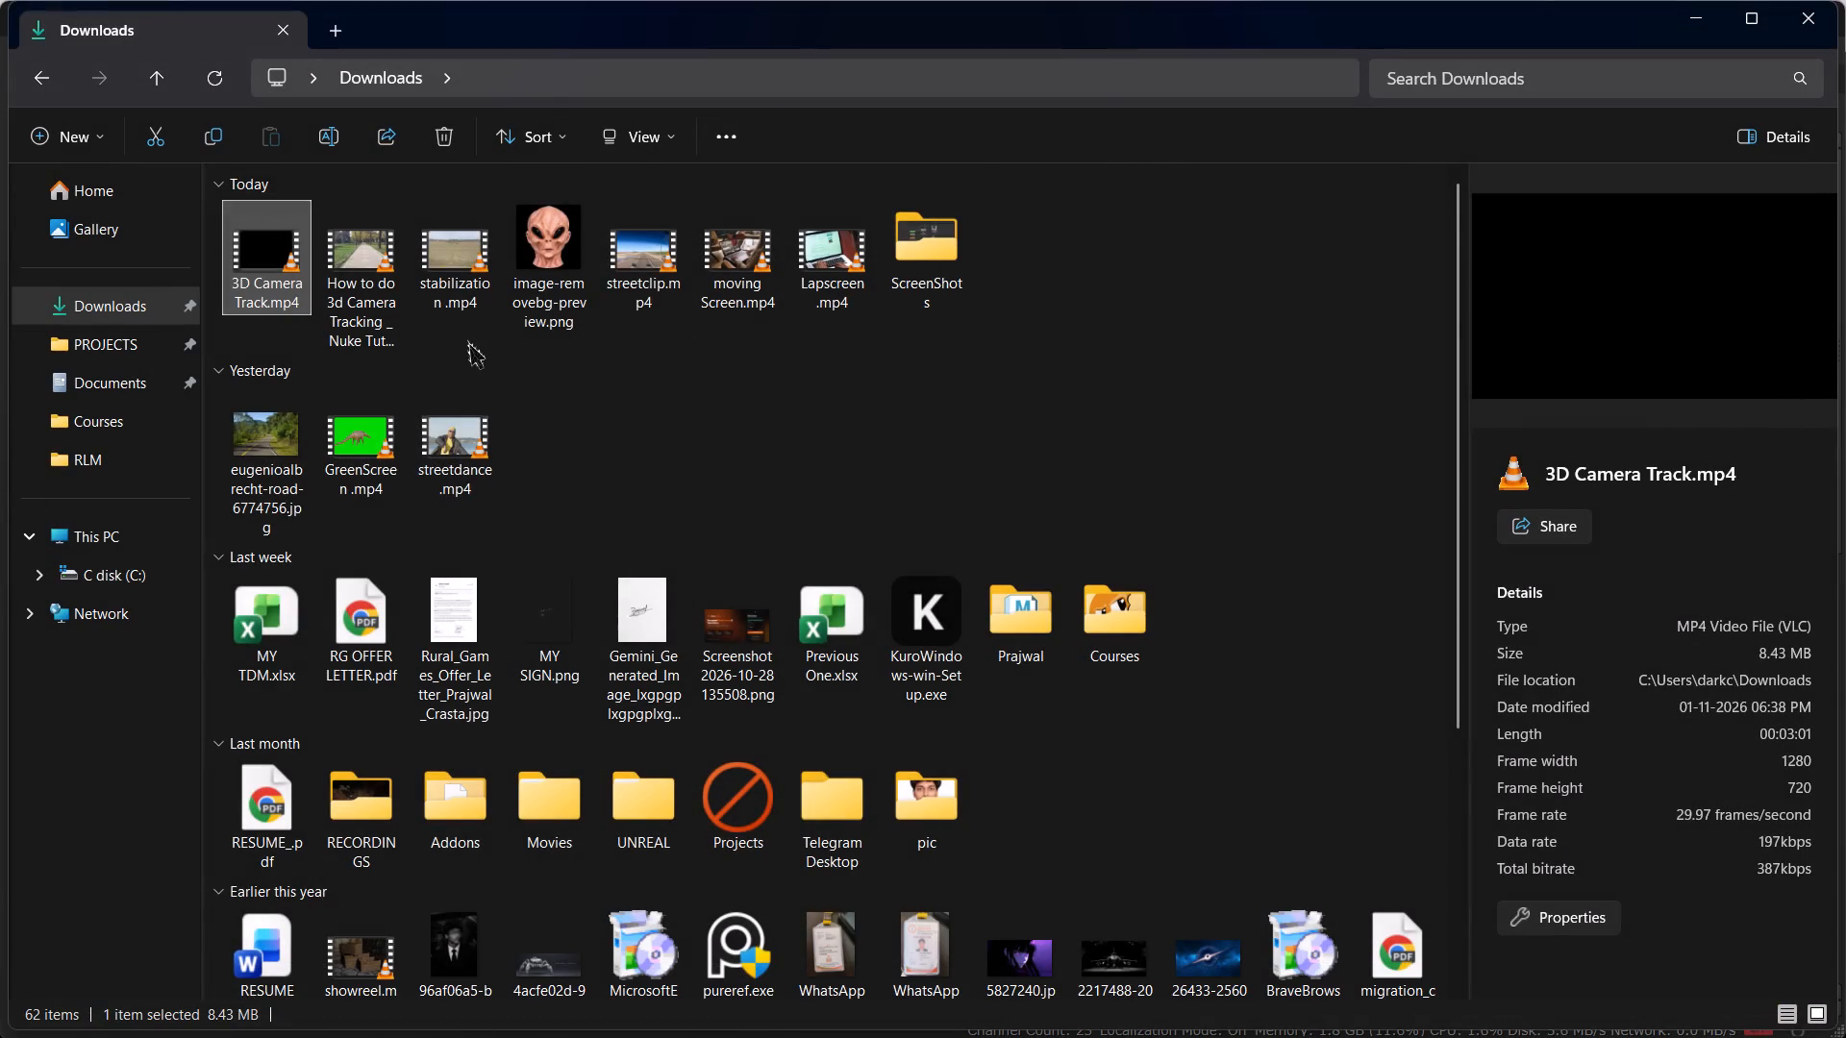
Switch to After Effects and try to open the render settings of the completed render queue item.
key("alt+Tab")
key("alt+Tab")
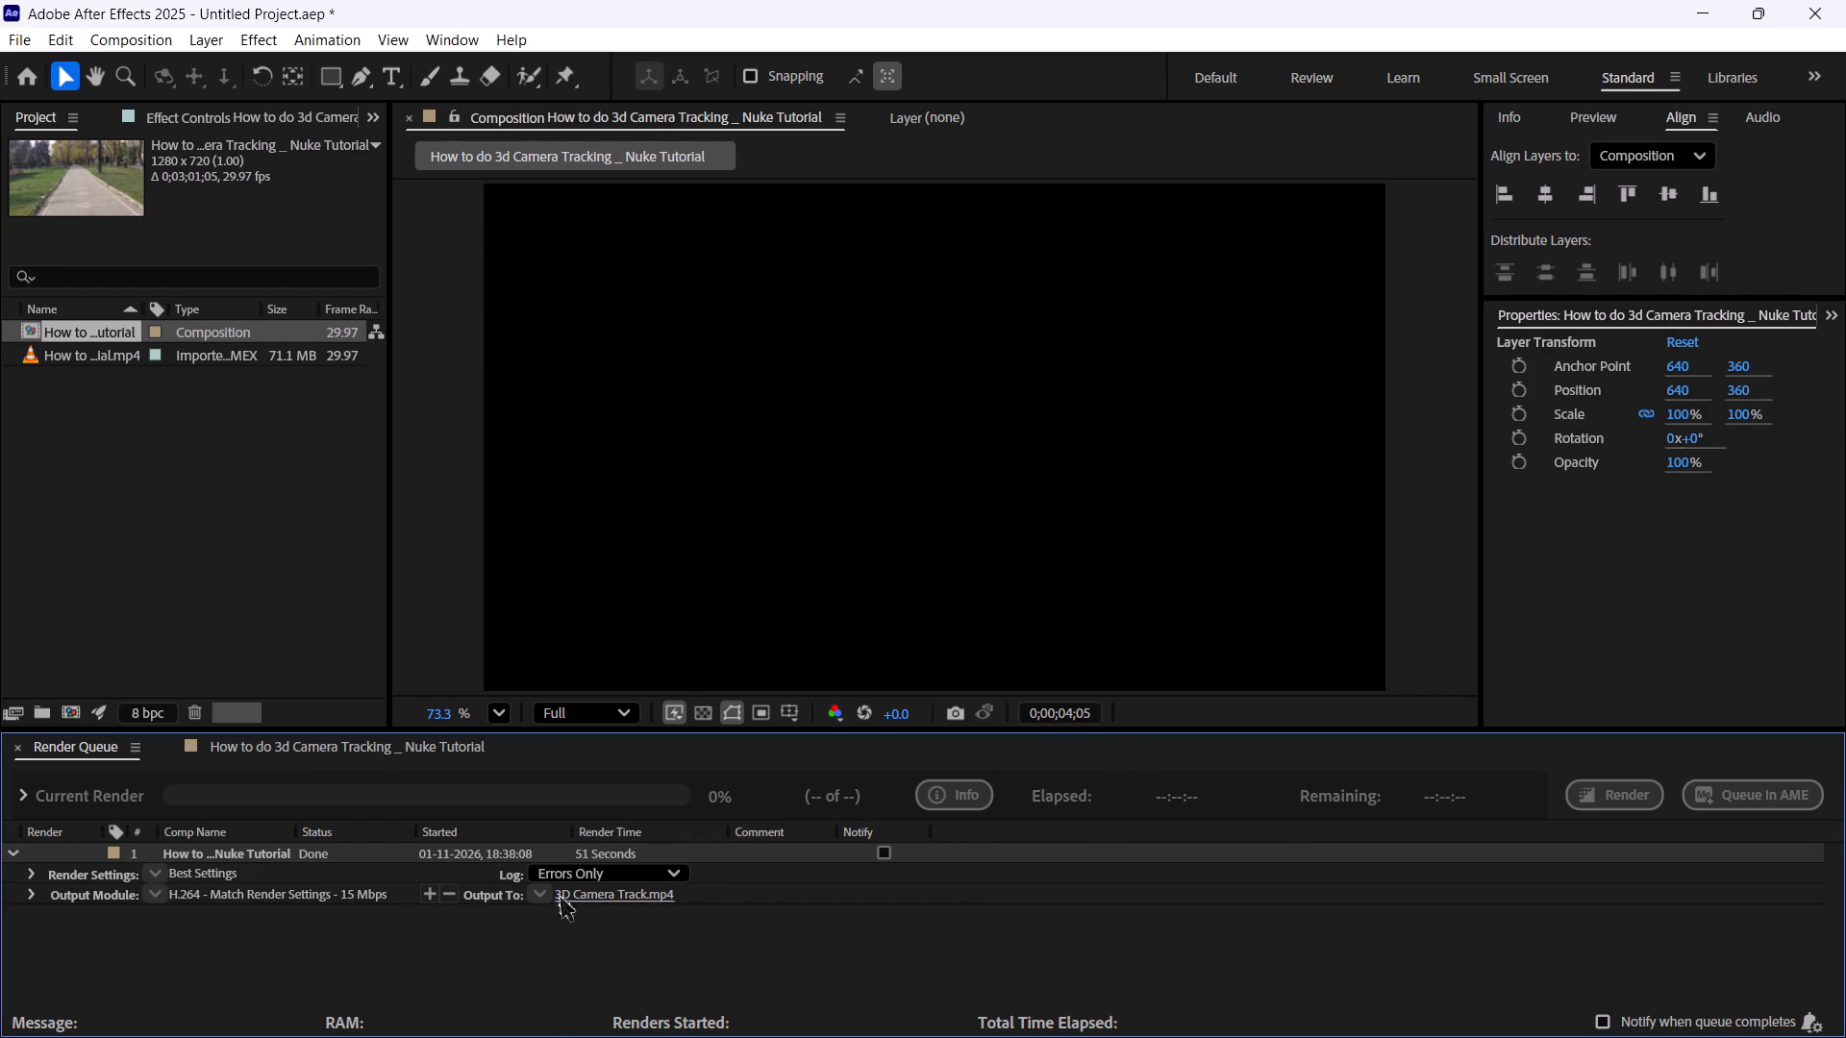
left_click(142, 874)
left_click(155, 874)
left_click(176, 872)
In the composition's timeline, set the work area to end where the trimmed clip ends, at 0;00;02;09.
left_click(288, 753)
left_click_drag(686, 793, 651, 798)
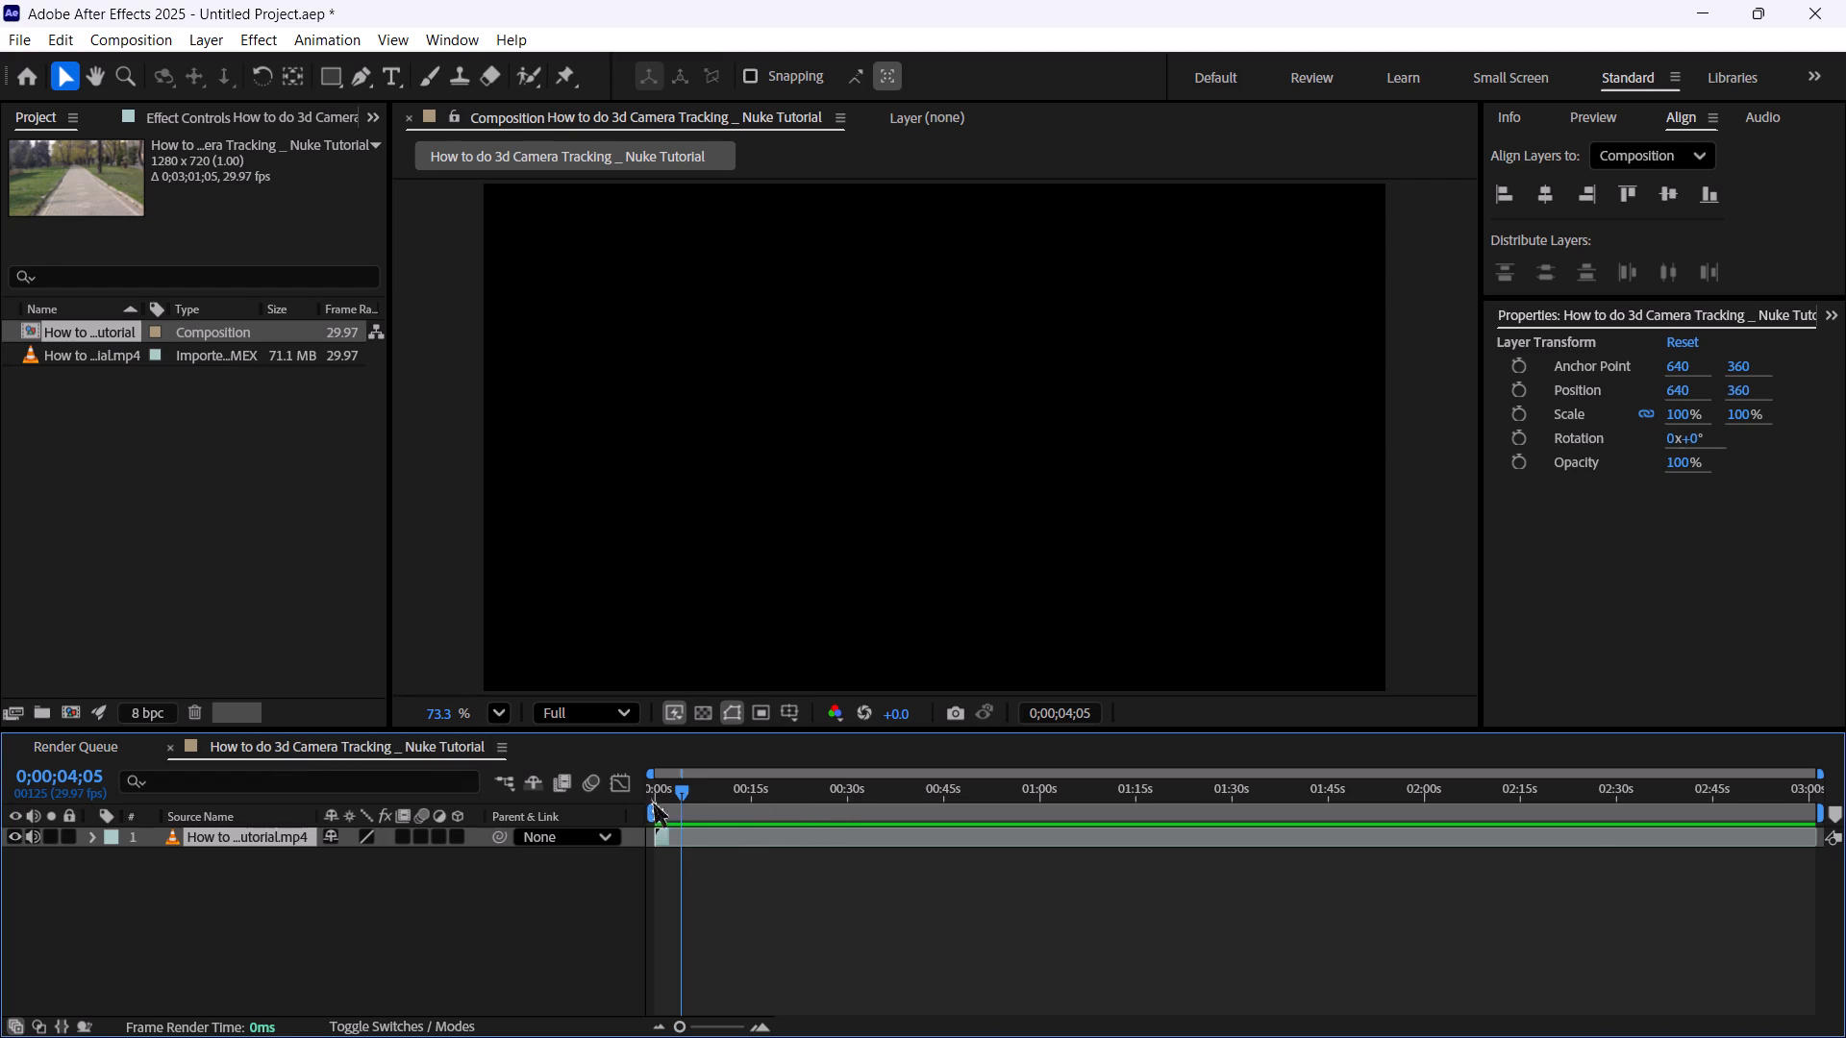
left_click_drag(651, 798, 566, 800)
scroll(609, 849, "up", 6, "alt")
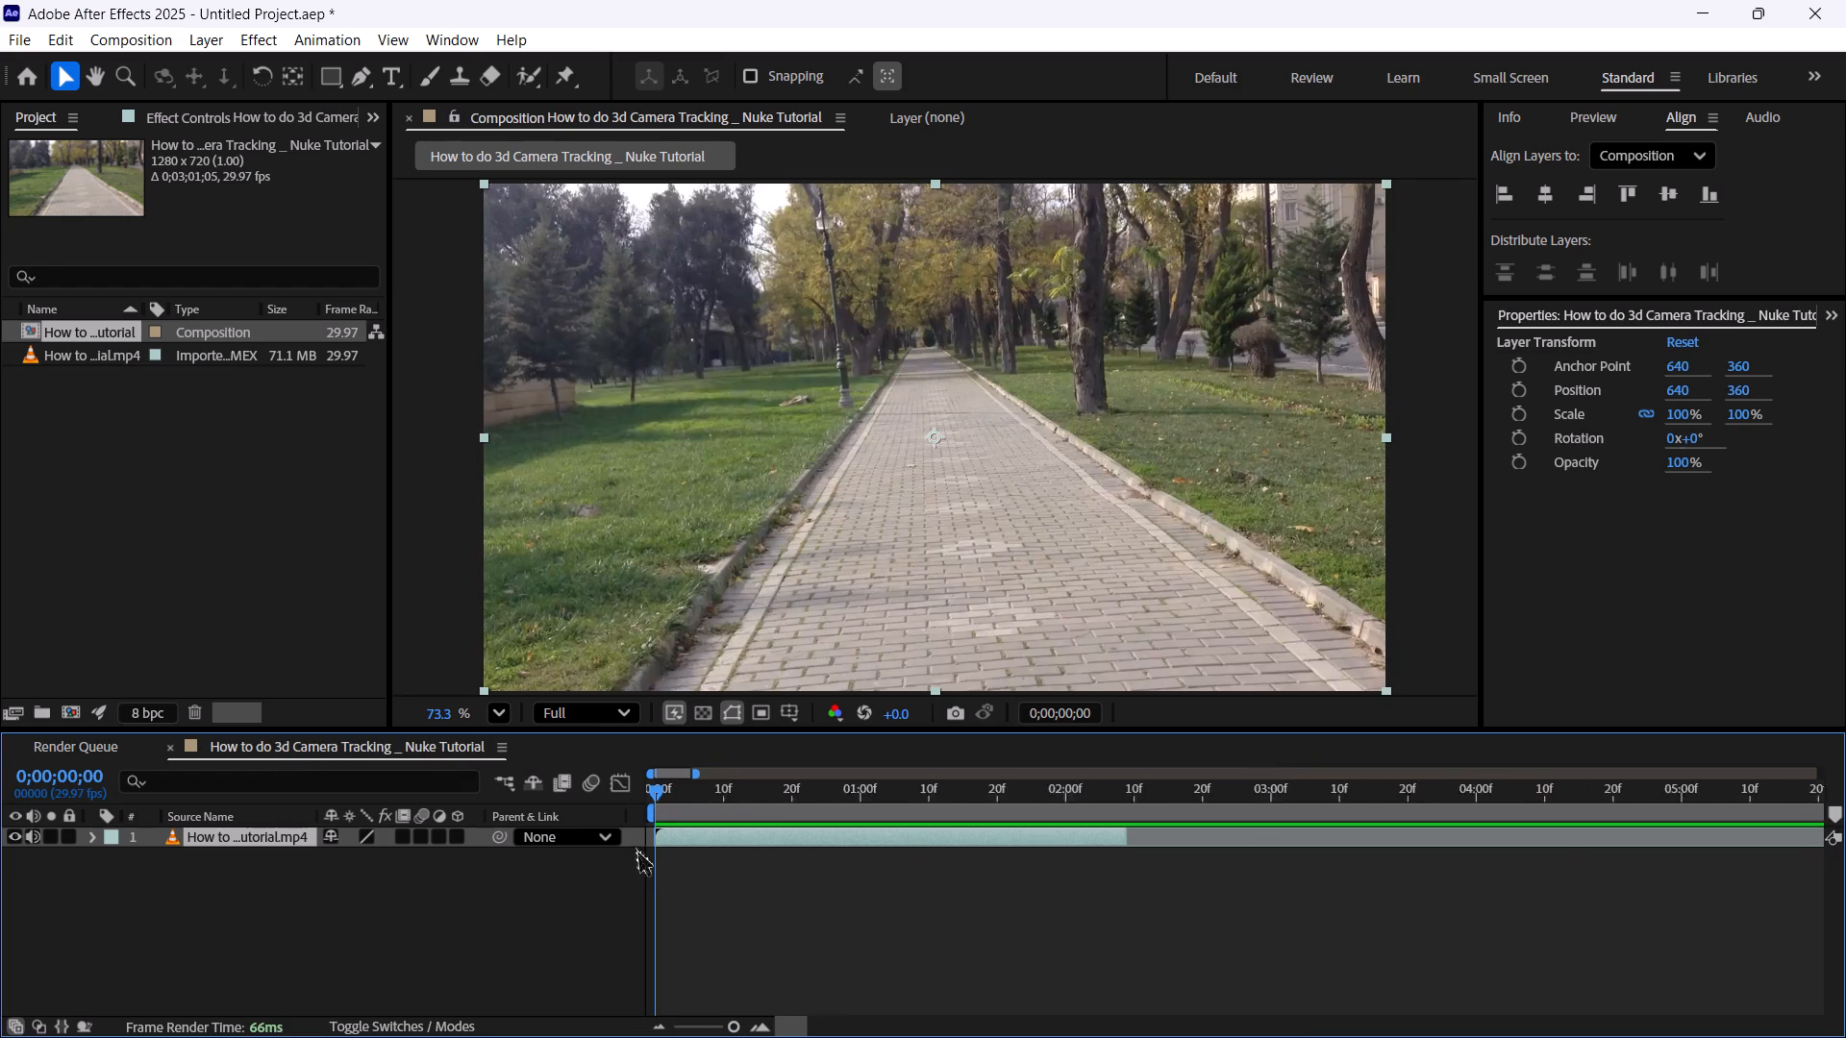
scroll(636, 847, "up", 4, "alt")
left_click_drag(1099, 764, 1489, 785)
scroll(1325, 829, "down", 4, "alt")
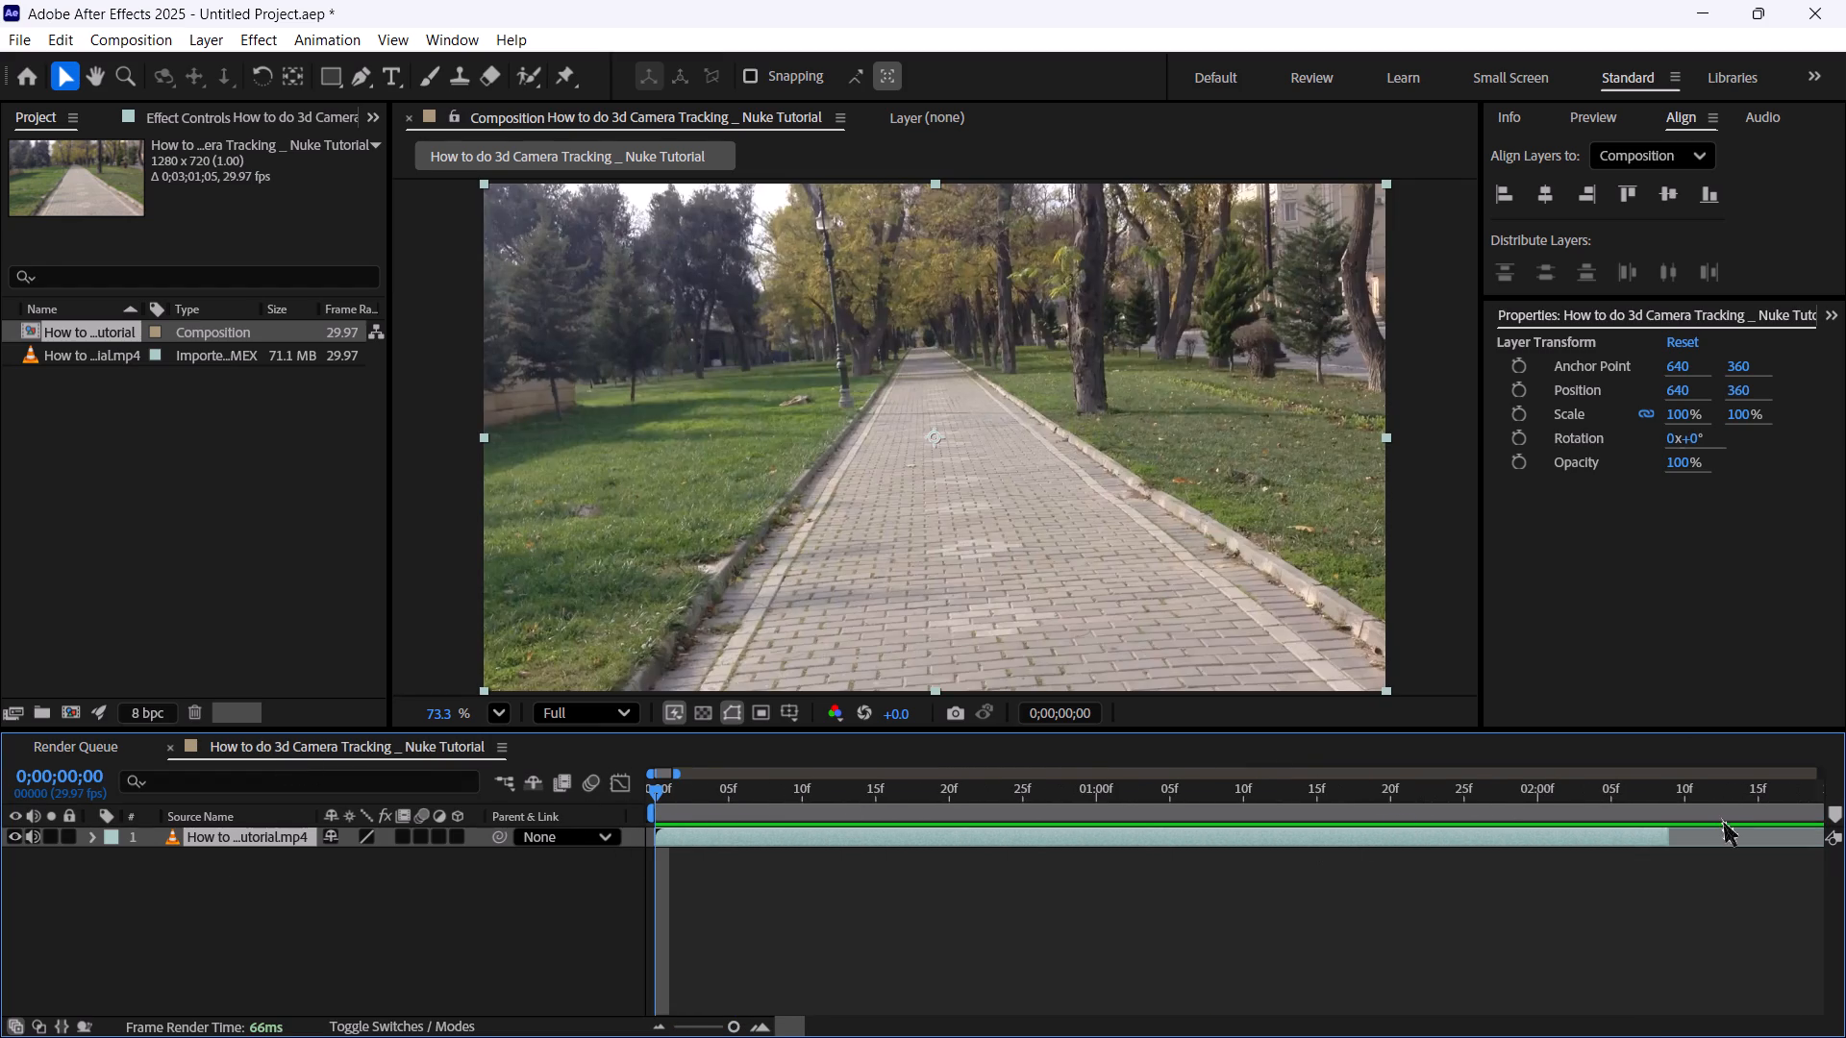
left_click(1670, 802)
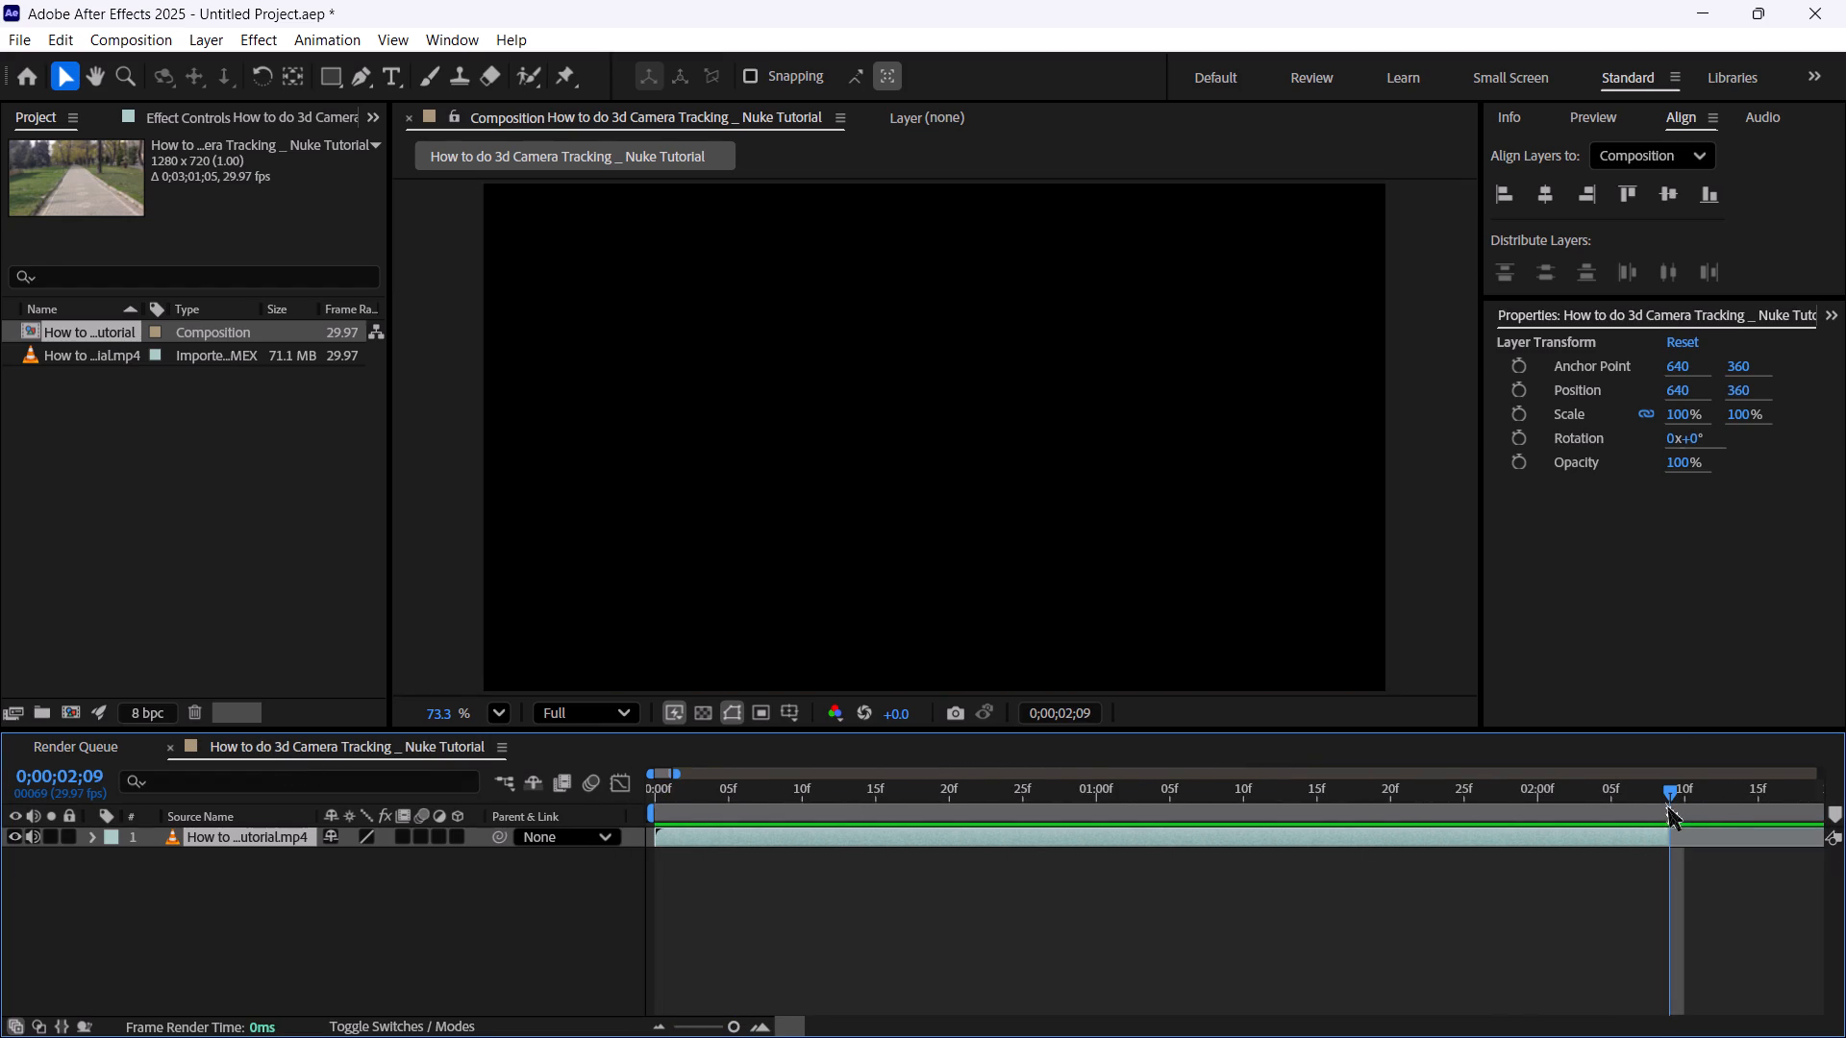
key("n")
scroll(1444, 929, "down", 4, "alt")
scroll(992, 881, "up", 9)
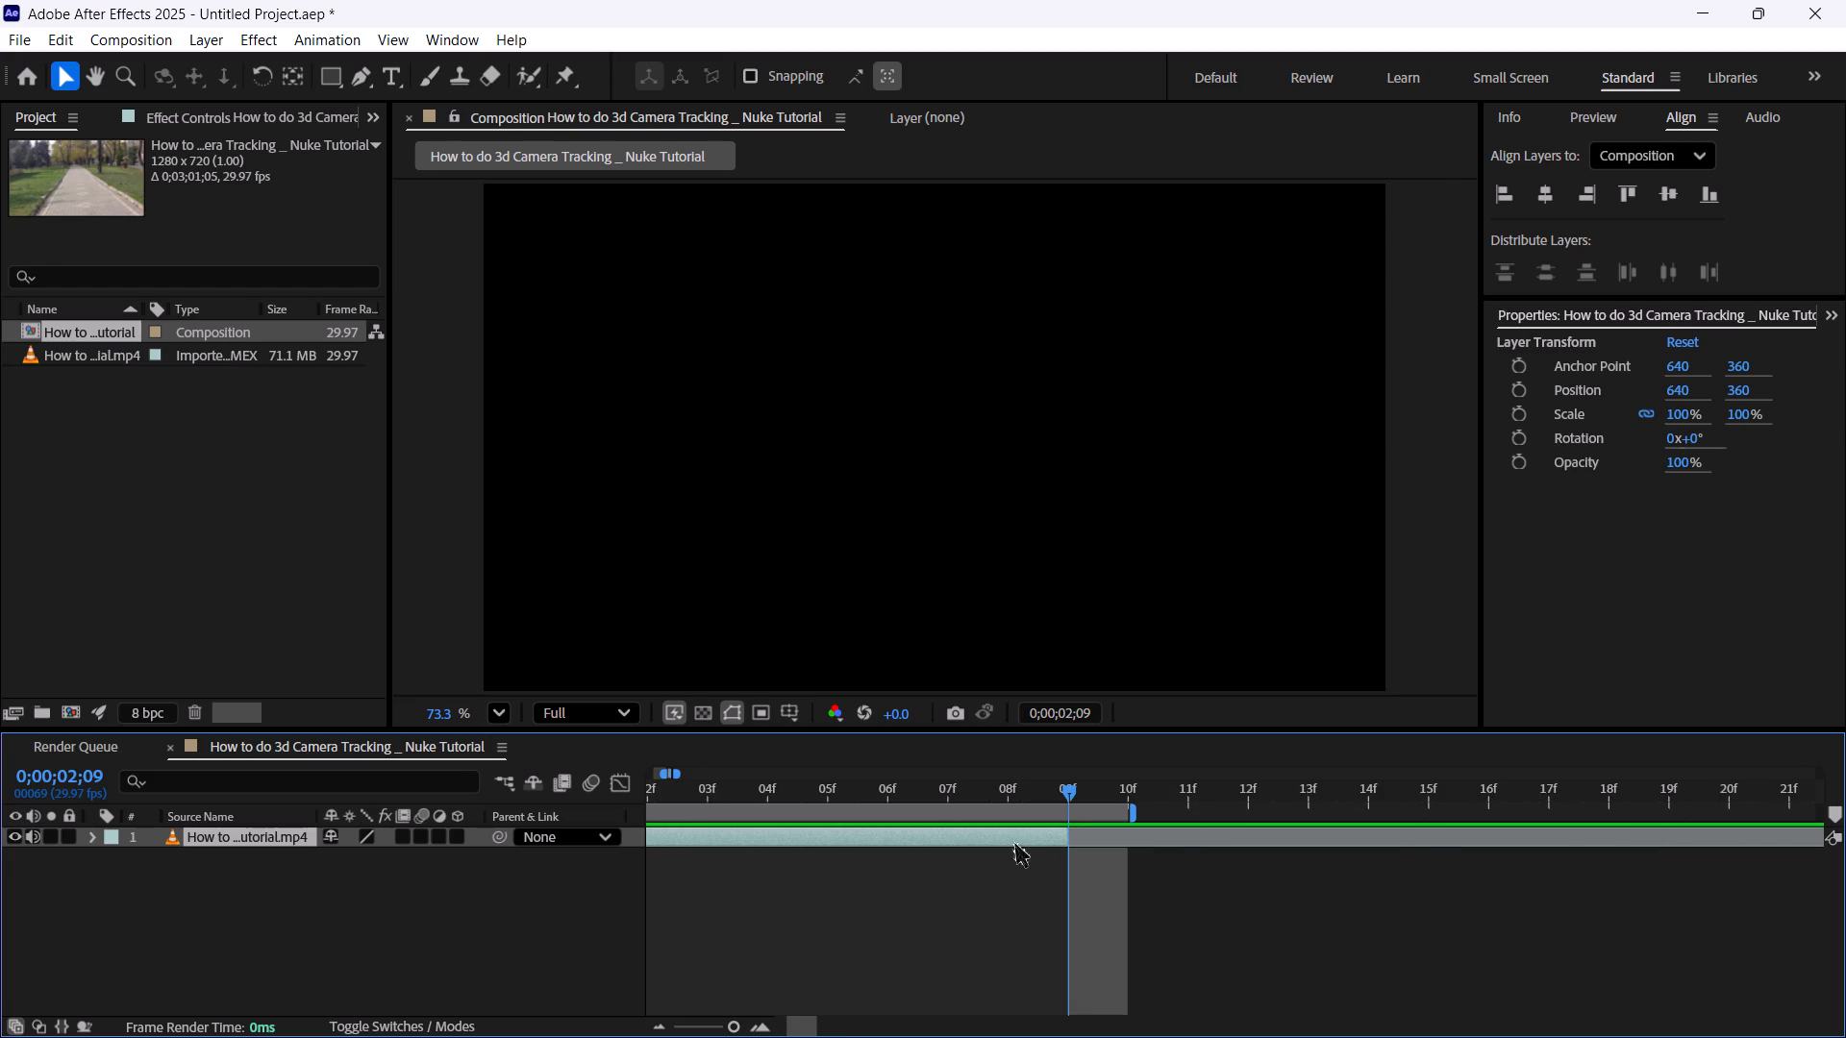
left_click_drag(1132, 812, 1079, 812)
Play the work area from the first frame to check the shortened range.
left_click_drag(1069, 790, 127, 794)
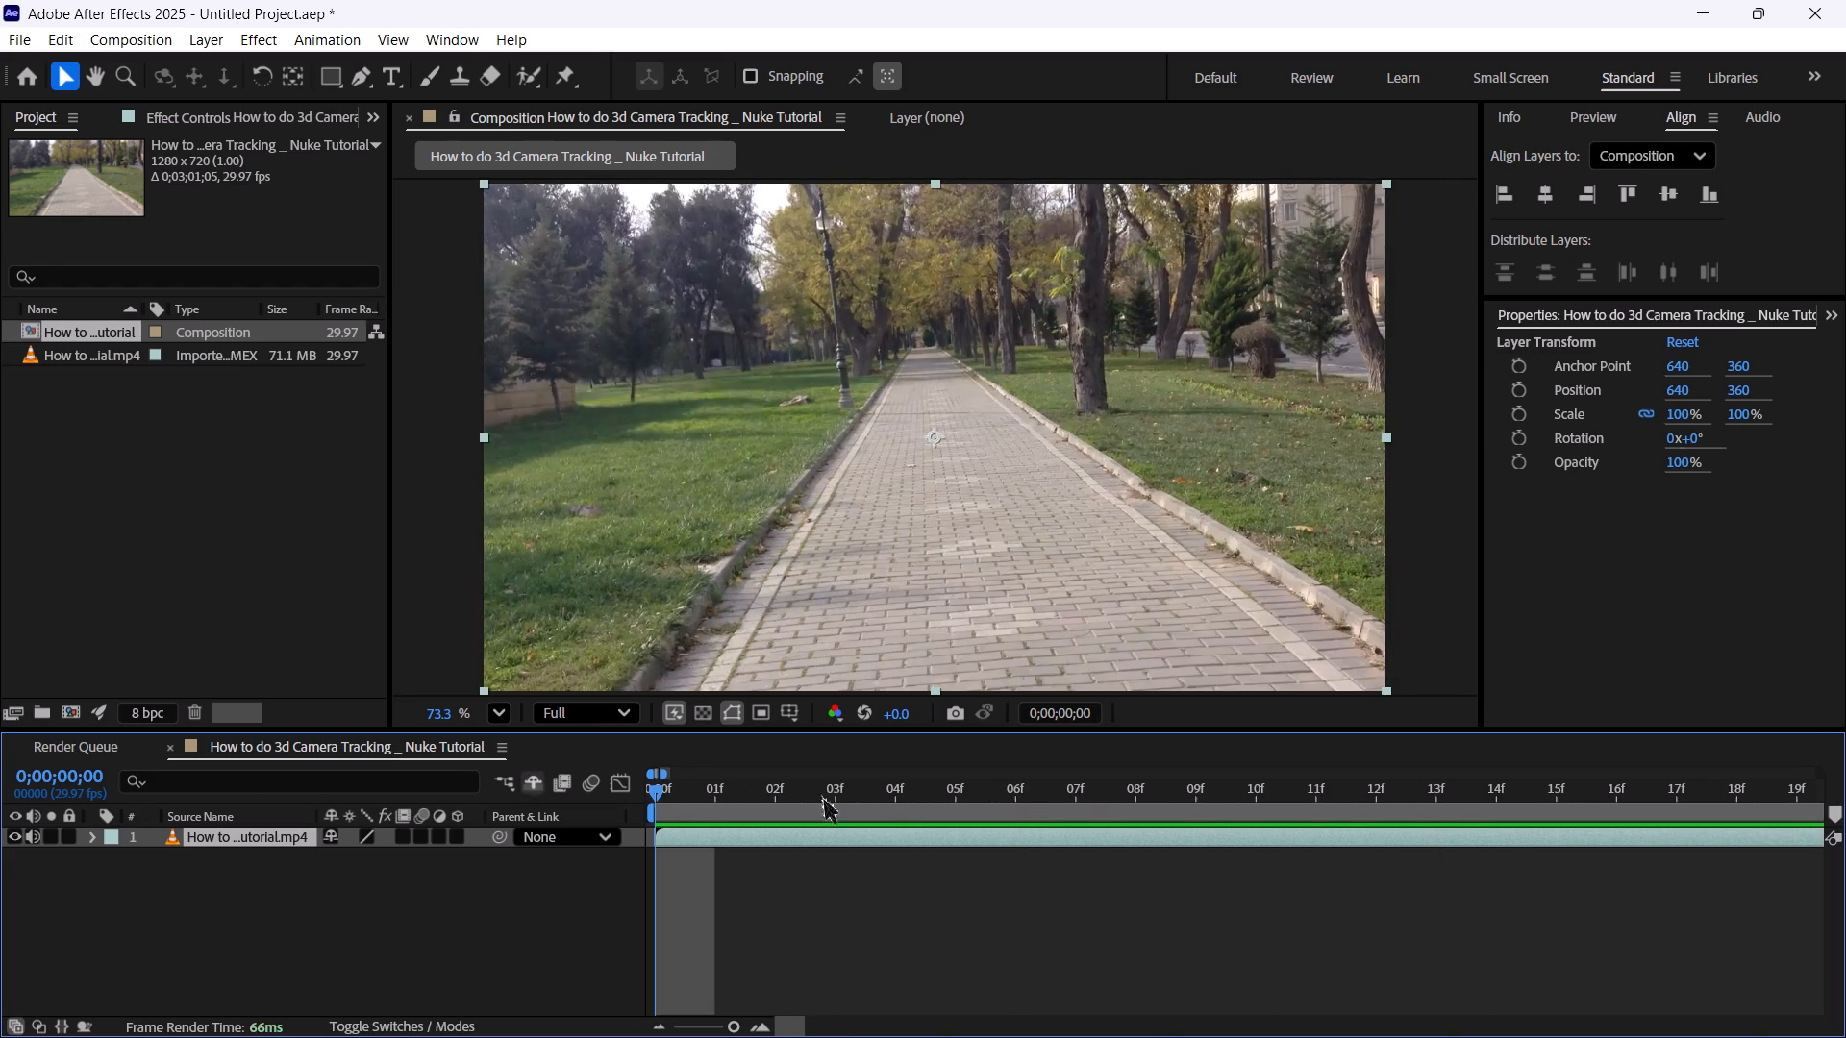
key("space")
scroll(911, 812, "down", 4, "alt")
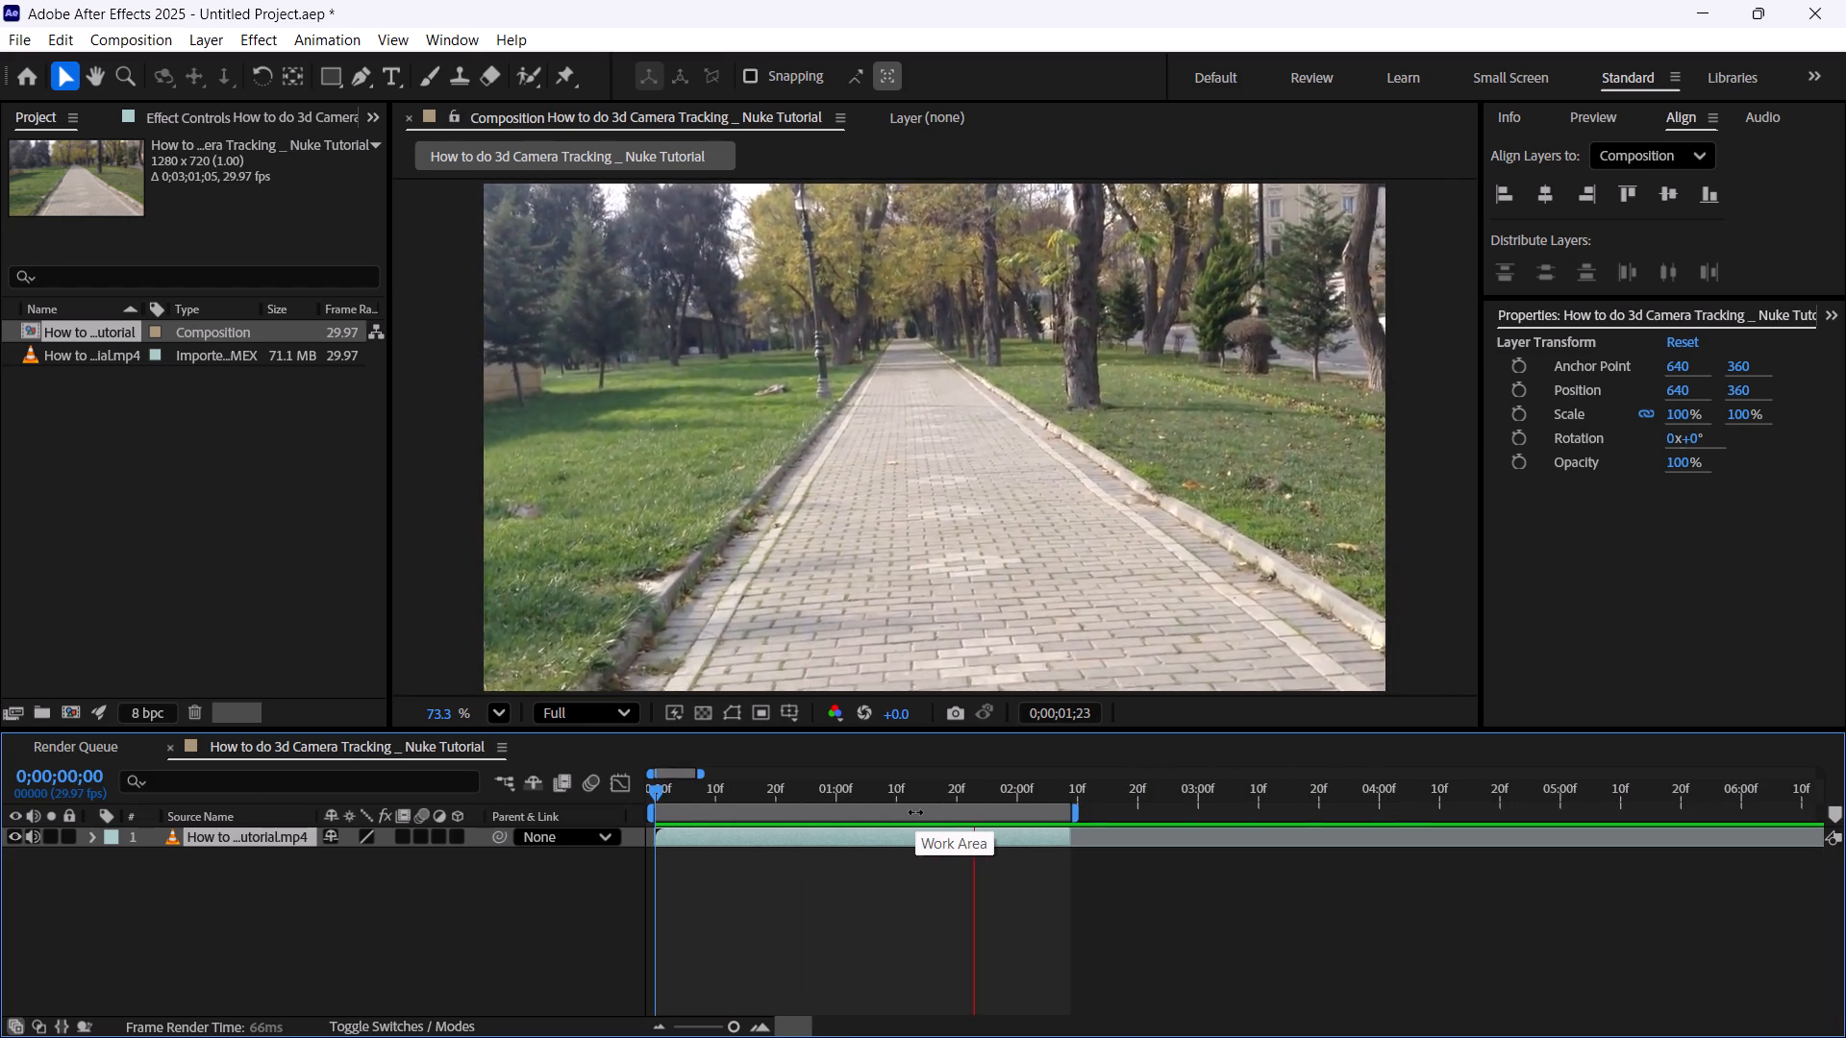
key("space")
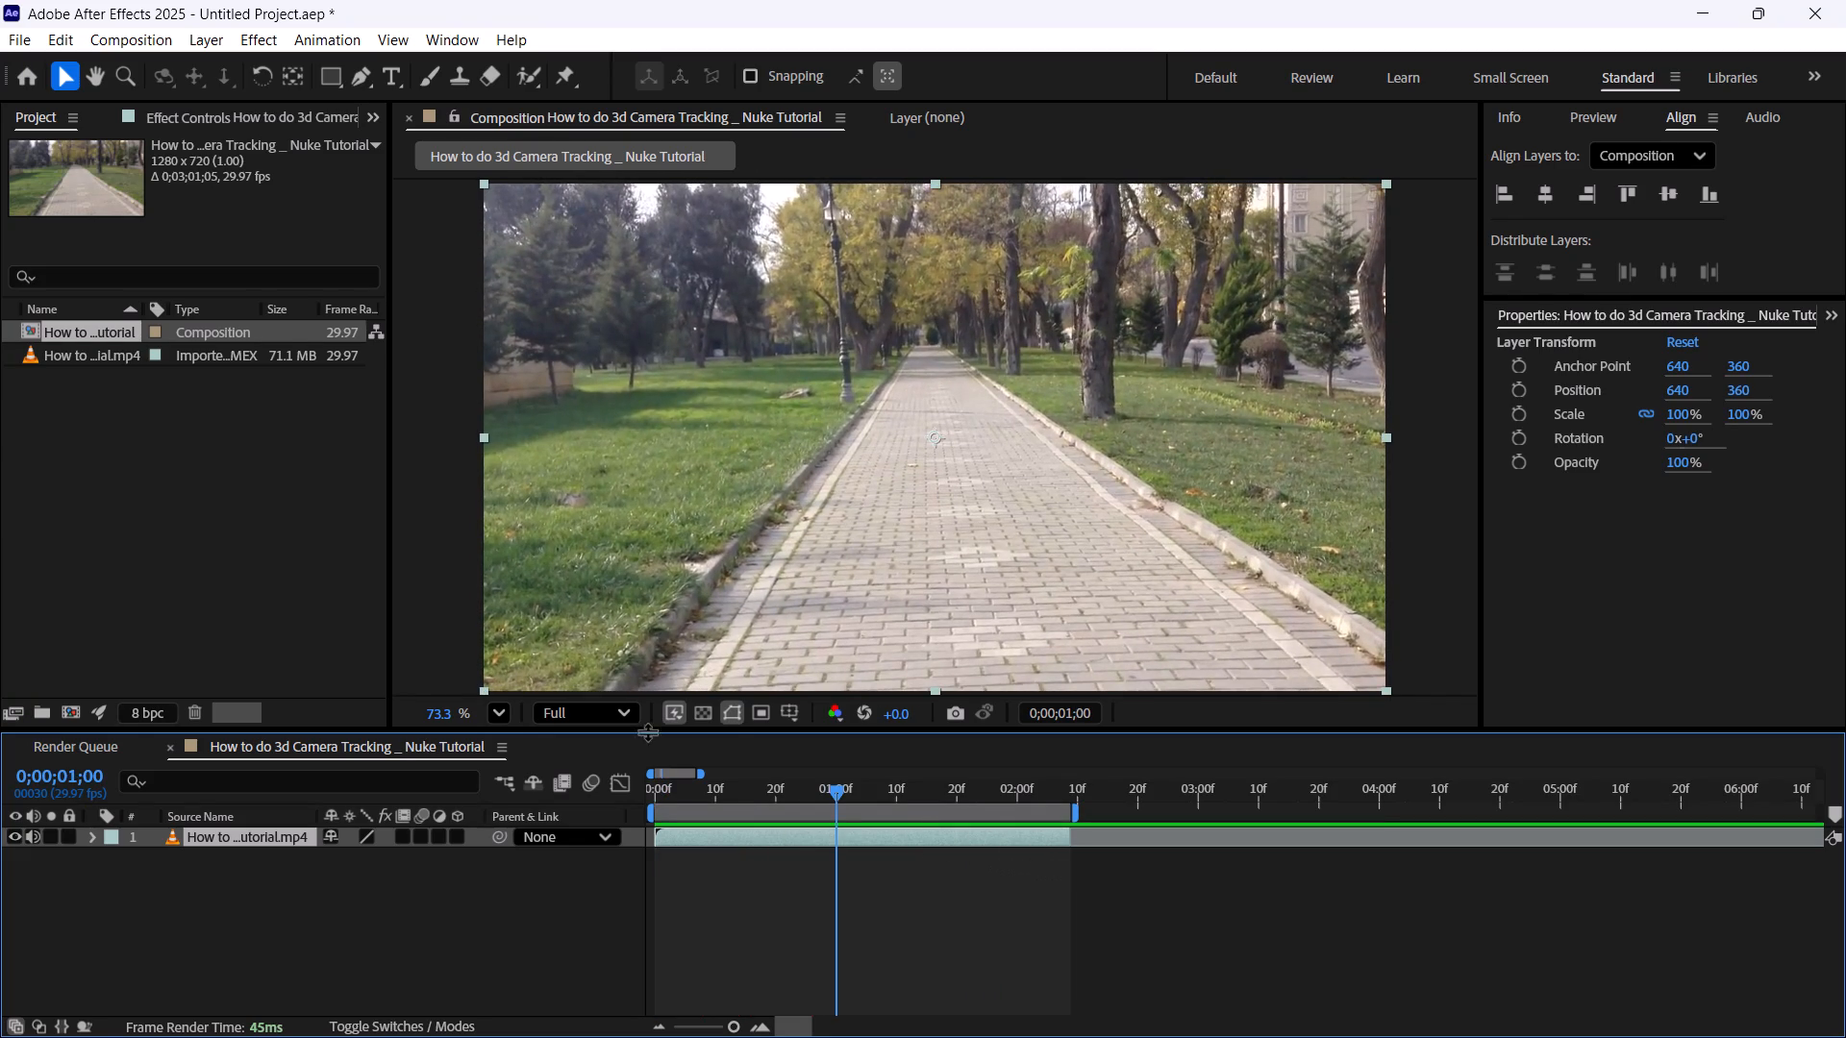
Shift the footage layer slightly in the composition, to position 625, 357.3.
left_click(16, 34)
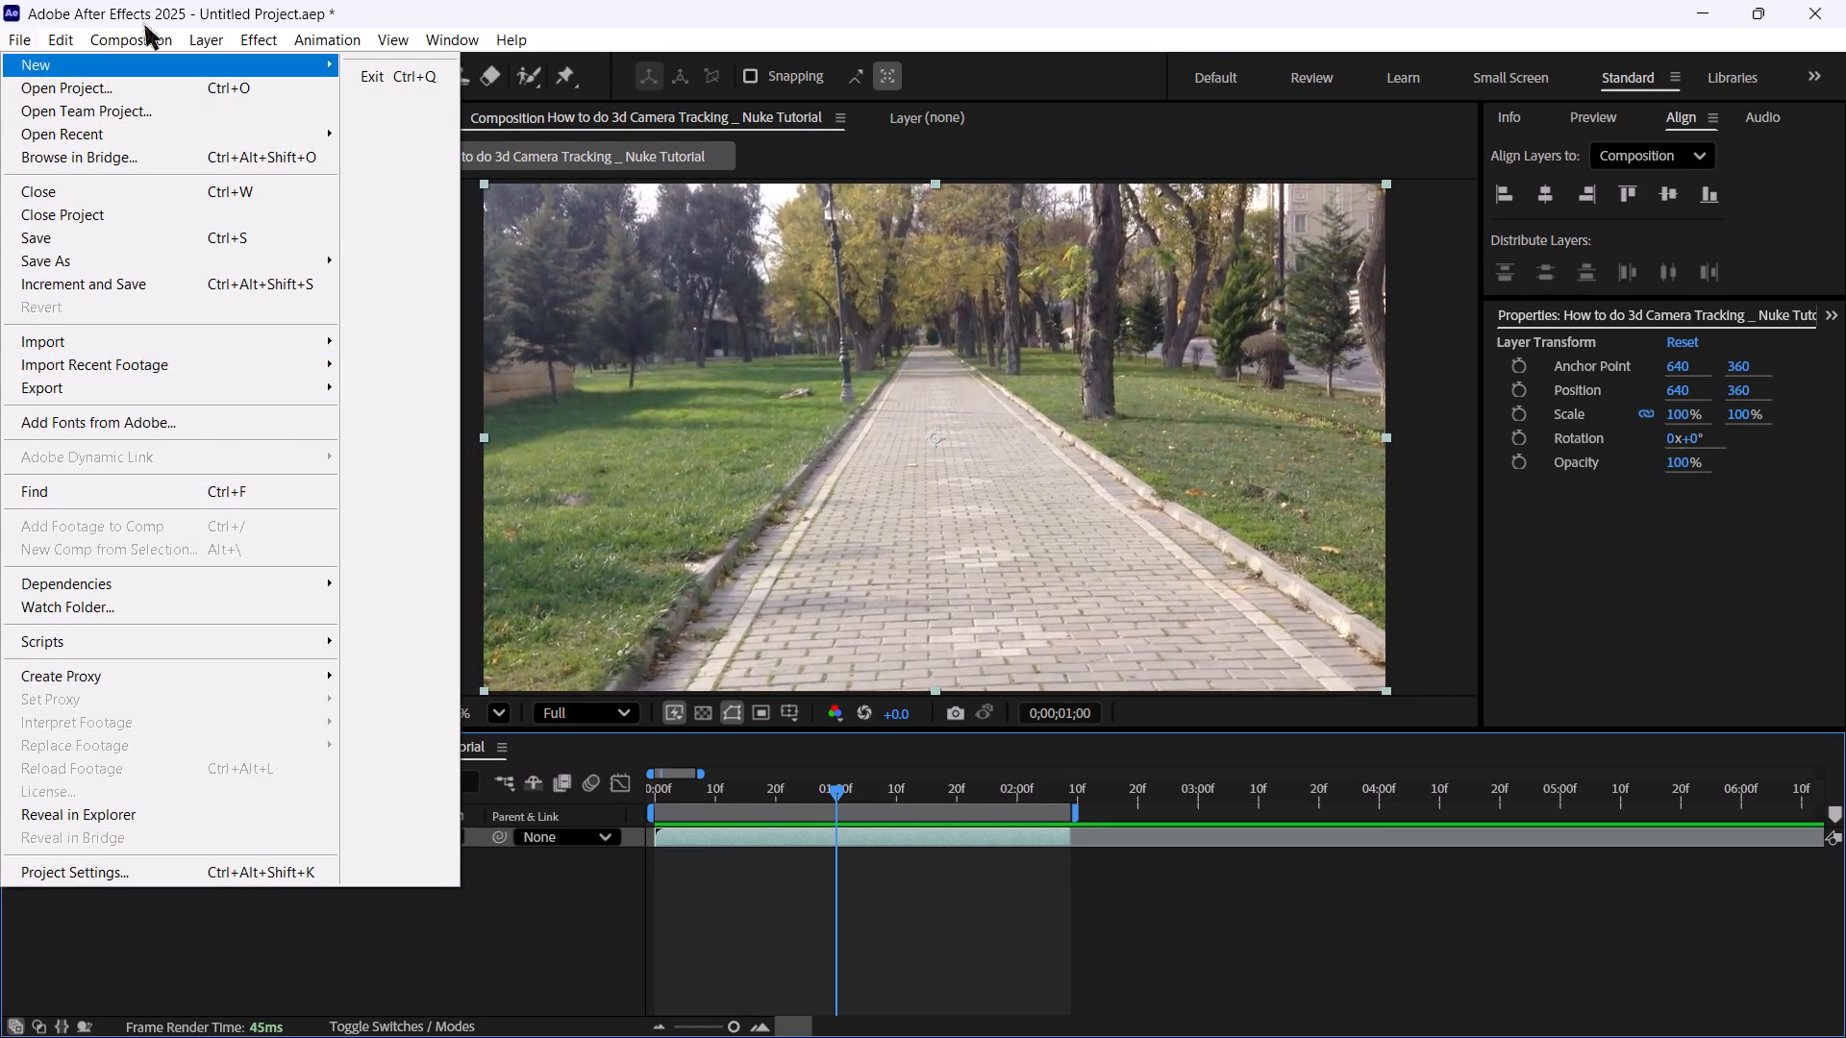
left_click_drag(956, 542, 937, 540)
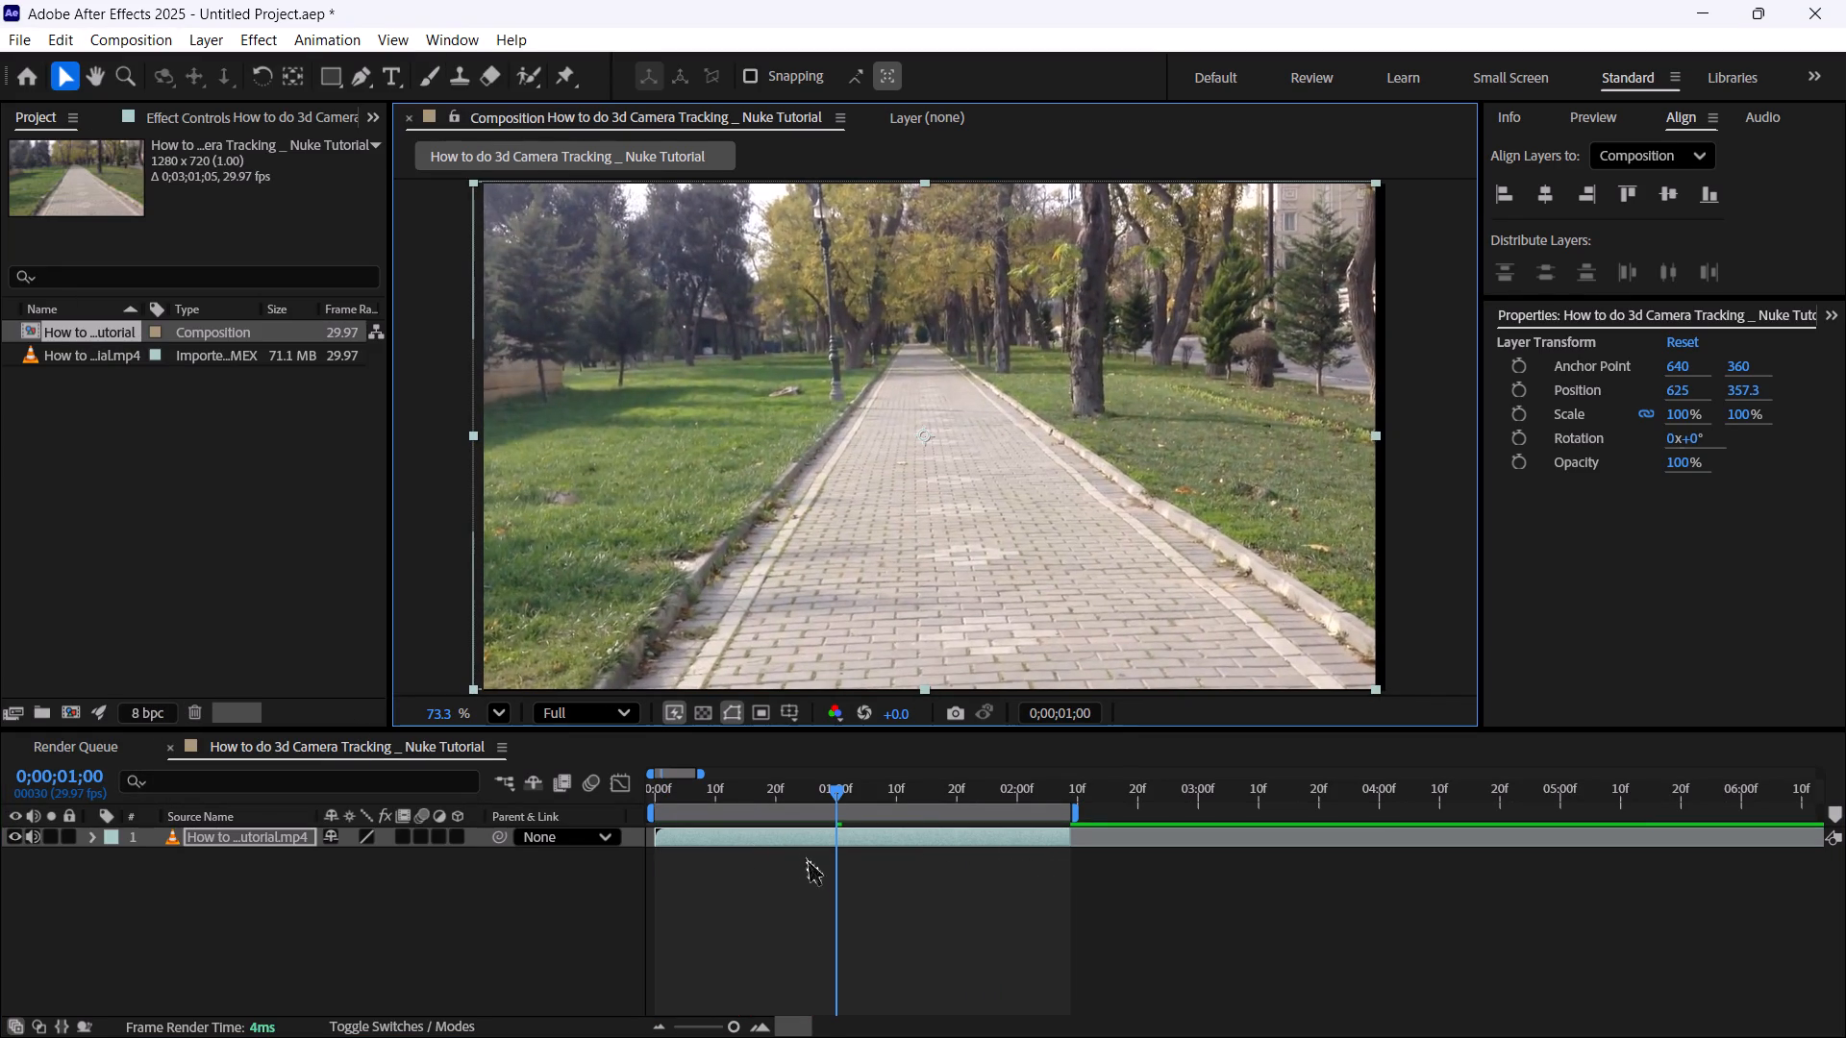
Add the composition to the render queue again and render it with the default H.264 output settings.
left_click(772, 842)
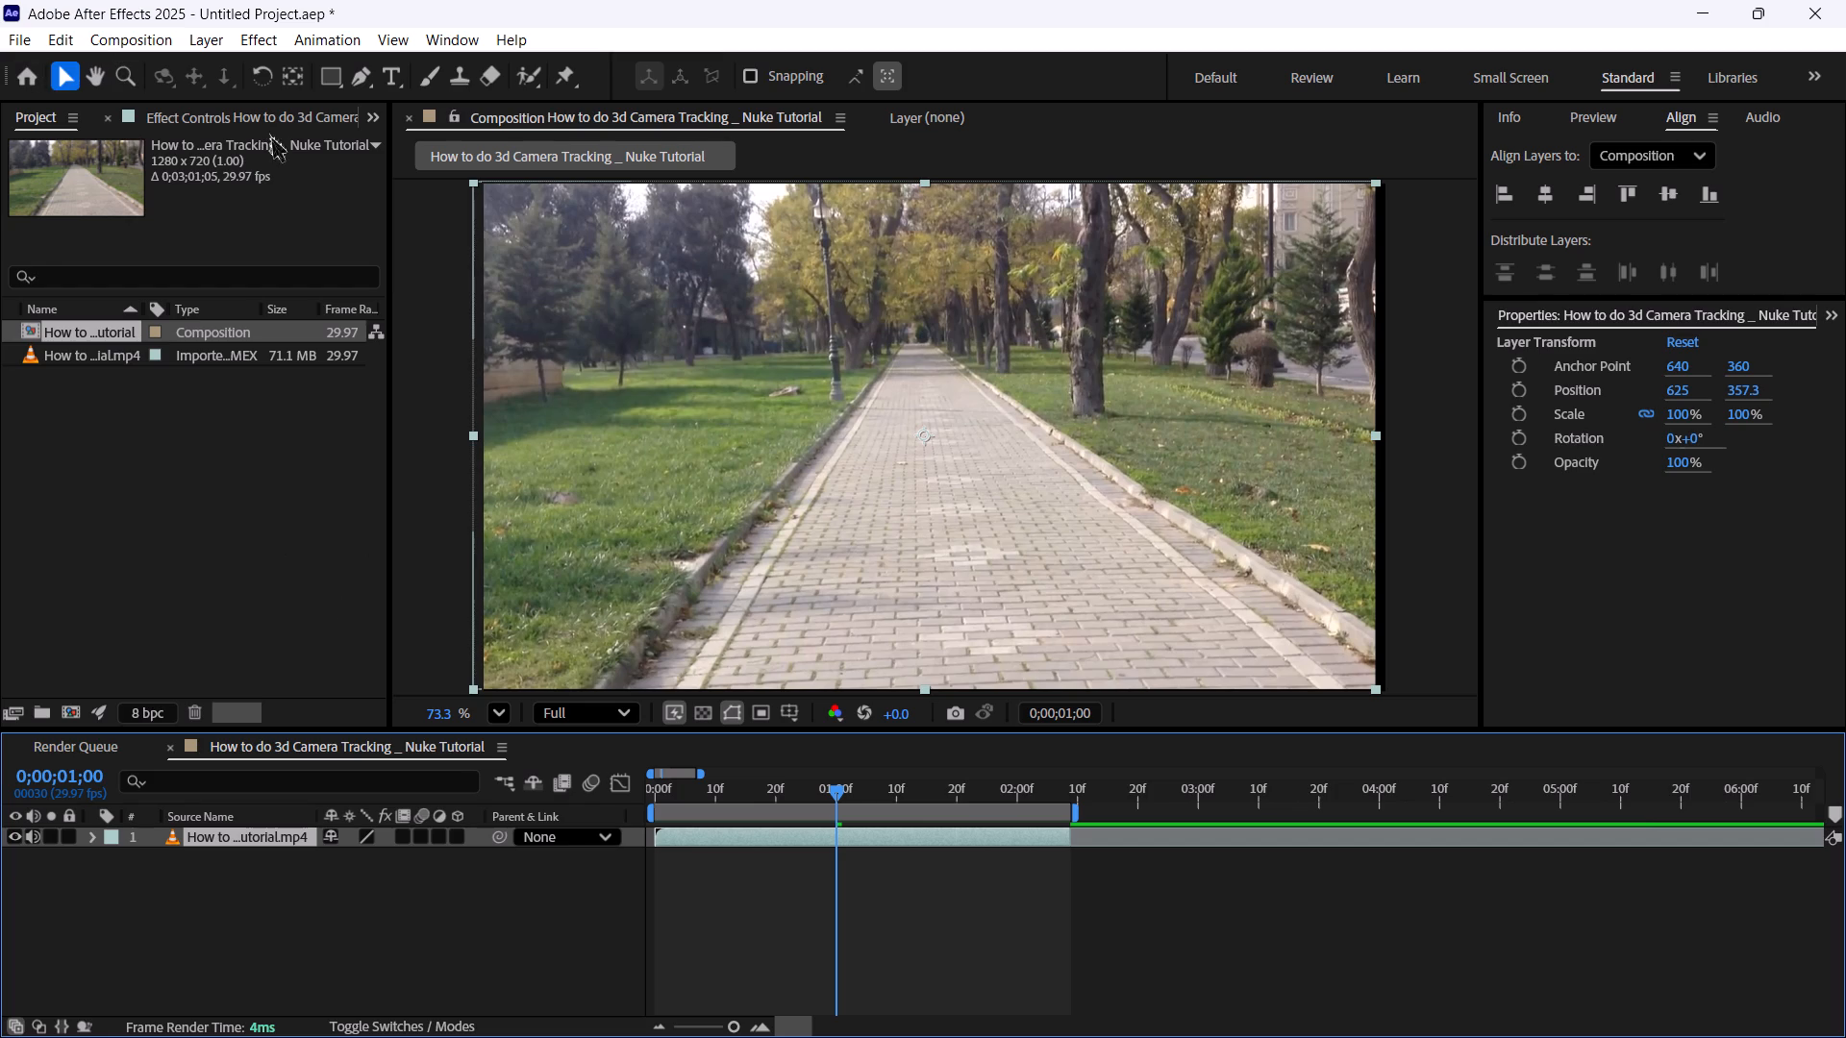
left_click(12, 45)
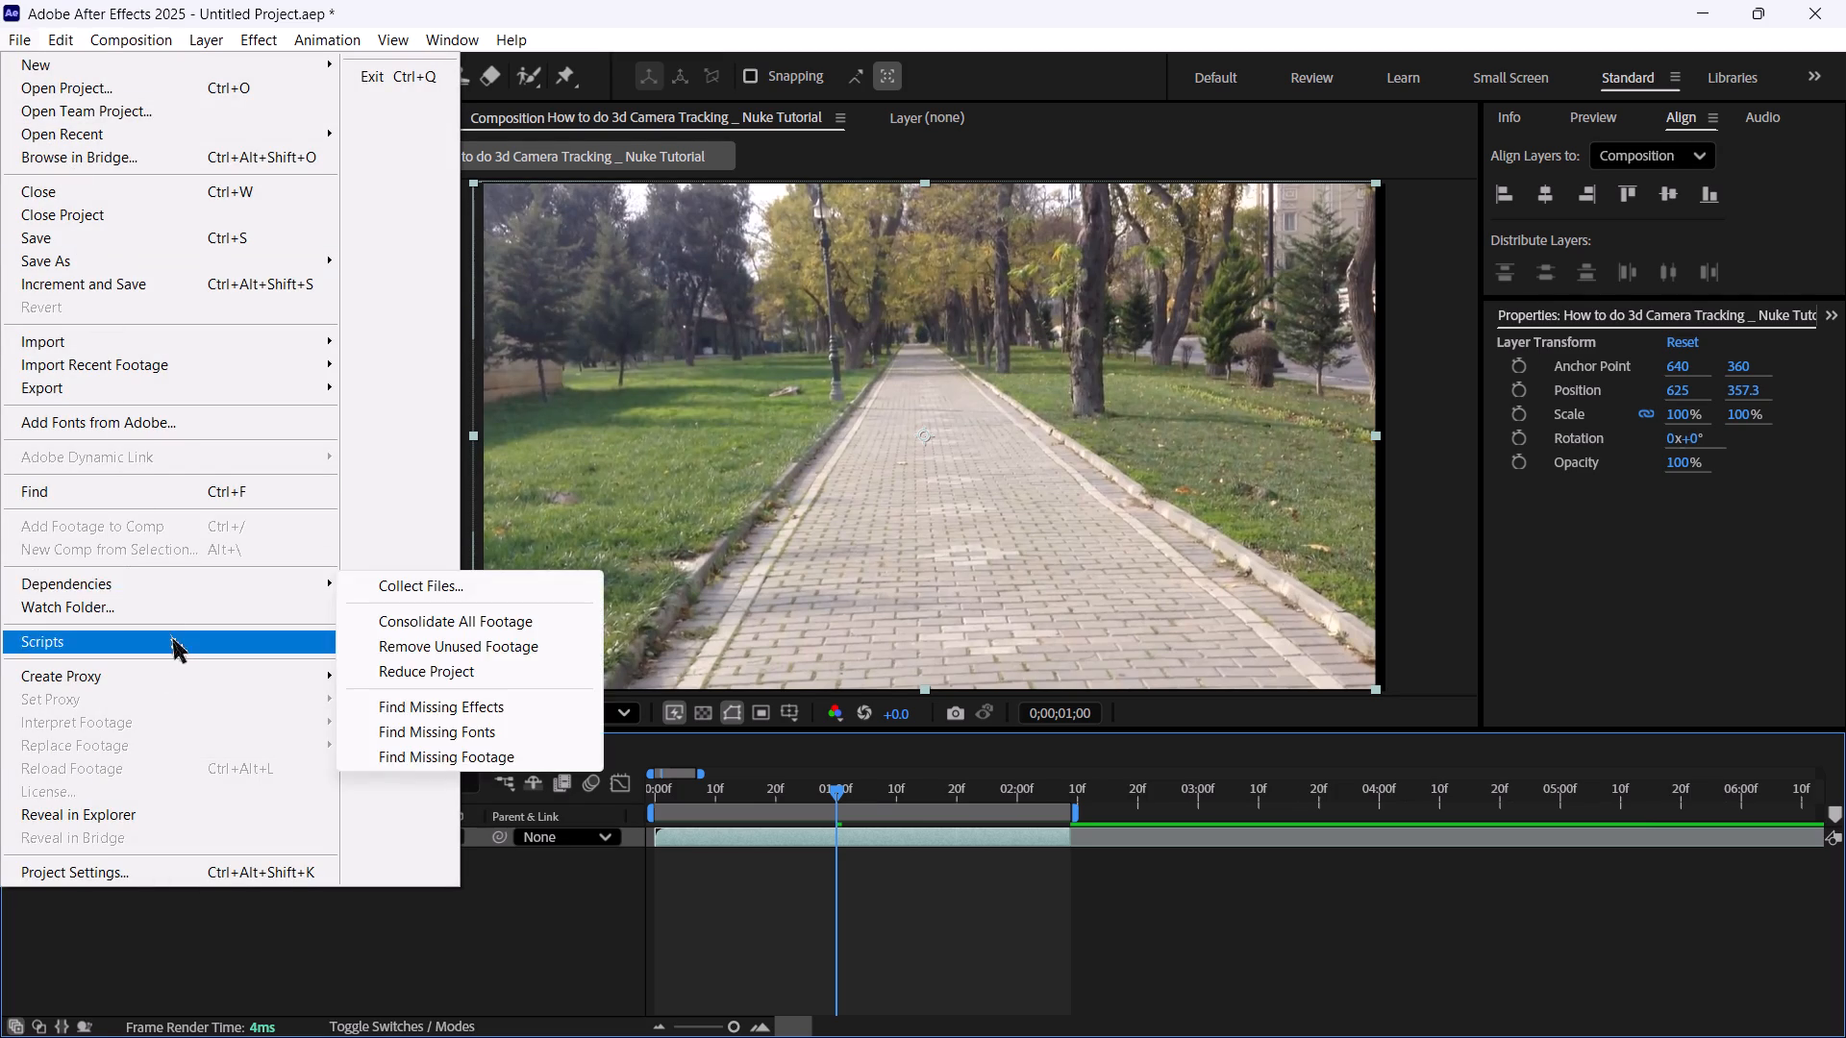
left_click(119, 382)
left_click(486, 425)
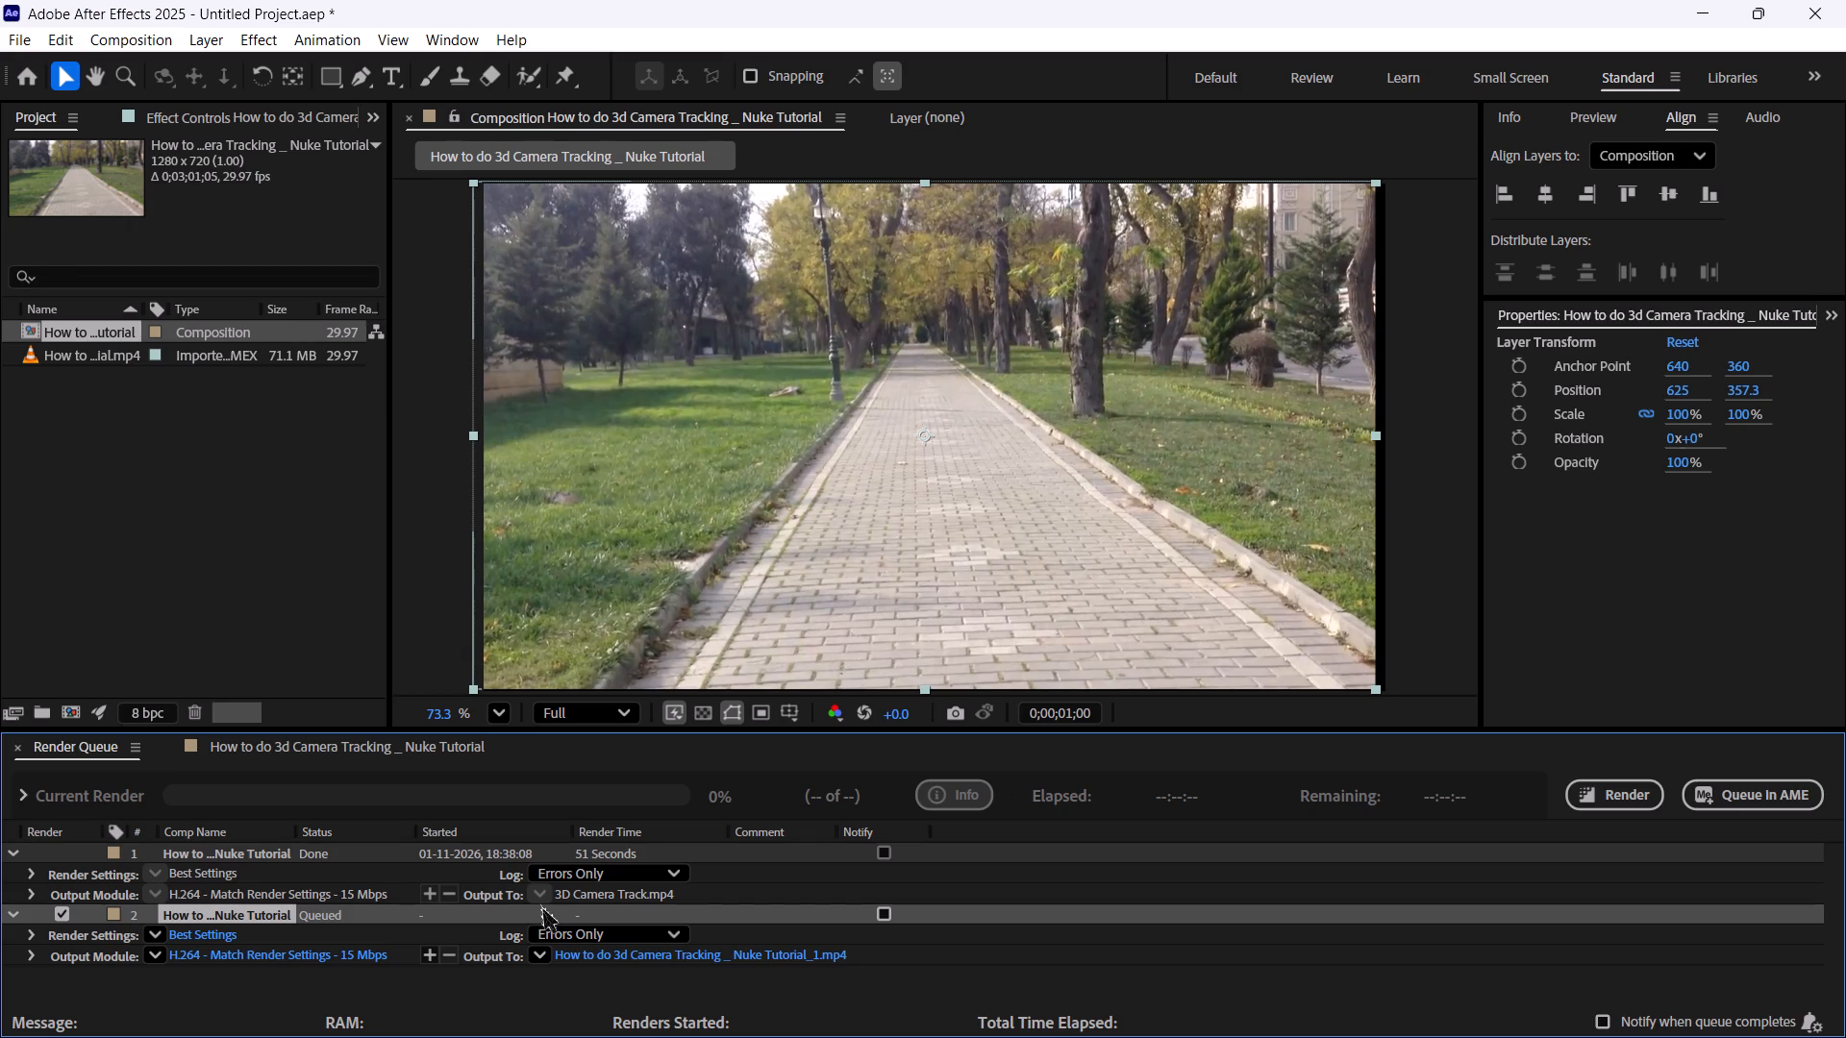
left_click(1630, 800)
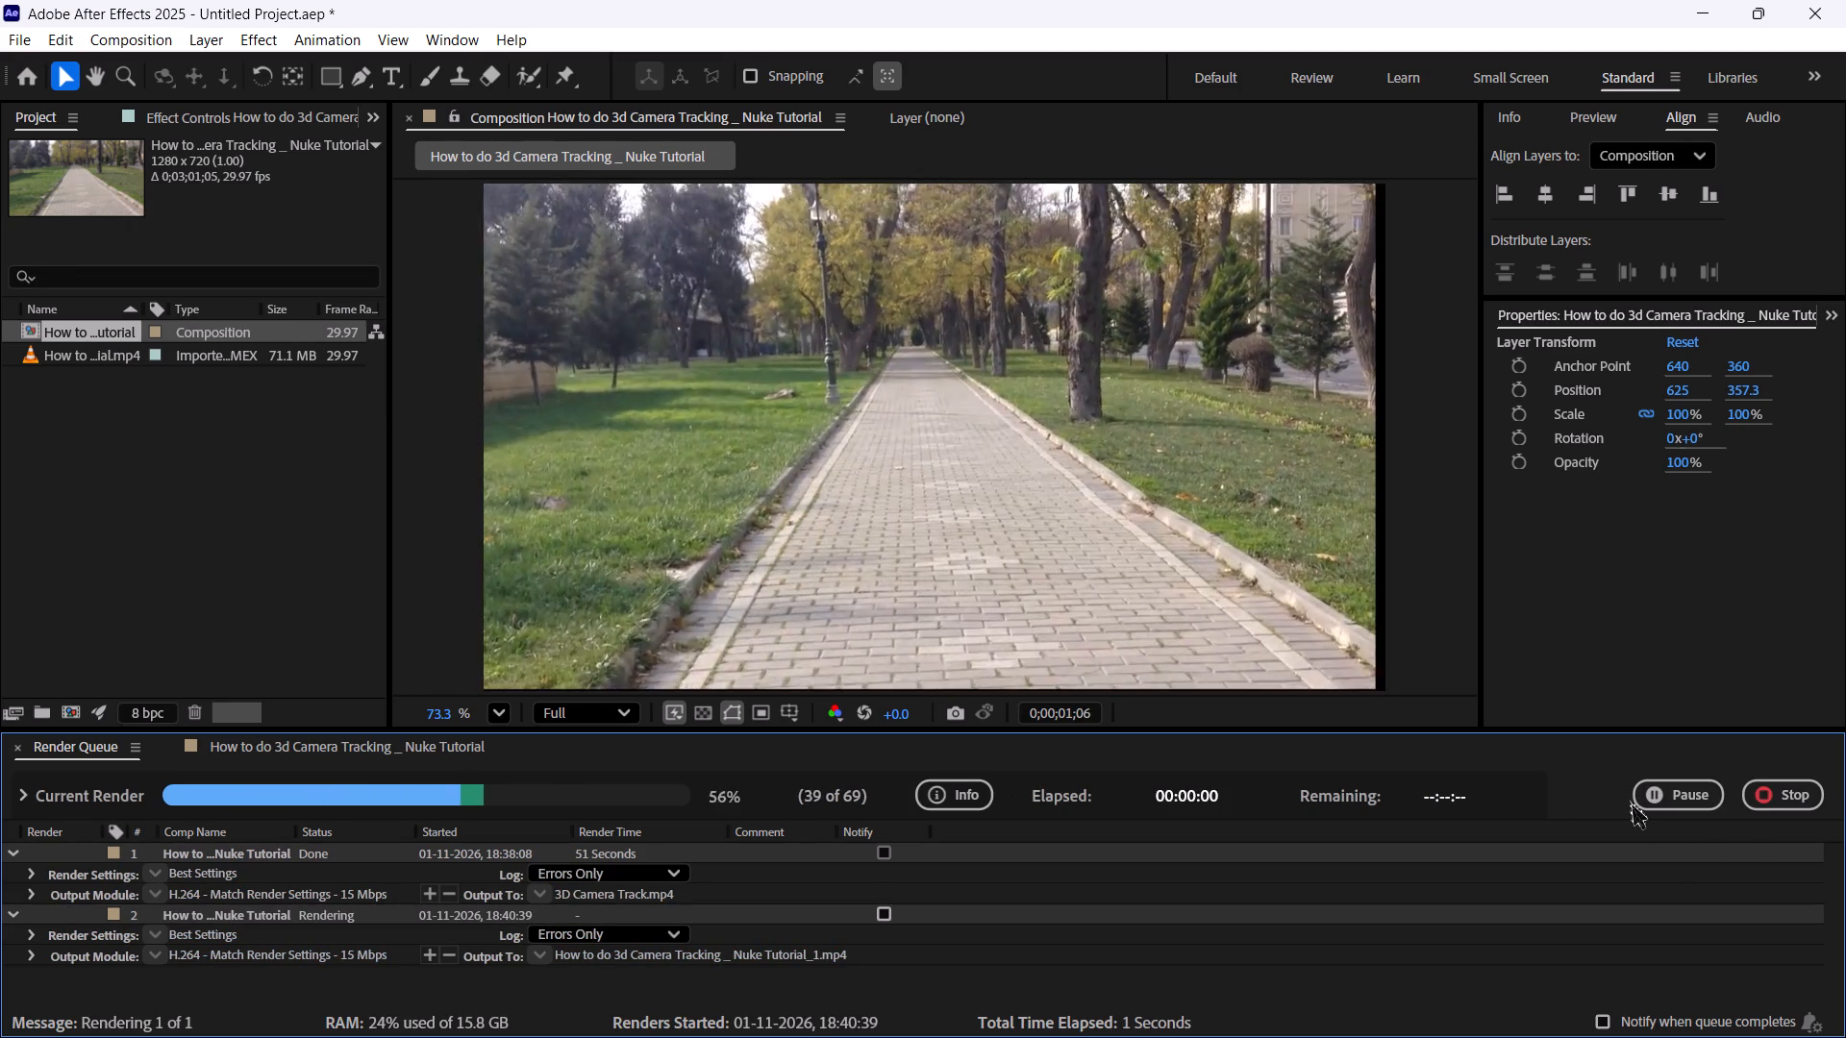
Play the newly rendered clip from the Downloads folder in VLC to check it, and close the player.
key("alt+Tab")
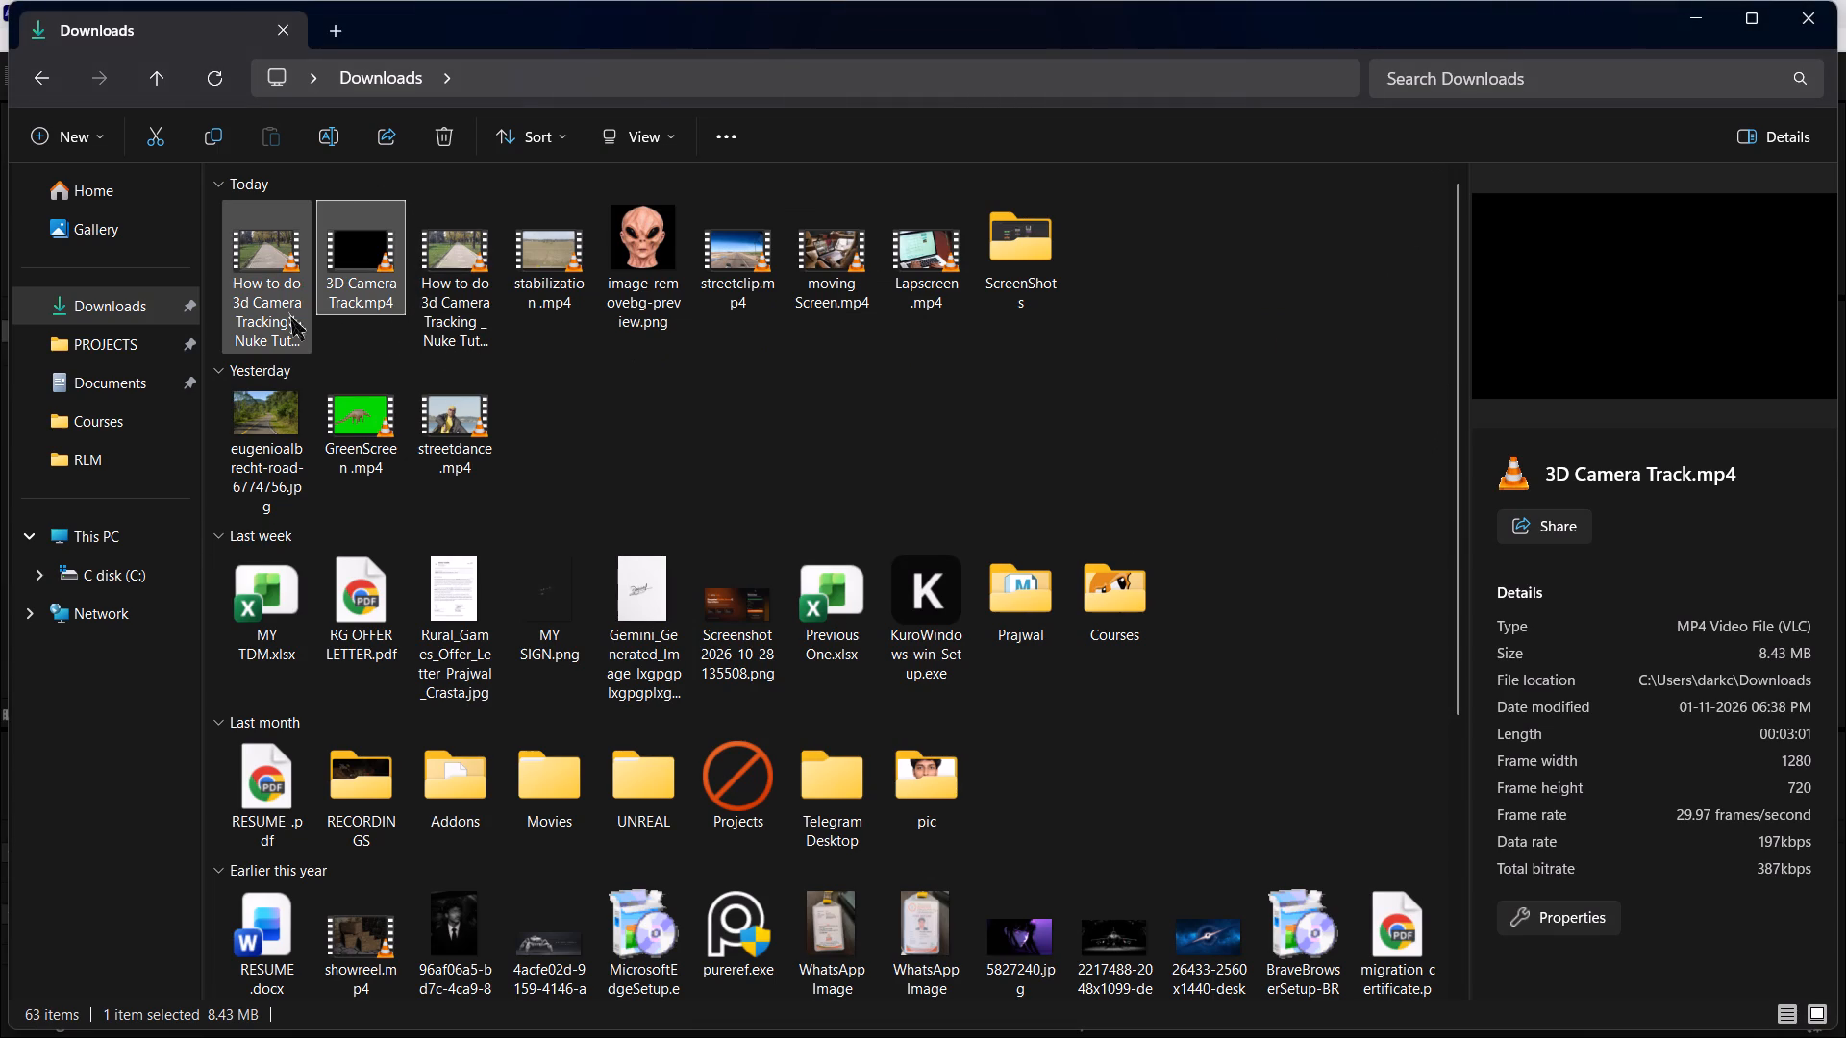
left_click(262, 263)
double_click(262, 263)
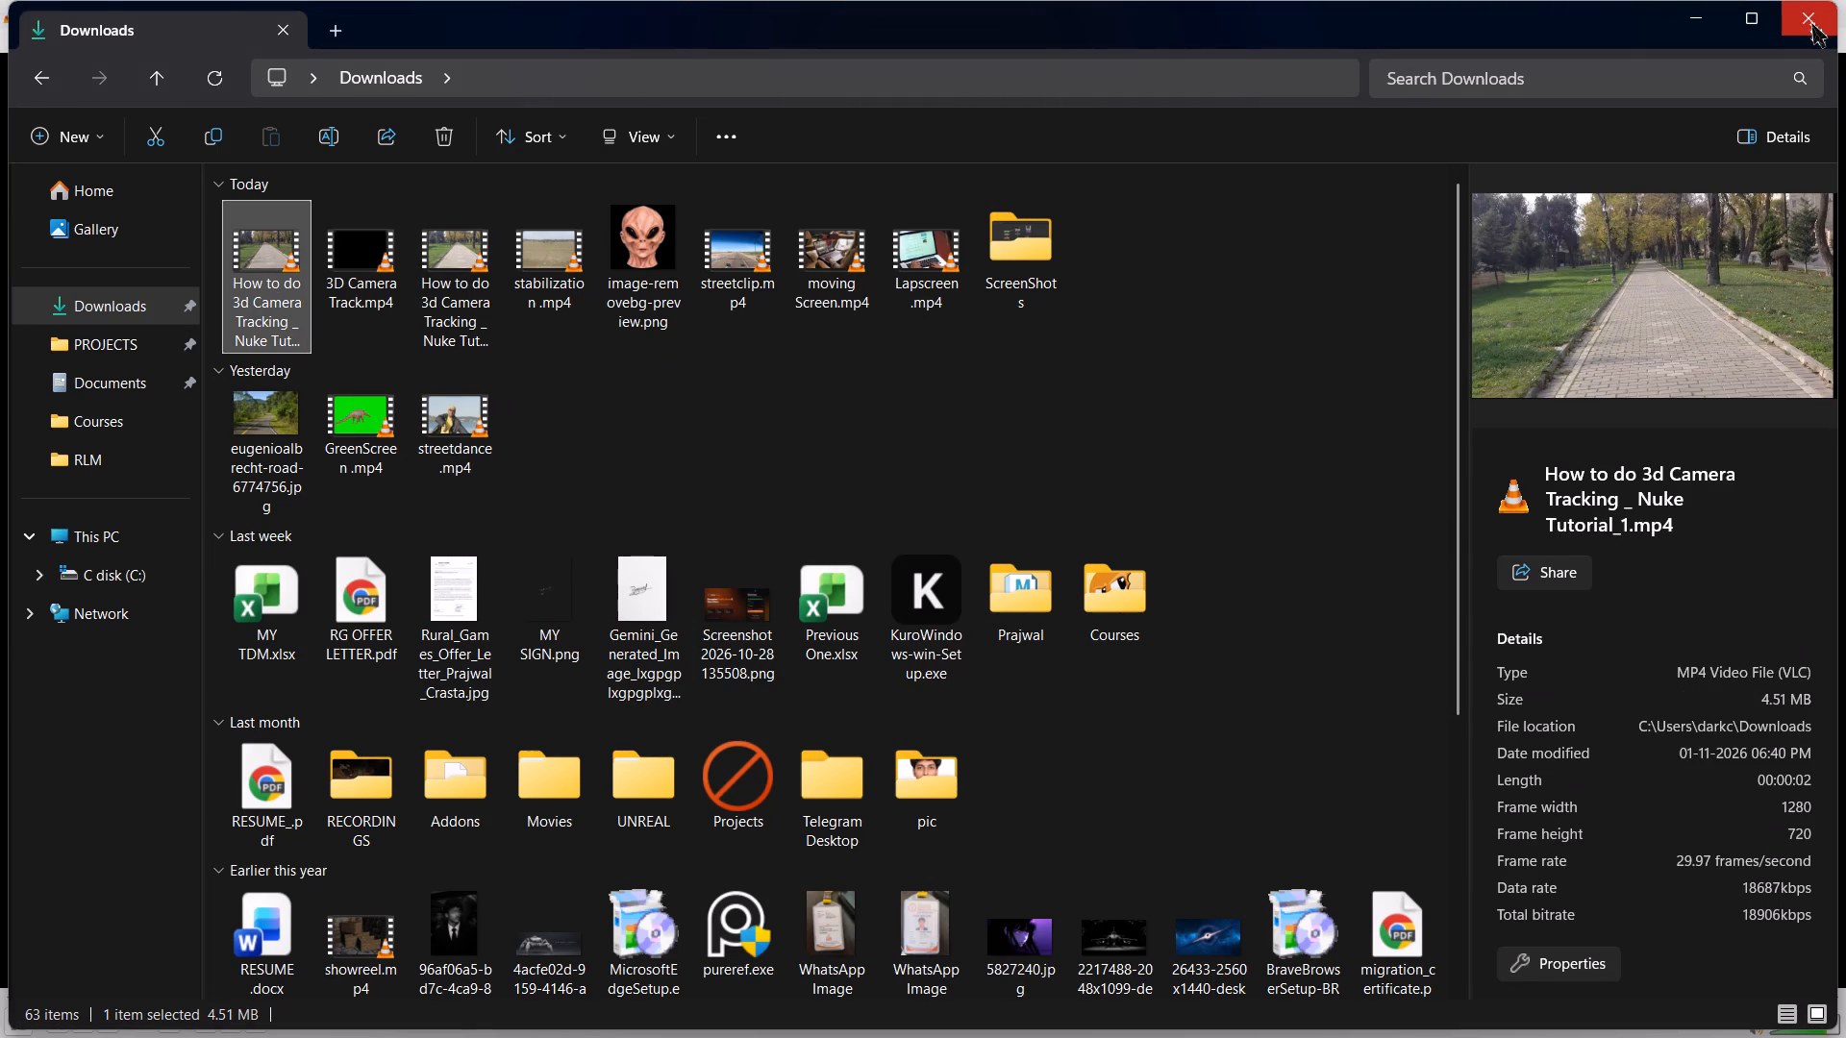
left_click_drag(1599, 36, 968, 1037)
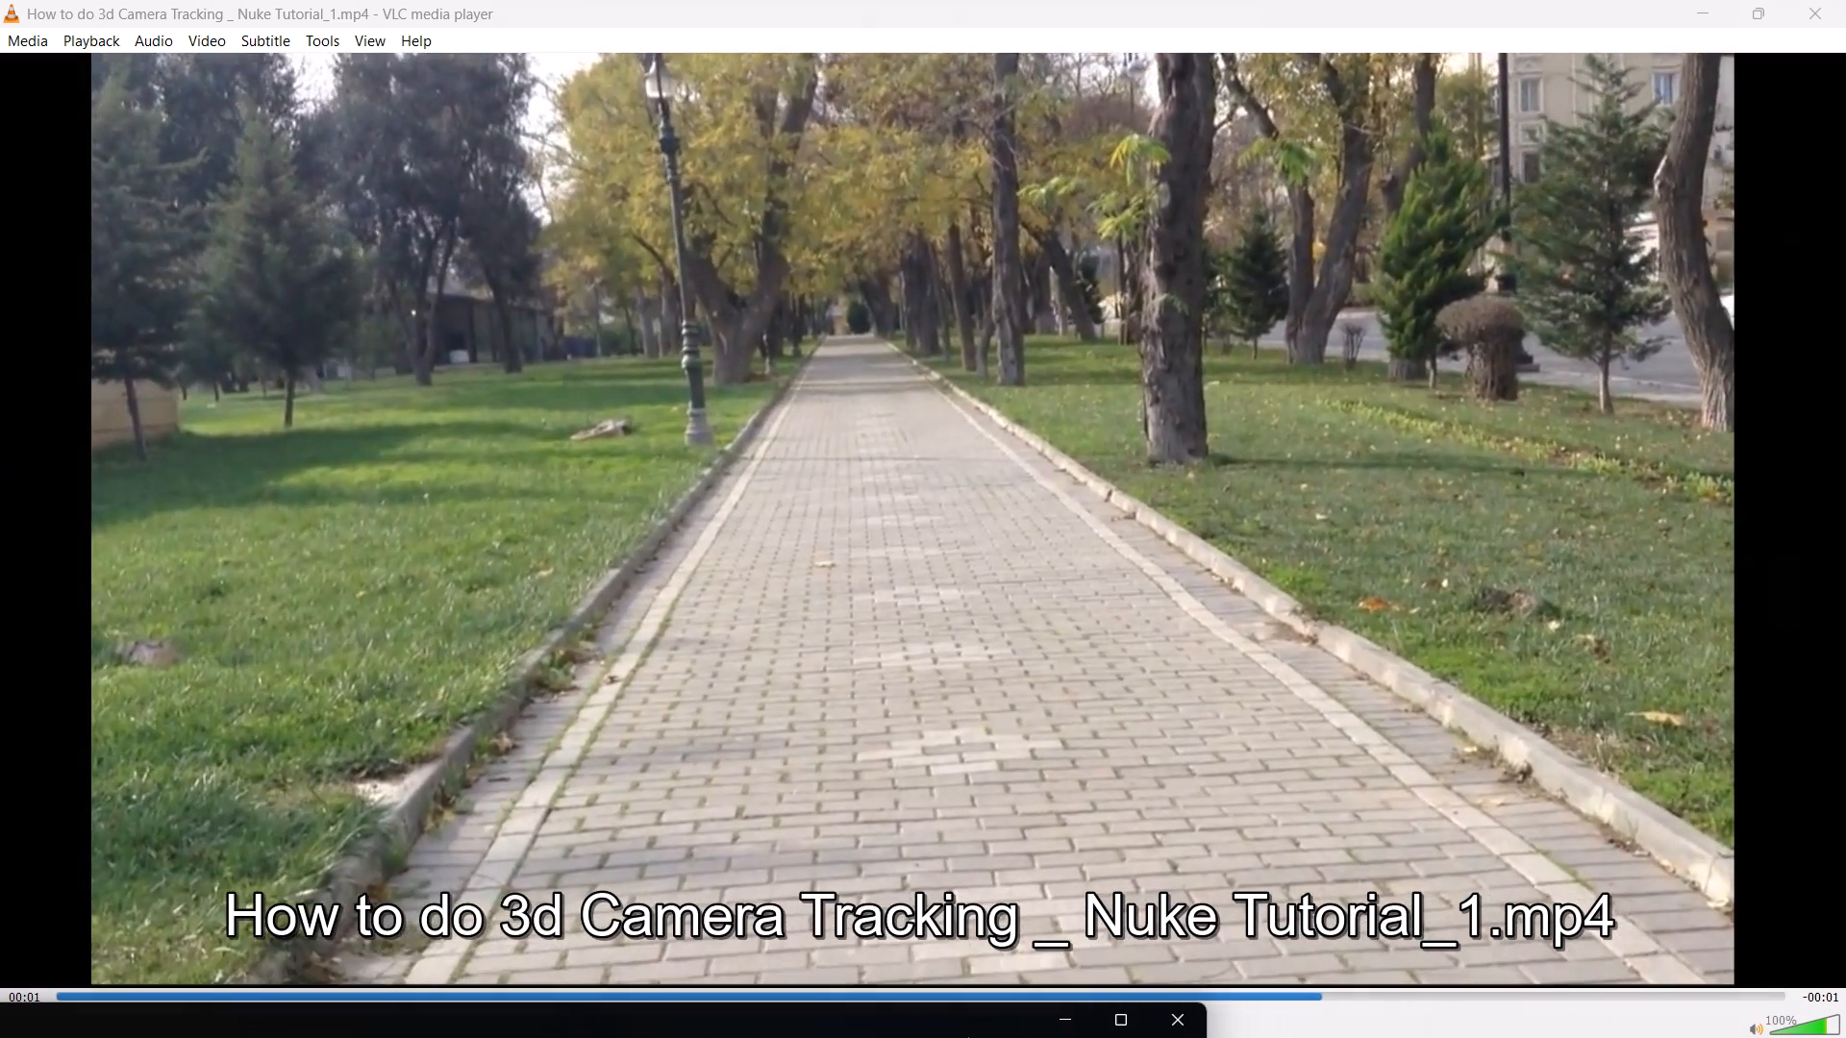
left_click_drag(968, 1037, 1484, 862)
left_click(1845, 0)
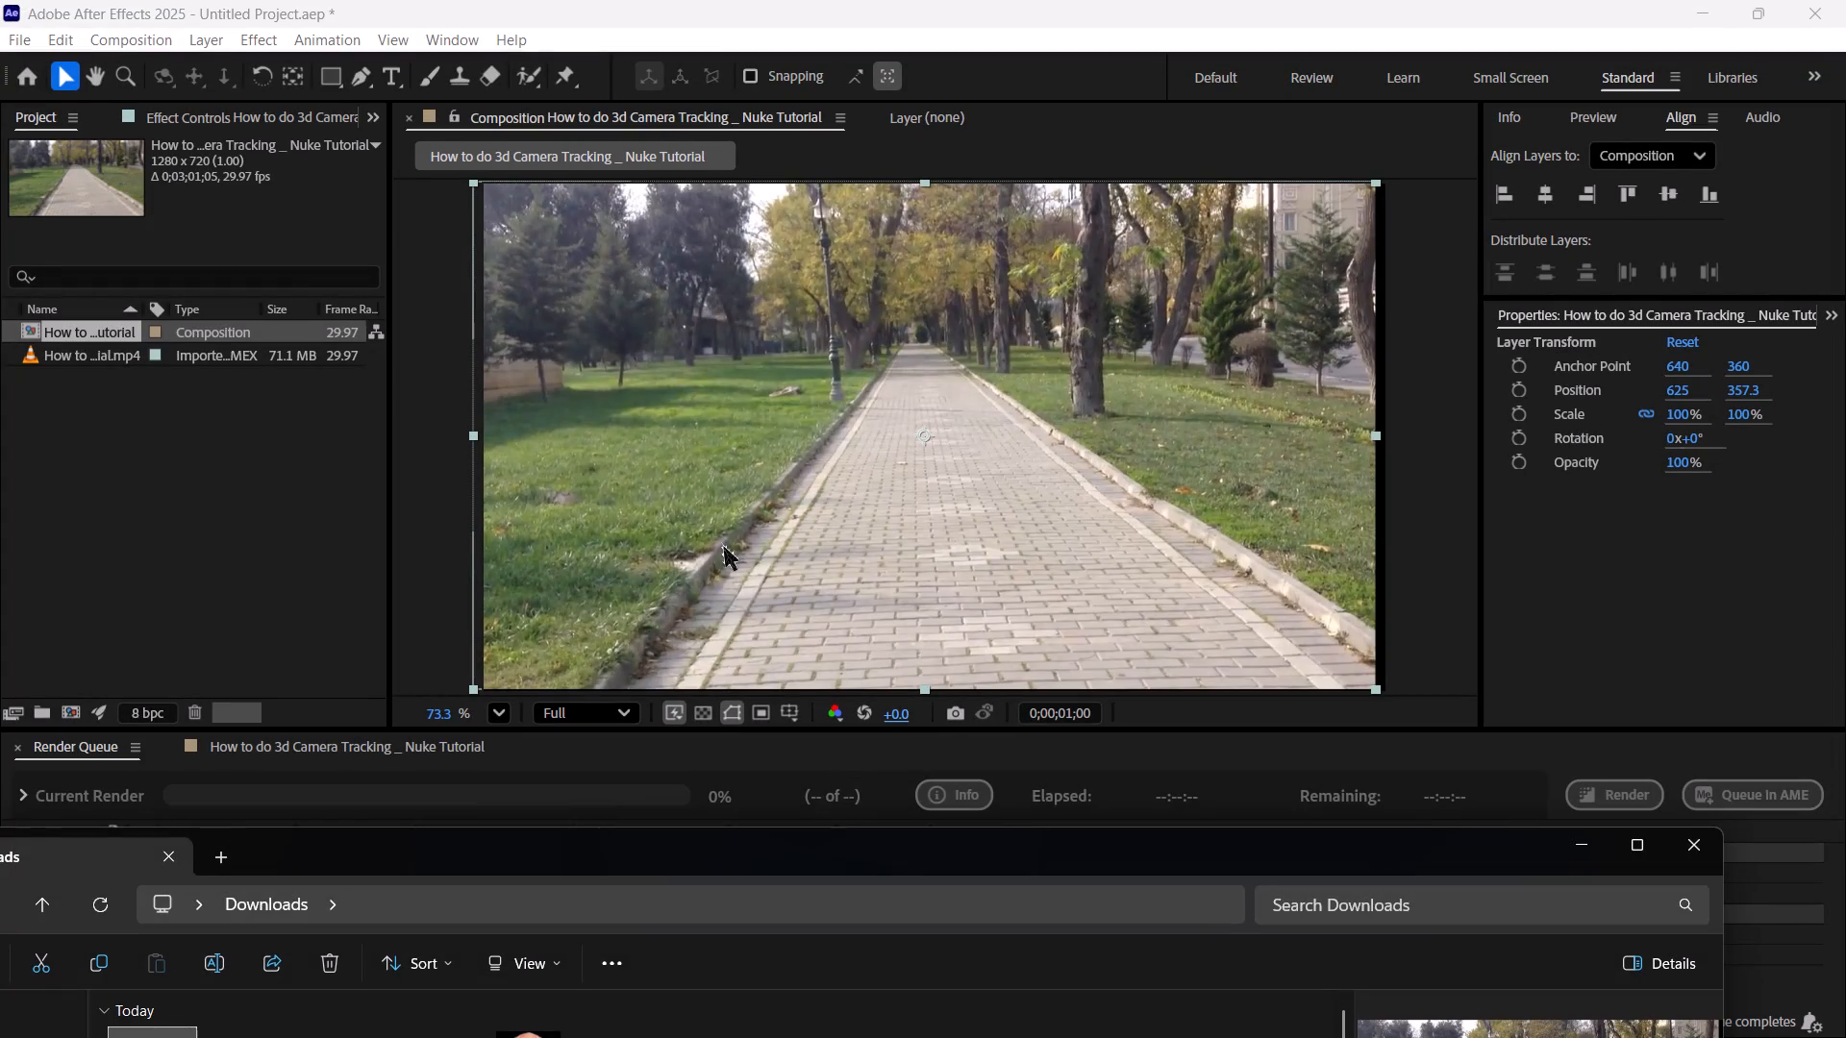
Switch to NukeX and delete the CameraTracker1 node from the node graph.
key("alt+Tab")
key("alt+Tab")
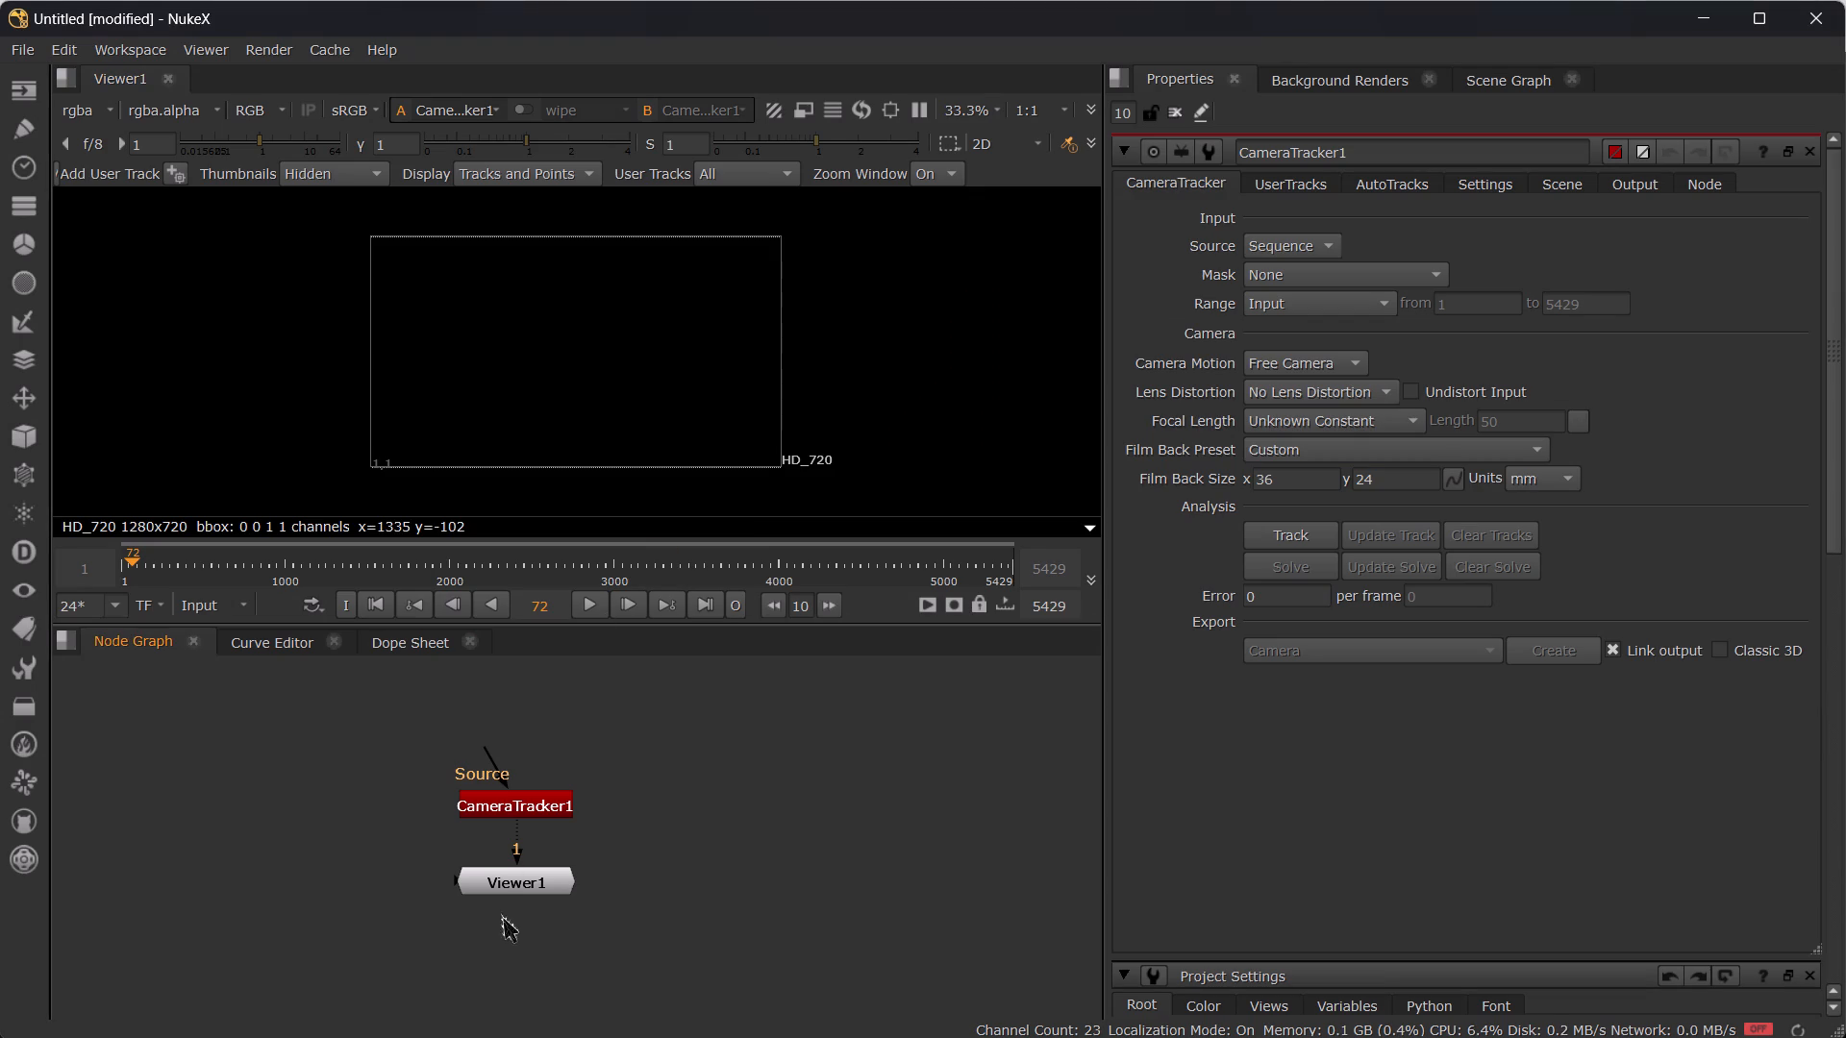
left_click(535, 804)
key("BackSpace")
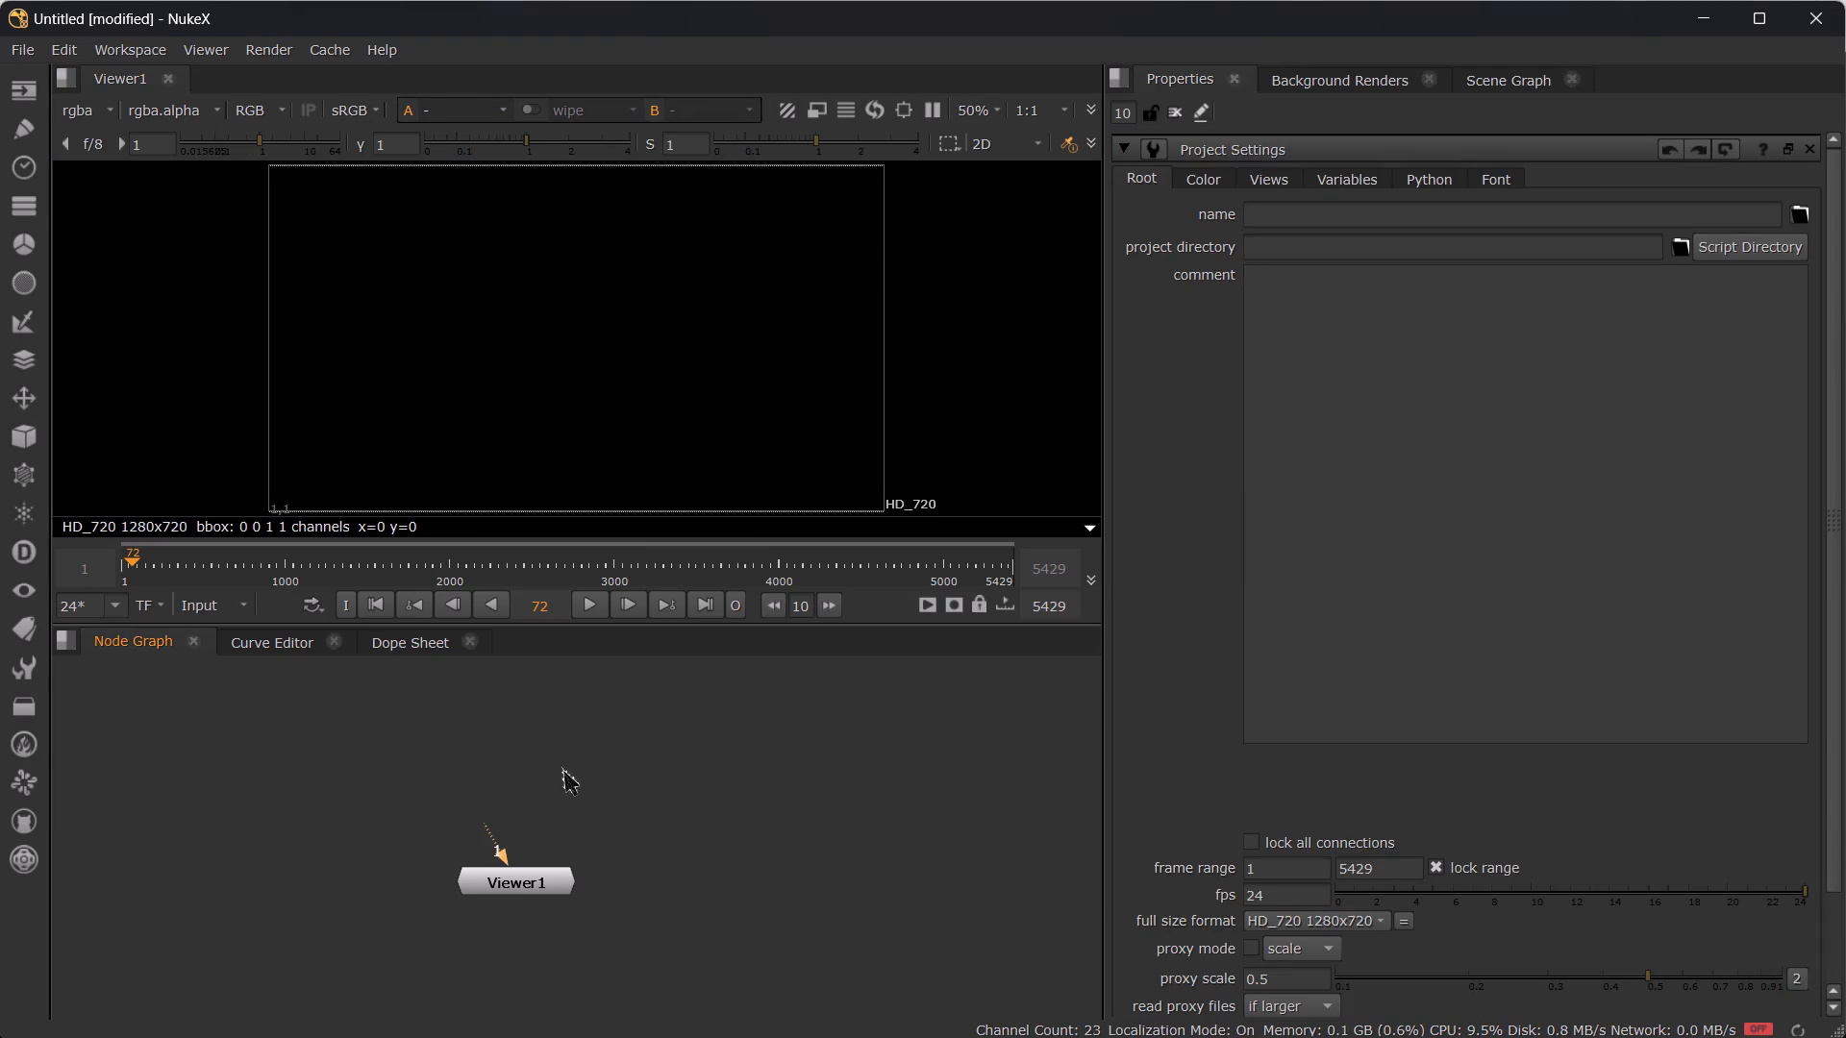
Close the duplicate Downloads window of File Explorer and bring the remaining Downloads window to the front.
key("alt+Tab")
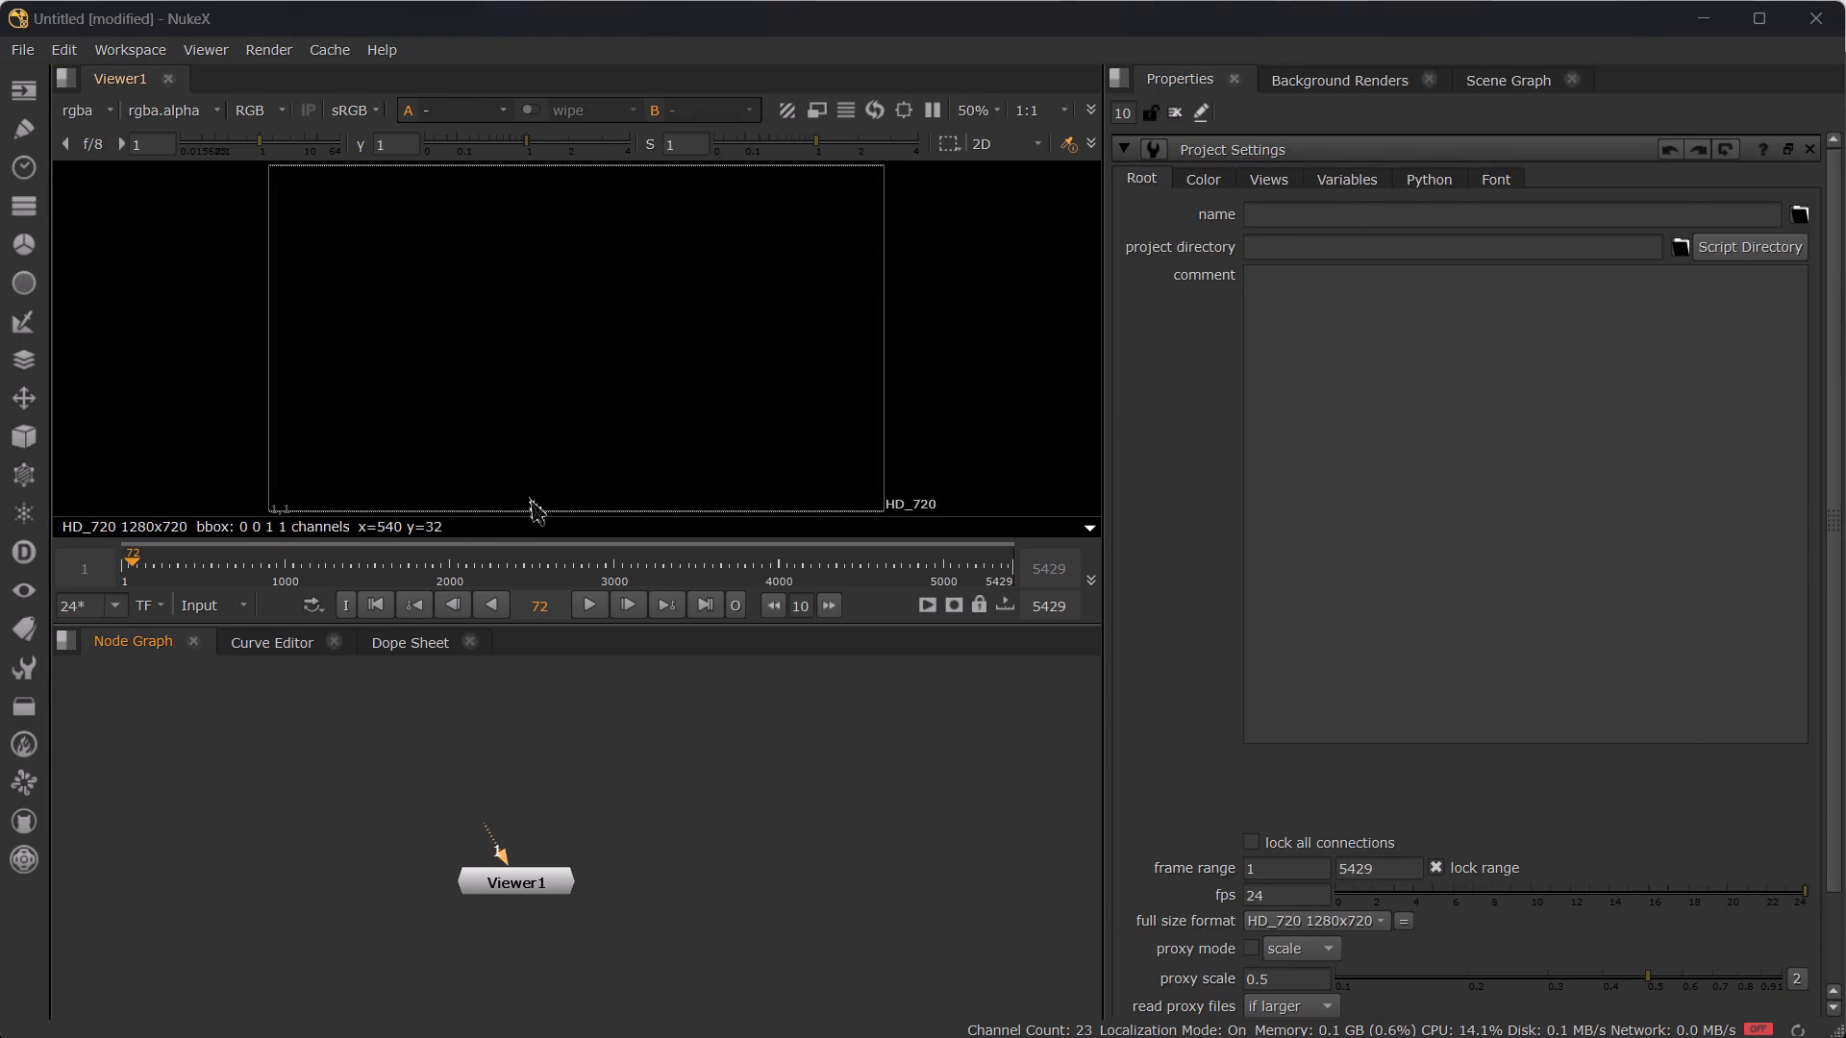
left_click(1308, 489)
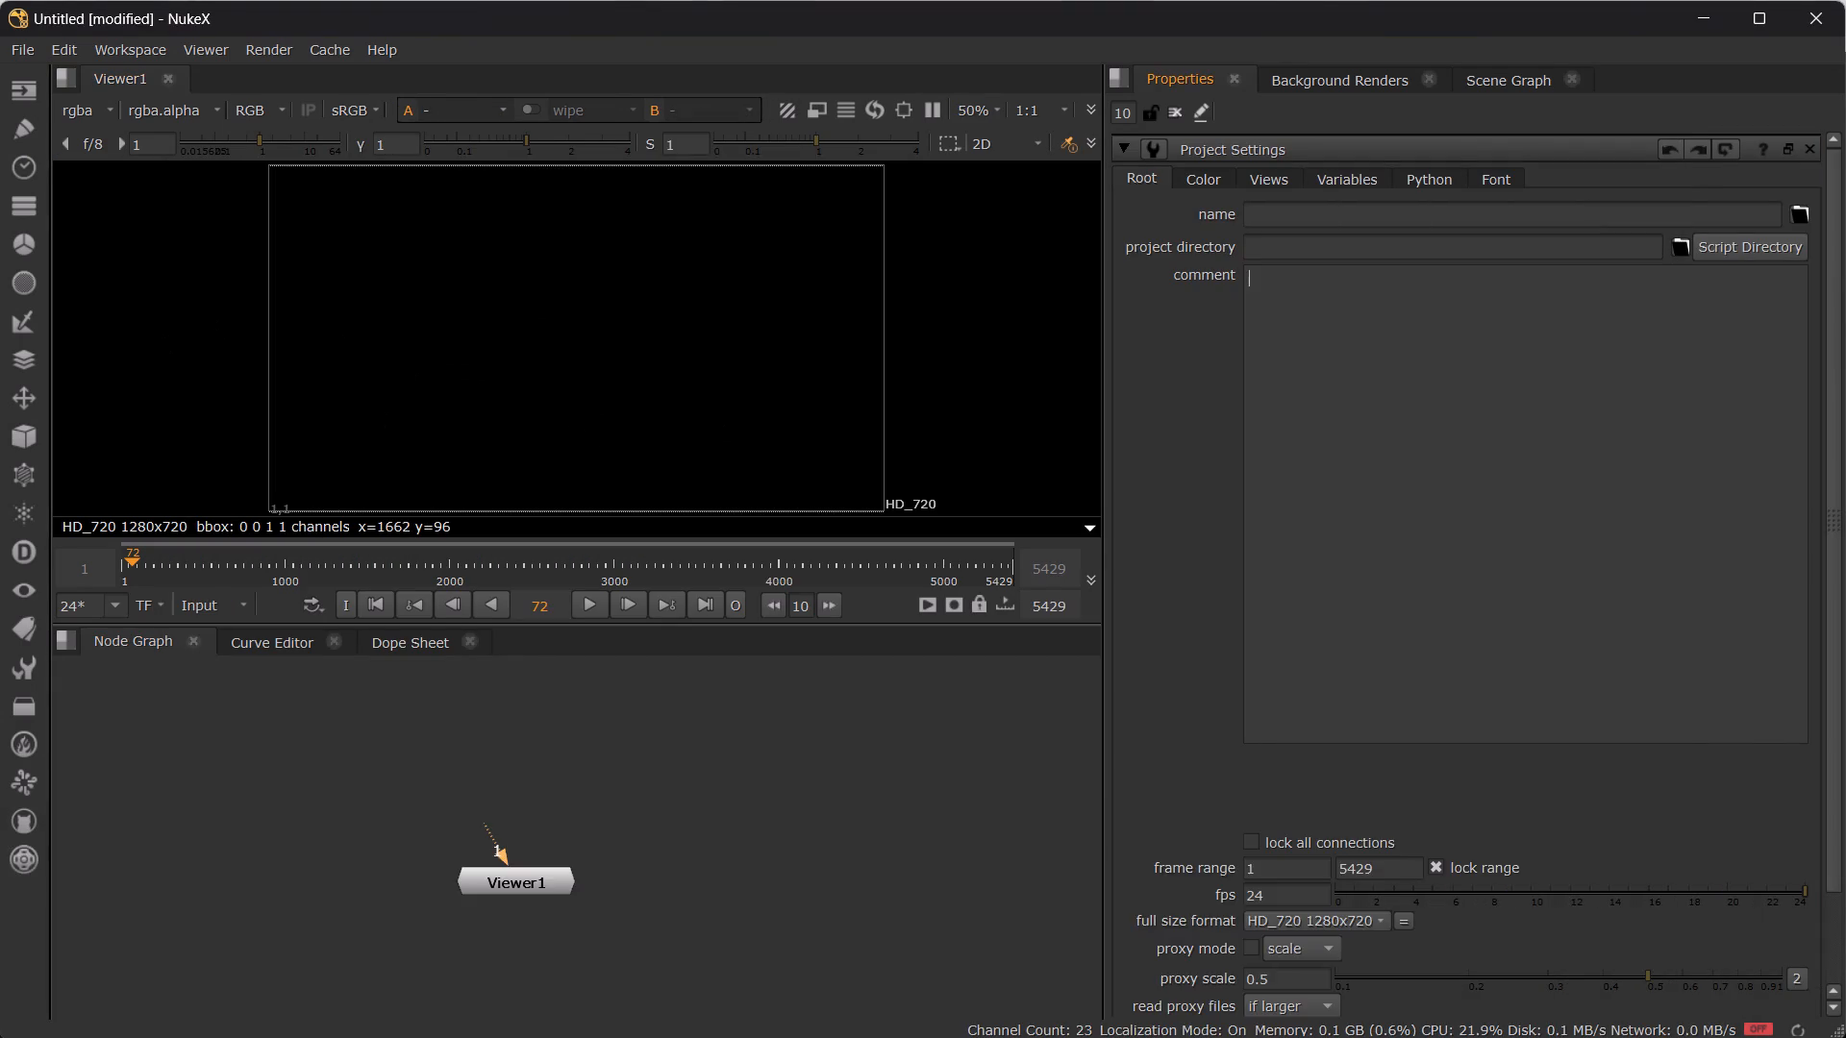
key("alt+Tab")
left_click_drag(1125, 28, 1073, 581)
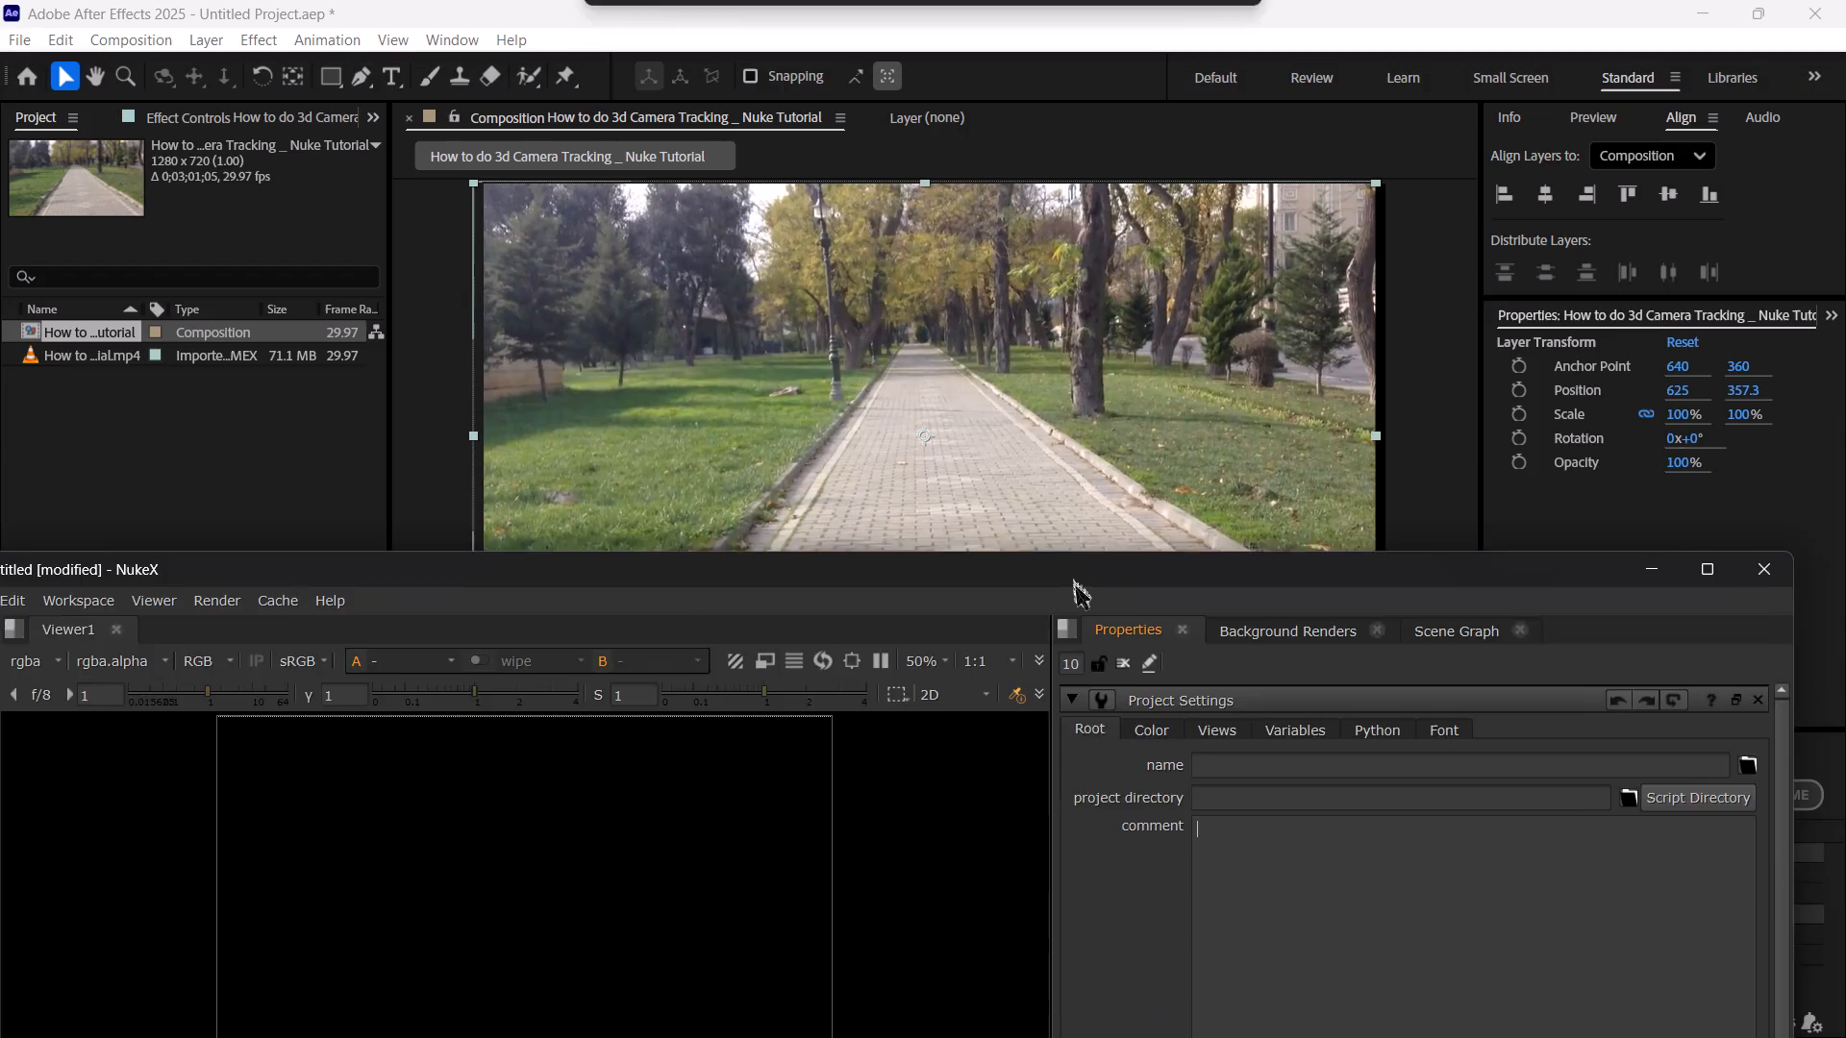
left_click_drag(1073, 581, 1088, 612)
key("alt+Tab")
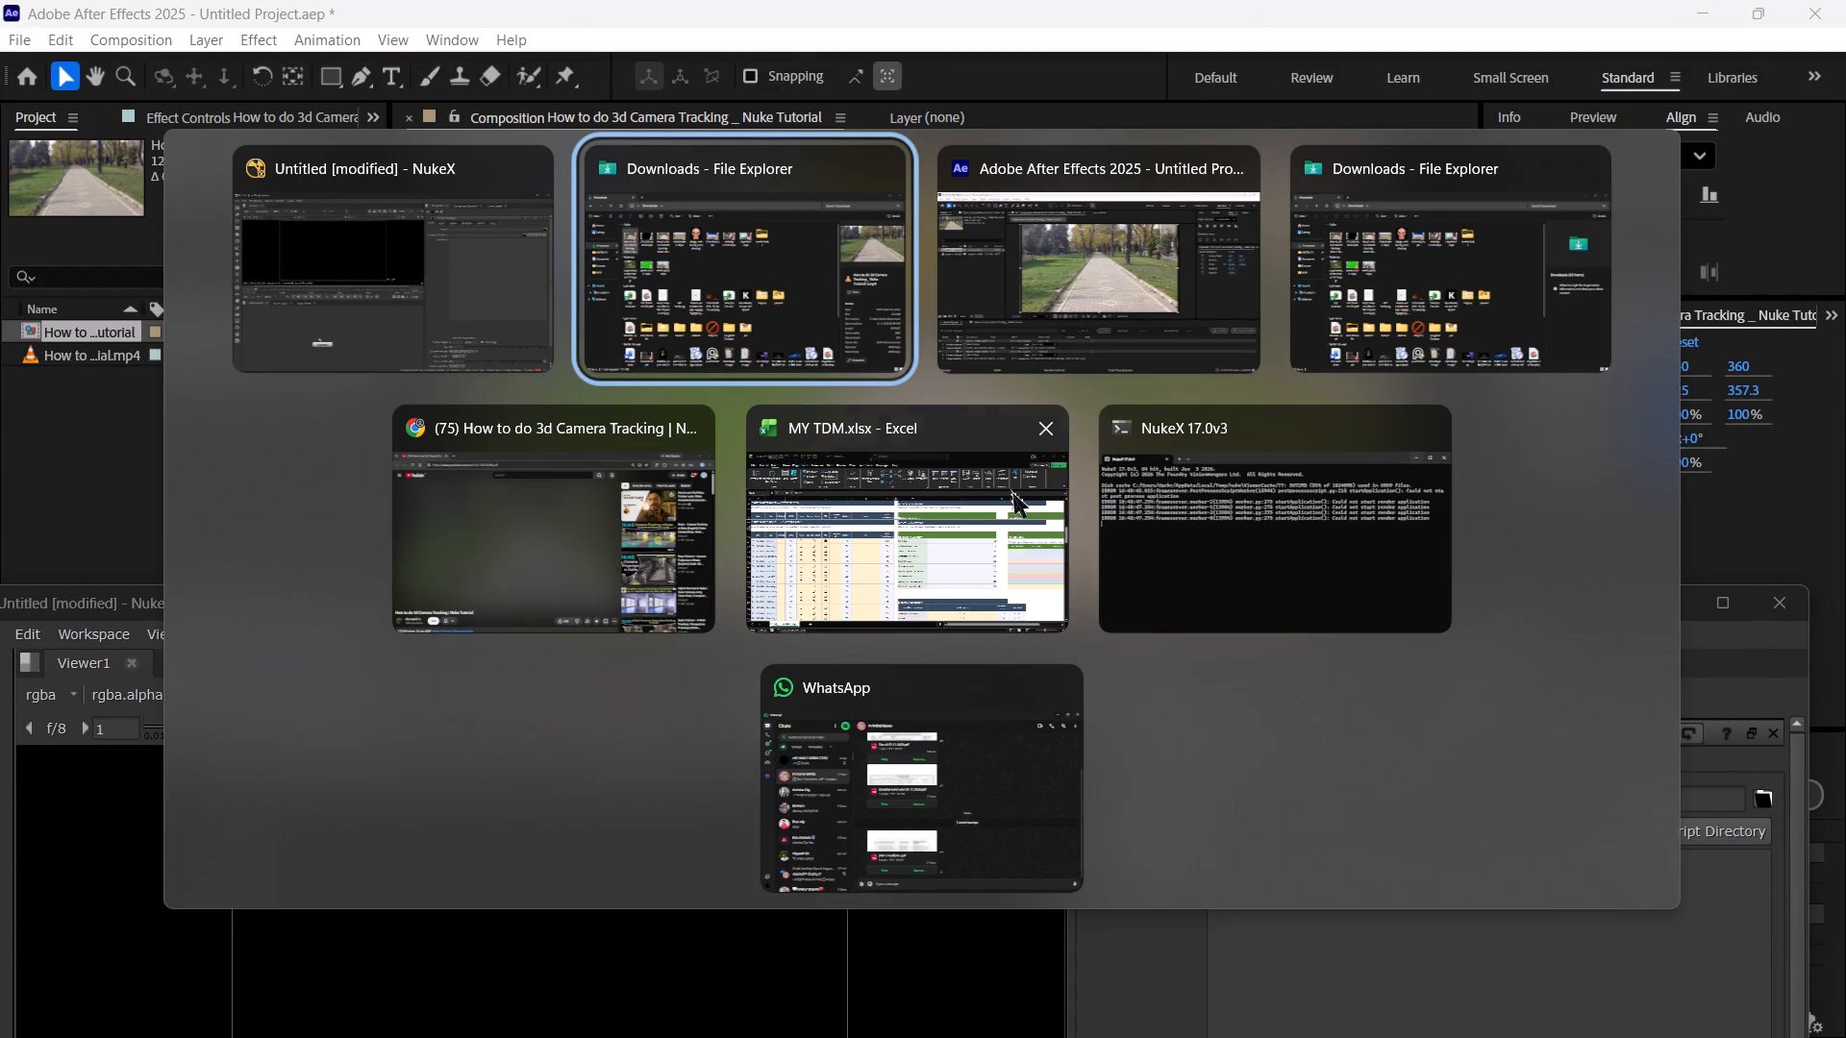
left_click(1594, 160, "alt")
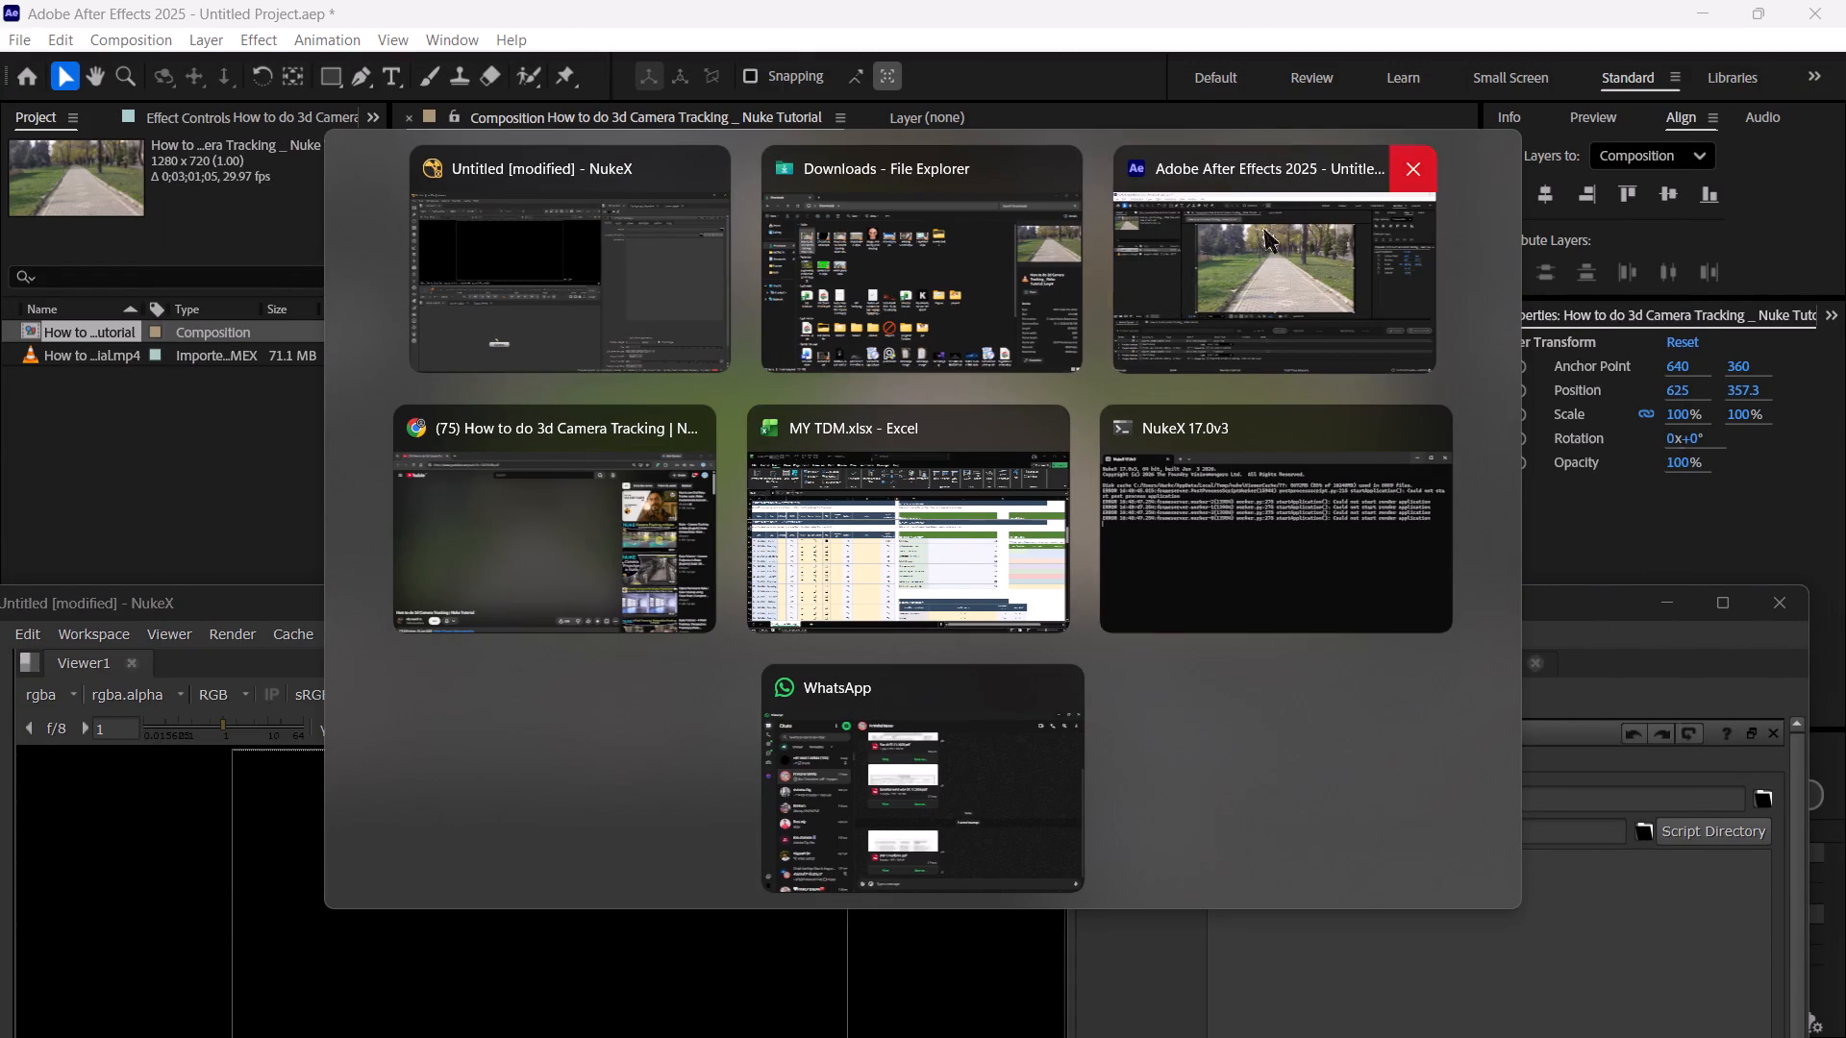
left_click(917, 300, "alt")
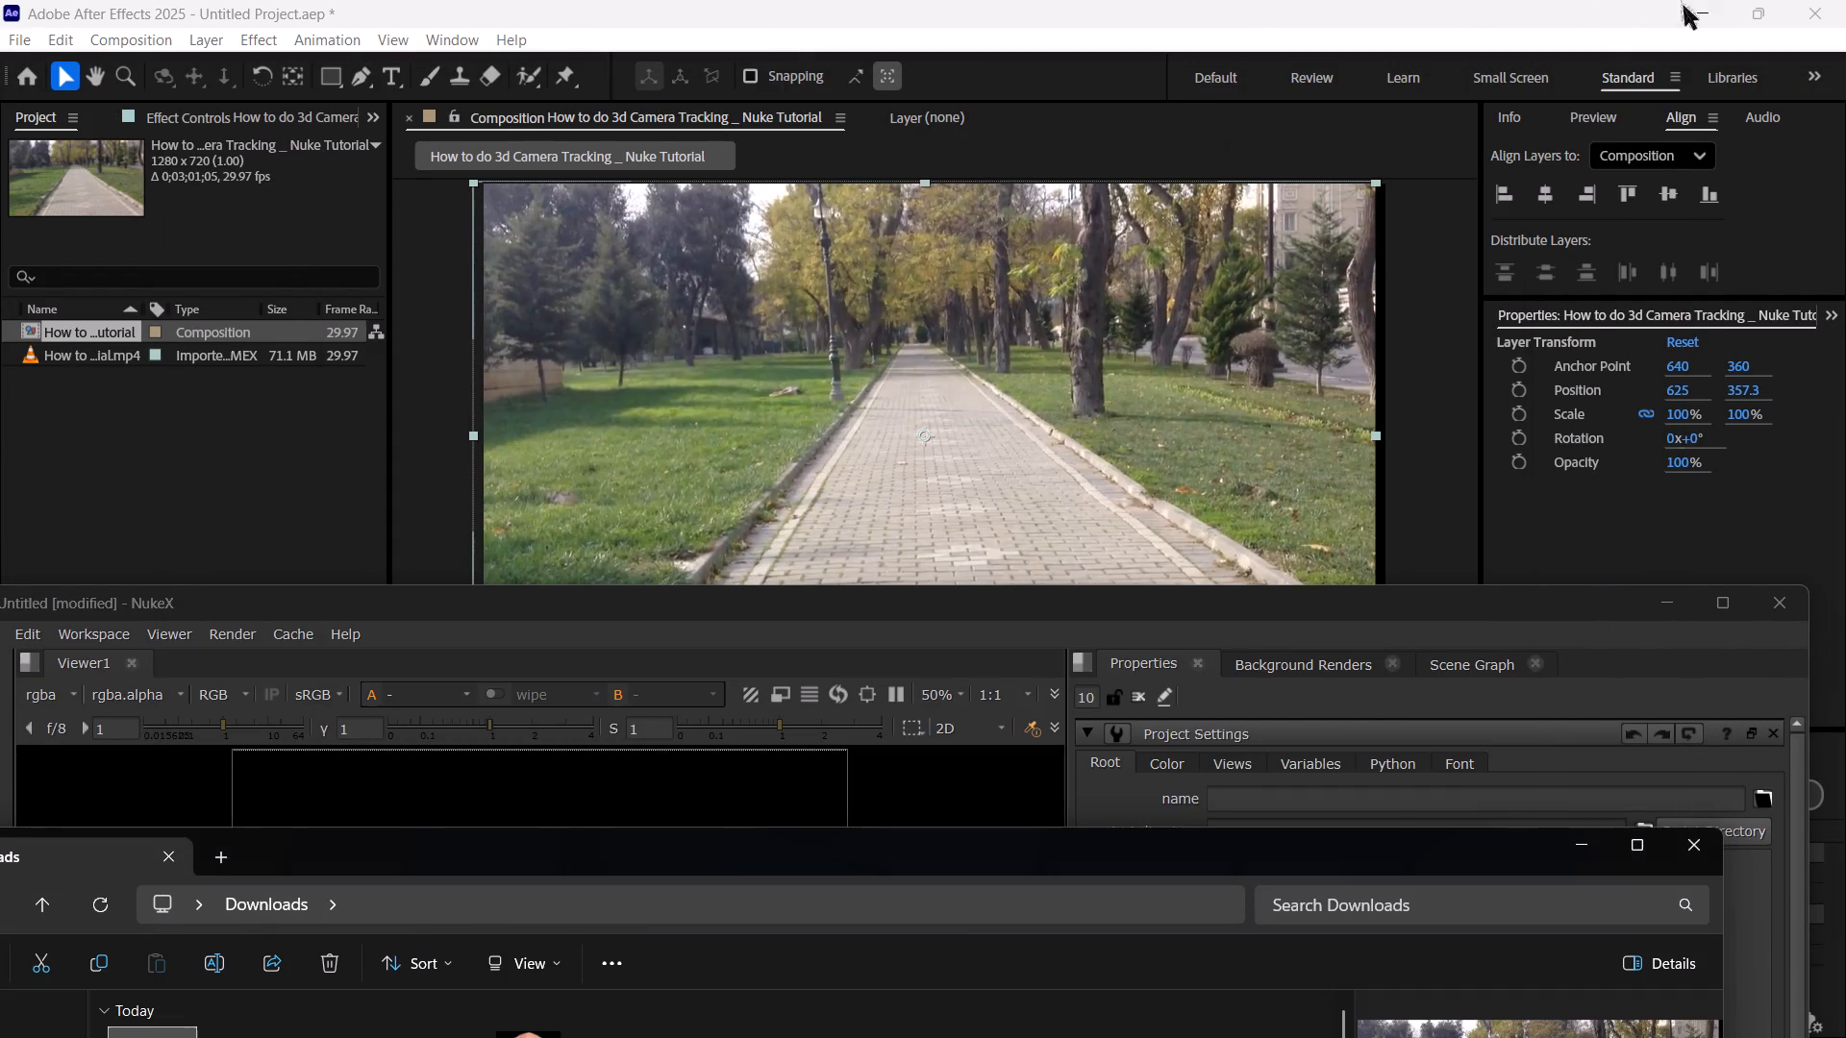
Minimise the After Effects, Chrome and Excel windows and maximise the NukeX window.
left_click(1700, 3)
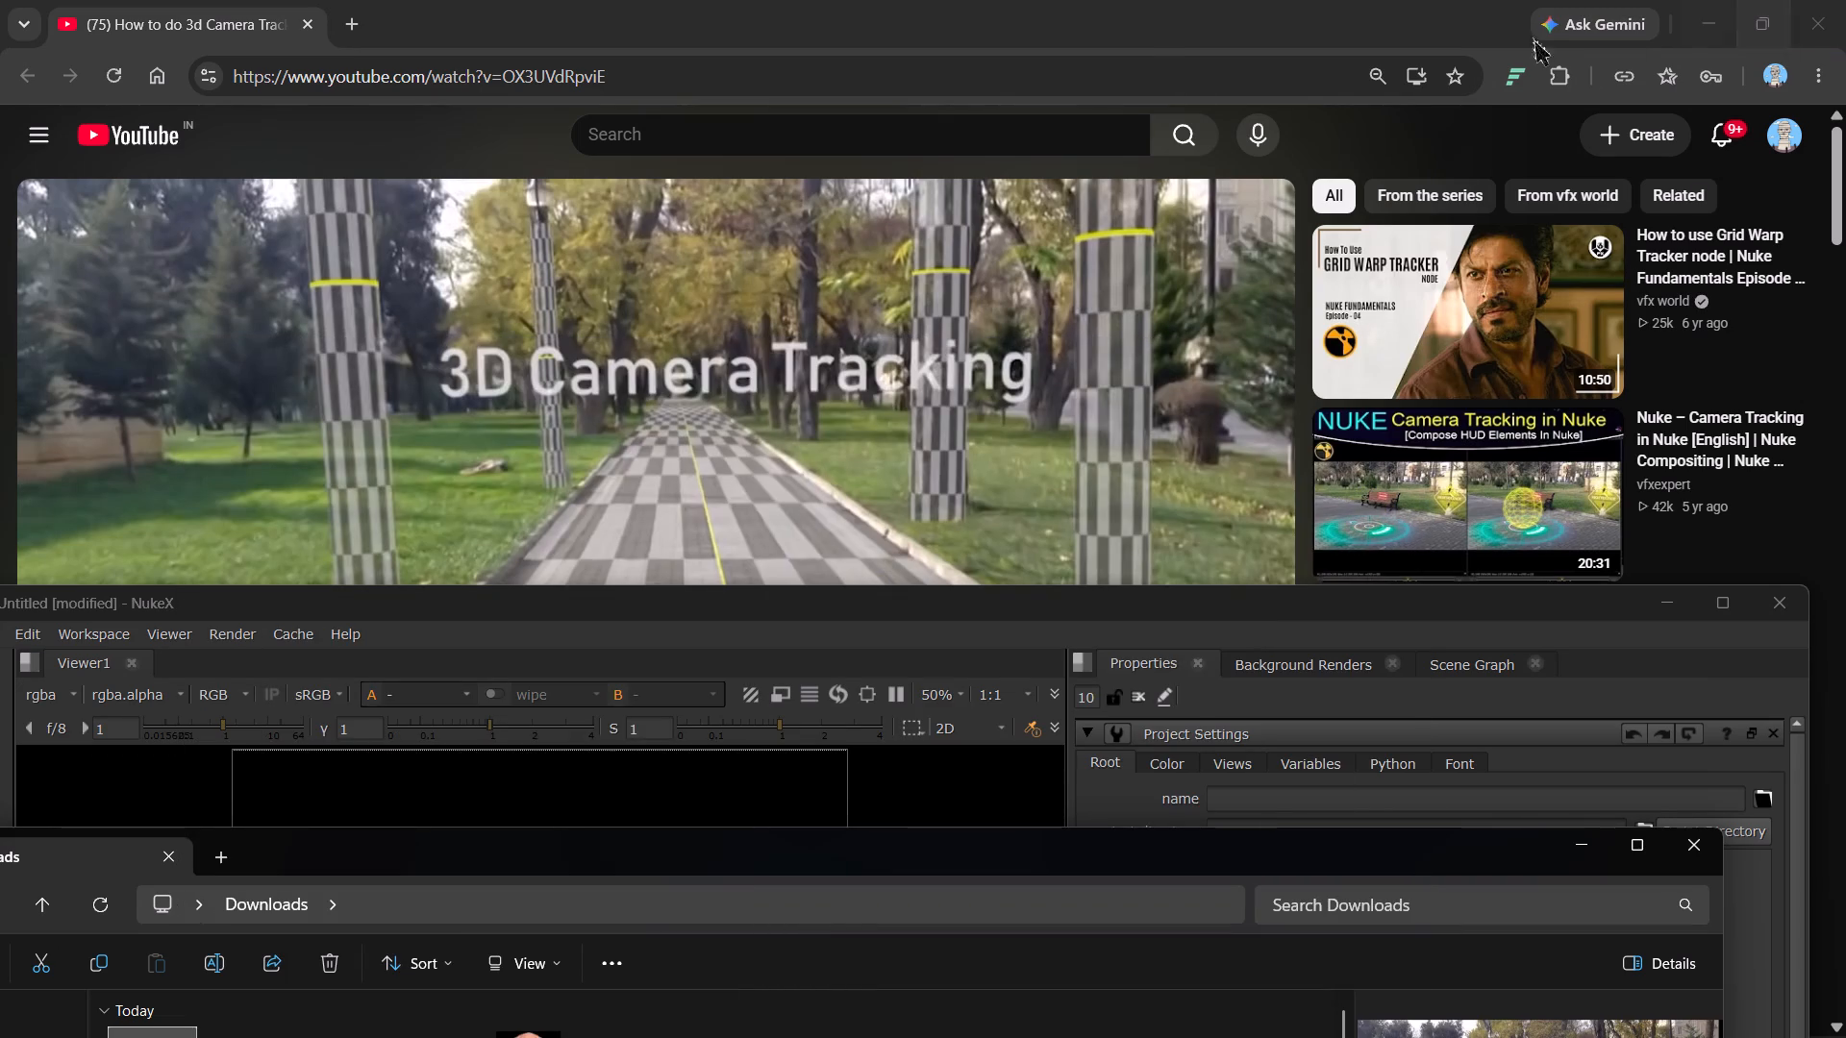
left_click_drag(1146, 35, 1110, 0)
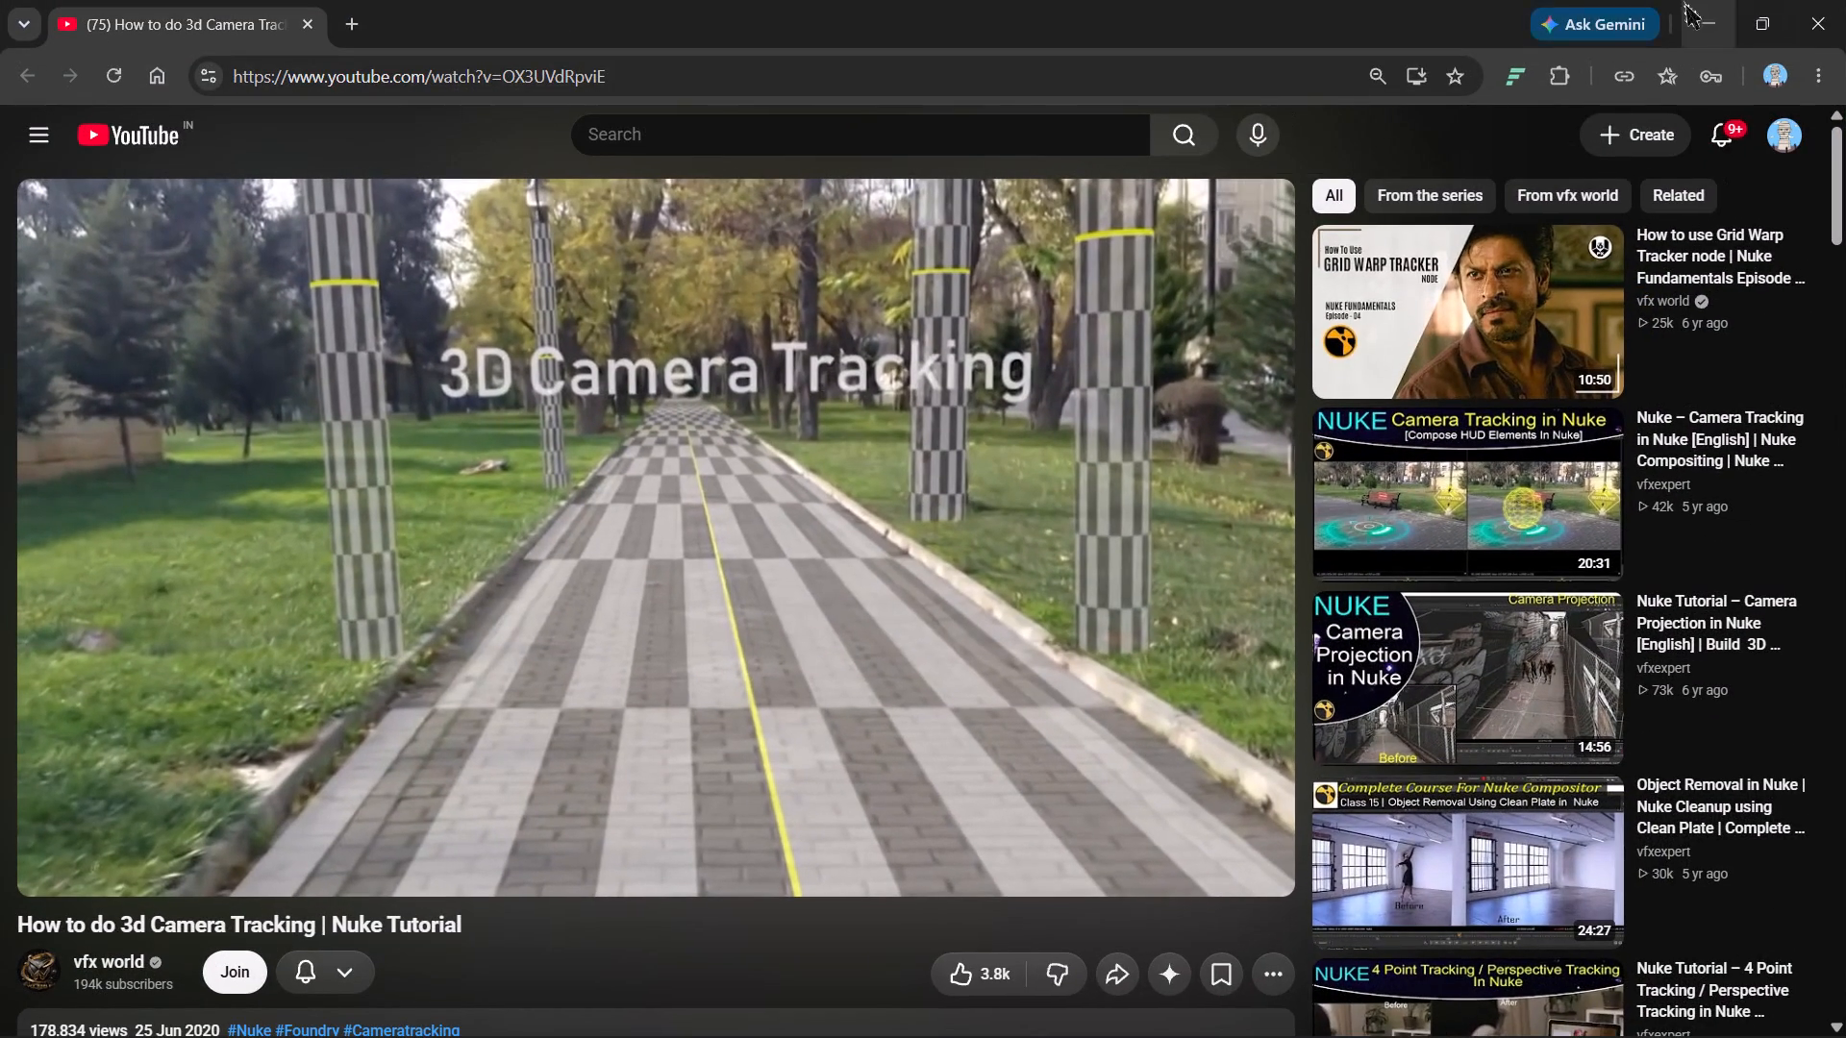
left_click(1690, 5)
left_click(1694, 23)
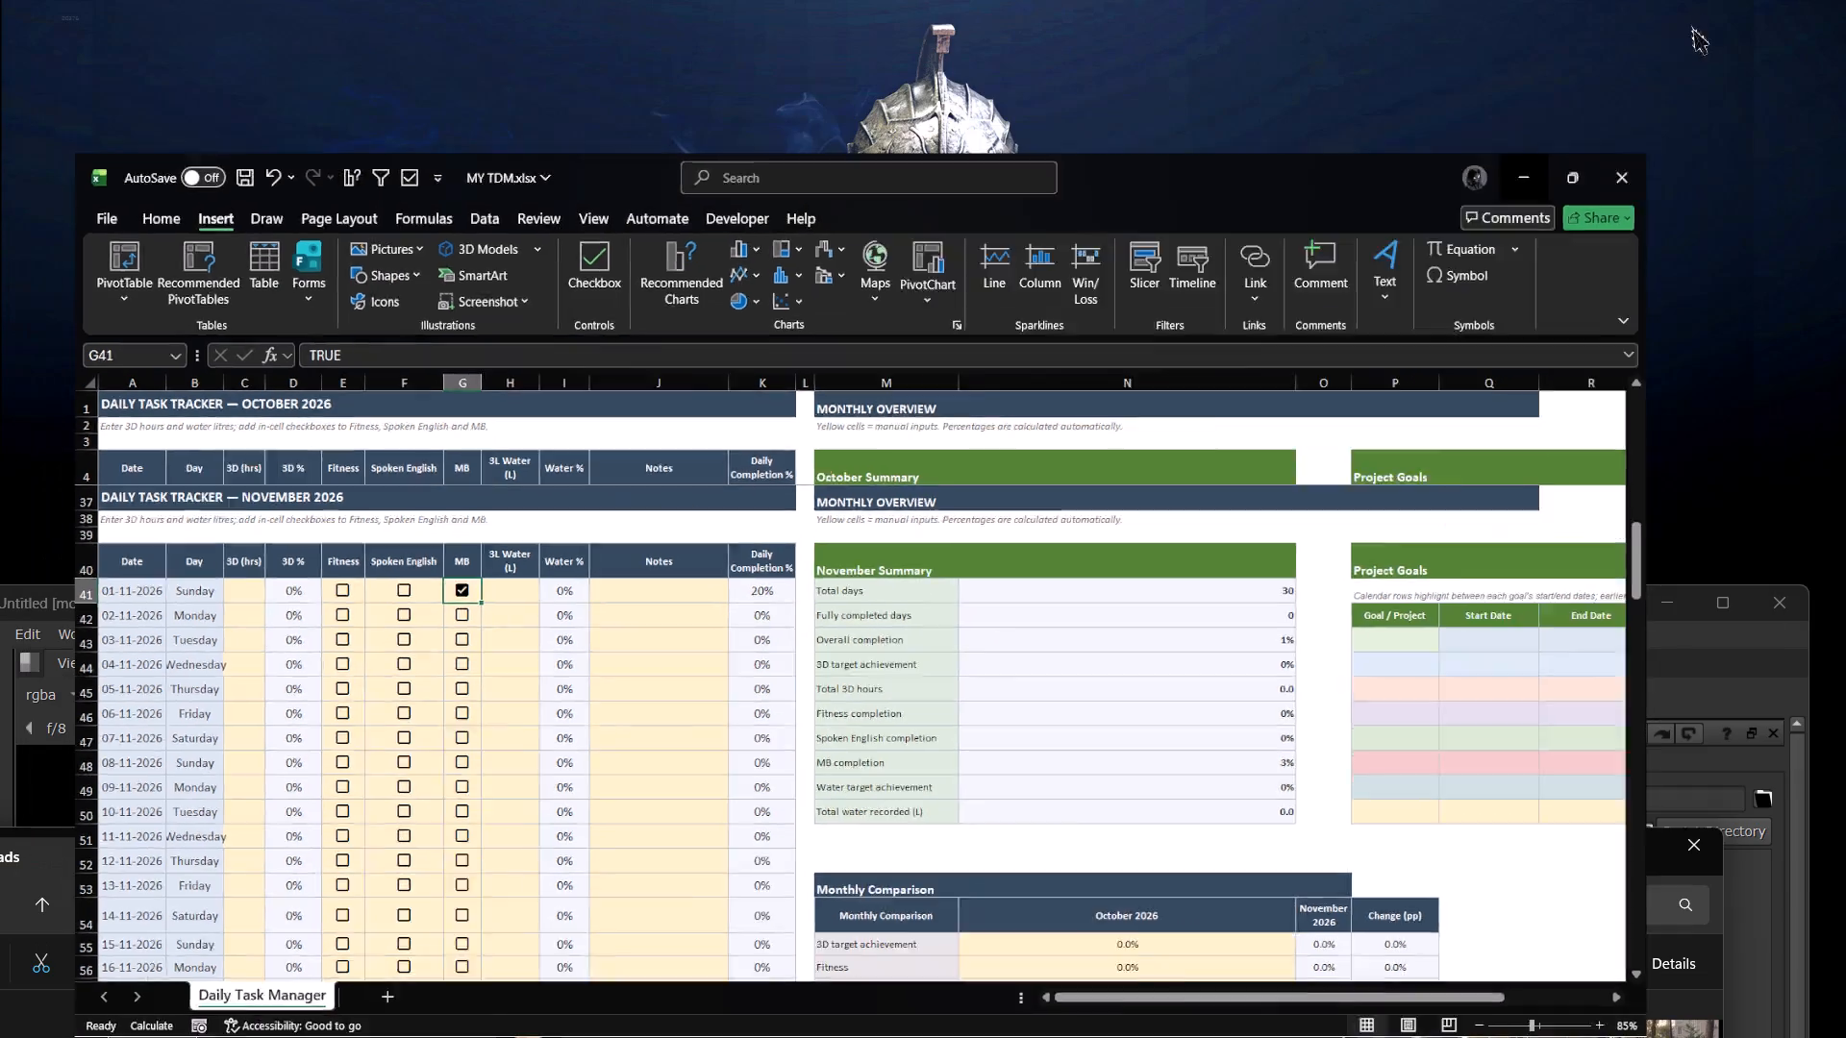
left_click_drag(1125, 615, 1176, 0)
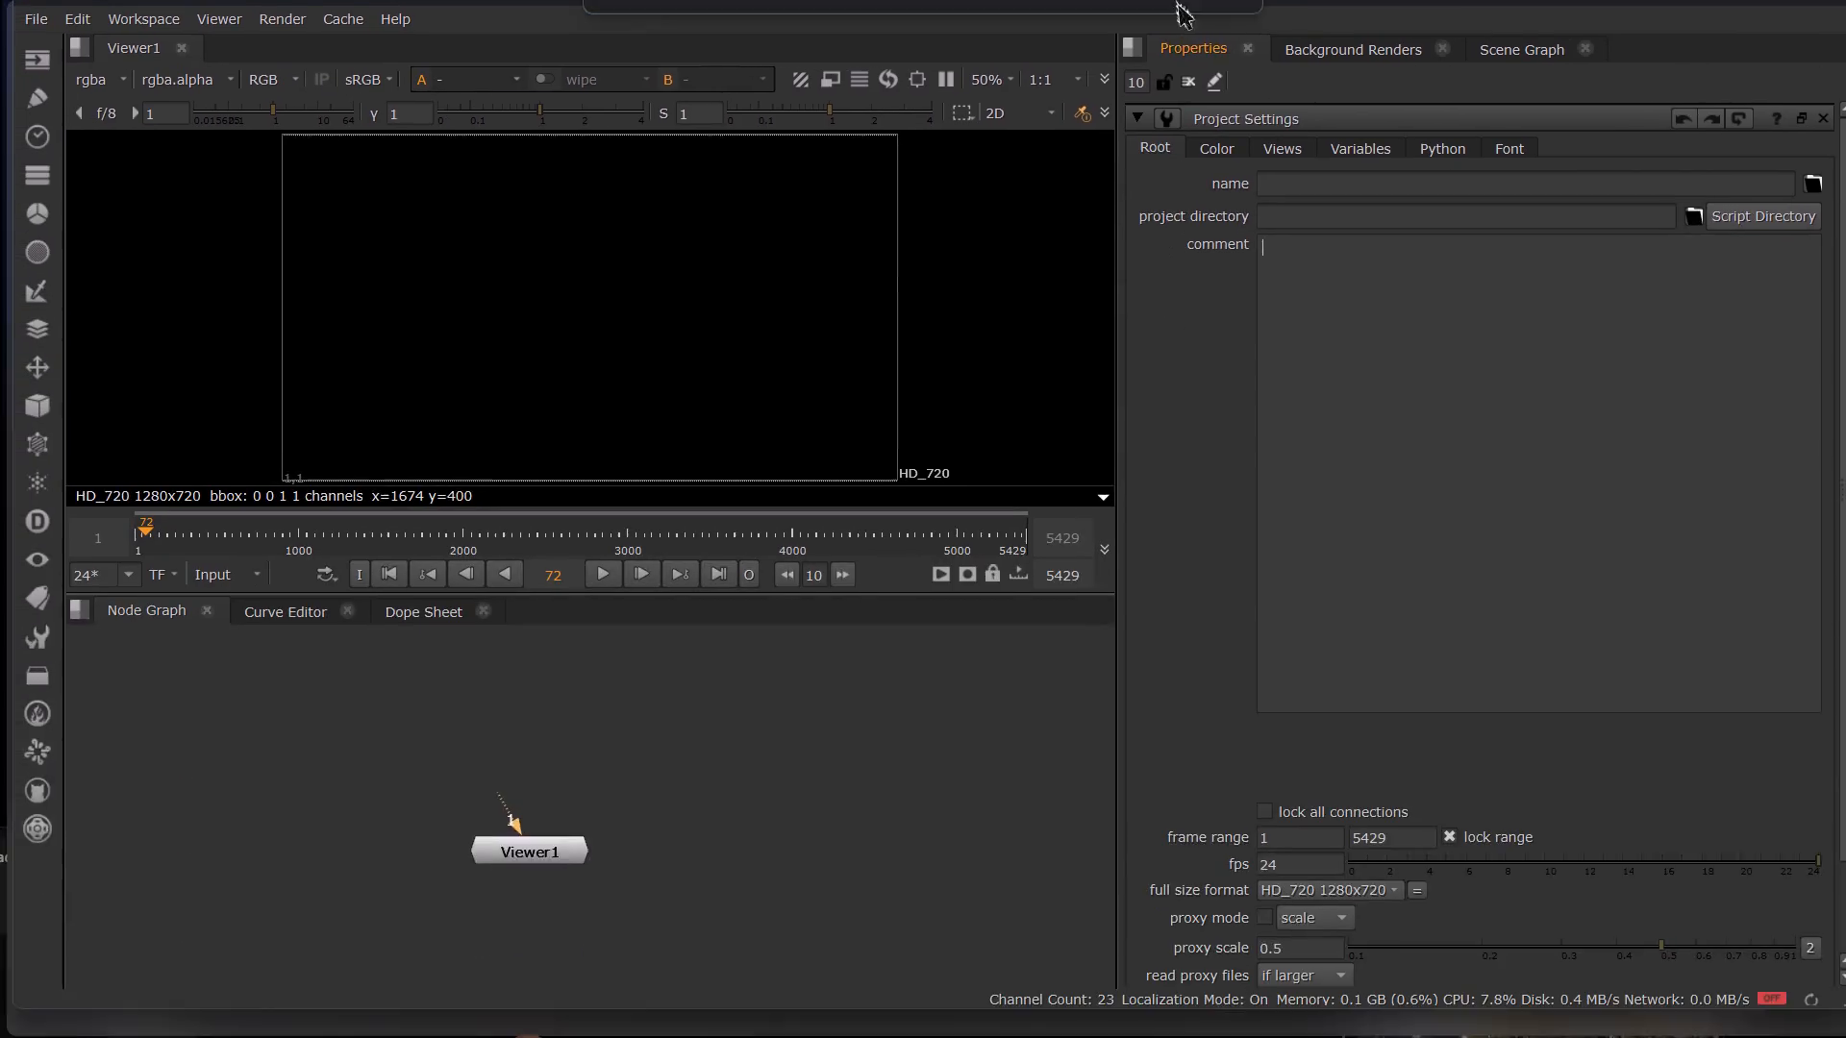
left_click_drag(1176, 0, 1185, 0)
Import the clip How to do 3d Camera Tracking _ Nuke Tutorial_1.mp4 from the Downloads folder into the NukeX node graph, just above Viewer1.
key("Tab")
key("alt+Tab")
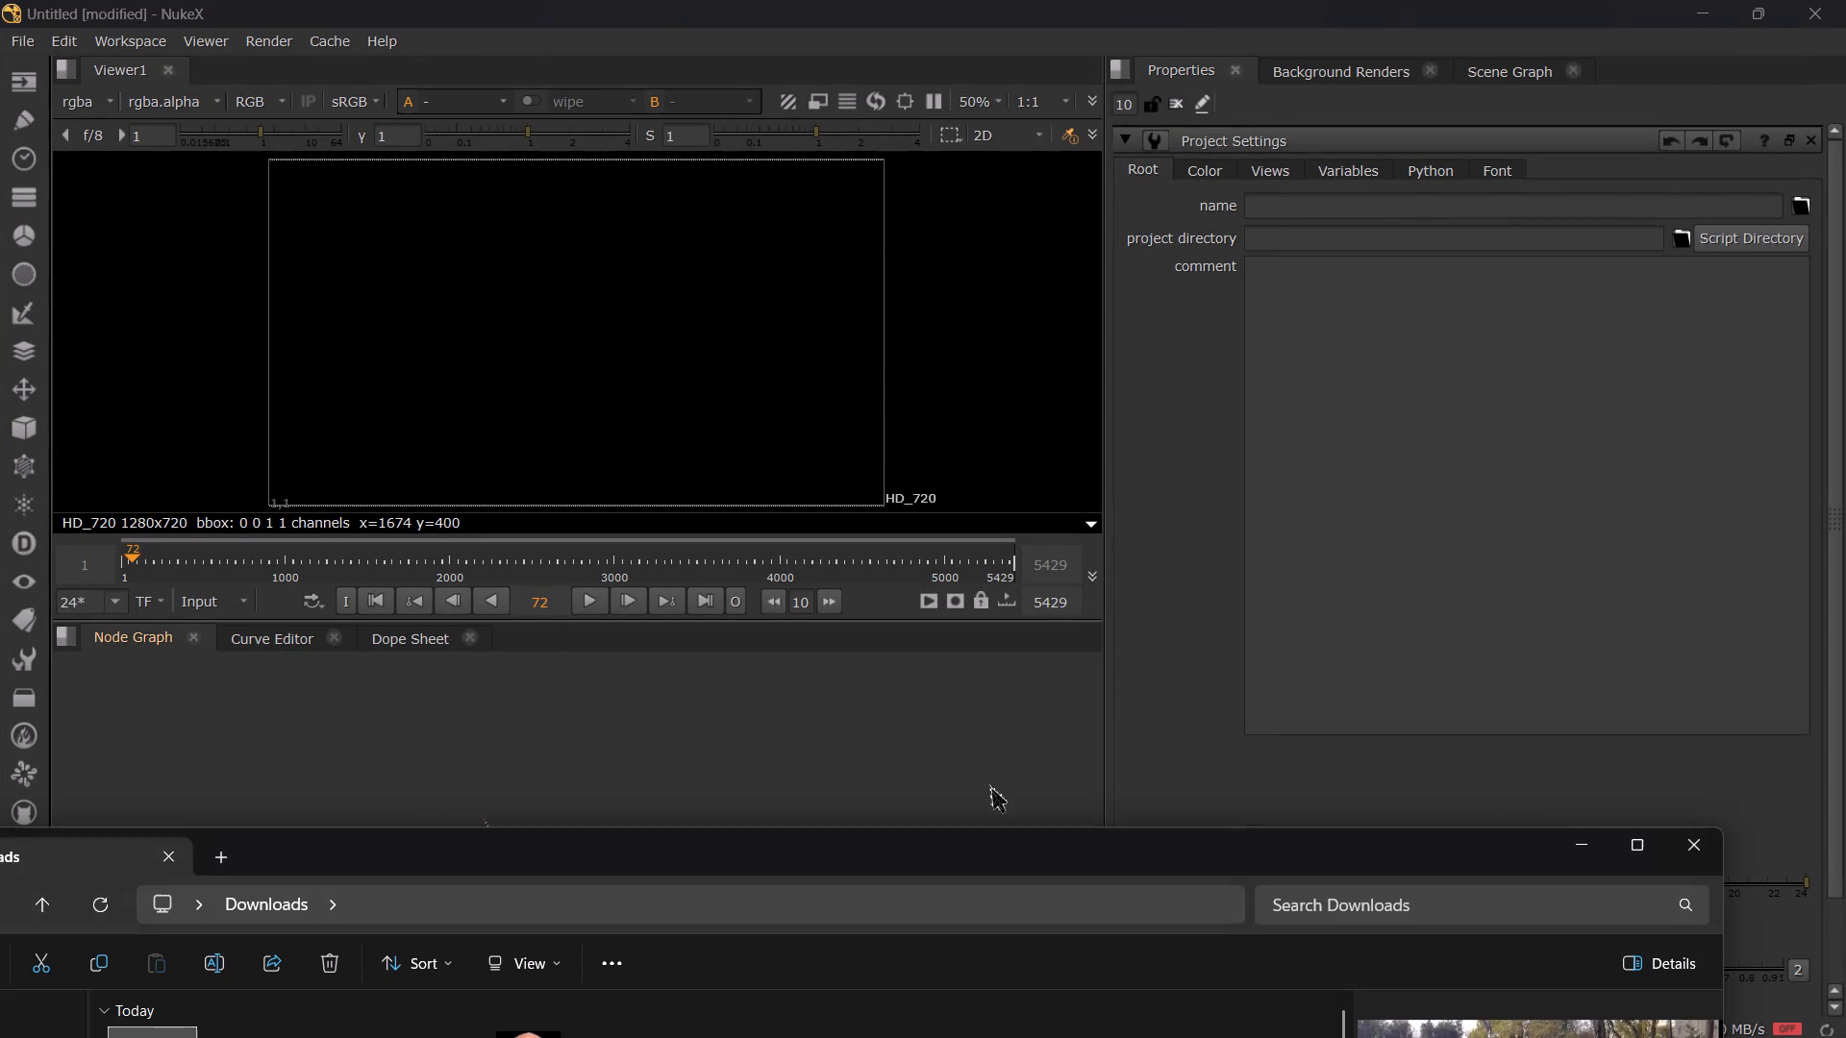
left_click_drag(914, 837, 1228, 0)
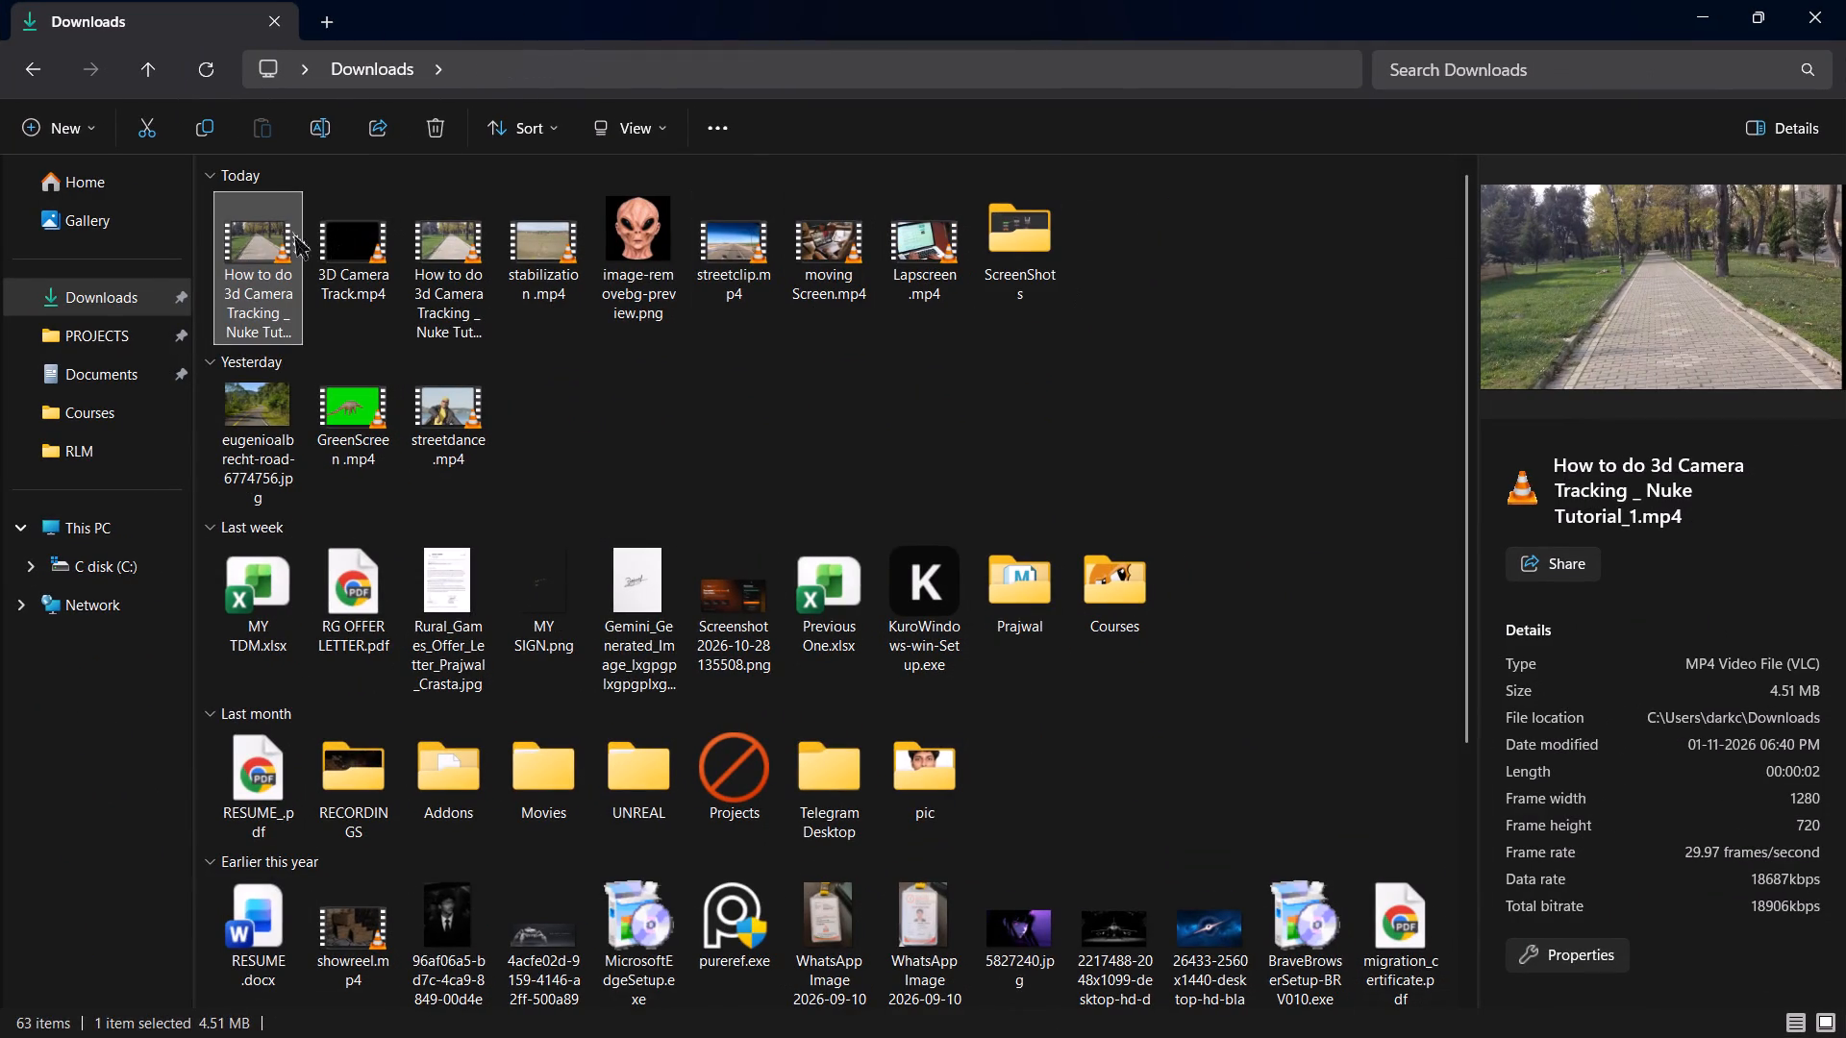
left_click_drag(263, 231, 528, 749)
key("alt+Tab")
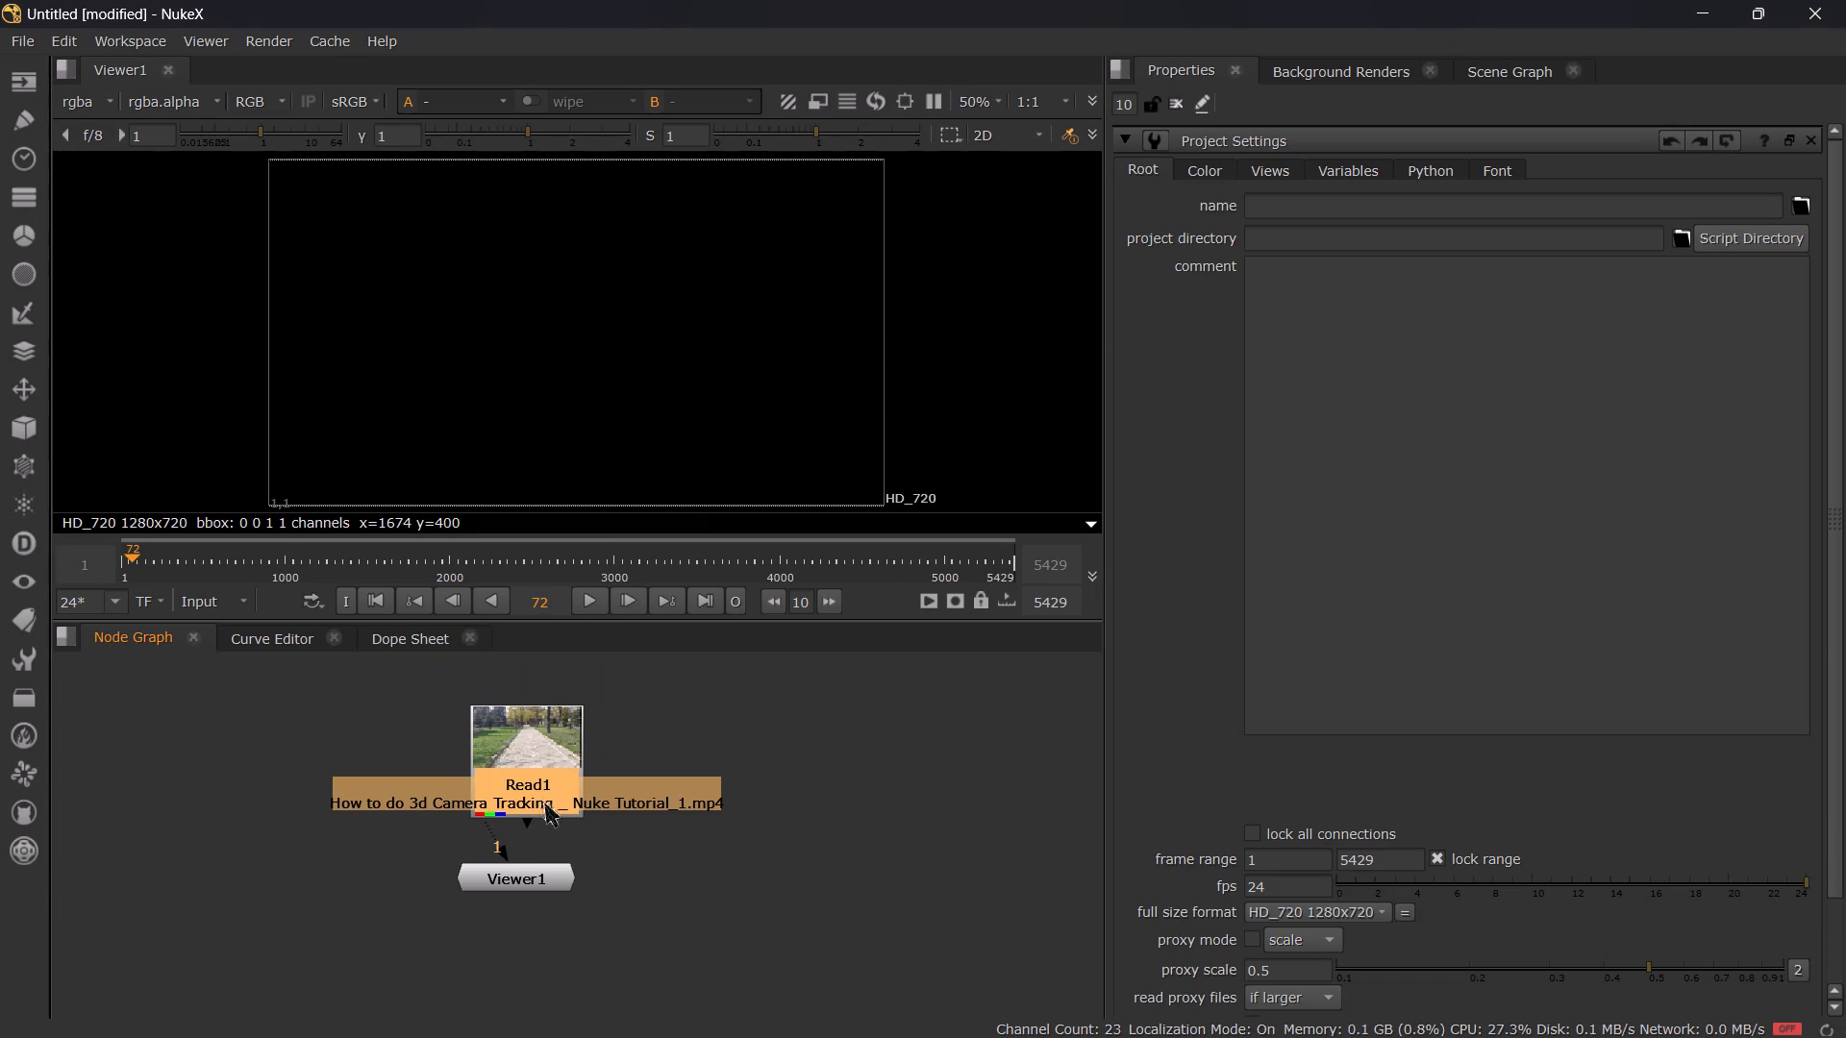
Connect the imported clip's Read node to Viewer1 and place the viewer node just below it.
left_click(540, 782)
key("1")
left_click_drag(527, 886, 544, 902)
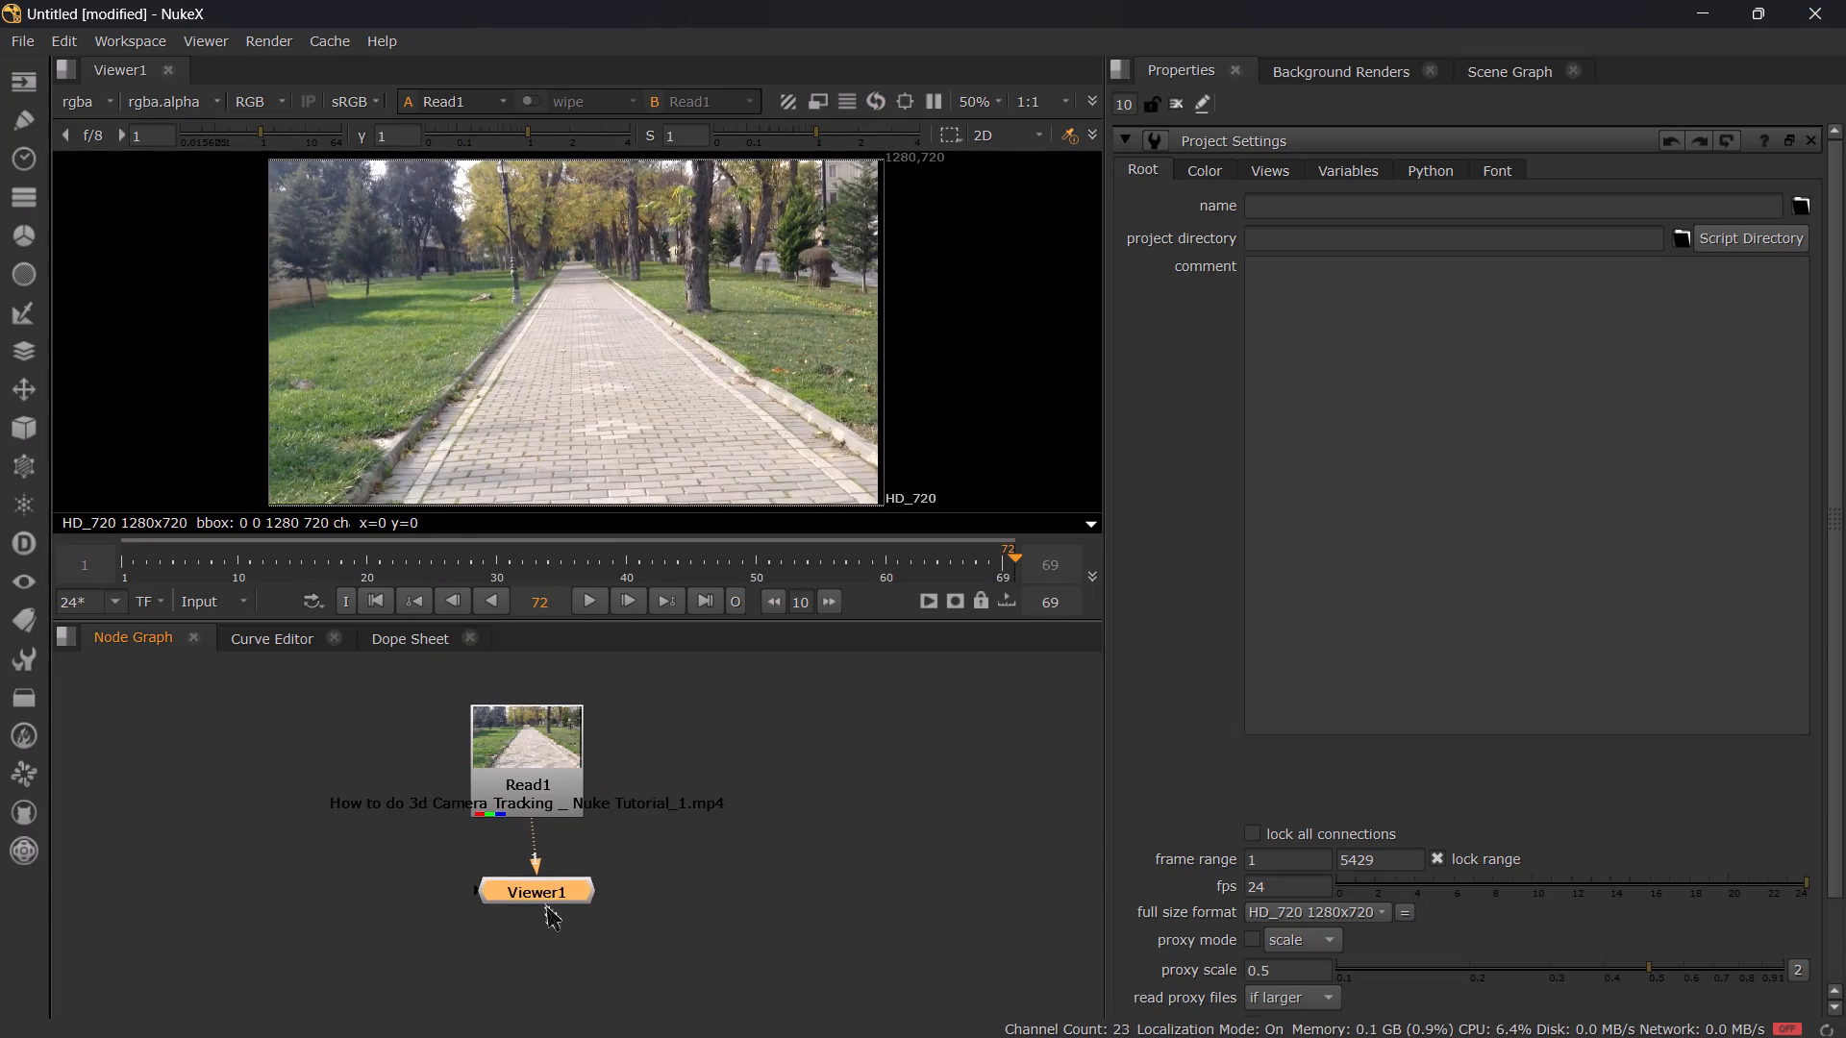
left_click_drag(544, 902, 526, 902)
Play the imported clip in the viewer to check it, stop playback and return to frame 1.
left_click(586, 601)
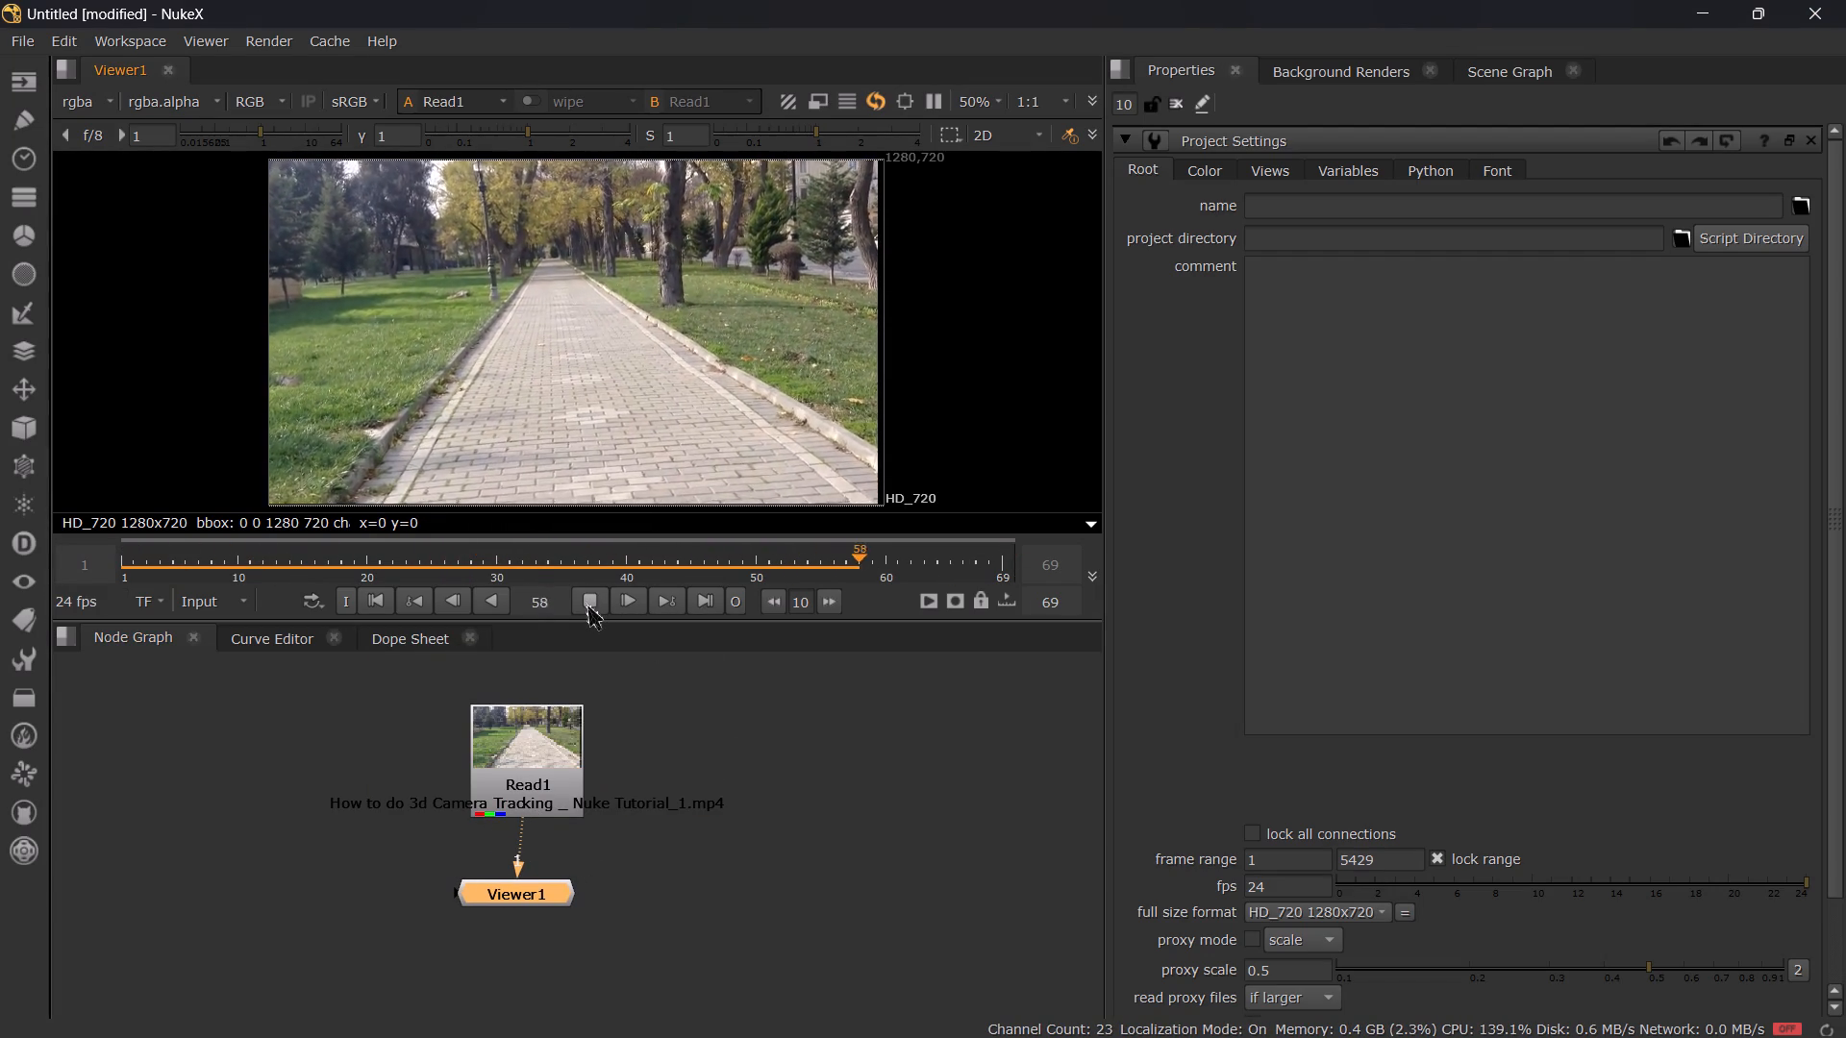
left_click(586, 601)
left_click(381, 598)
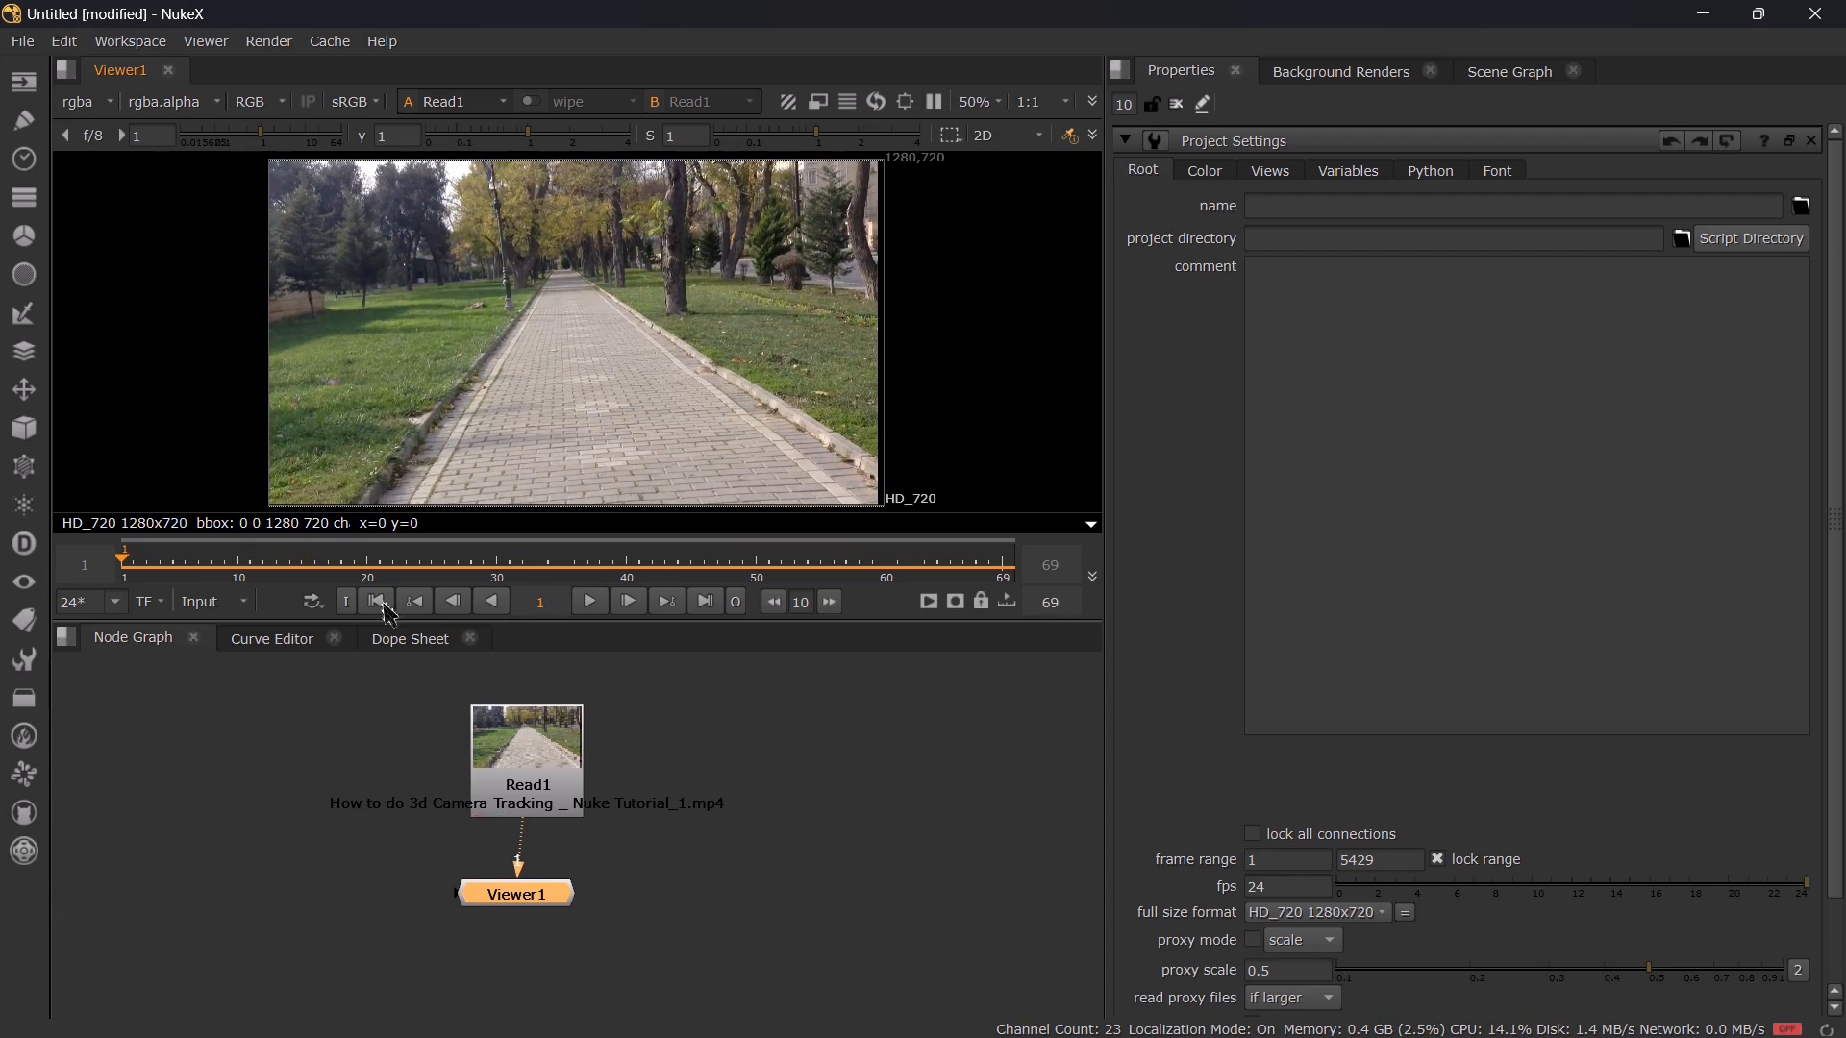
Centre the Viewer1 node beneath the Read1 node and select Read1.
left_click_drag(524, 904, 540, 902)
left_click(521, 721)
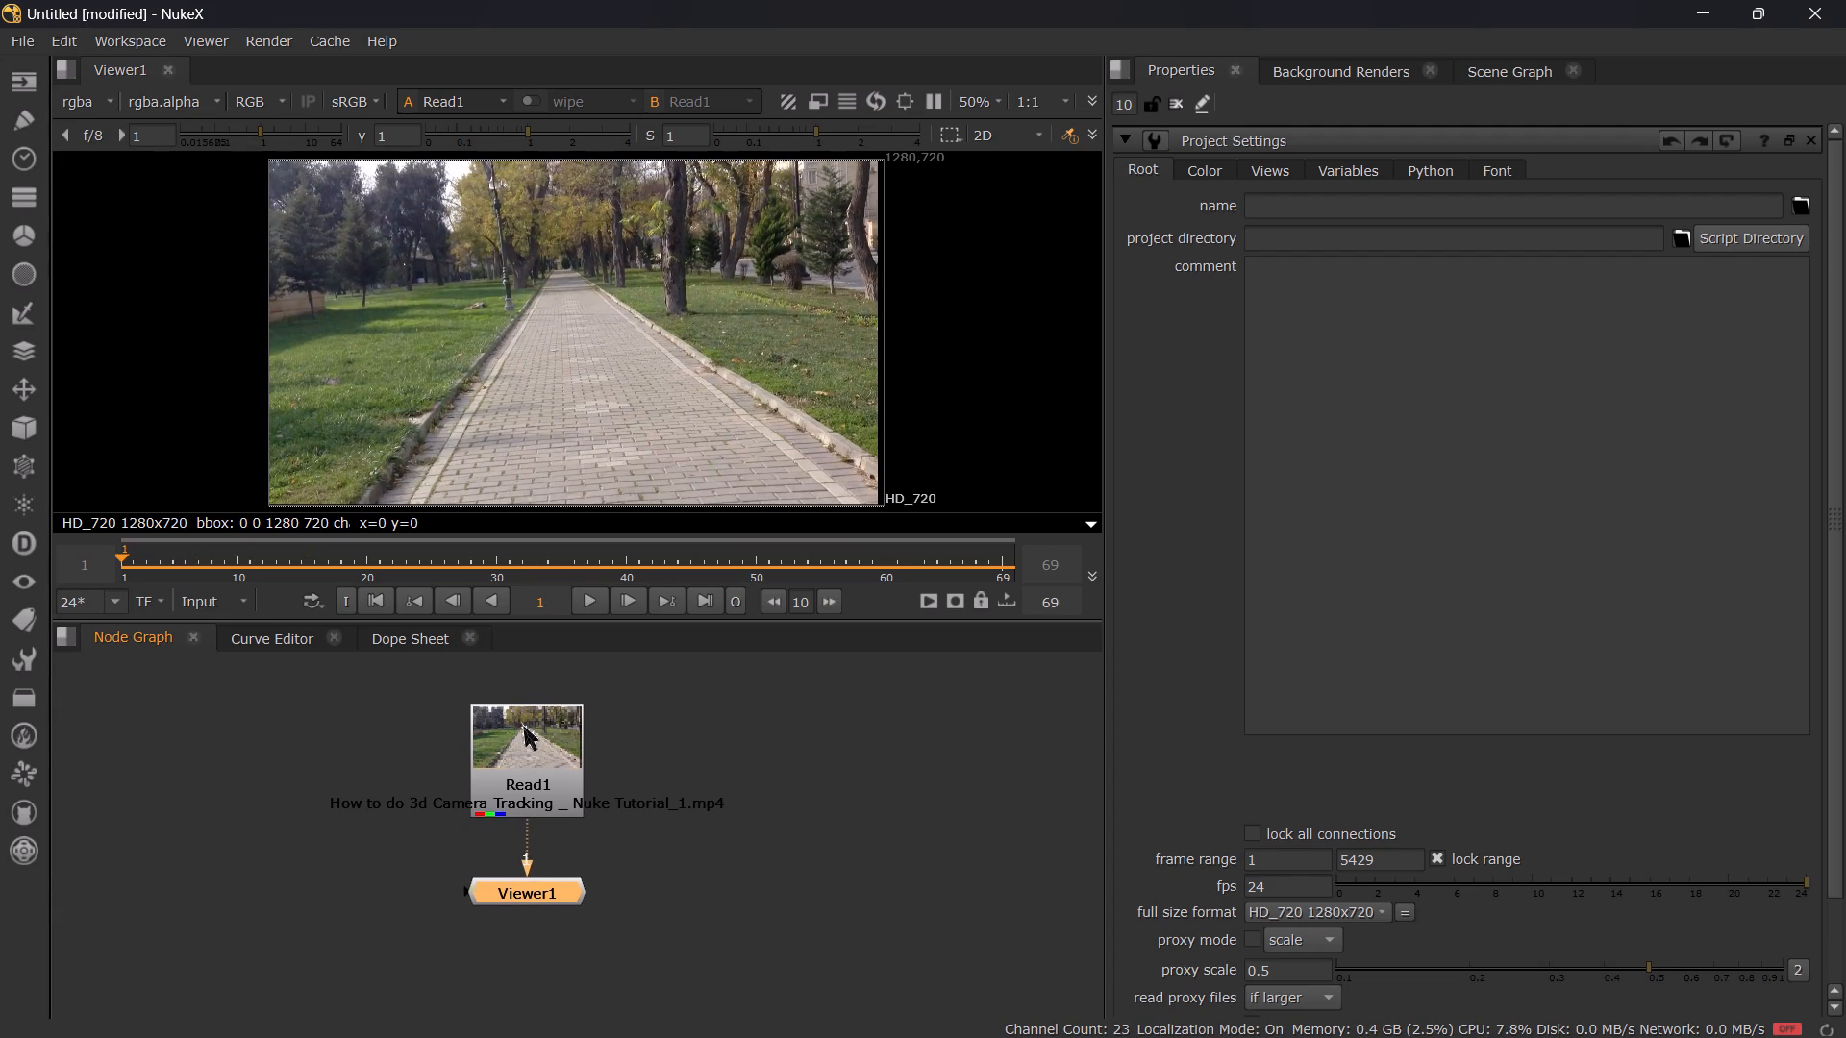
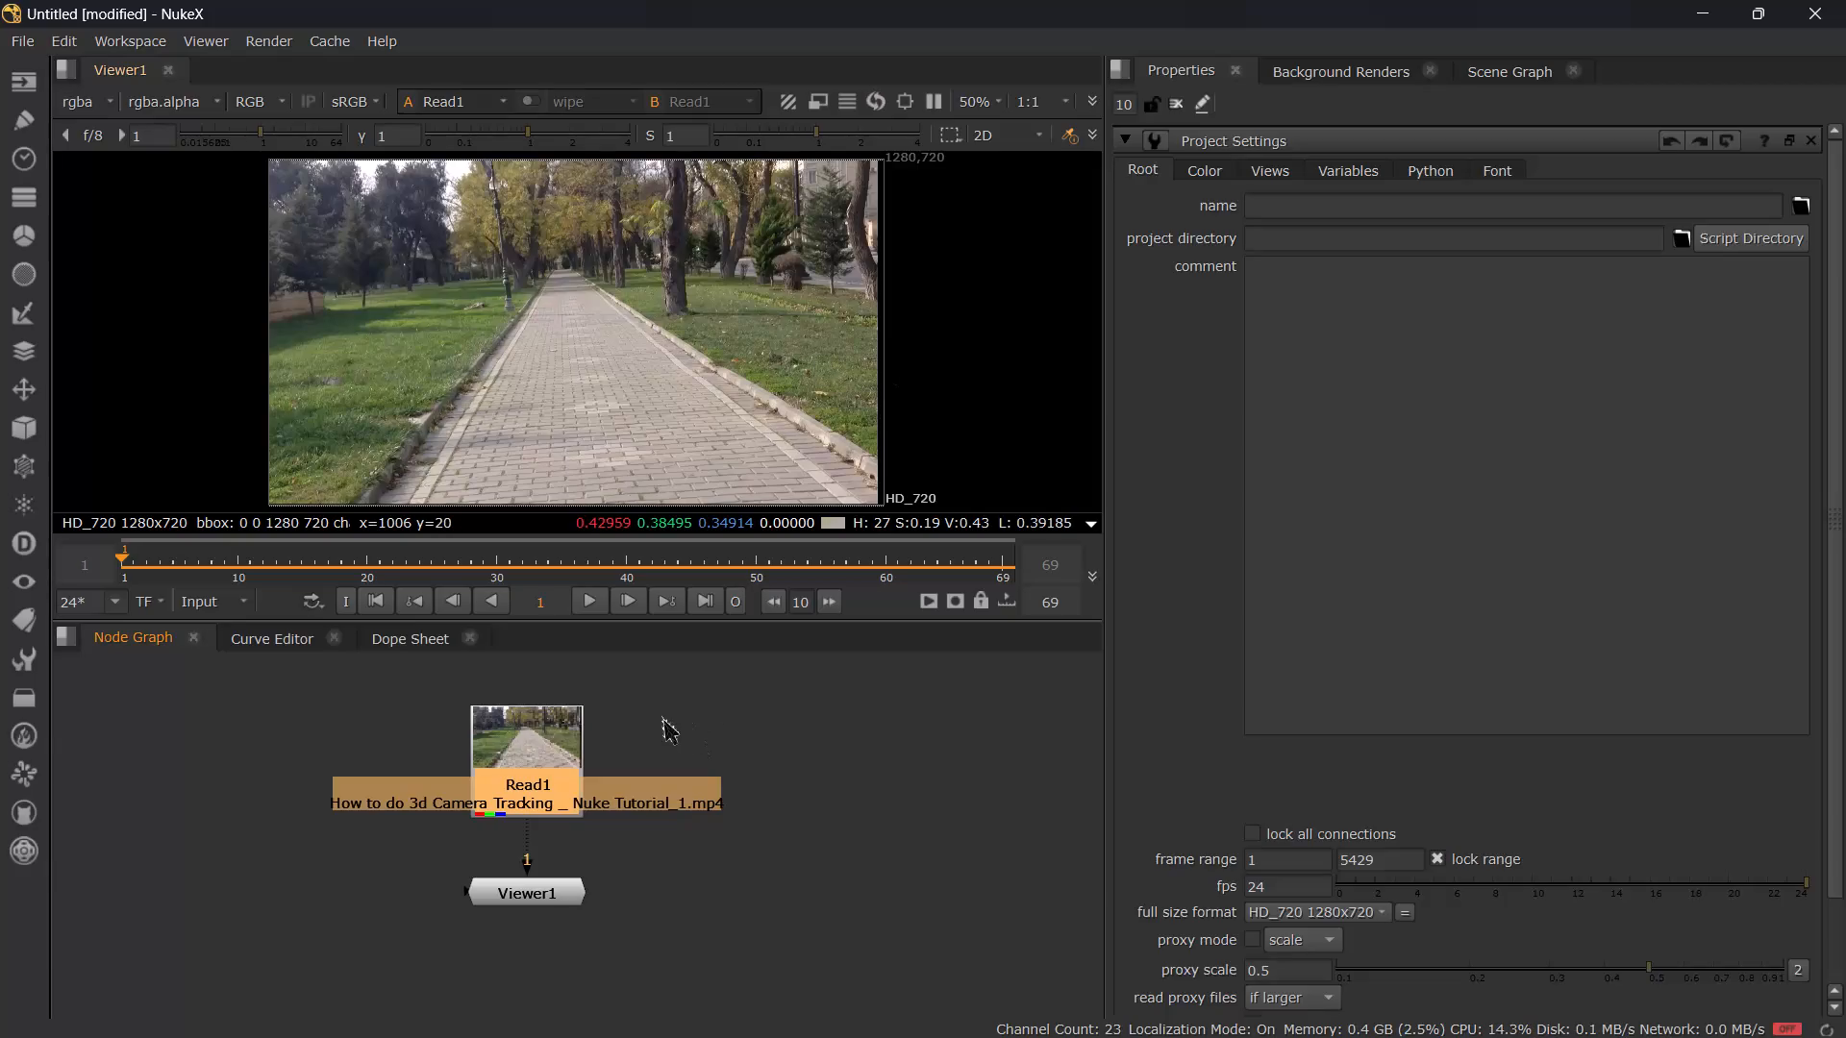
Add a CameraTracker node between Read1 and Viewer1.
scroll(661, 715, "up", 3)
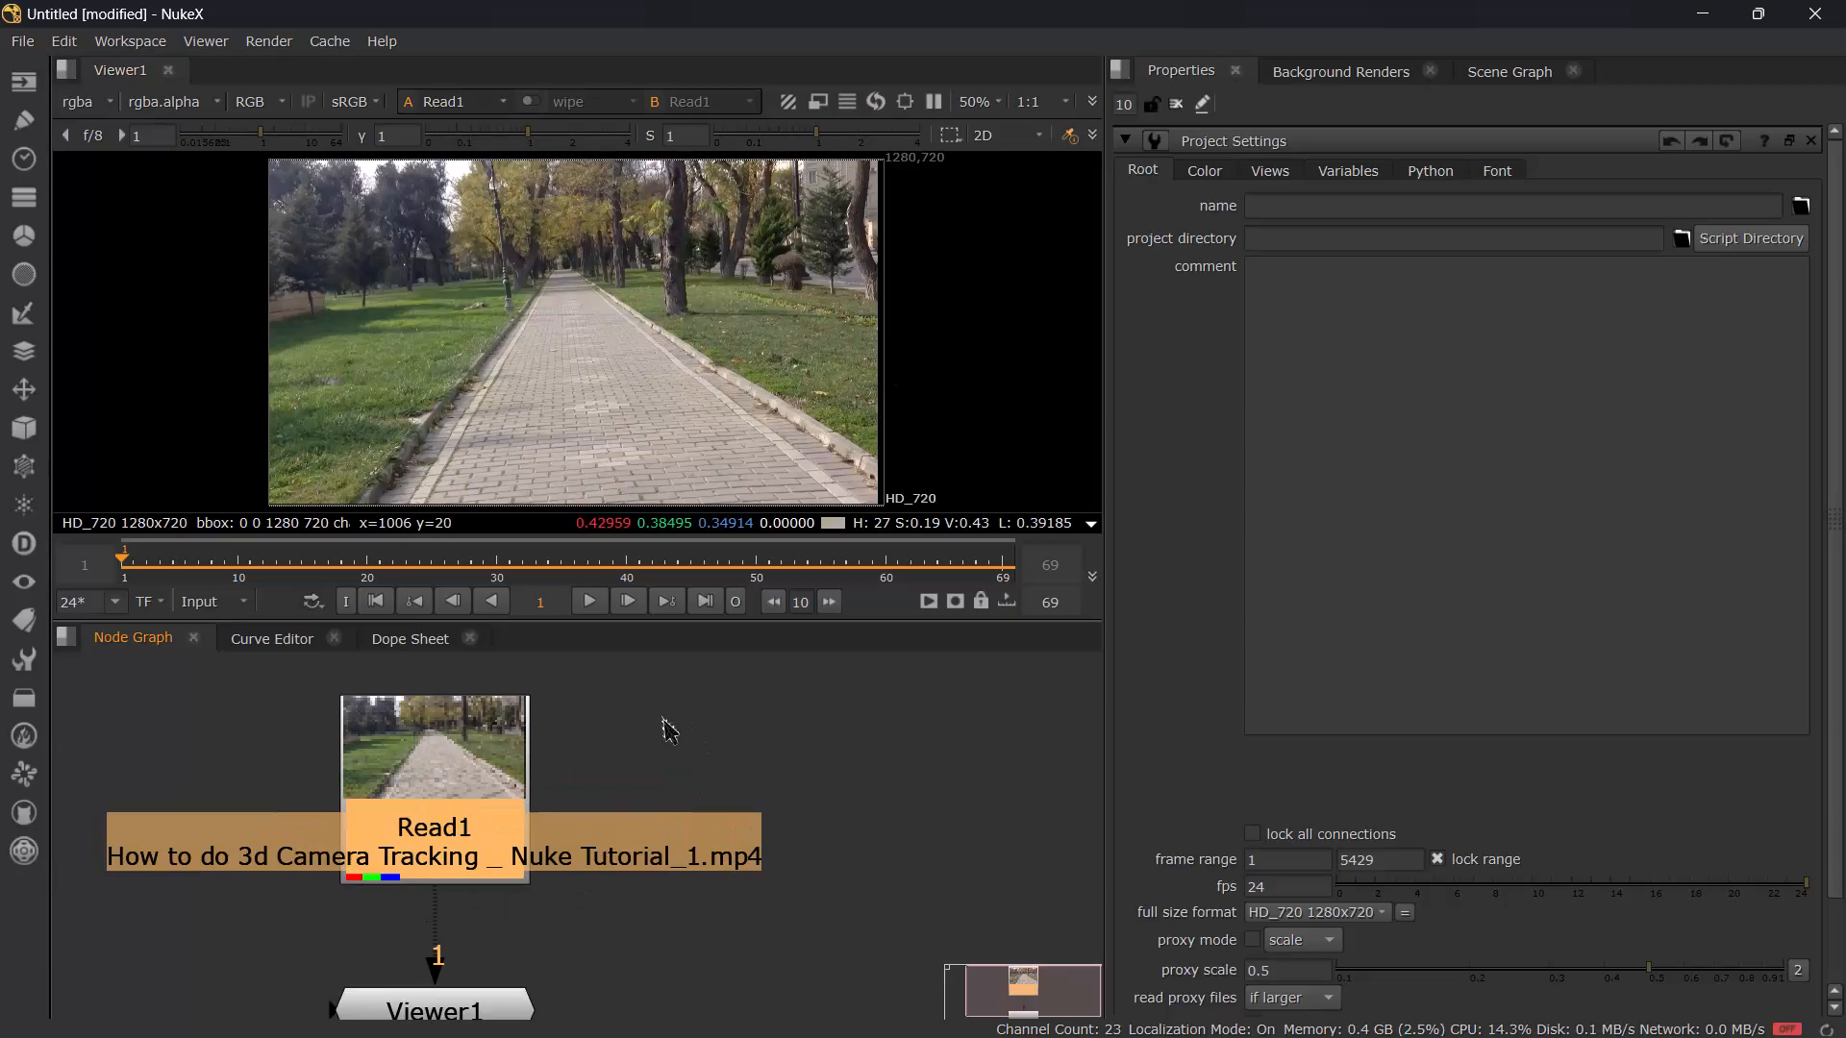
scroll(600, 695, "down", 4)
middle_click_drag(514, 770, 628, 719, "shift")
scroll(584, 747, "up", 3)
key("Tab")
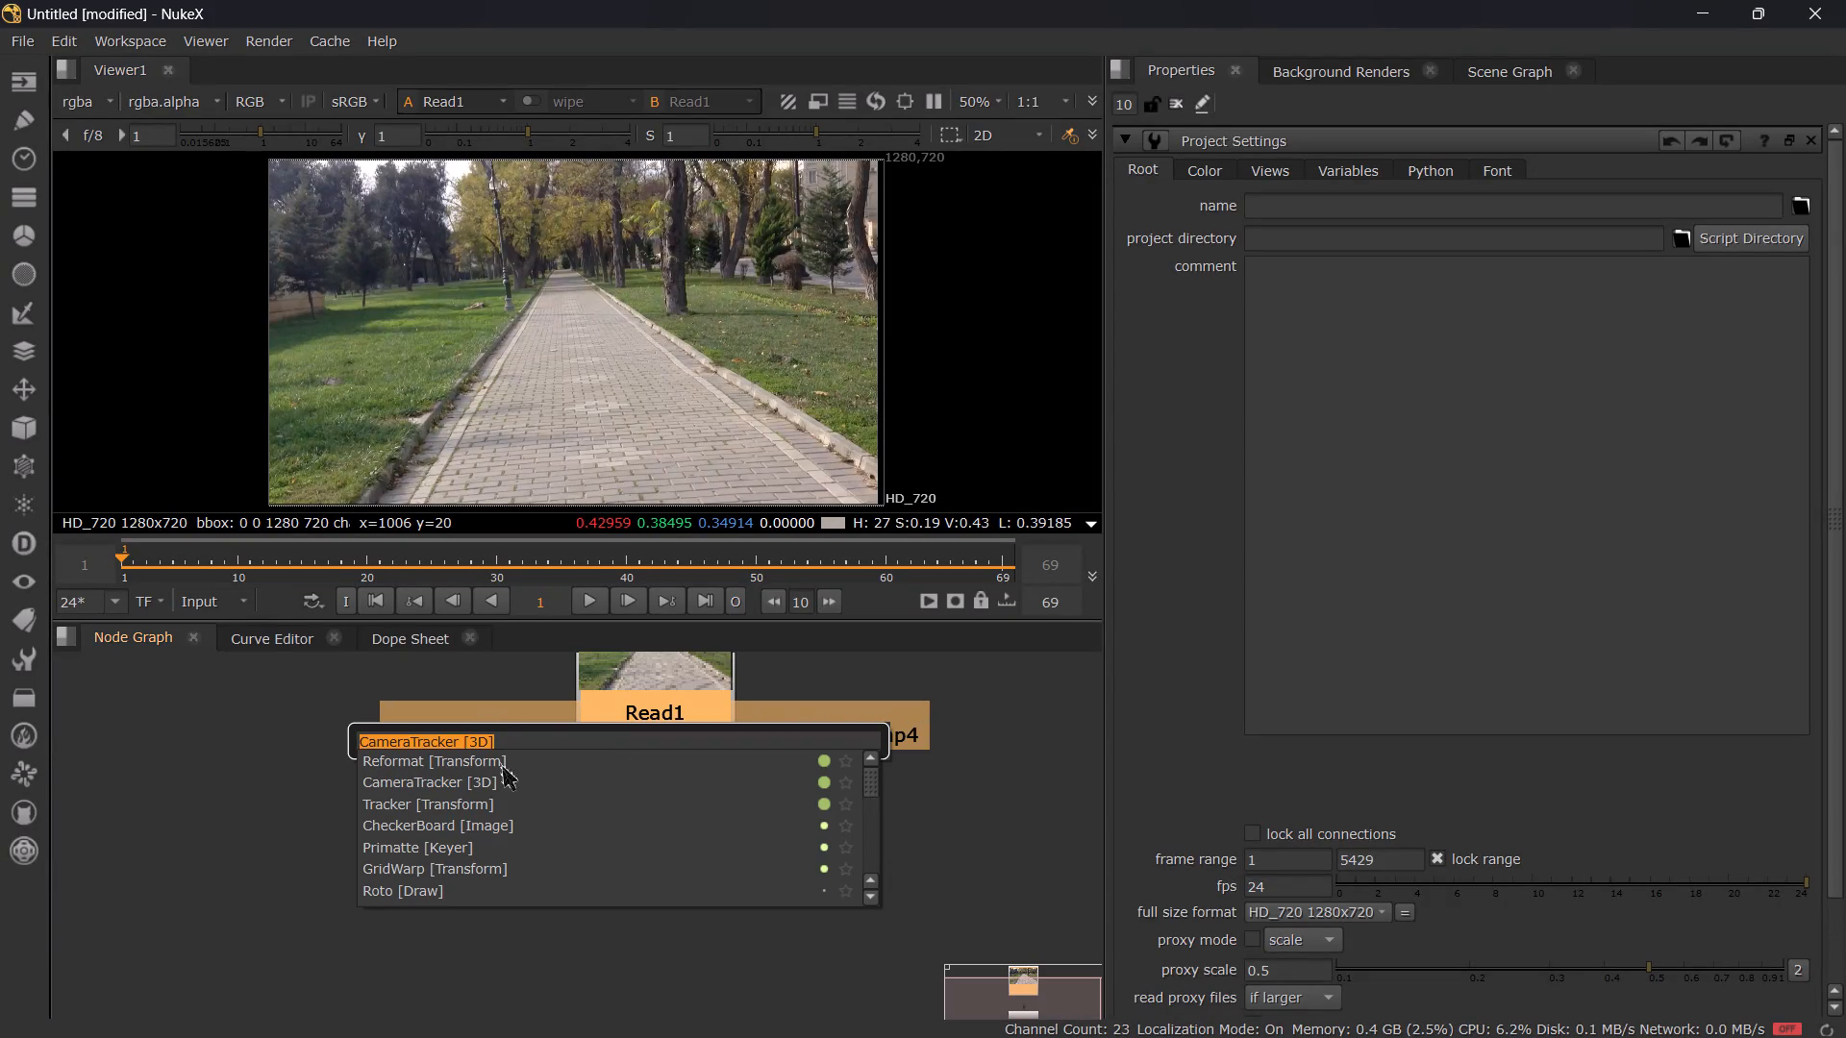
left_click(560, 726)
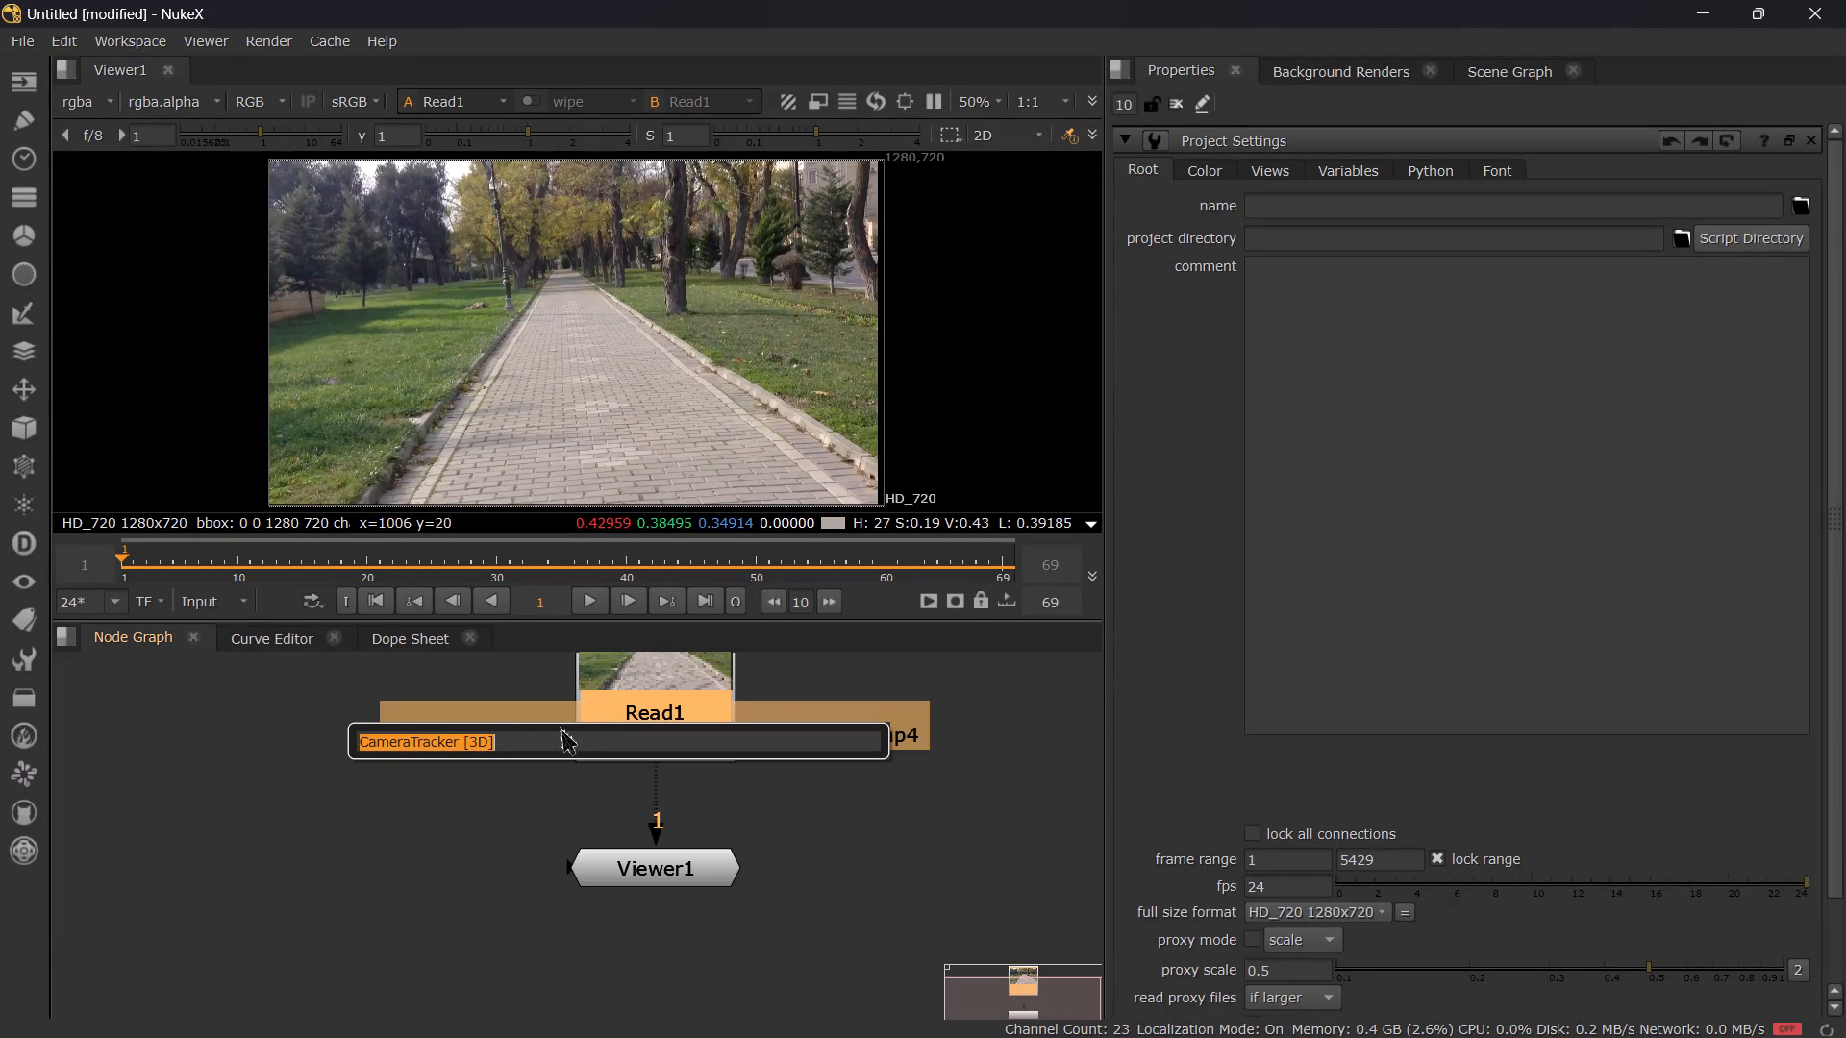
key("Return")
left_click(671, 788)
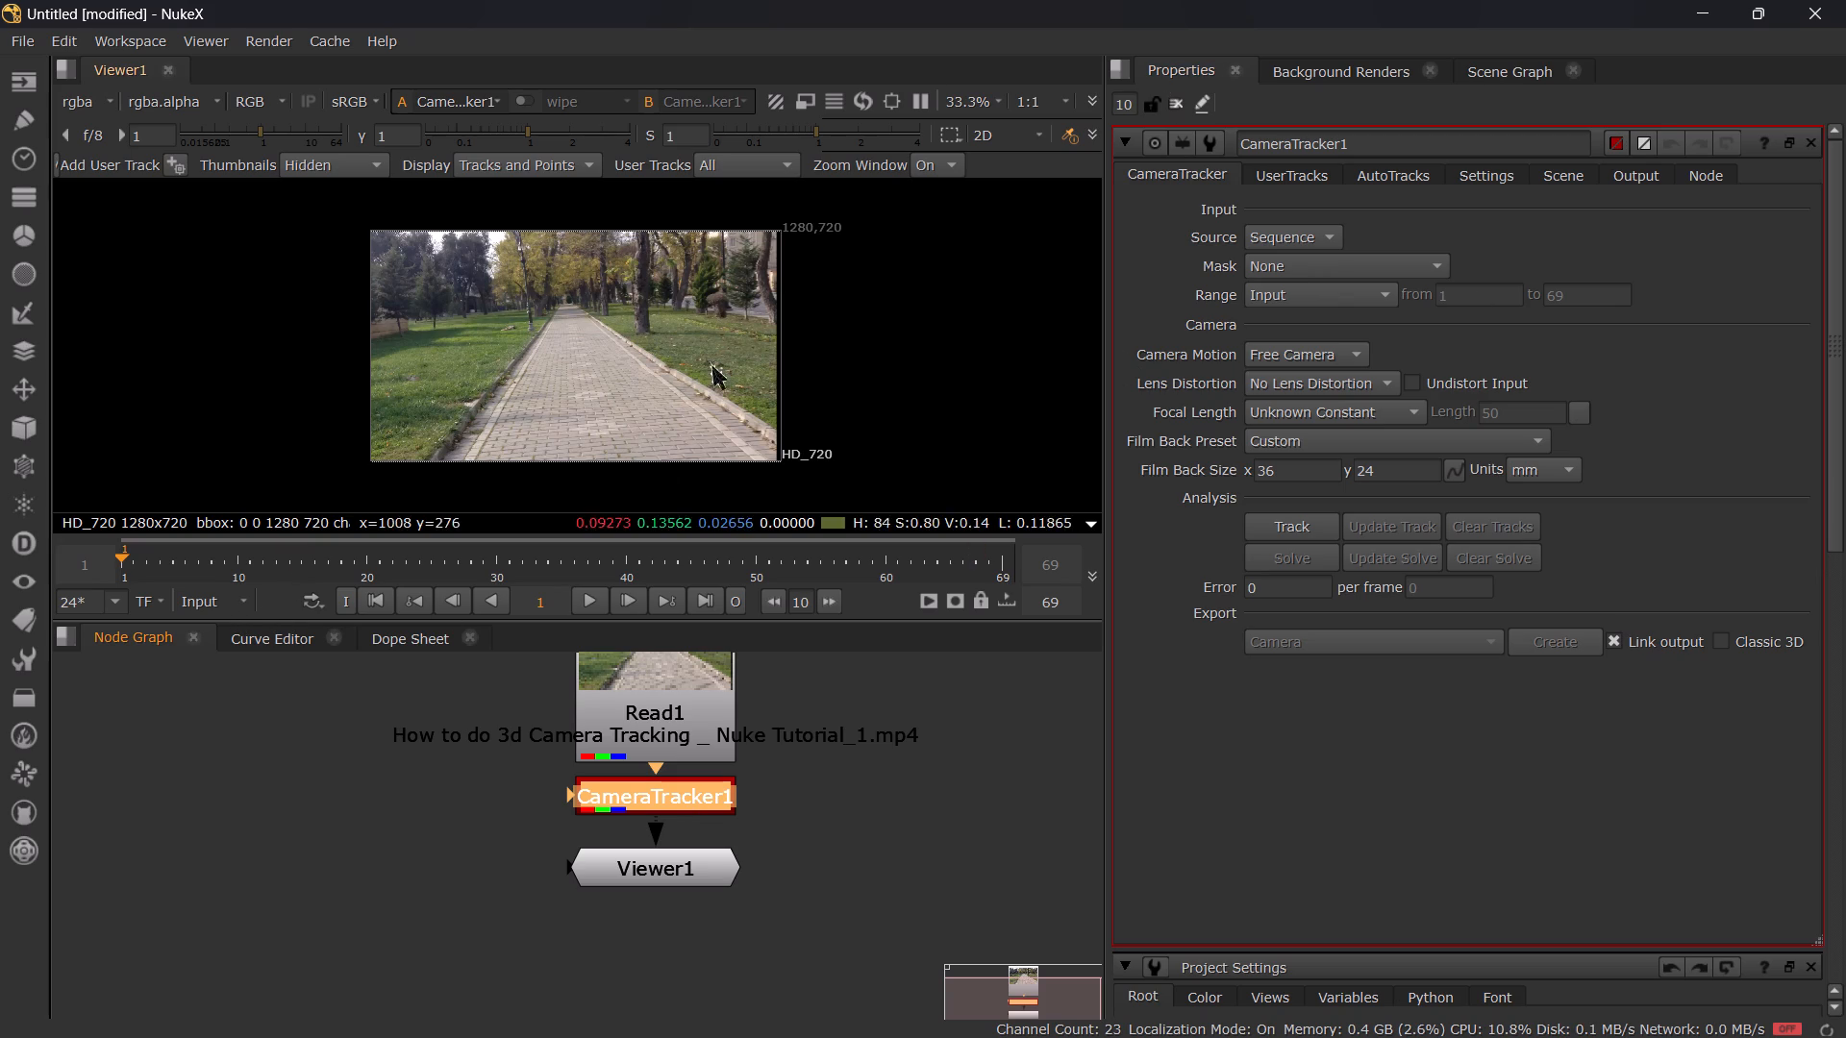
Select Read1 and open the project settings to check them.
left_click(742, 342)
left_click(665, 722)
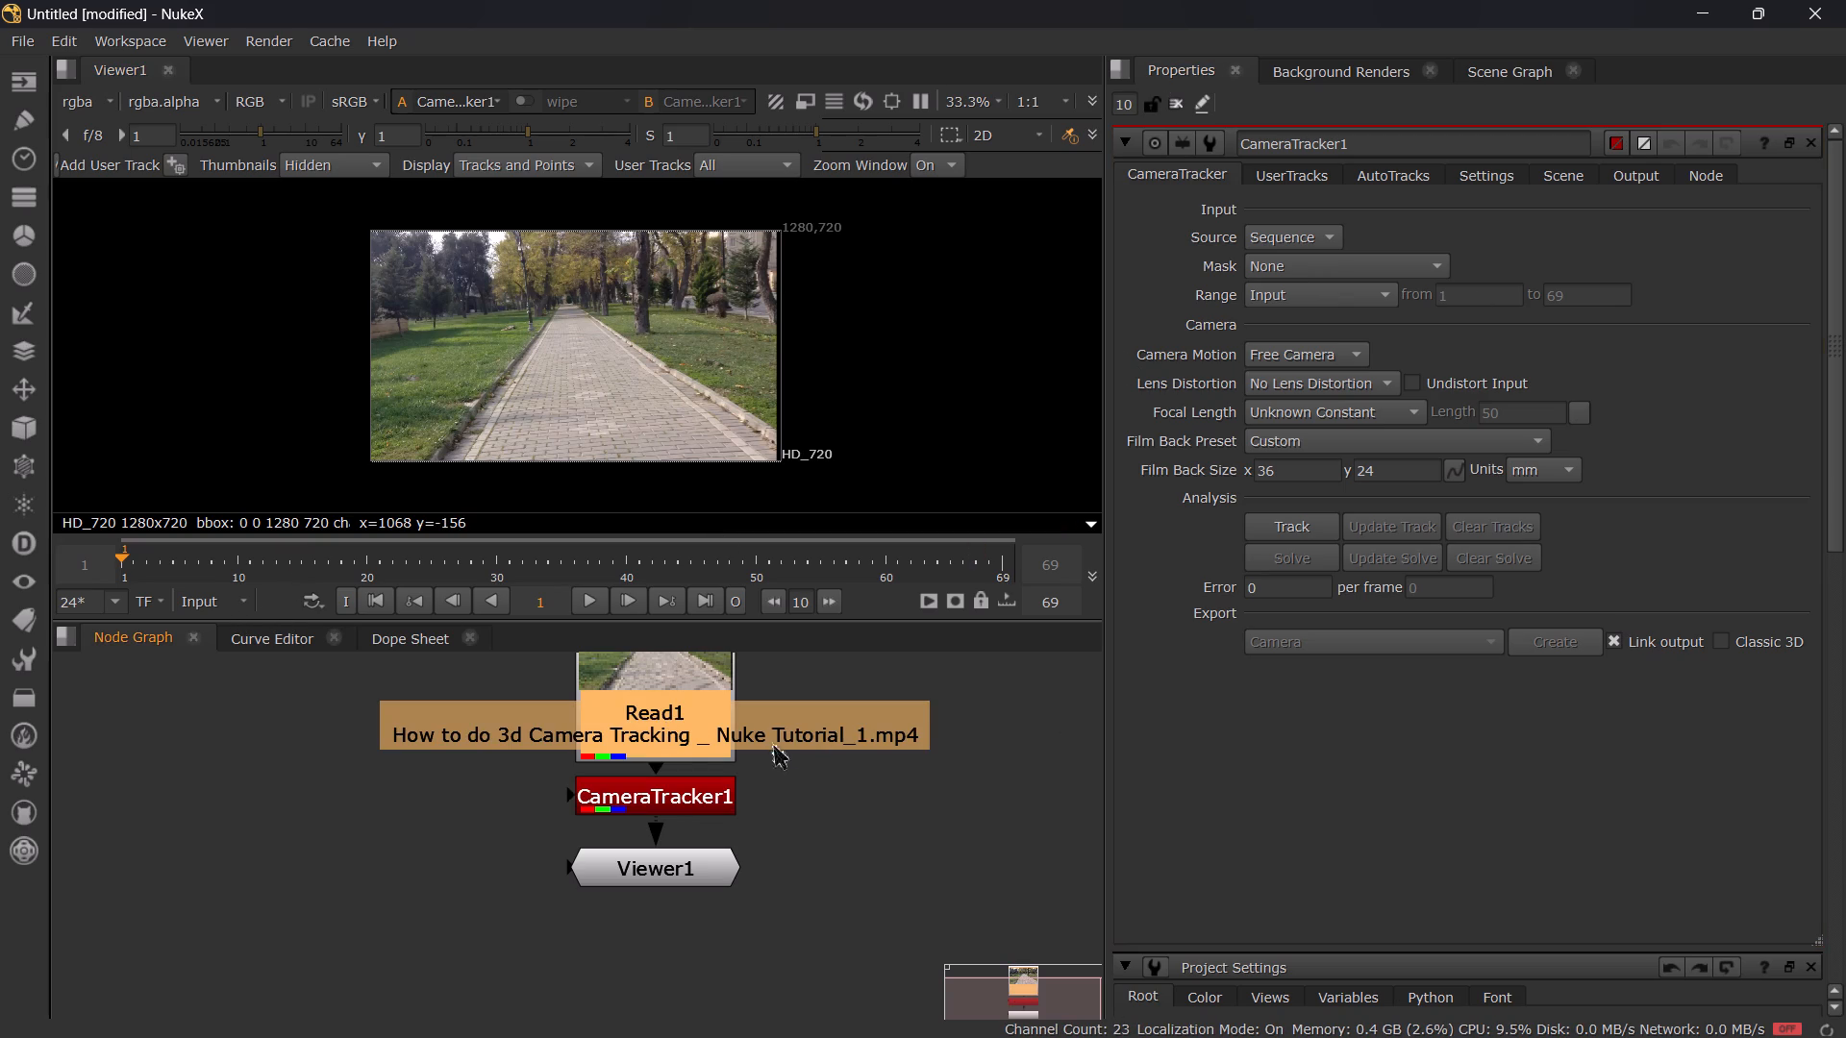
key("s")
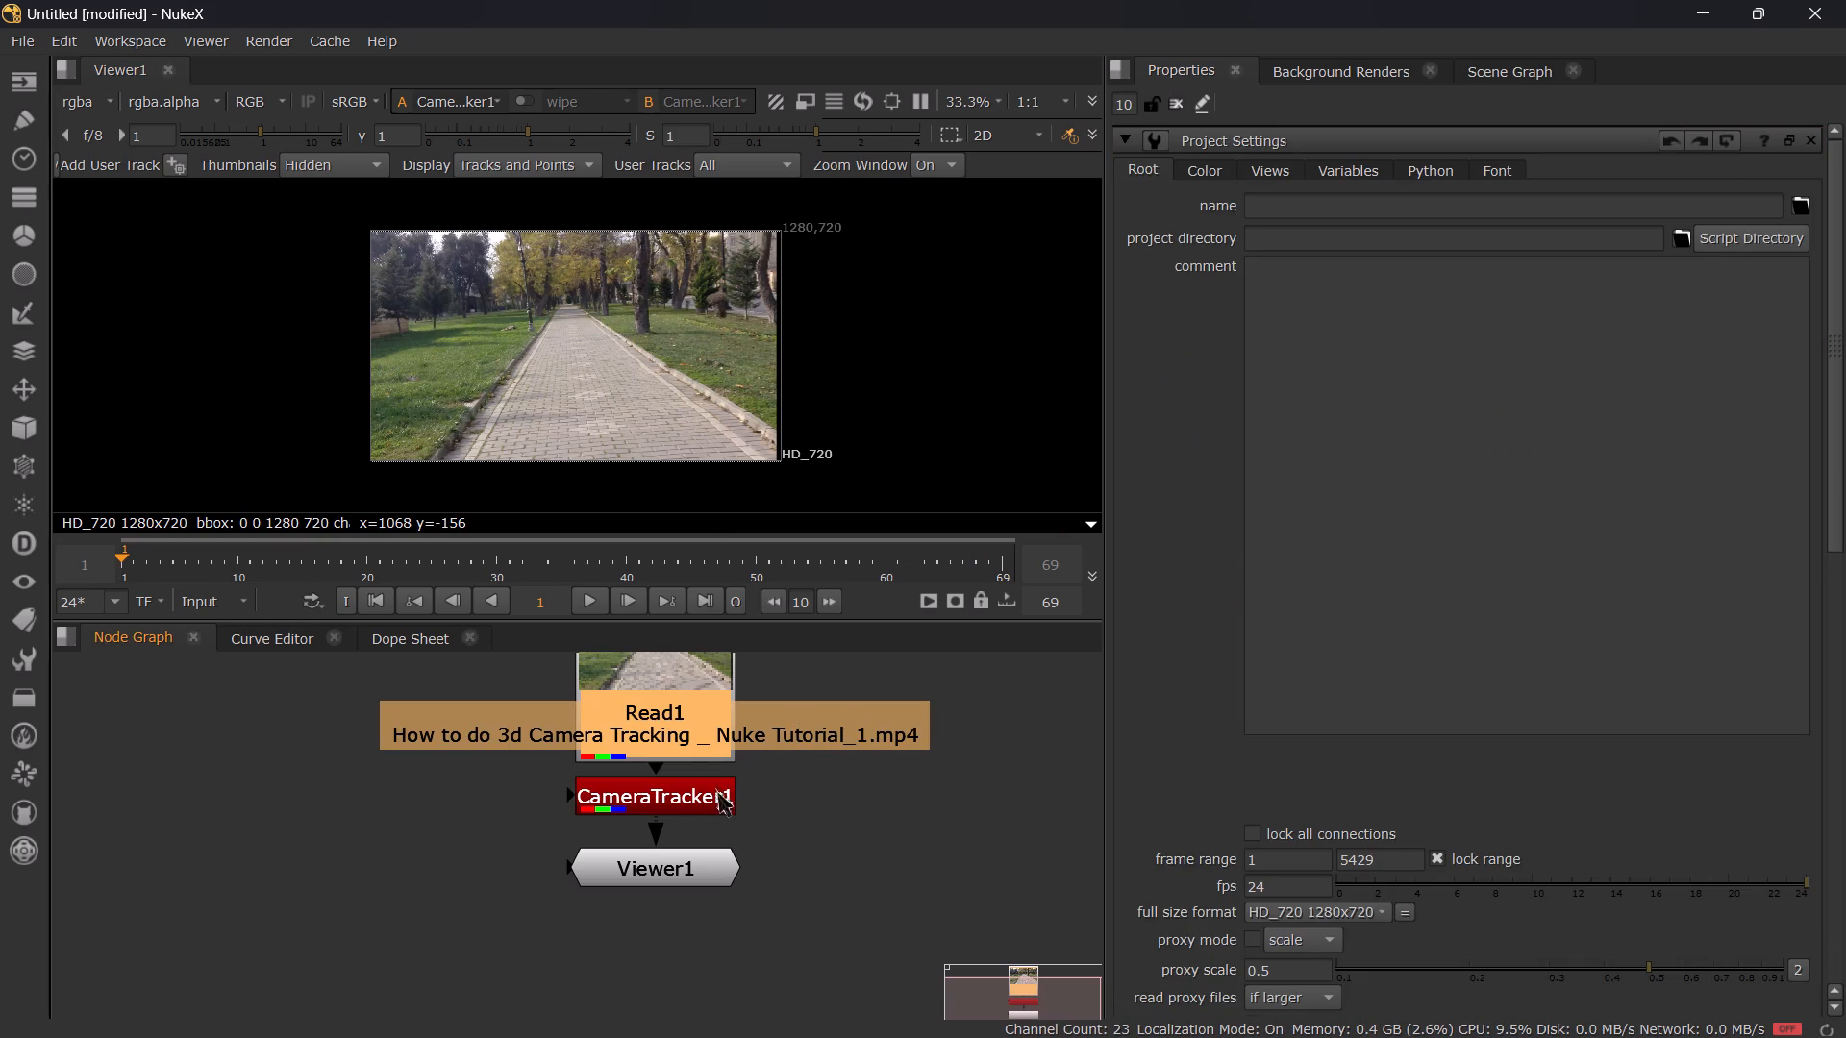
Reopen the CameraTracker1 properties and set its Number of Features to 200.
double_click(664, 802)
left_click(1304, 167)
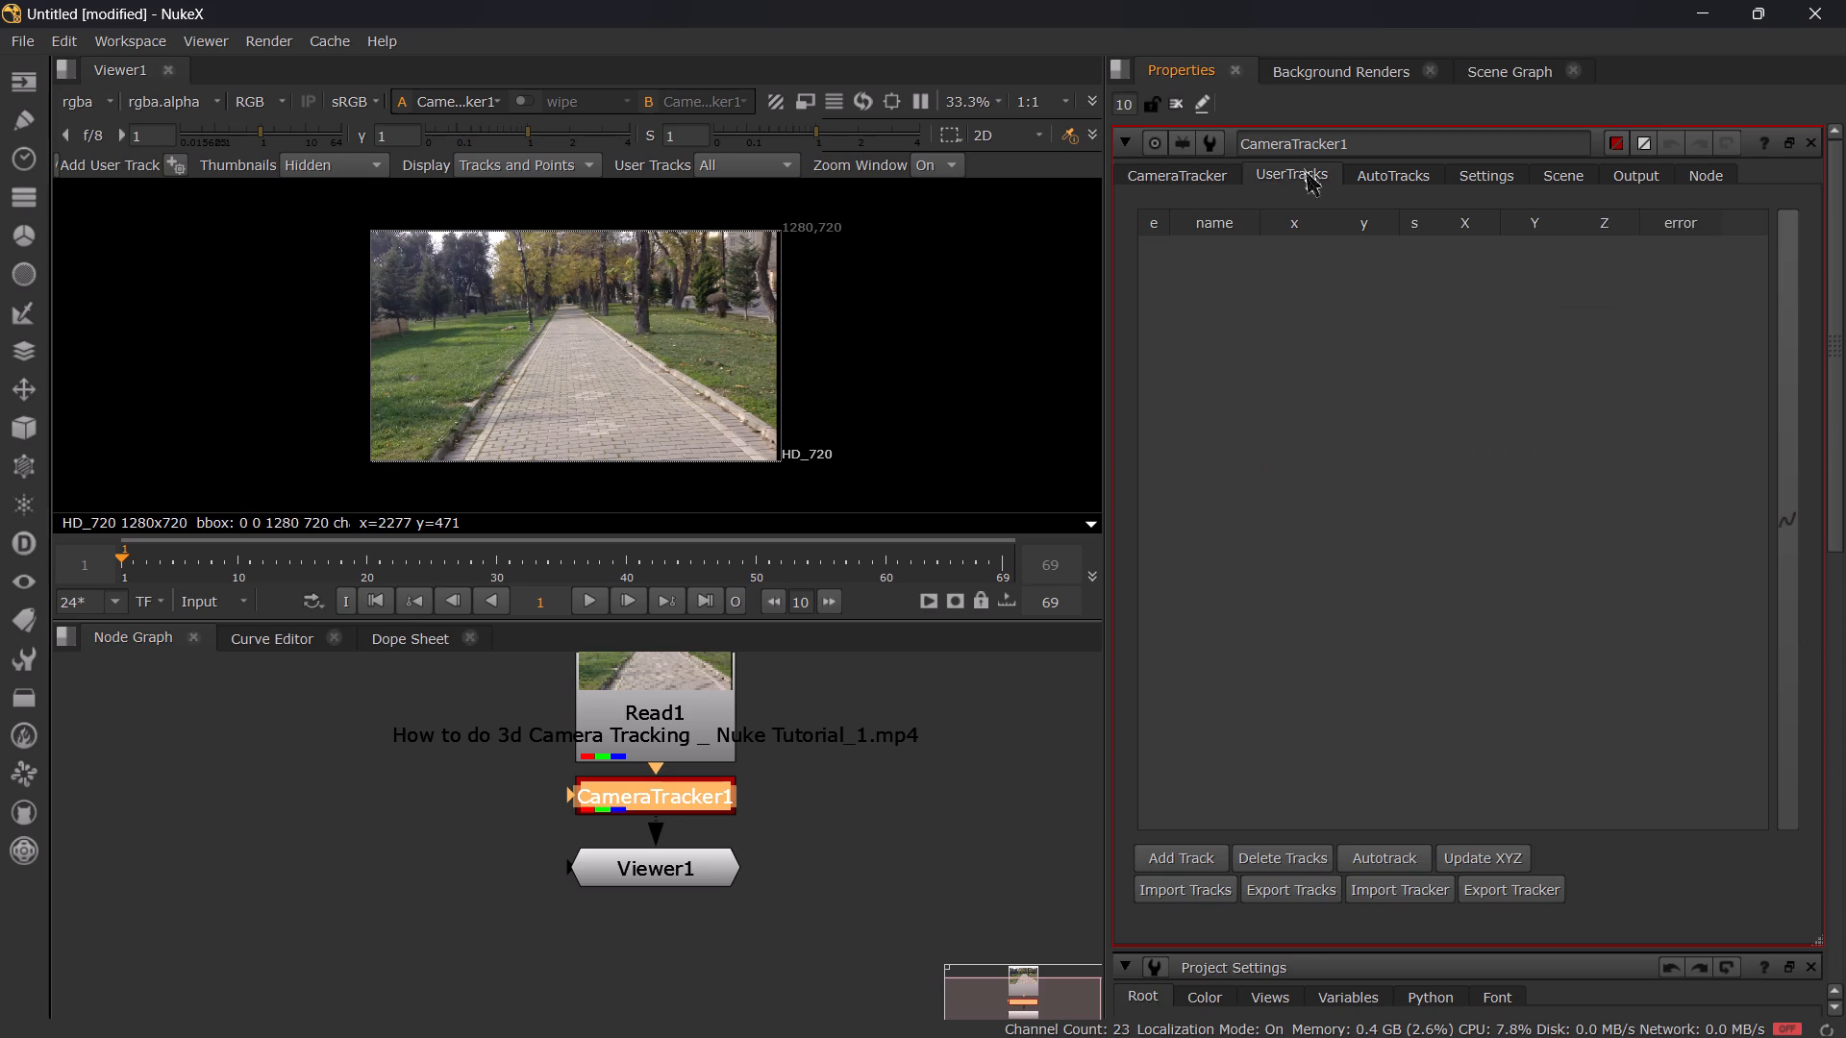
left_click(1174, 175)
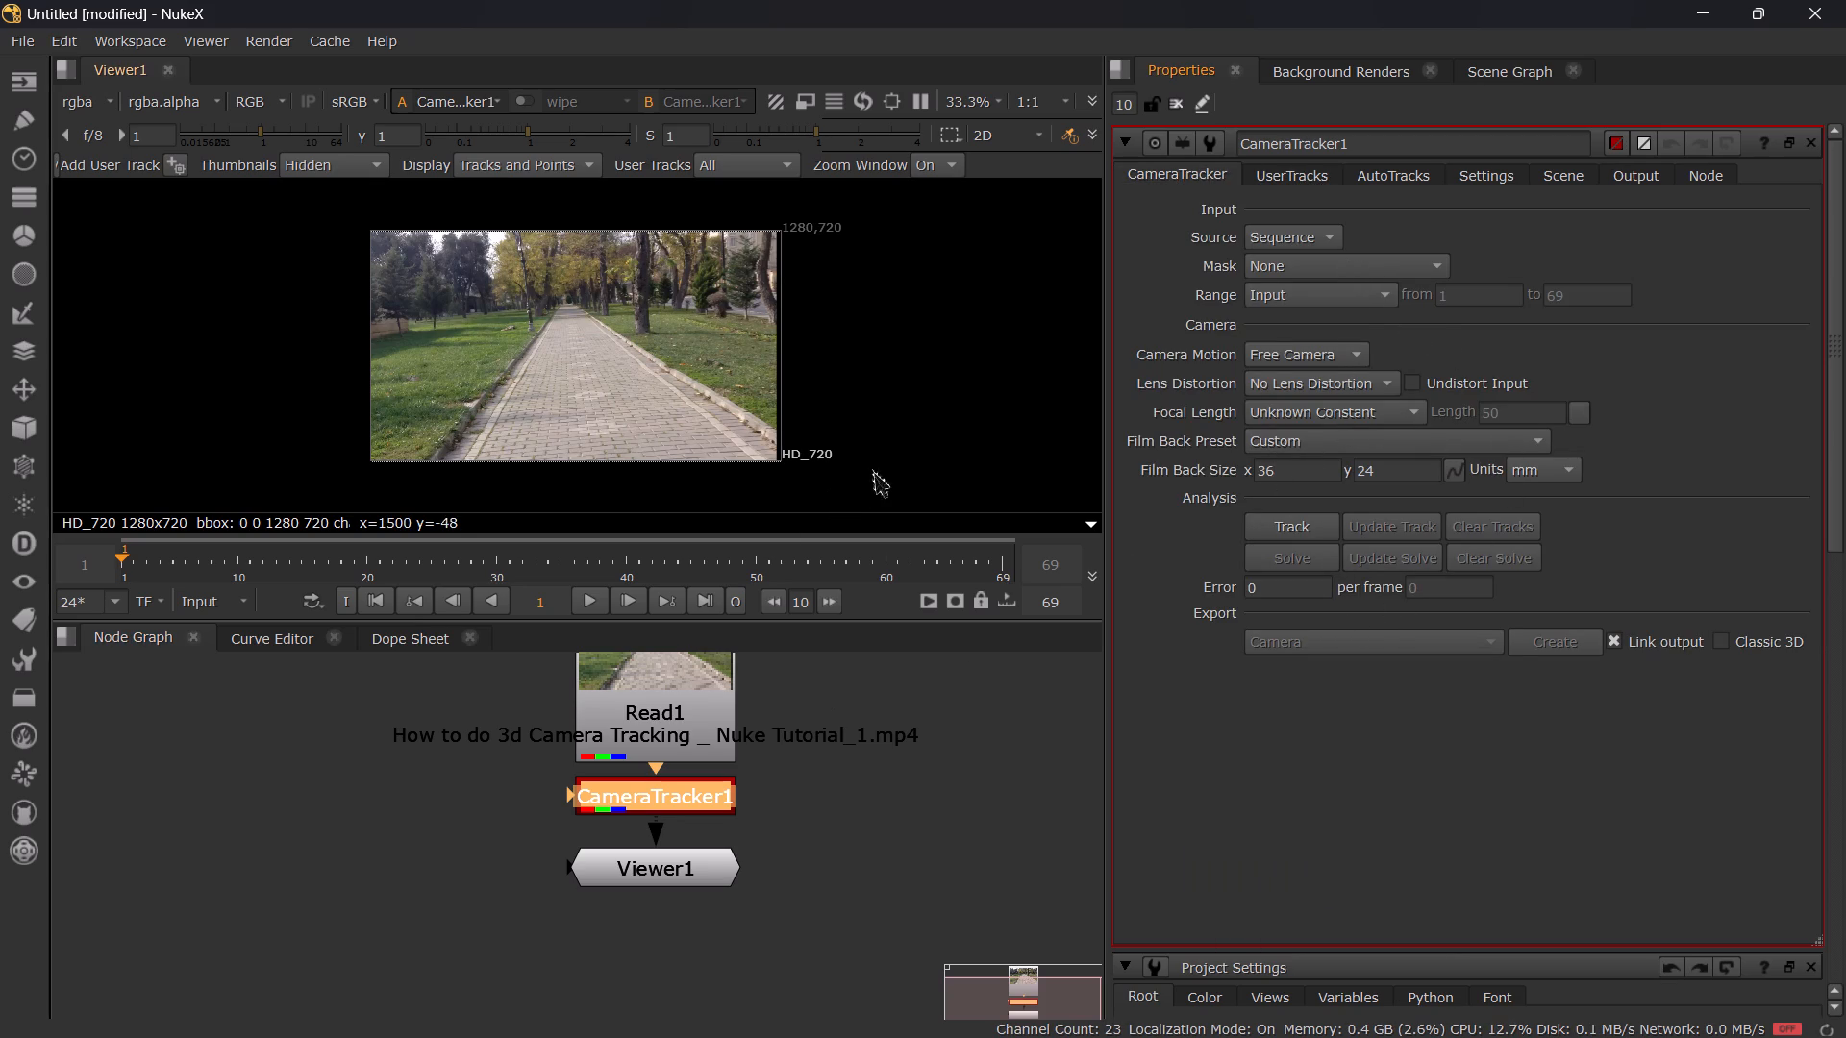
left_click(1499, 187)
left_click(1487, 167)
left_click_drag(1316, 239, 1129, 257)
type("200")
key("Return")
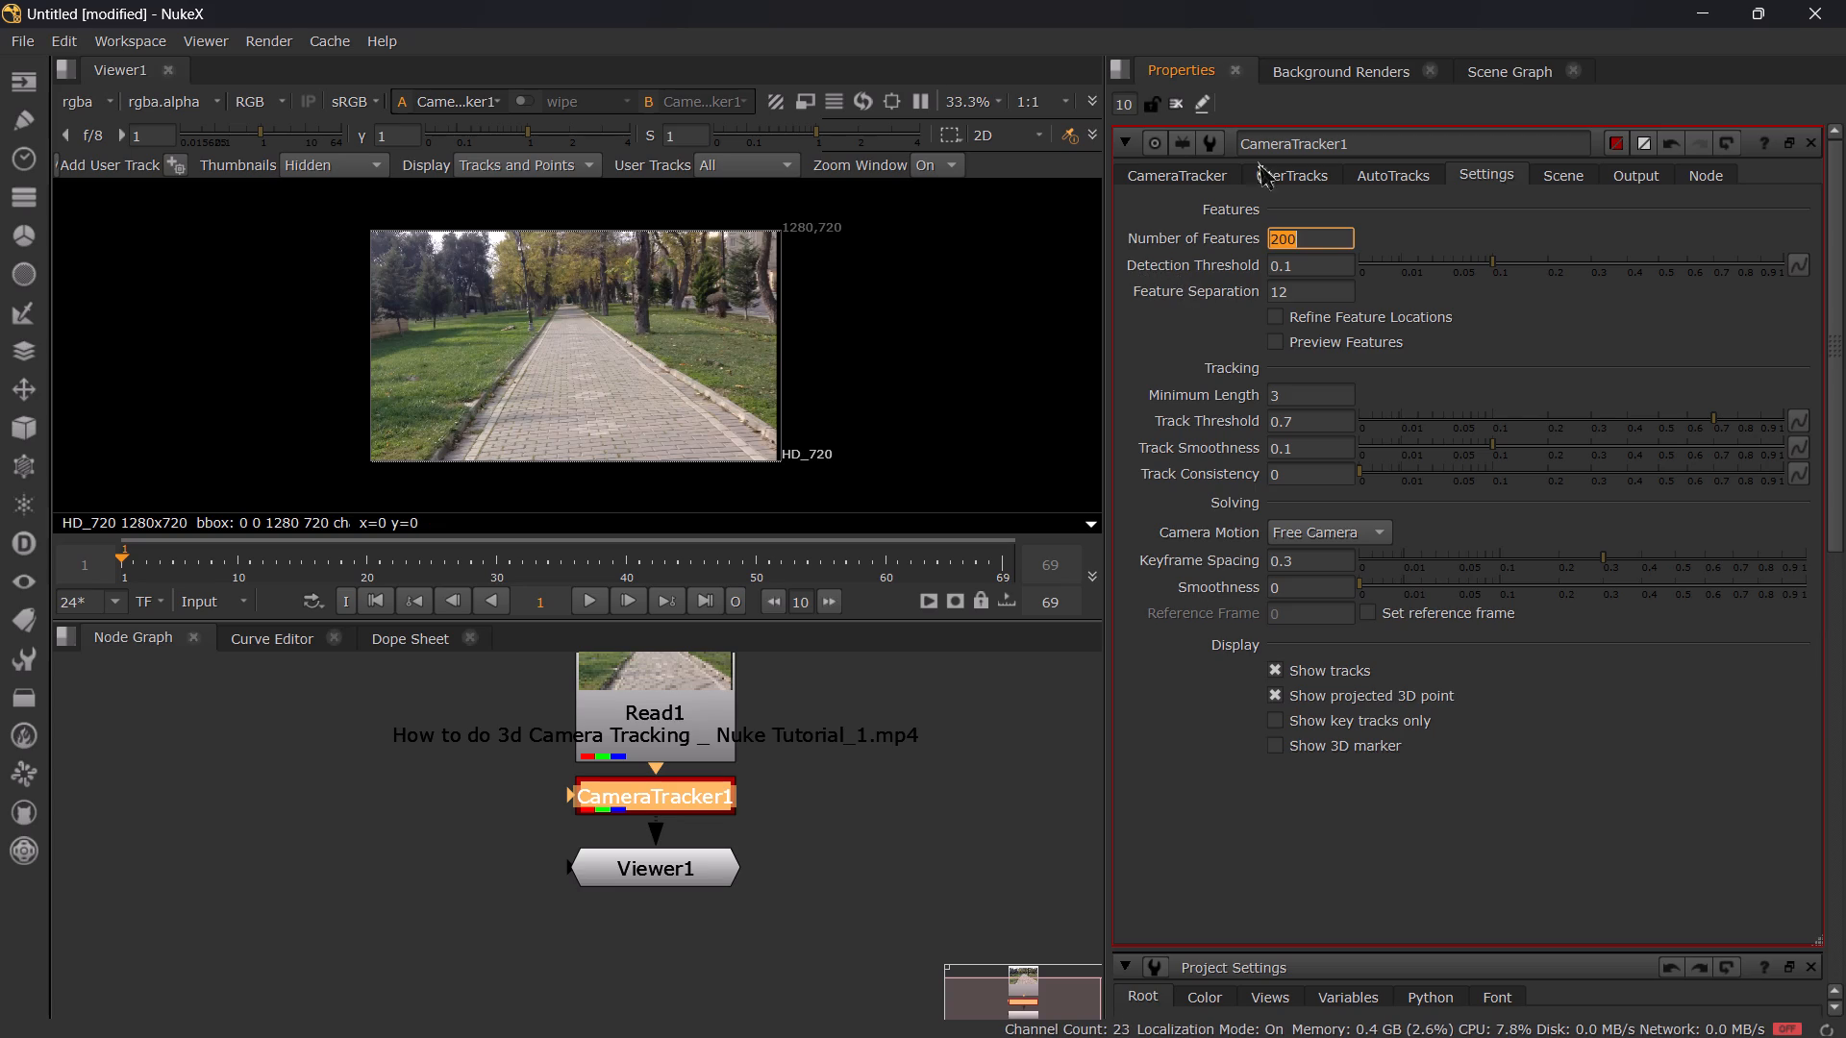
Track the clip's features over the input range with CameraTracker1 and solve the camera.
left_click(1193, 176)
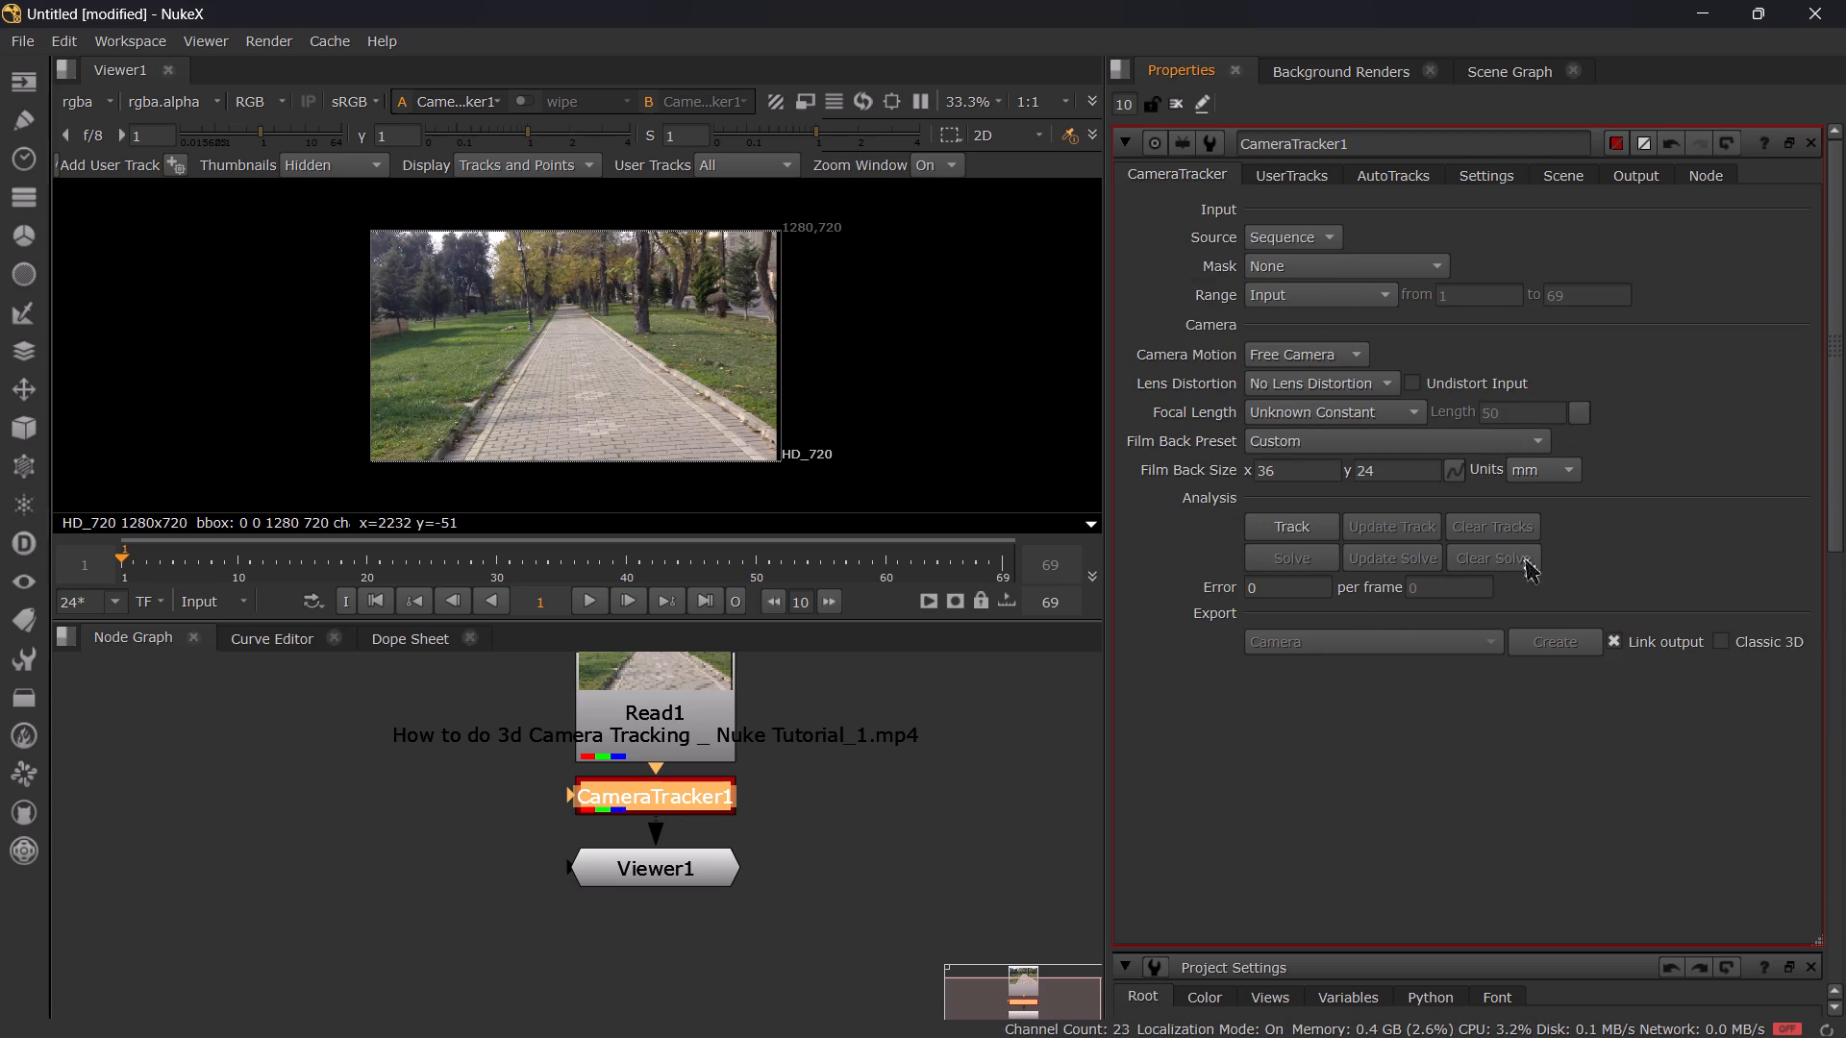
left_click(1307, 530)
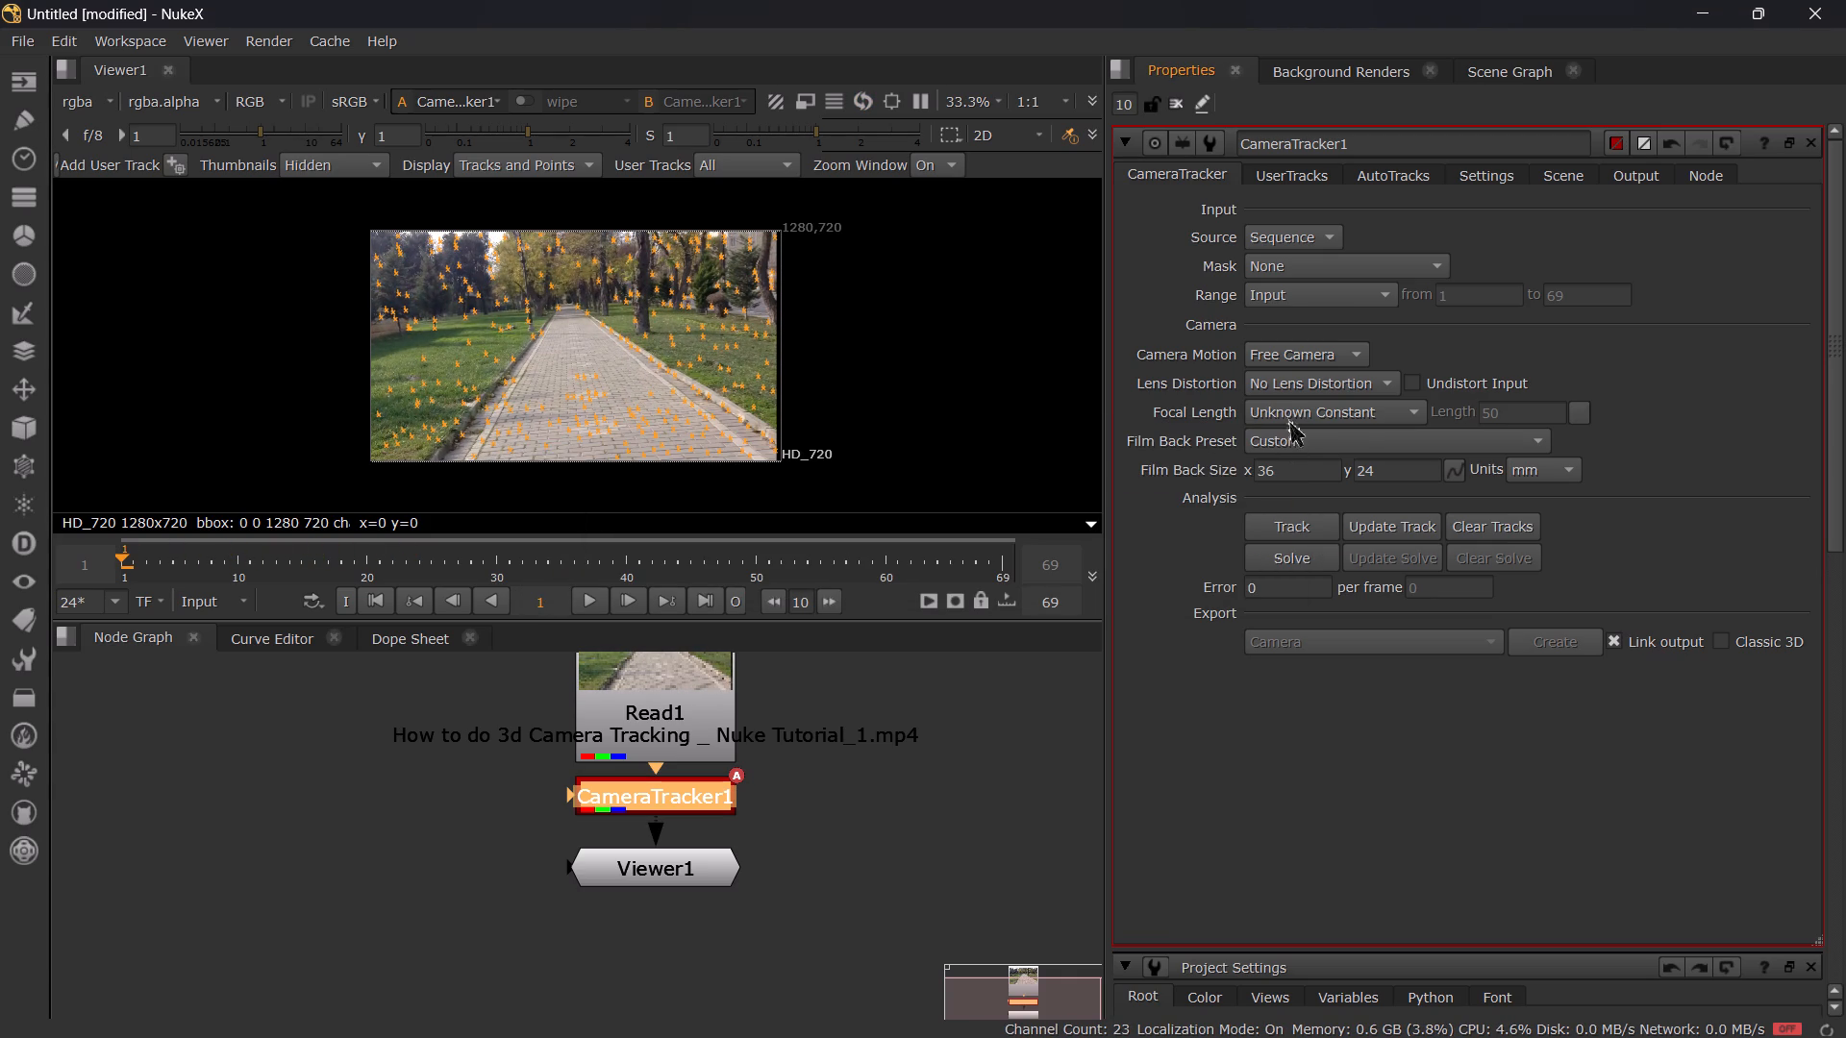
left_click(1287, 553)
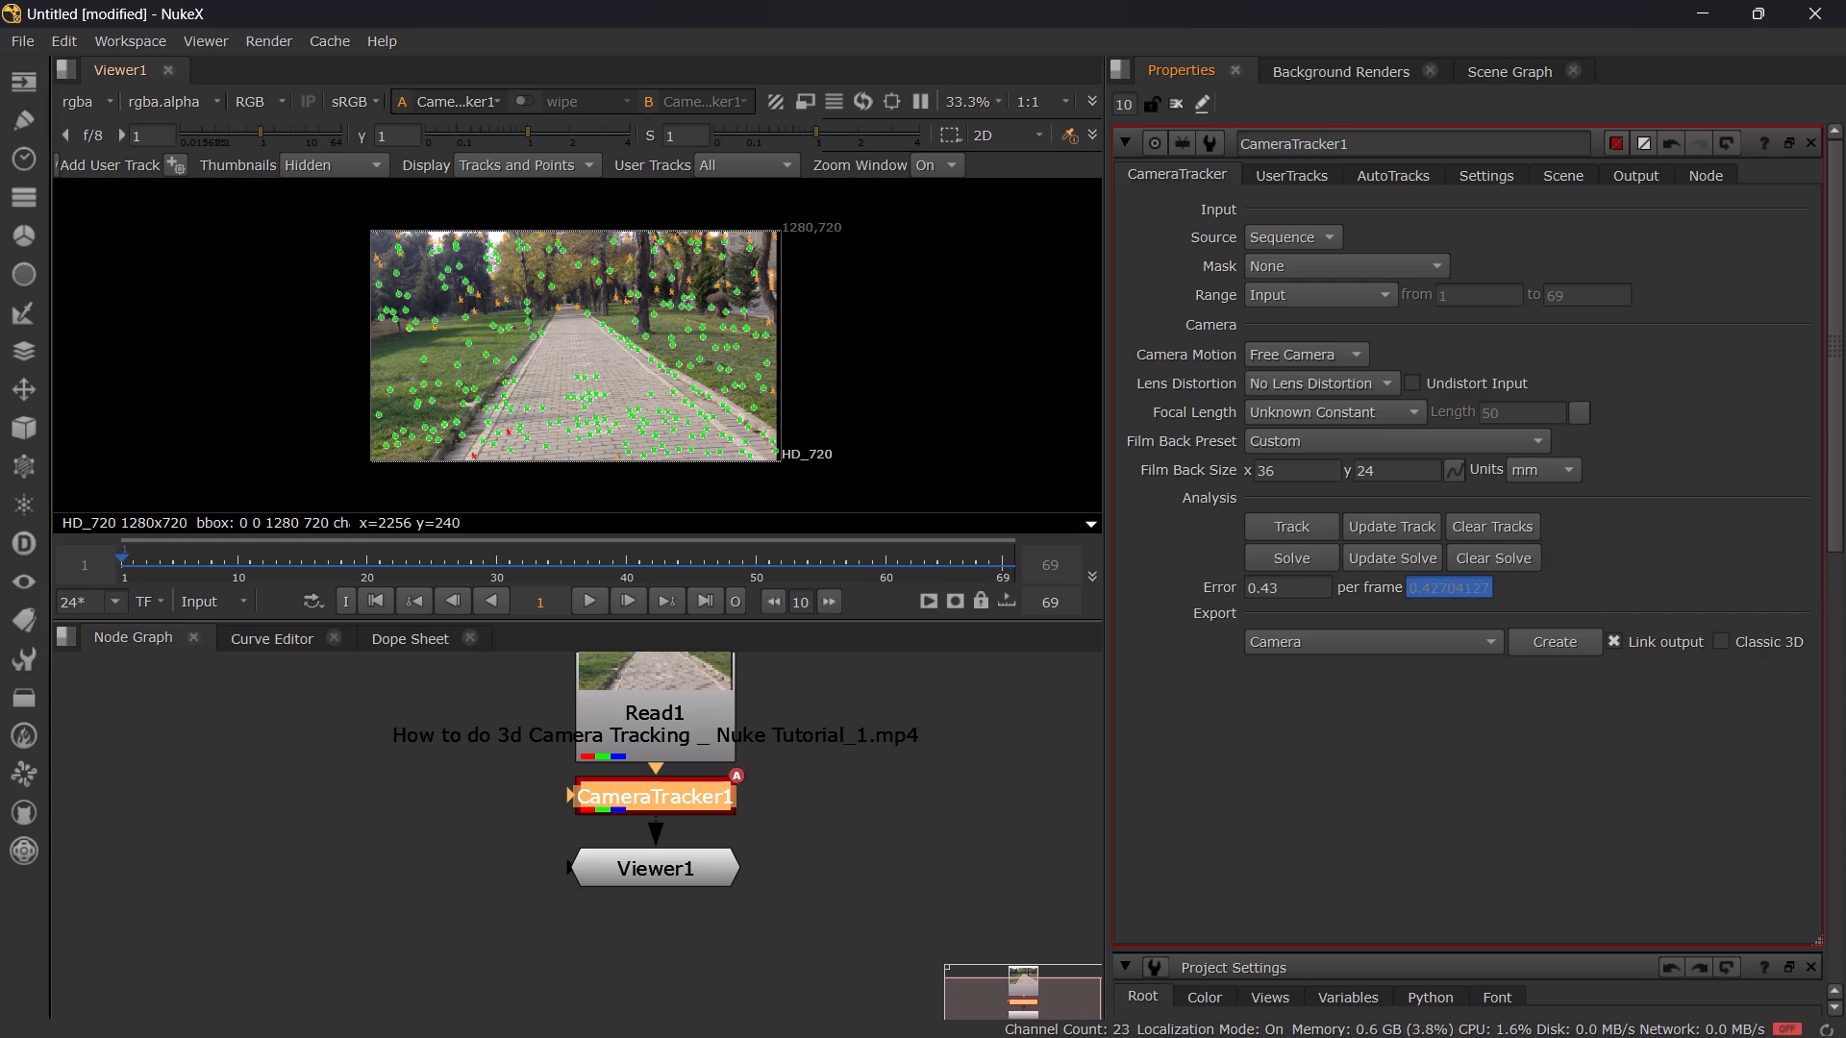
Permanently delete the unsolved tracks and the rejected tracks from CameraTracker1's auto-tracks.
left_click(1369, 176)
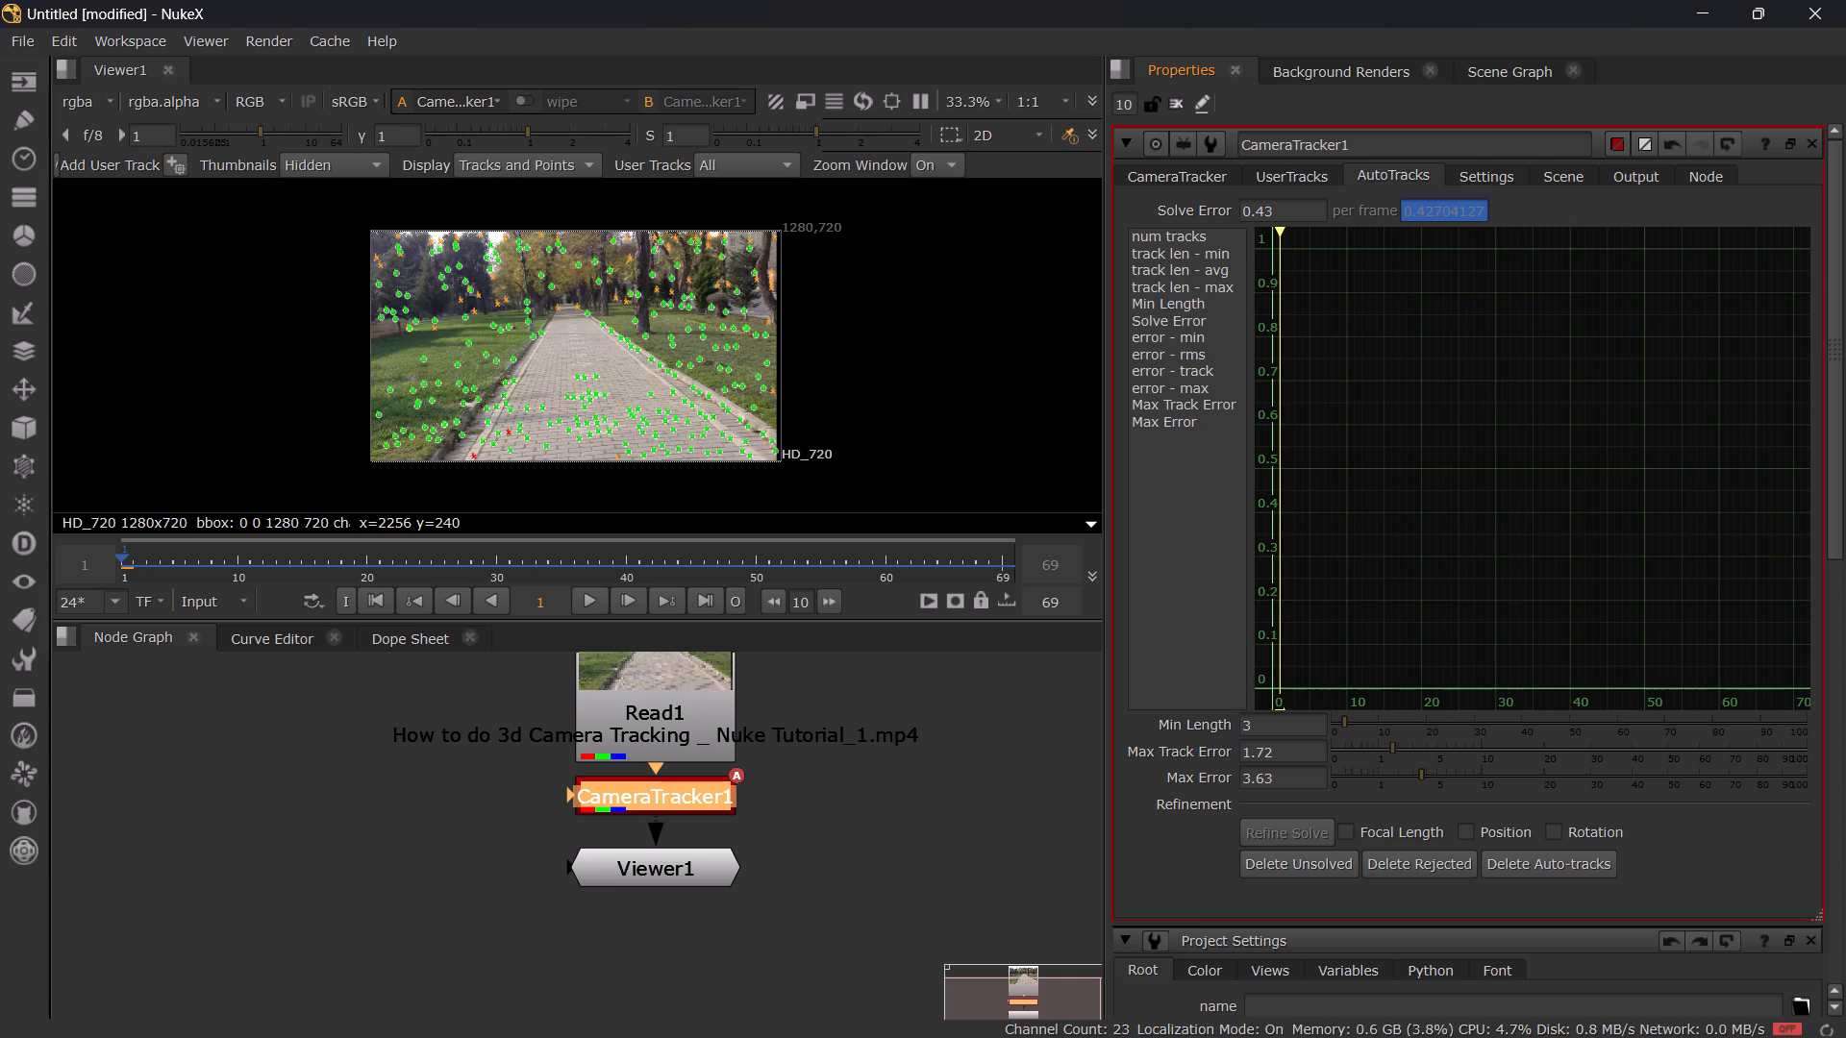
left_click(1306, 870)
left_click(1076, 556)
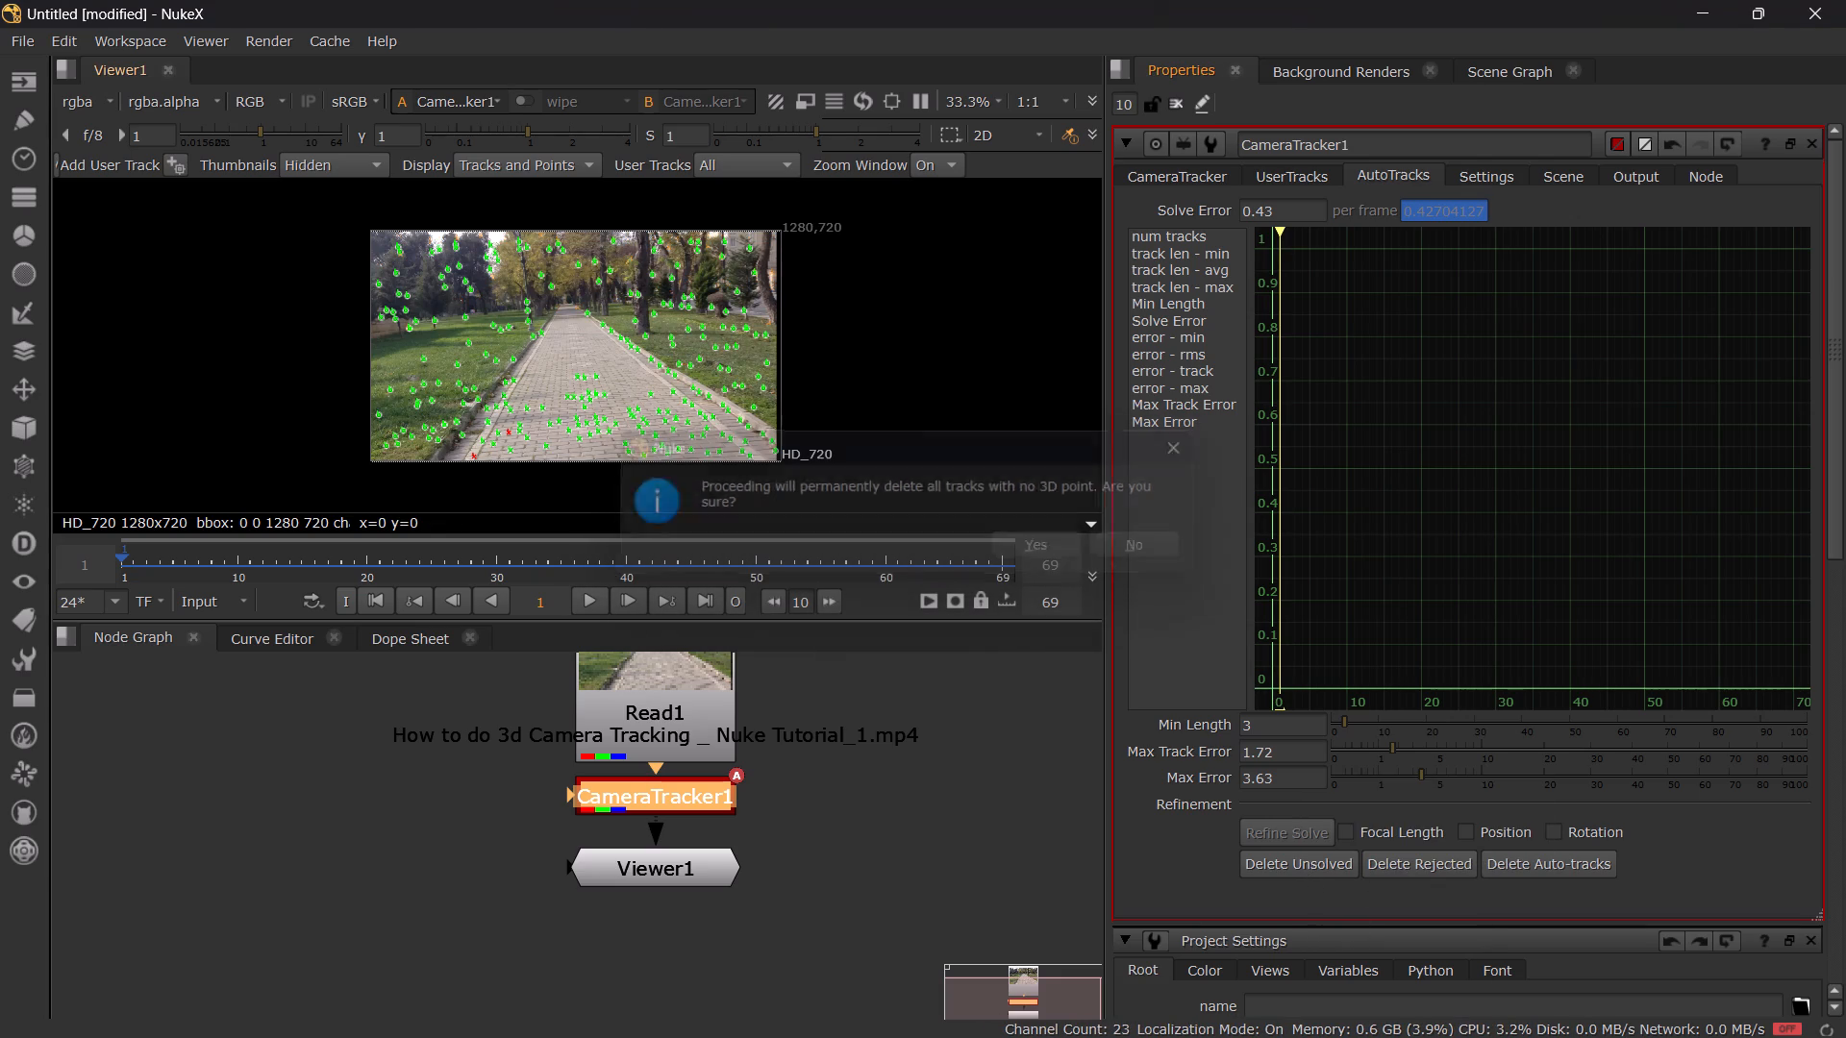
left_click(1440, 852)
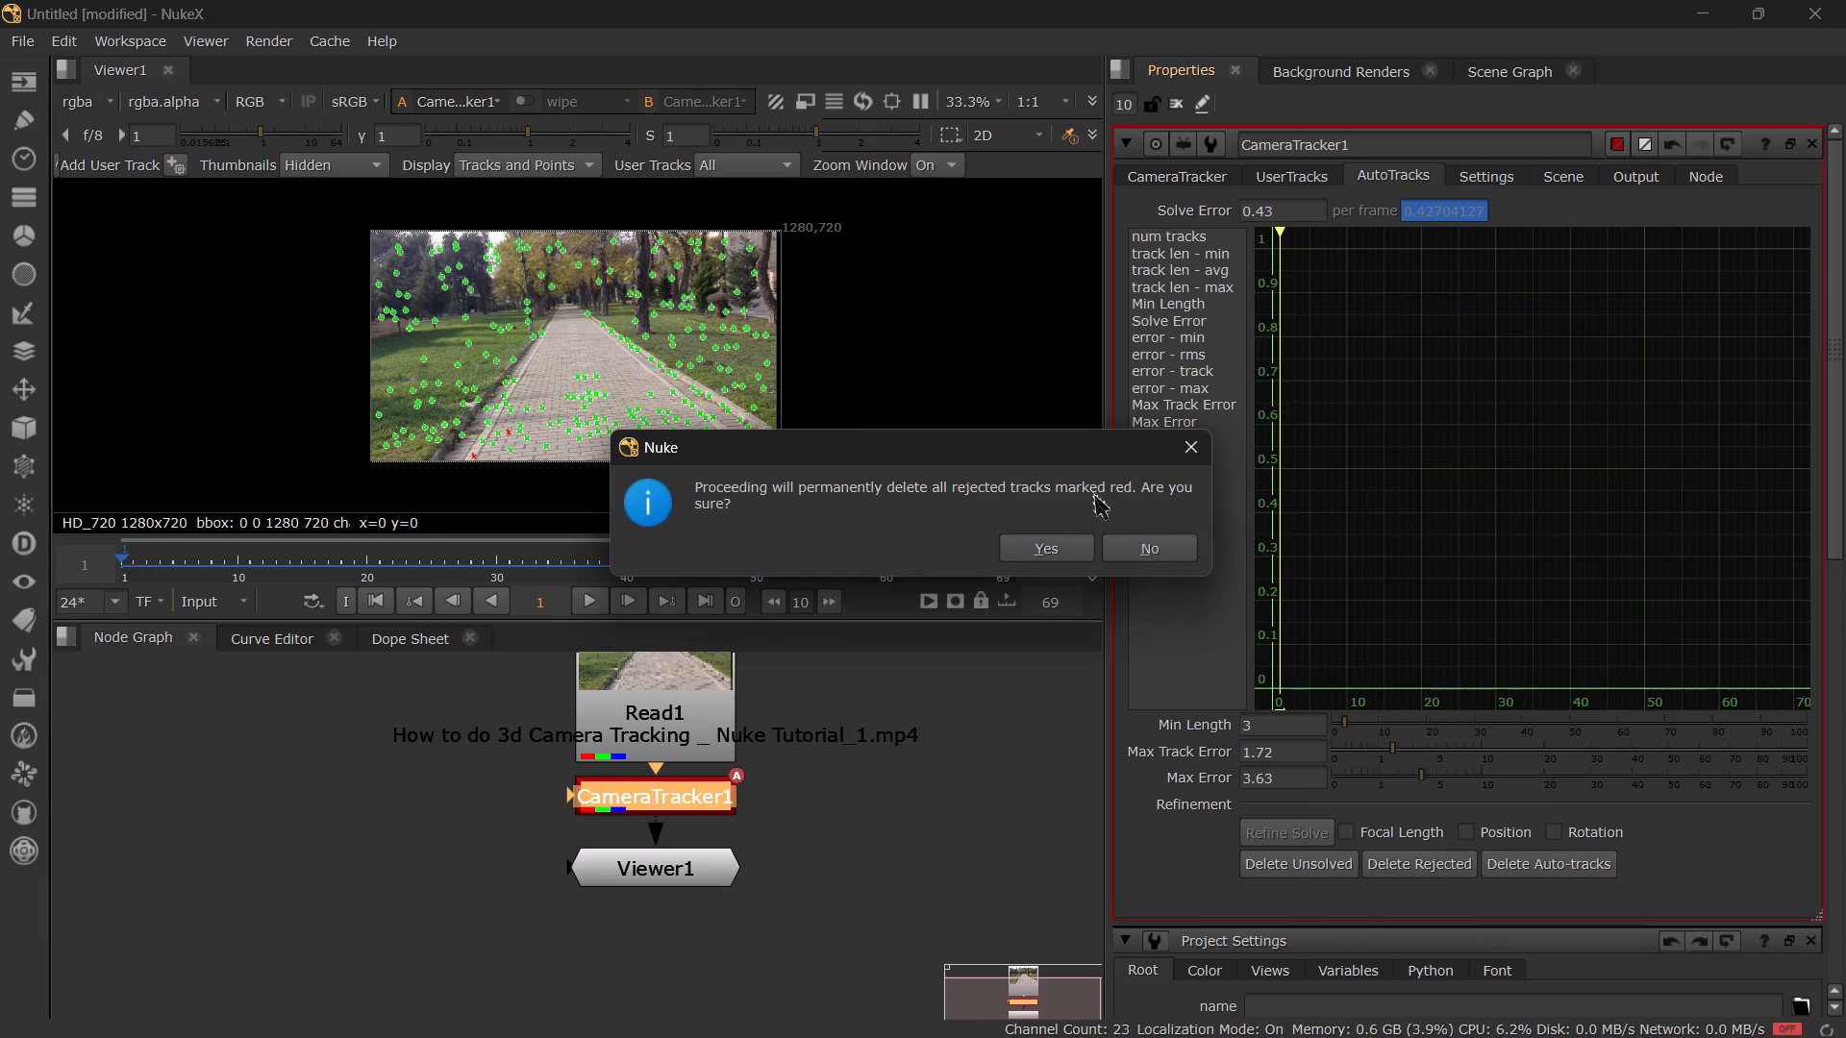
left_click(1069, 545)
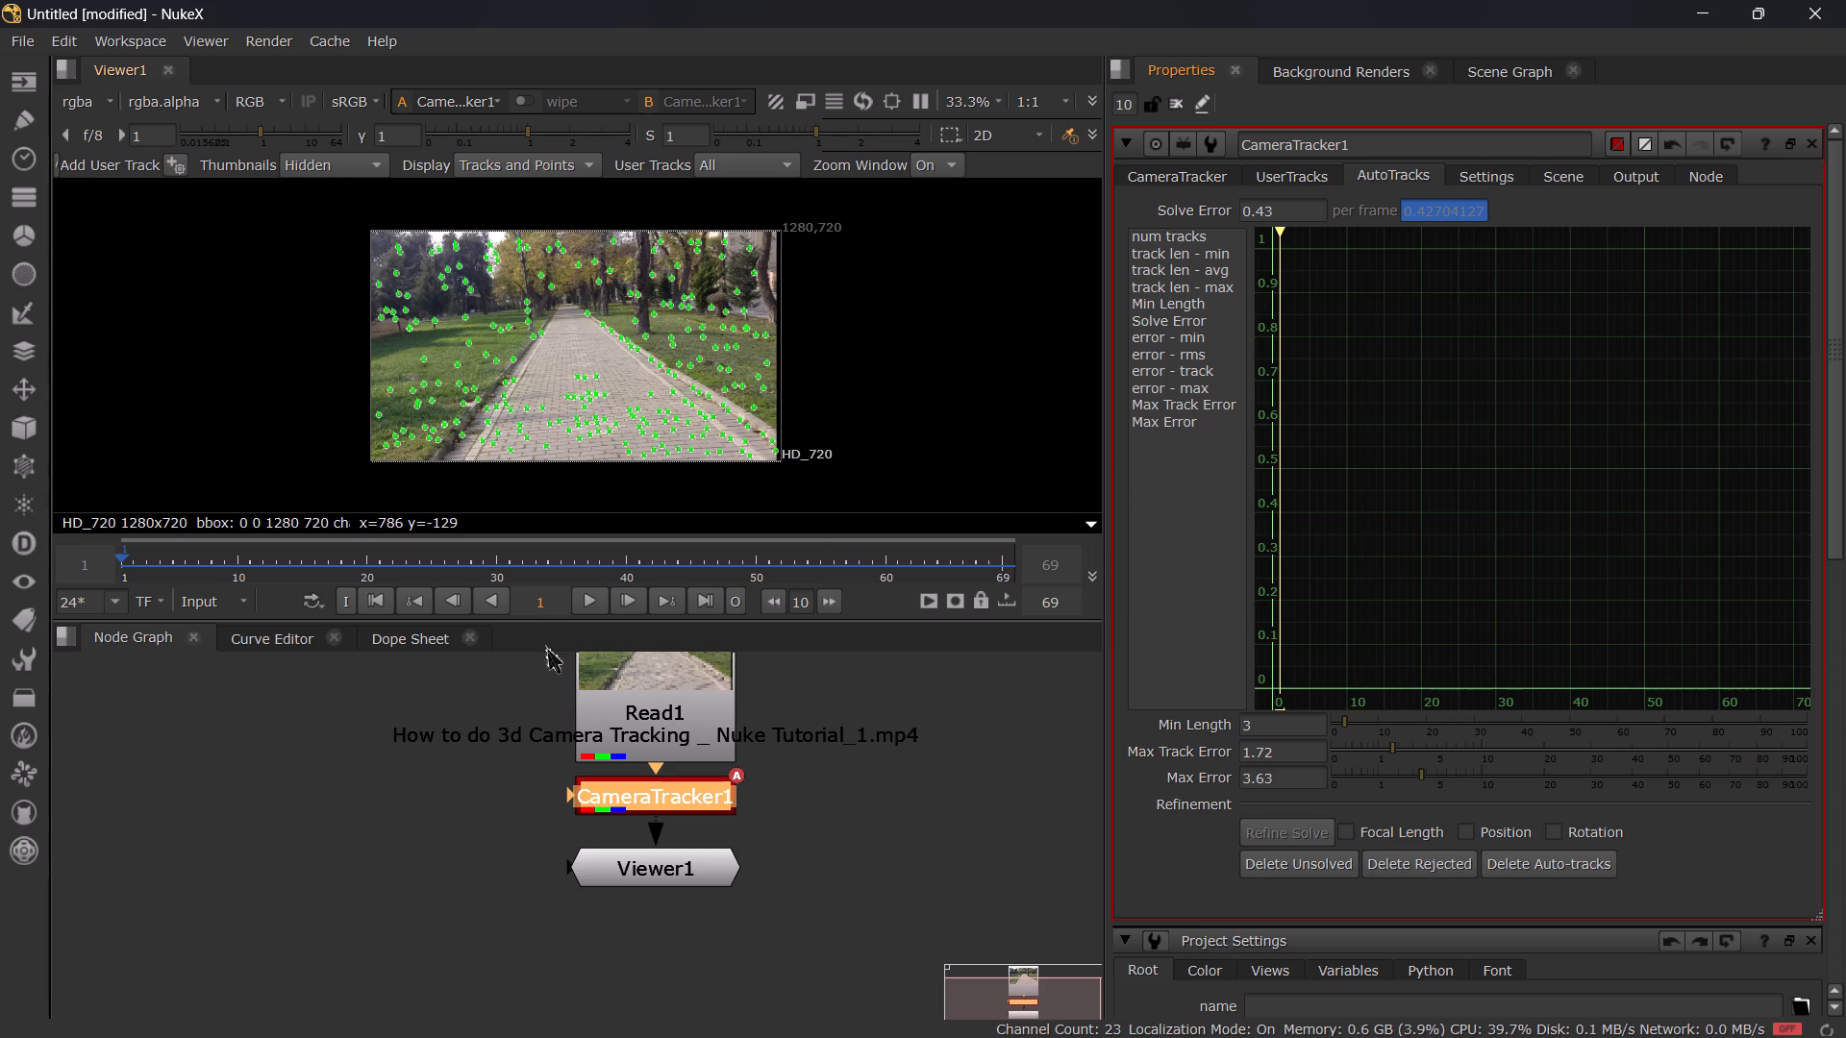
Play the clip to check the remaining track points, stop playback and return to frame 1.
left_click(591, 602)
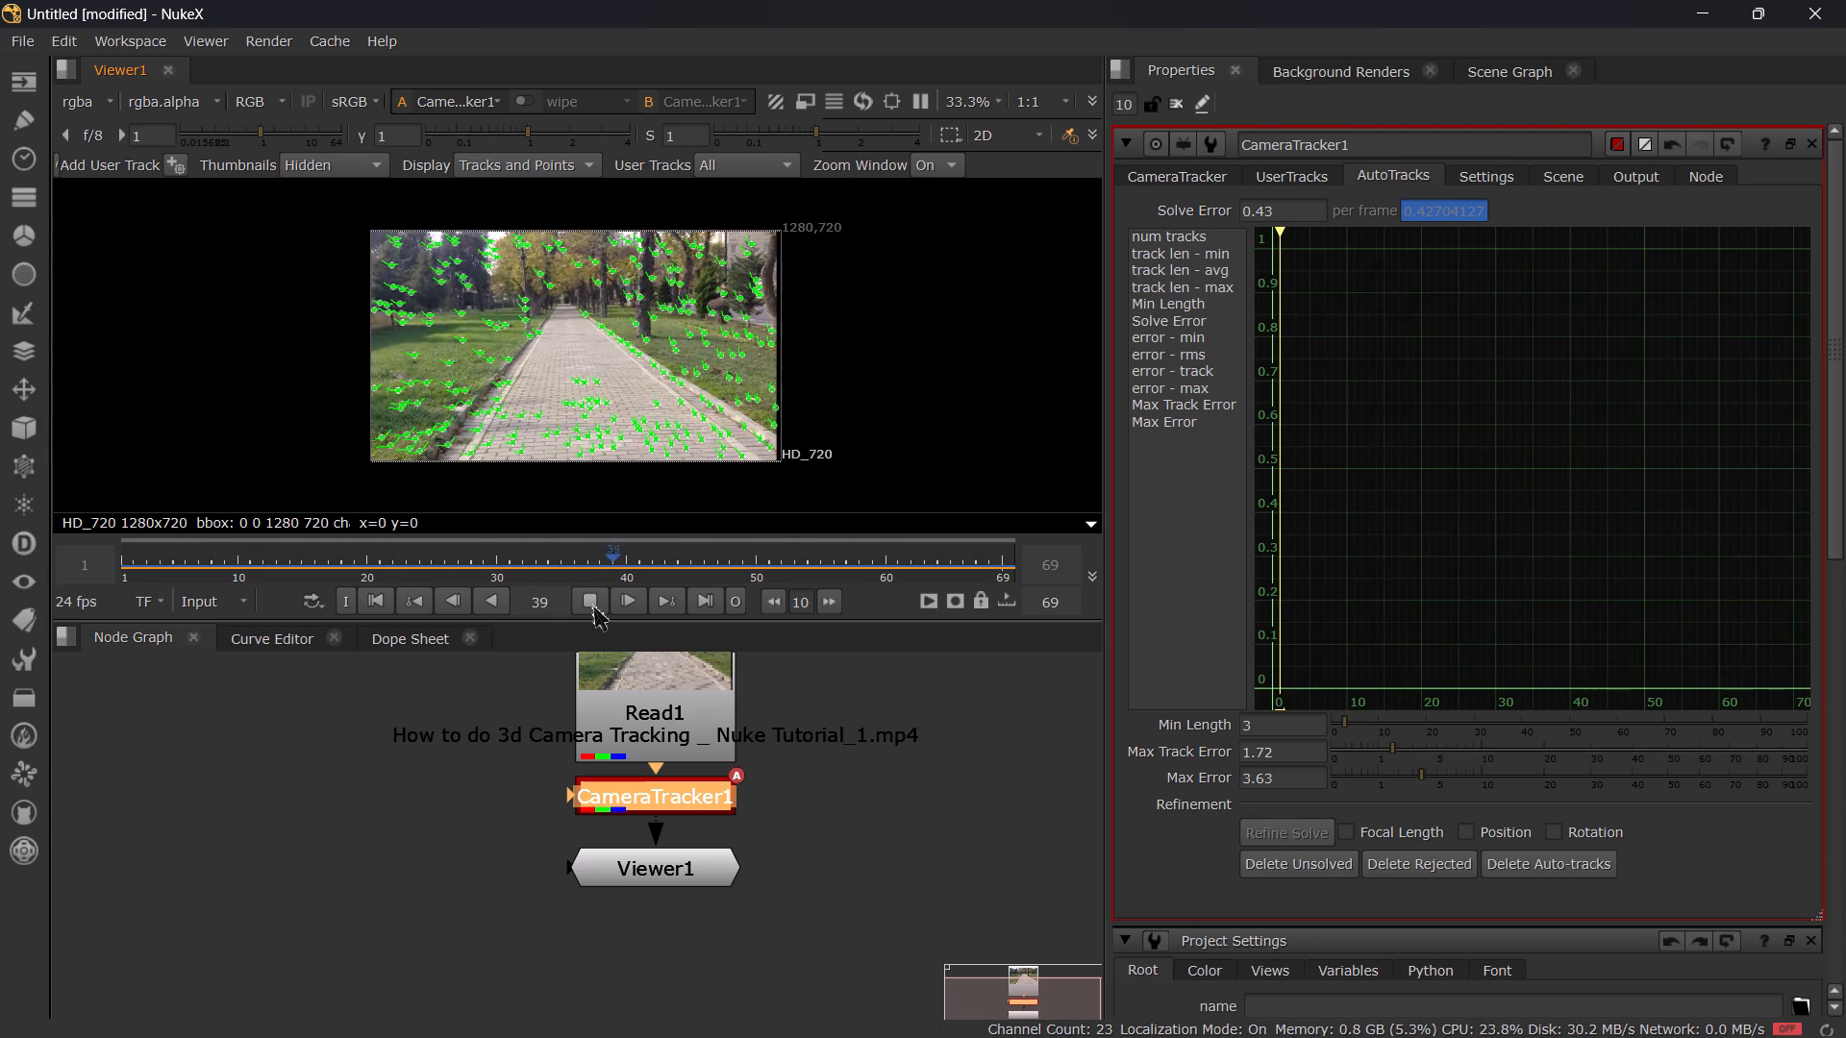
left_click(591, 602)
left_click(373, 600)
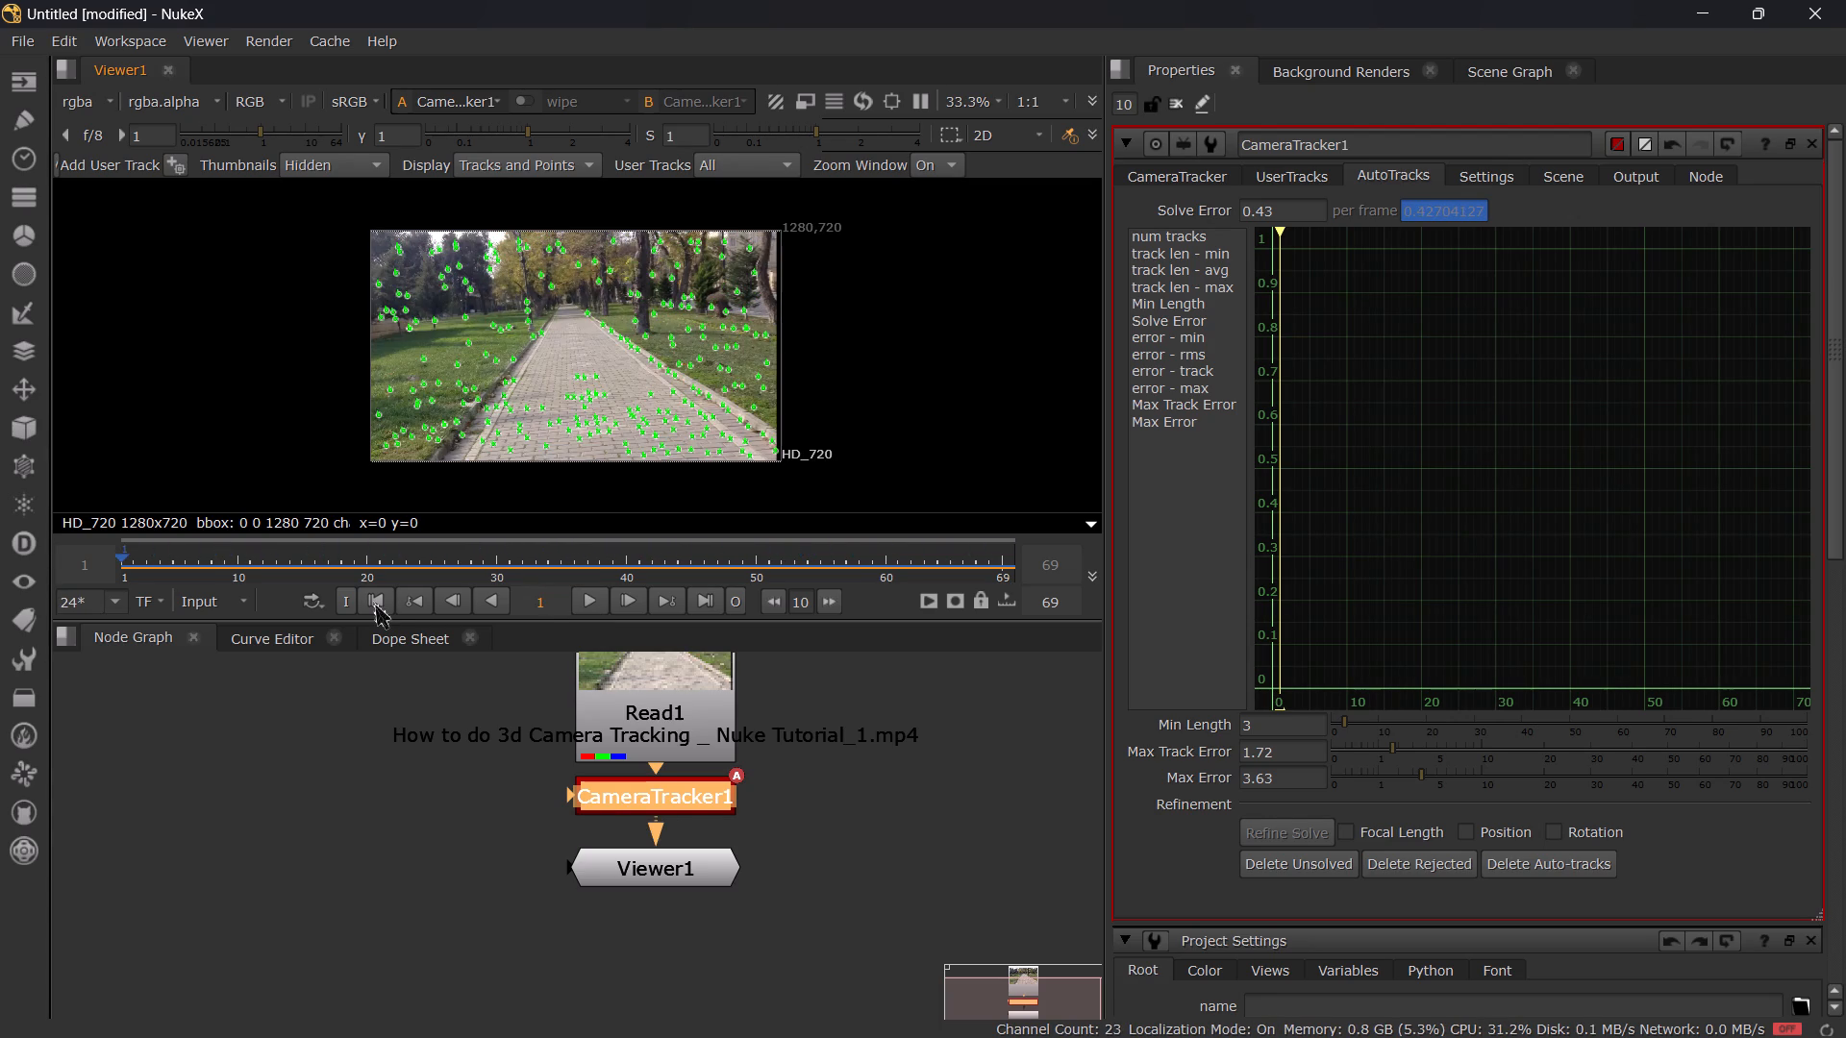
Move the Viewer1 node straight down to leave more space beneath CameraTracker1.
scroll(591, 822, "up", 4)
scroll(589, 816, "down", 4)
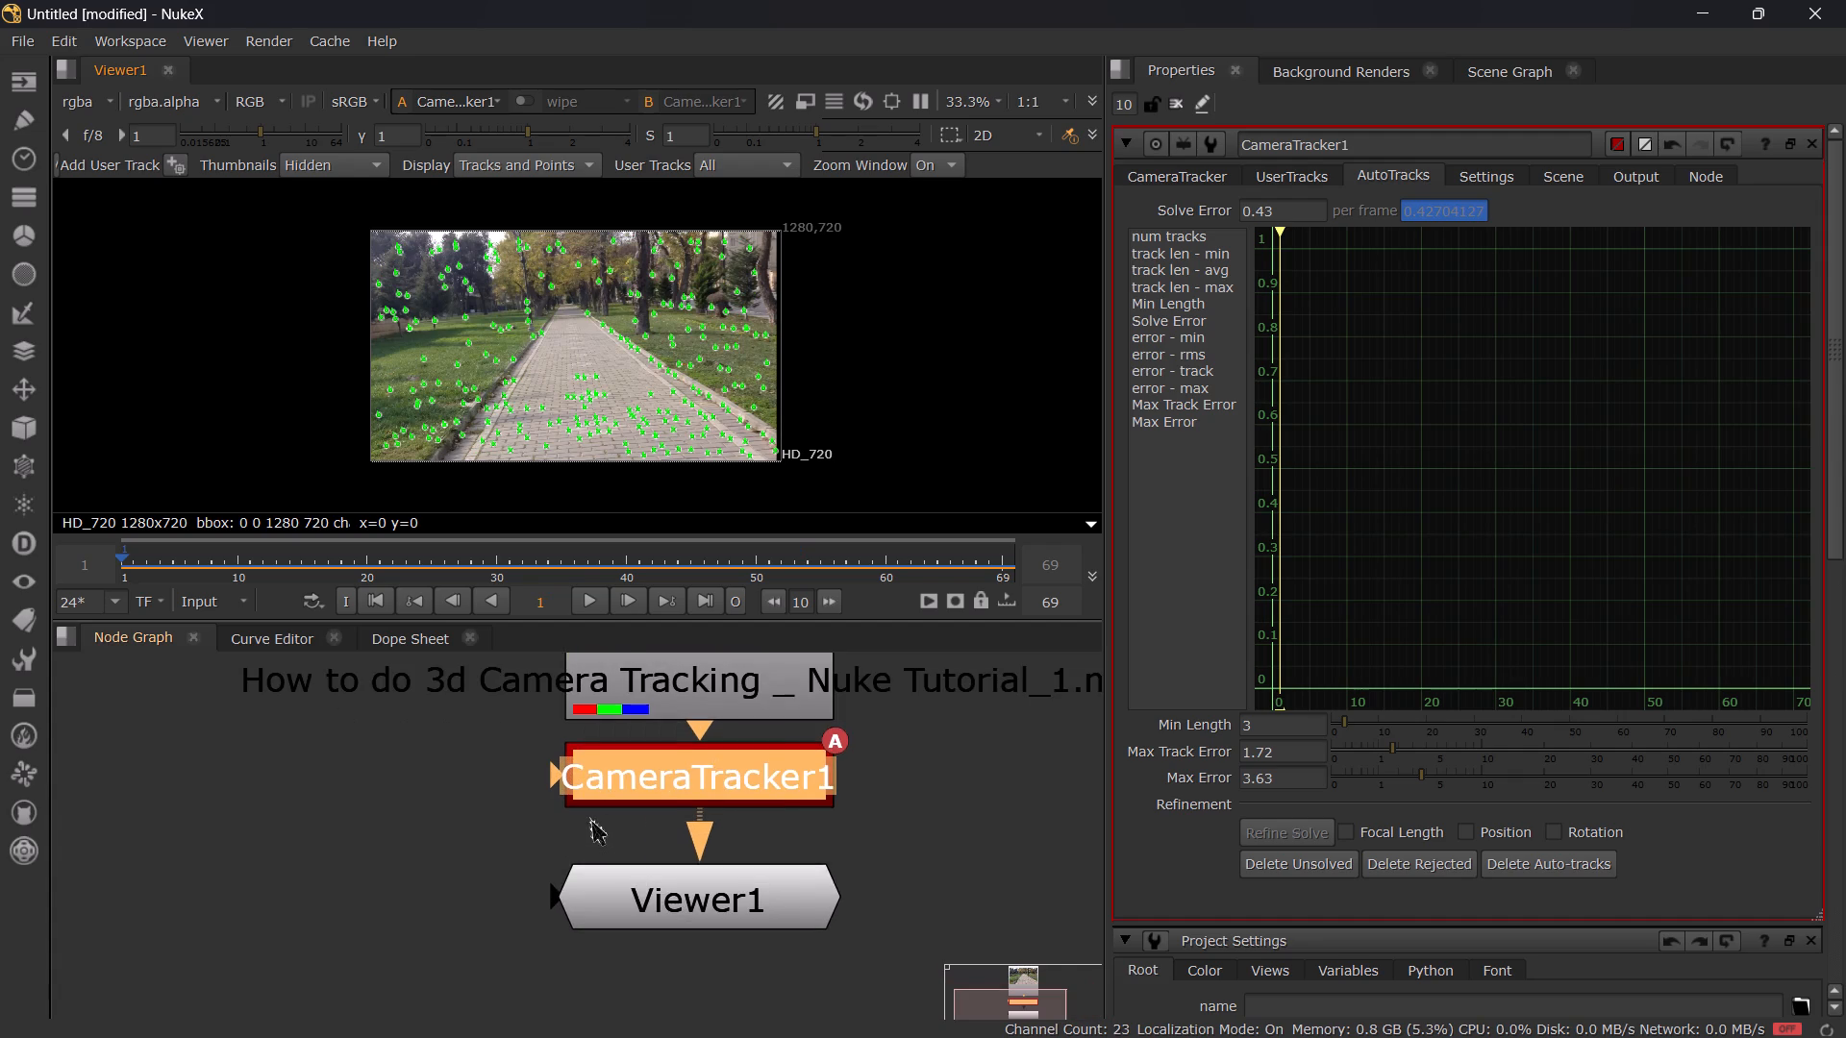
left_click_drag(660, 870, 661, 996)
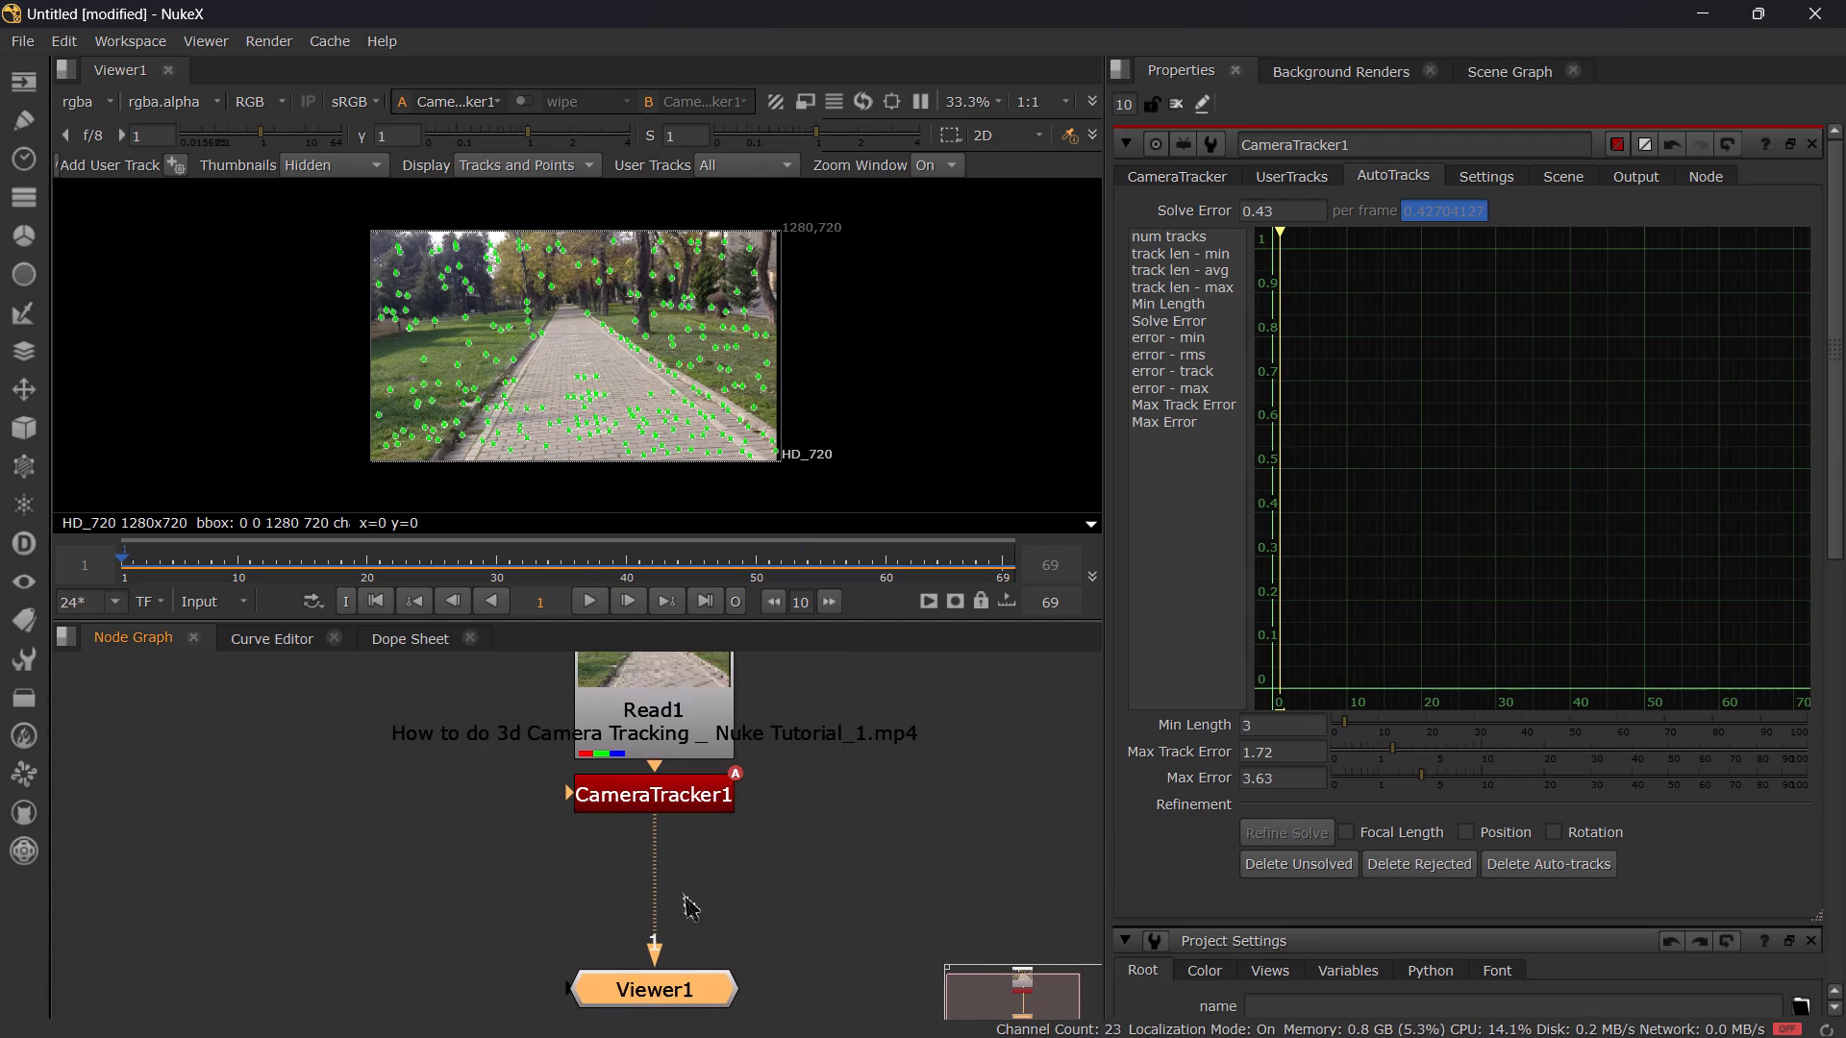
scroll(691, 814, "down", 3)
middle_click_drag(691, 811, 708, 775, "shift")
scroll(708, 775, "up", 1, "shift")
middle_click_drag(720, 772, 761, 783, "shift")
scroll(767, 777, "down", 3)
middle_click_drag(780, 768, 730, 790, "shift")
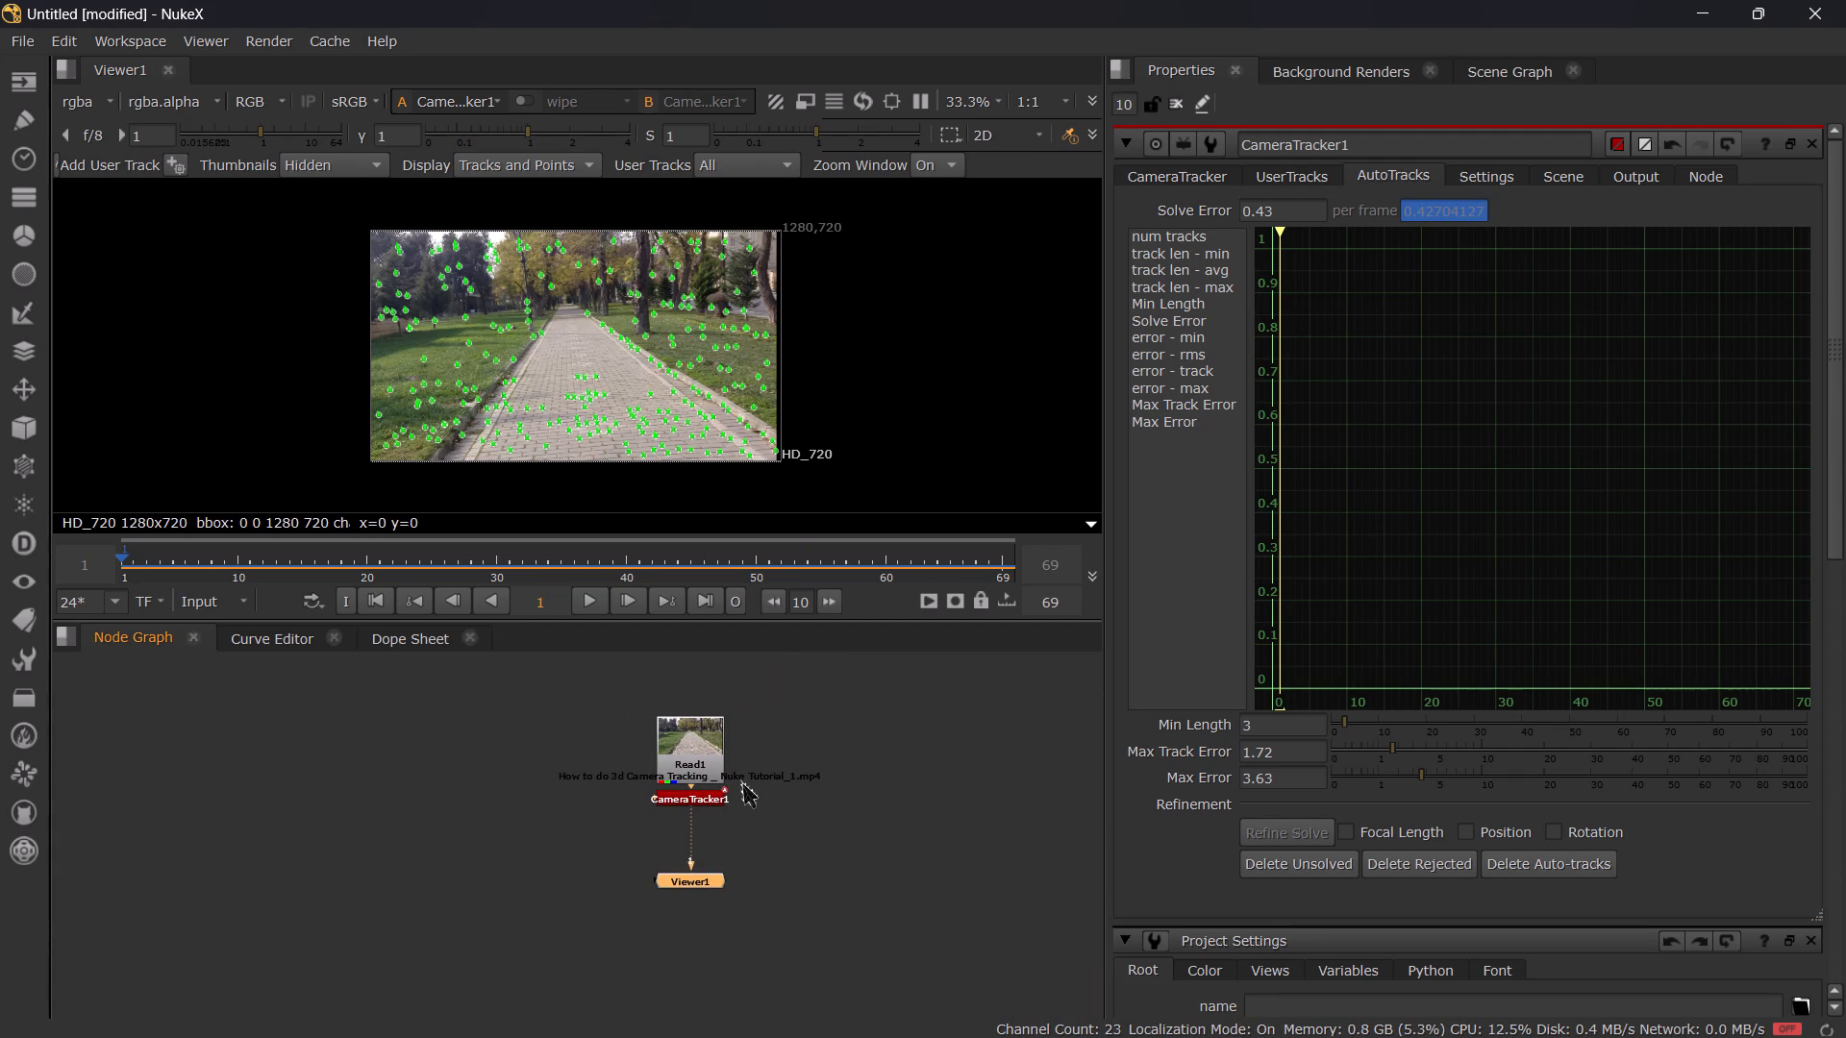
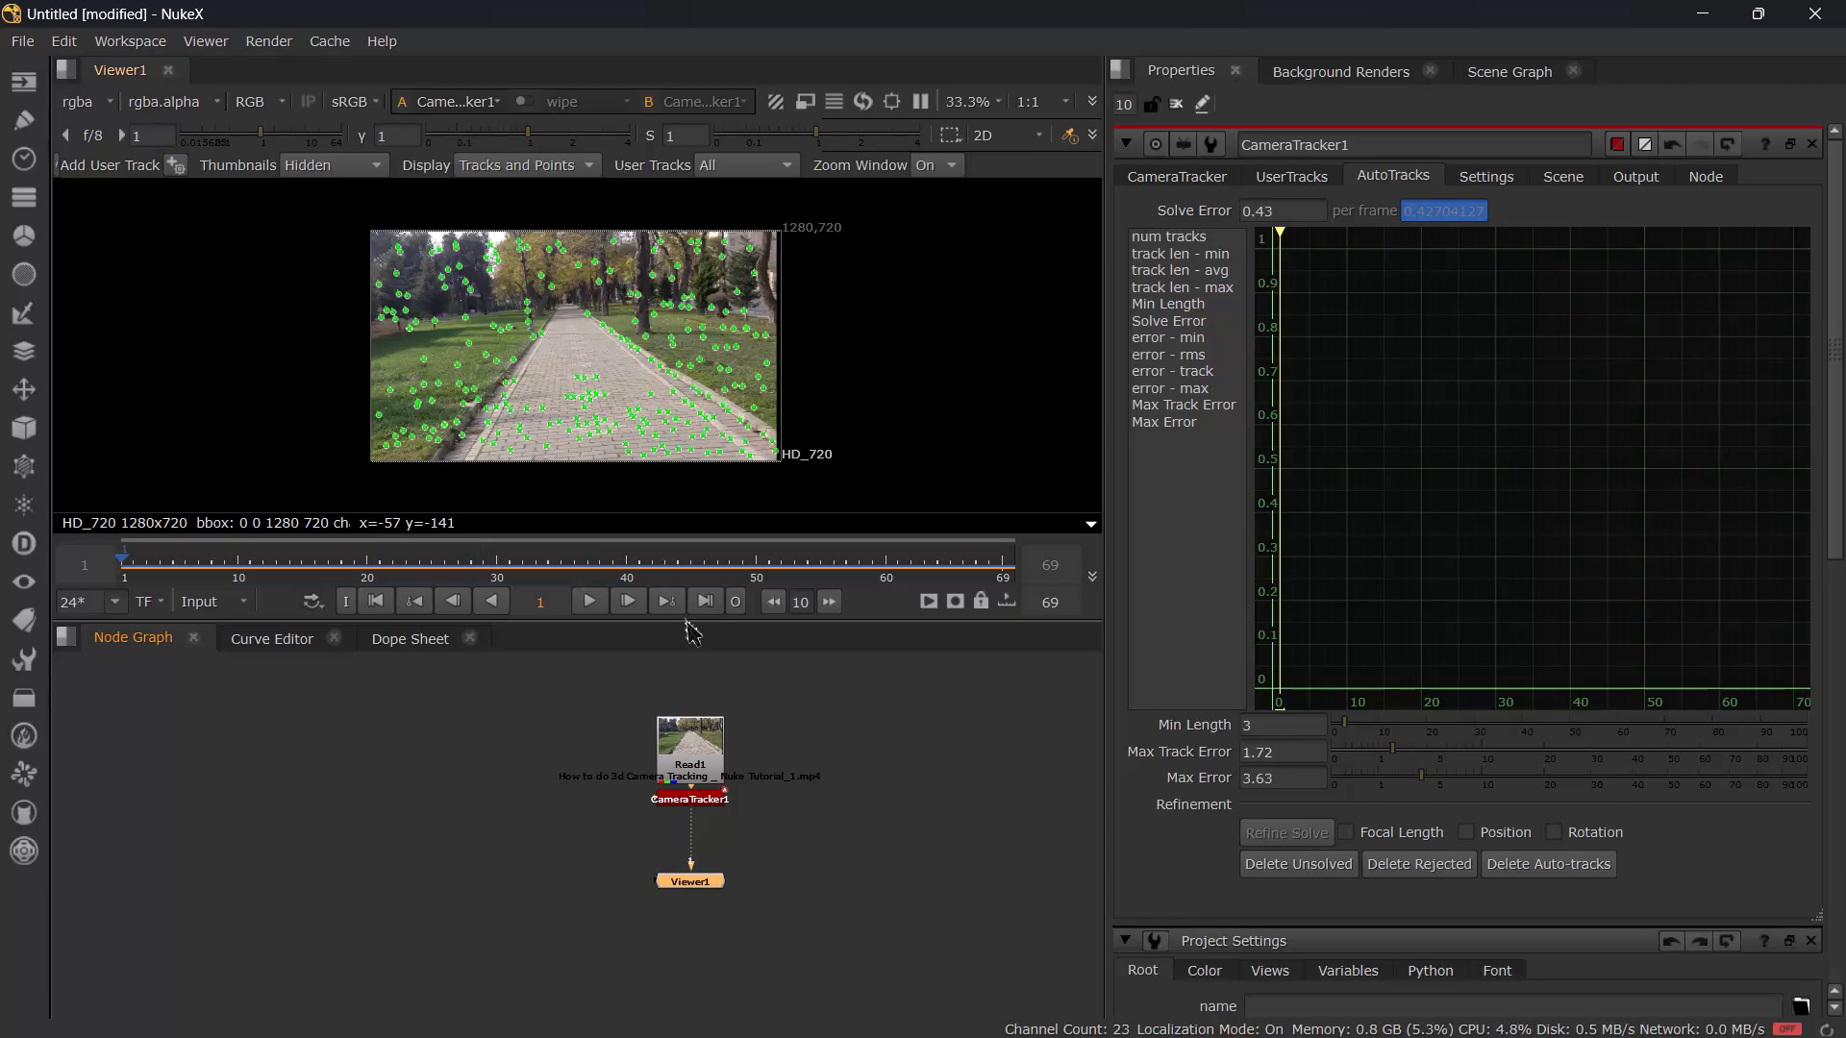
Move the CameraTracker1 node slightly down, away from Read1, keeping it between Read1 and Viewer1.
scroll(673, 783, "up", 5)
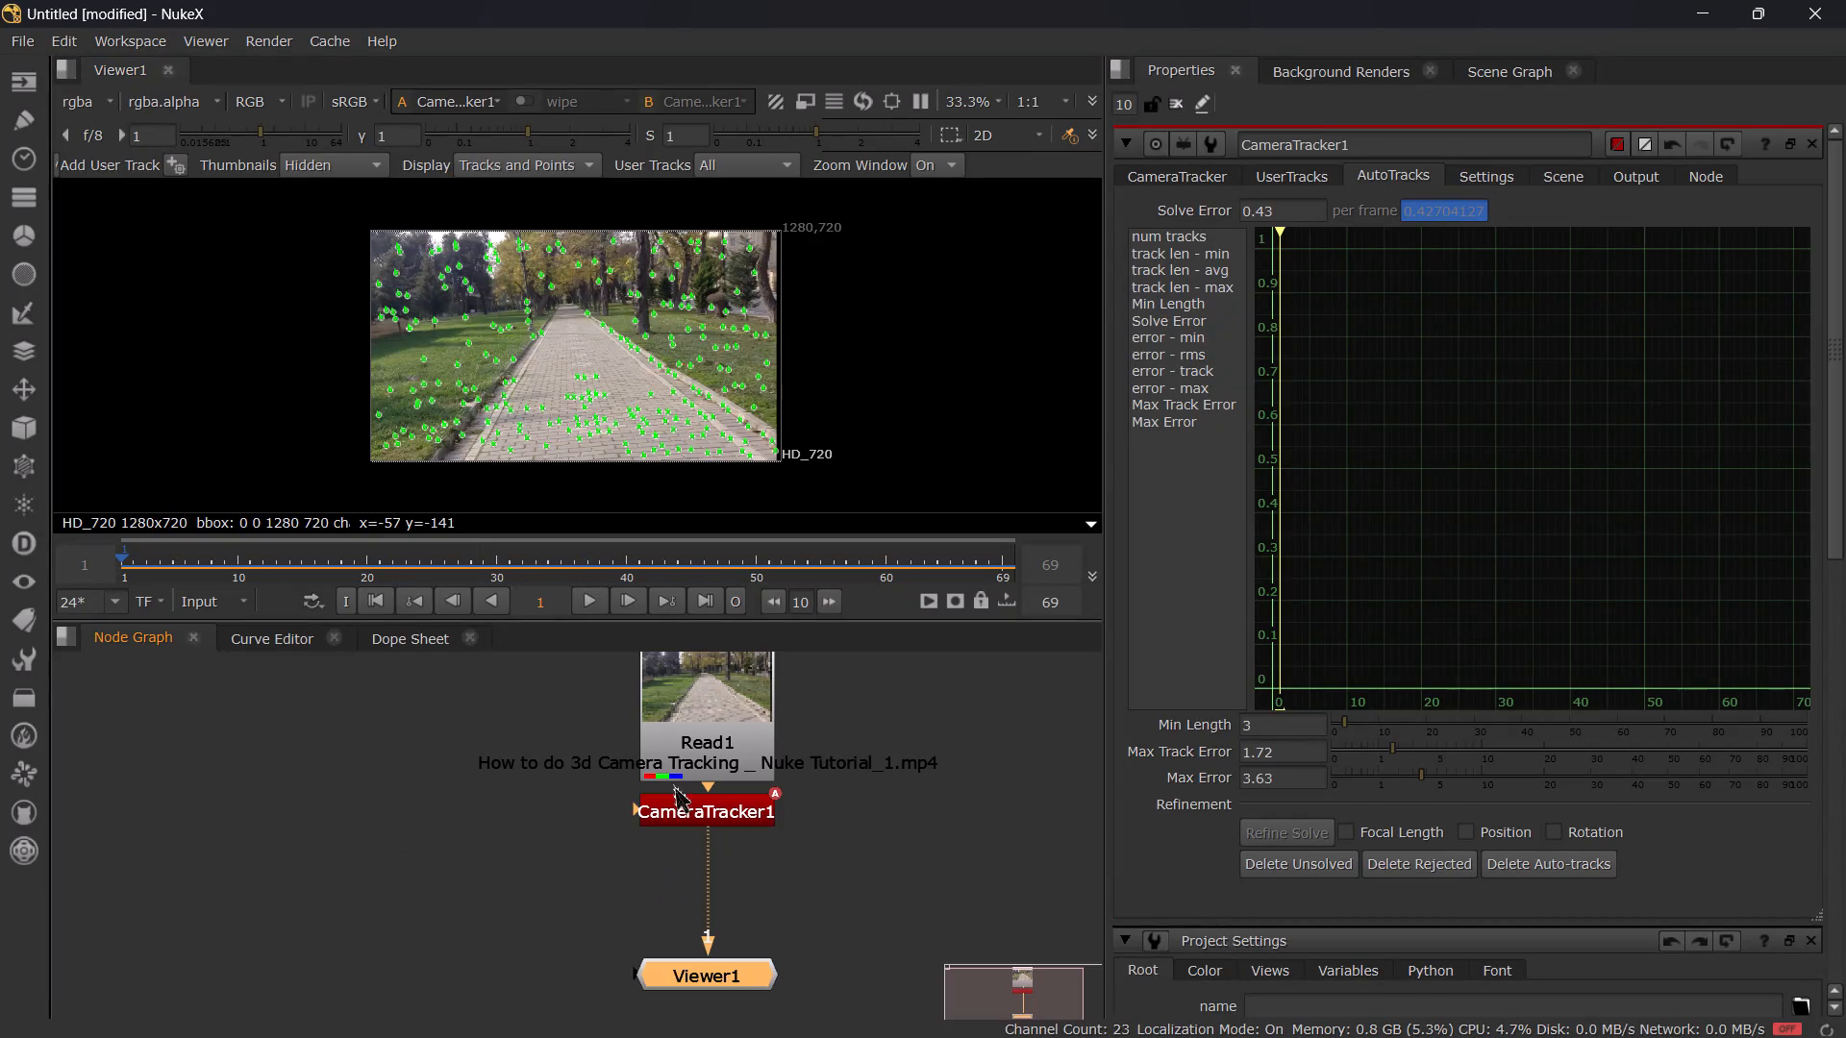
left_click_drag(740, 820, 737, 870)
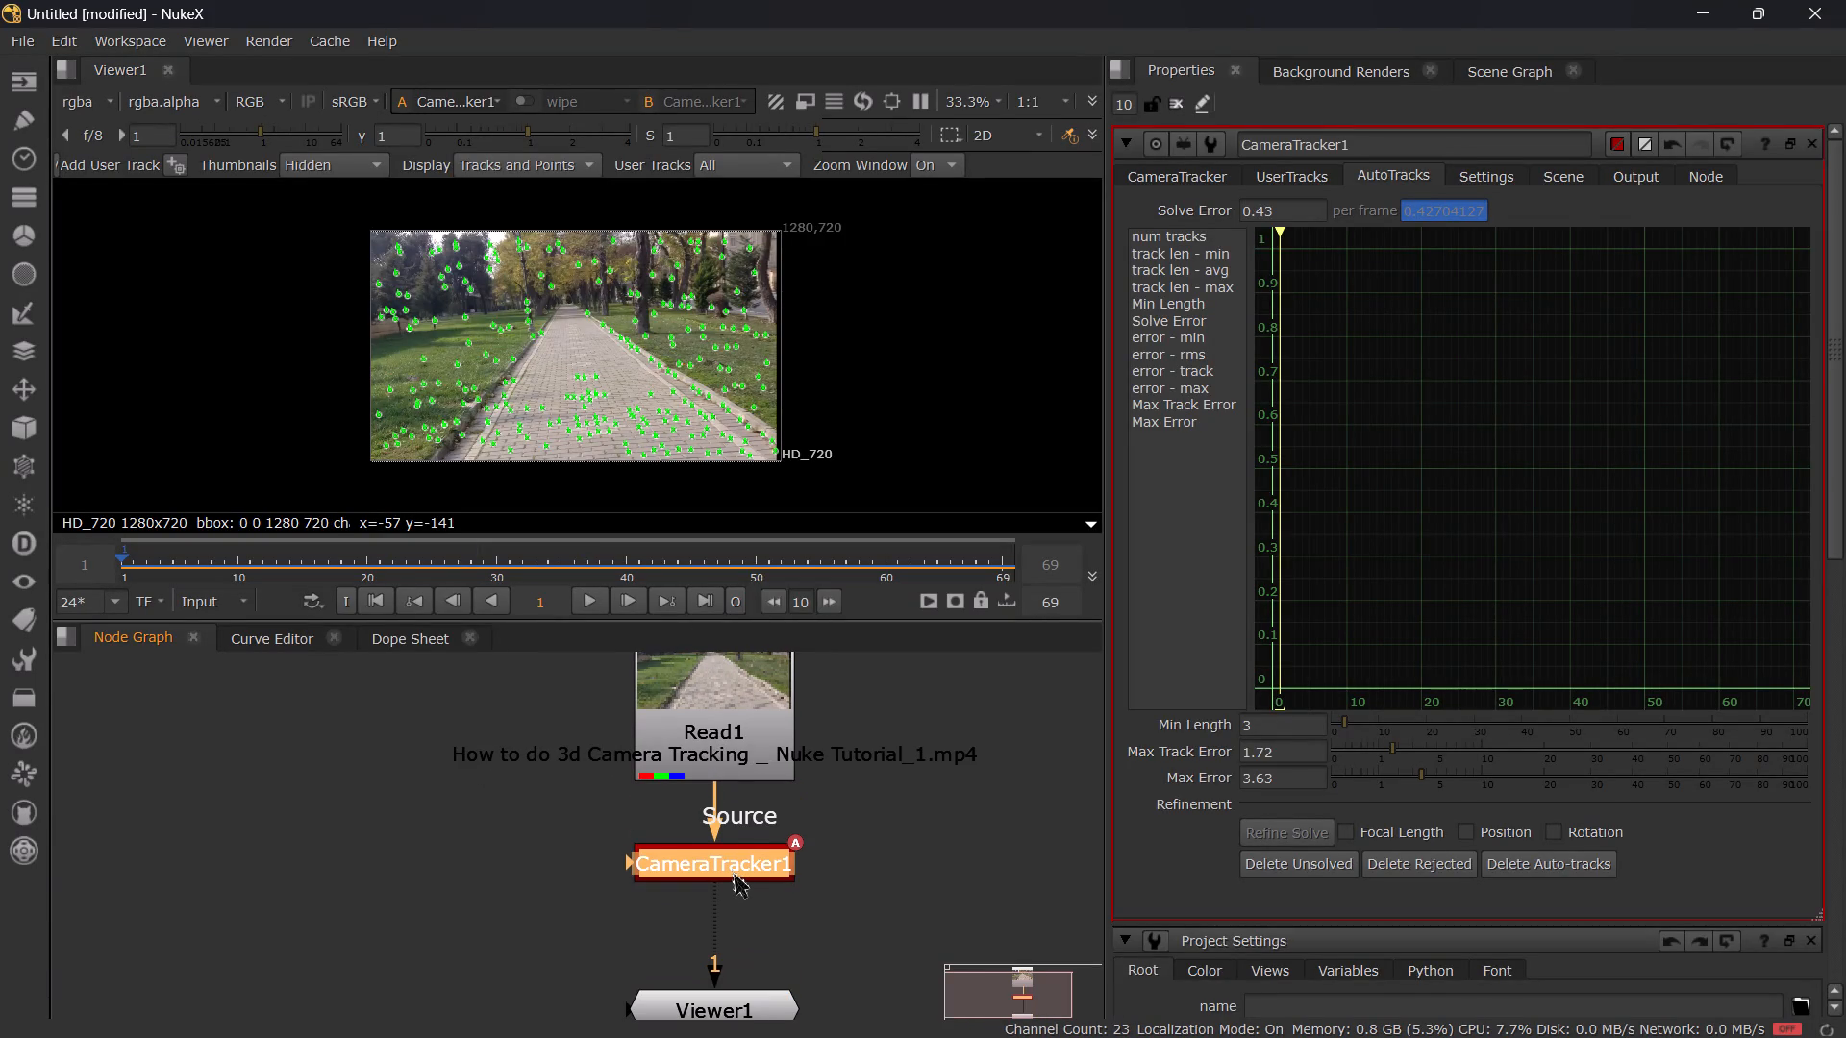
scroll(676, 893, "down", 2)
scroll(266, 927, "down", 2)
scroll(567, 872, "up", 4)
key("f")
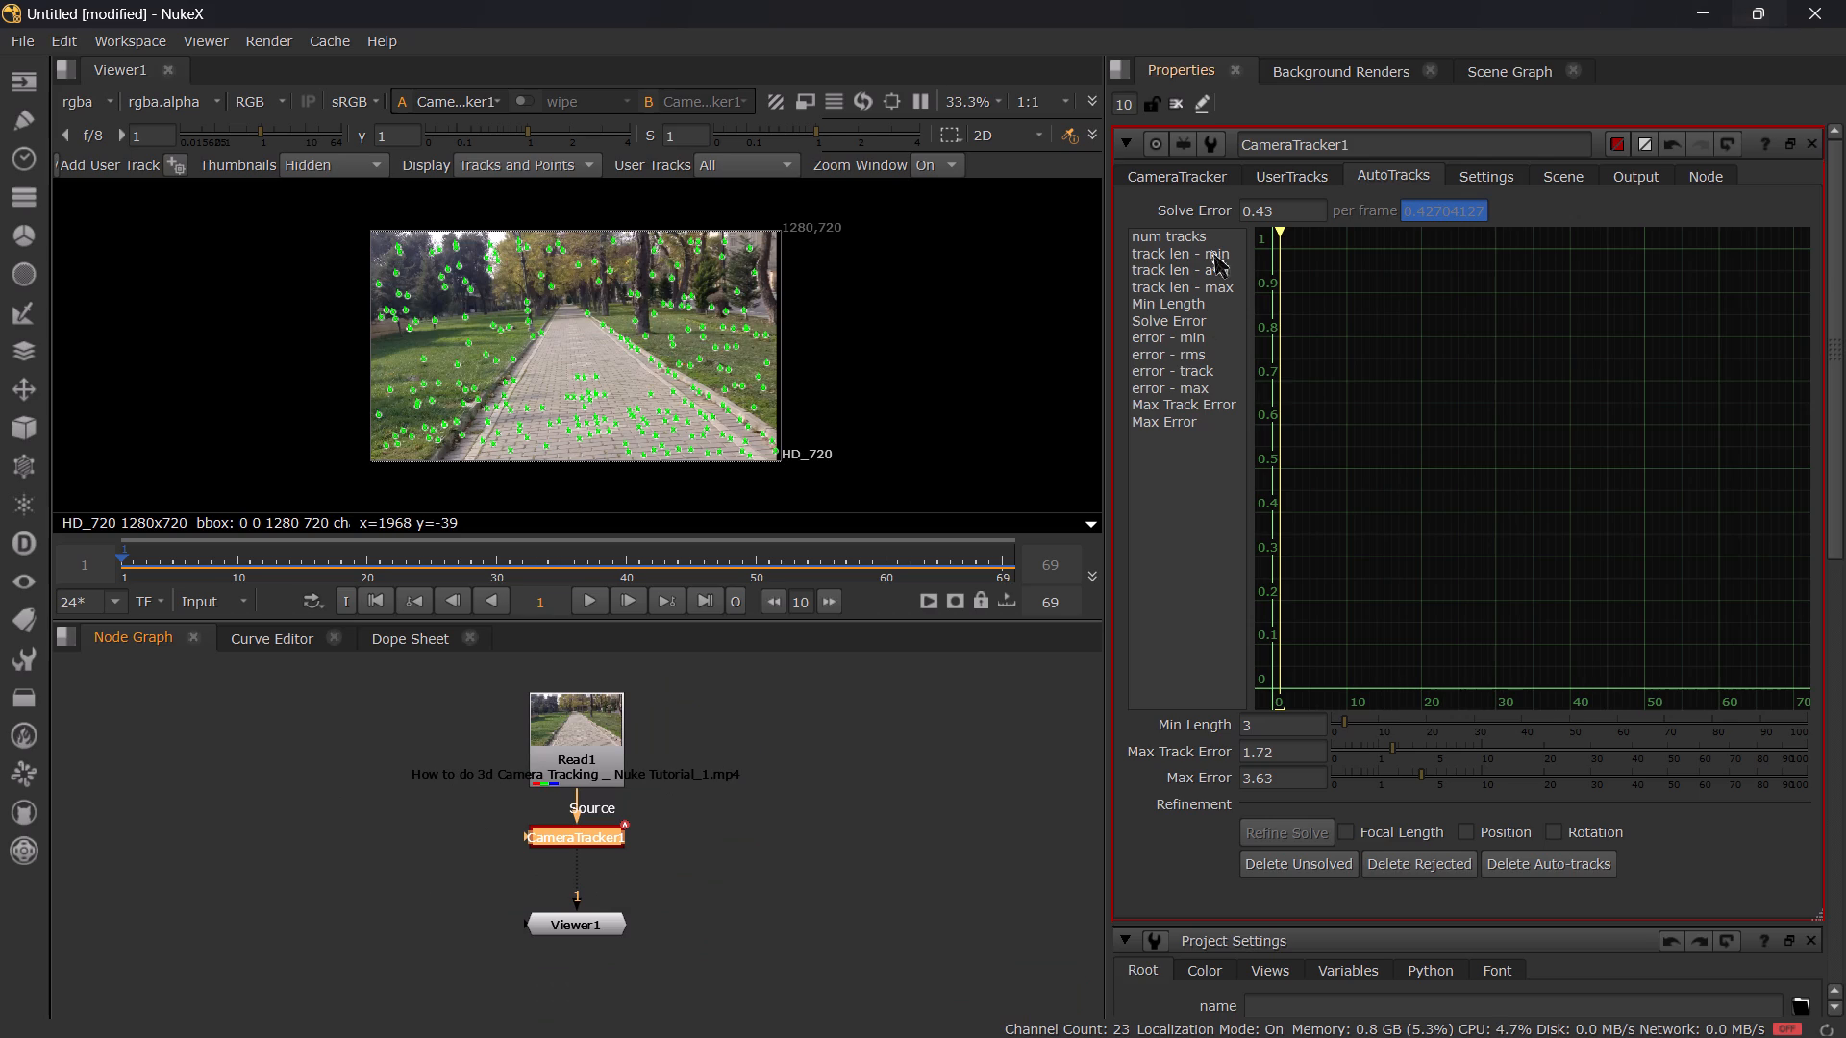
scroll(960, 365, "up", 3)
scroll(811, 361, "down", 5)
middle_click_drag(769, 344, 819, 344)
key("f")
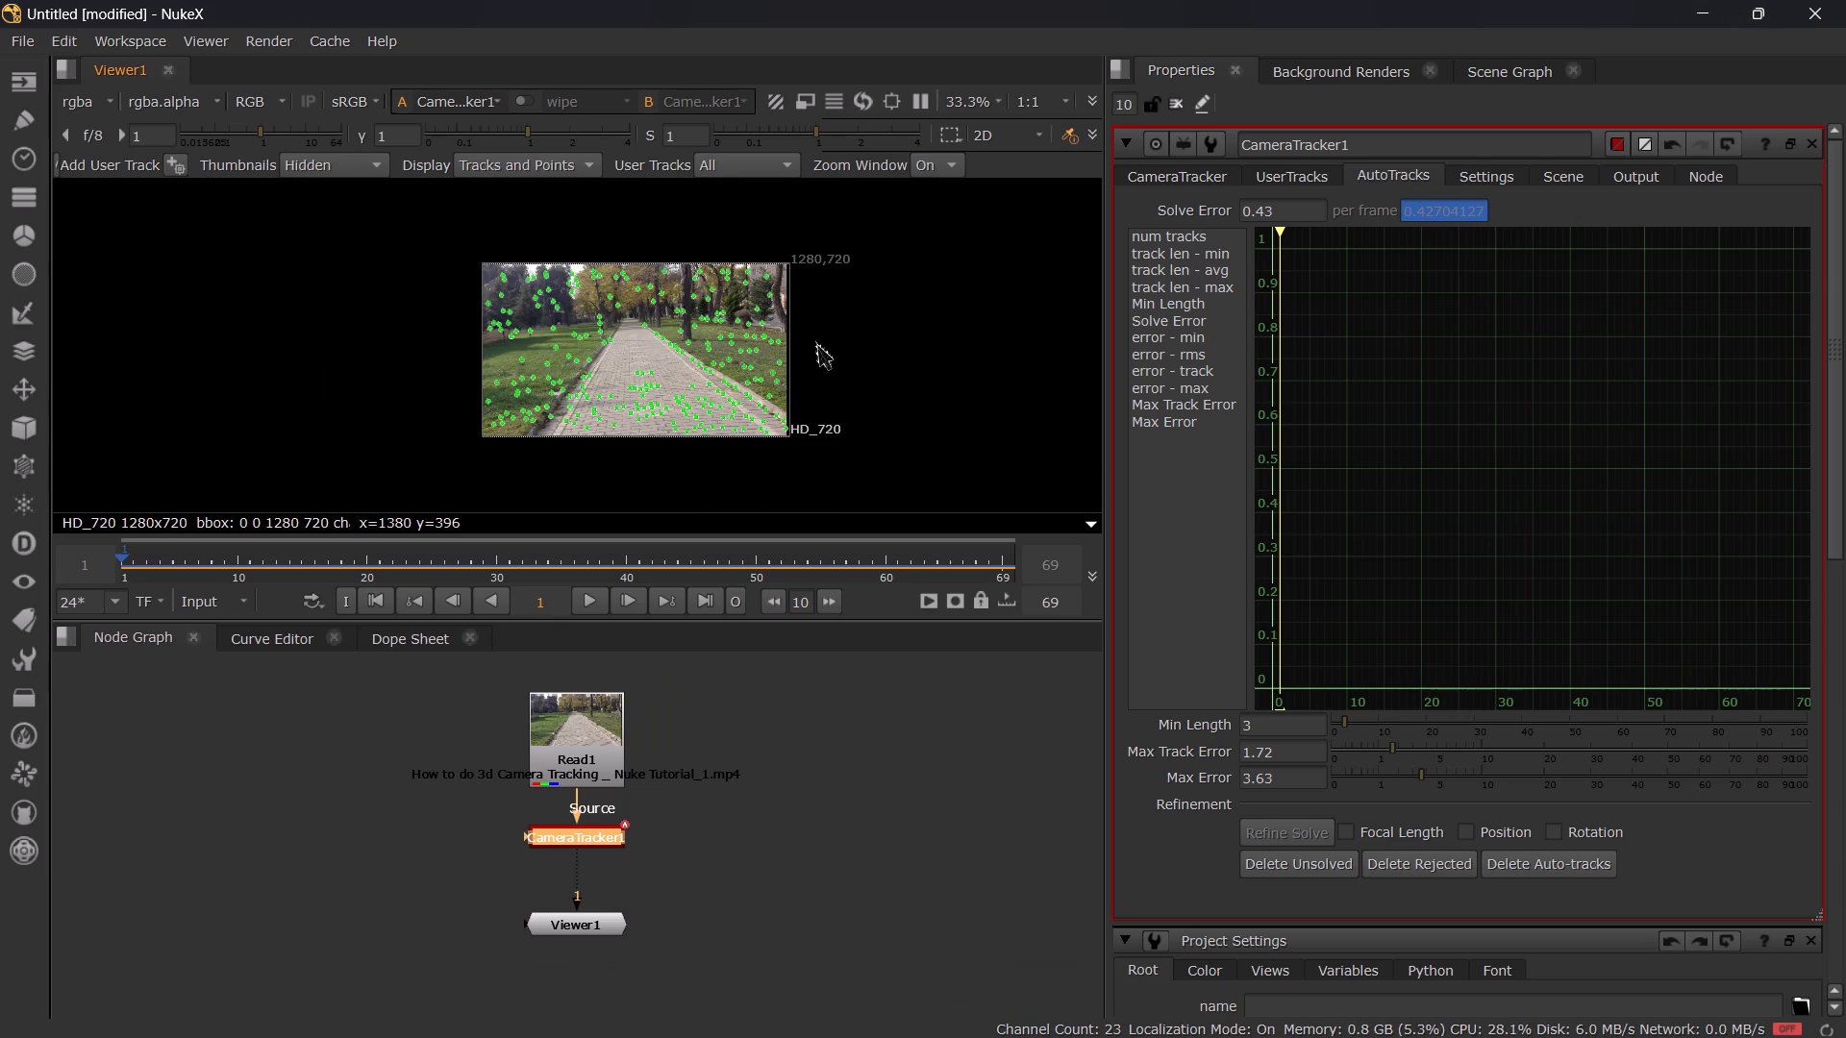
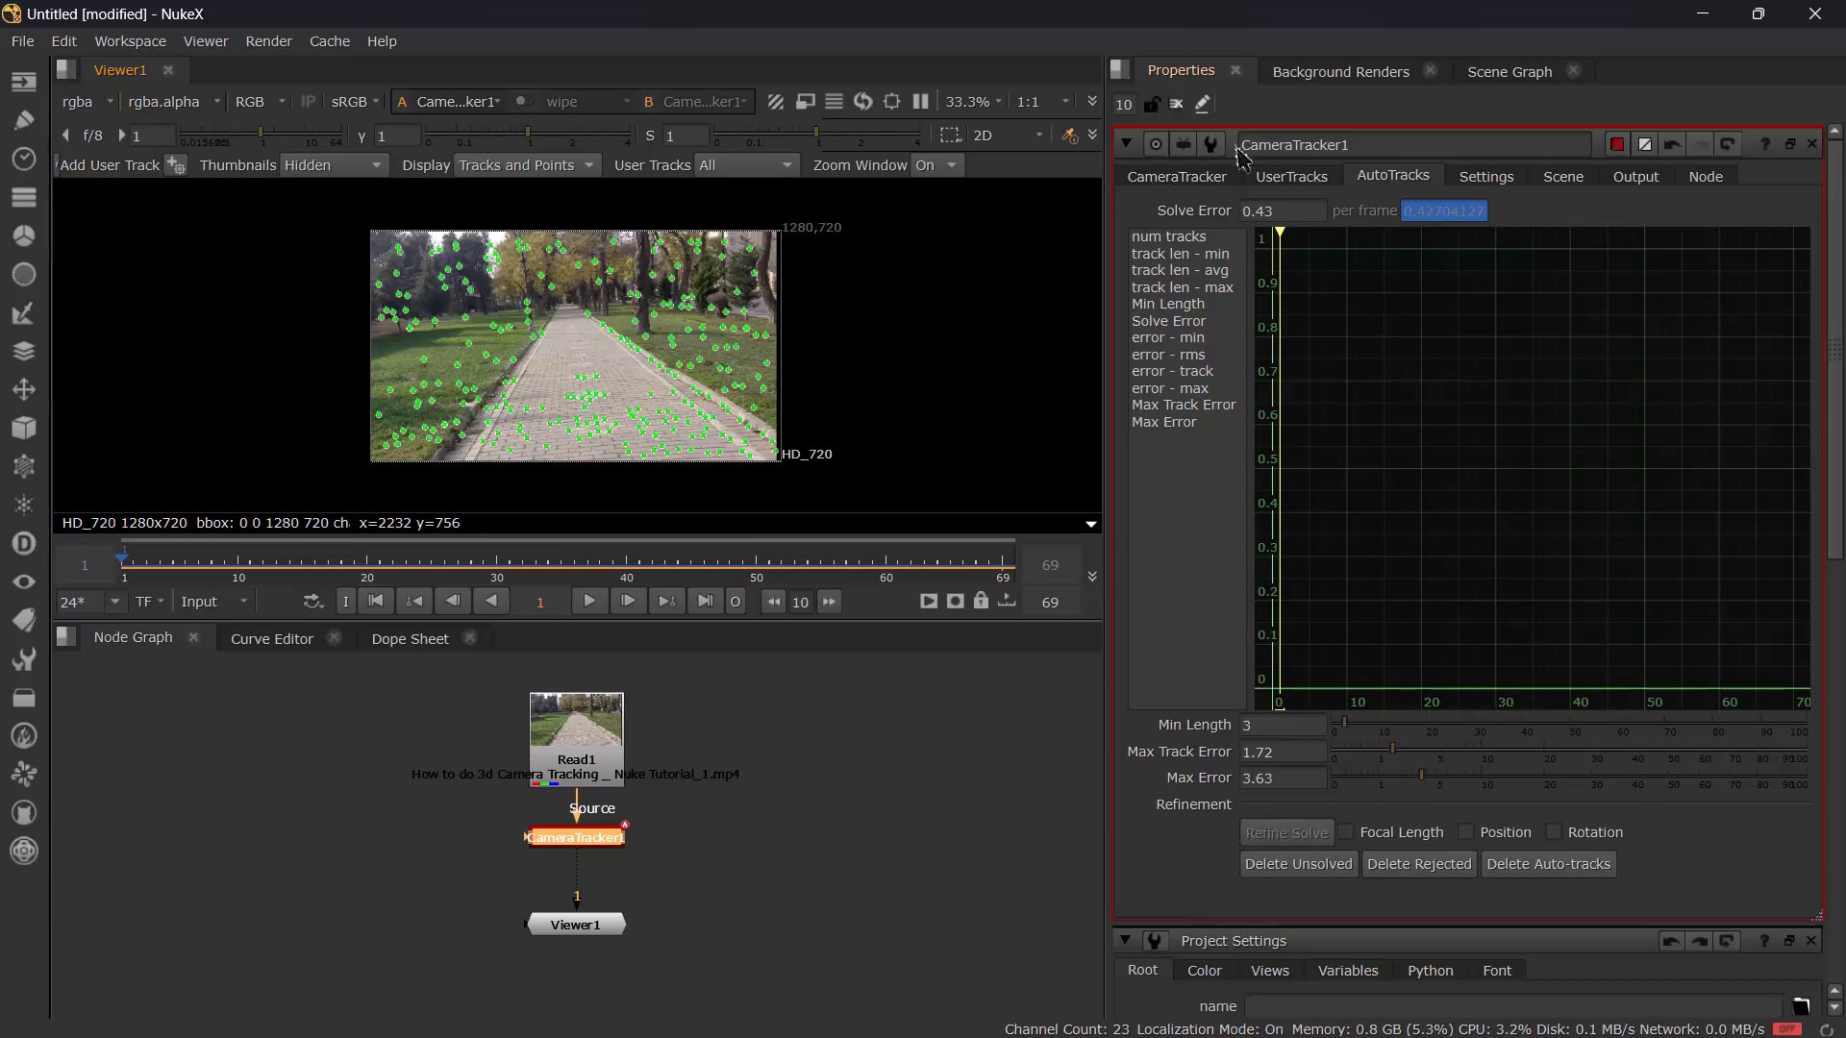
Examine CameraTracker1's export types and the Link output option in its main settings.
left_click(1174, 172)
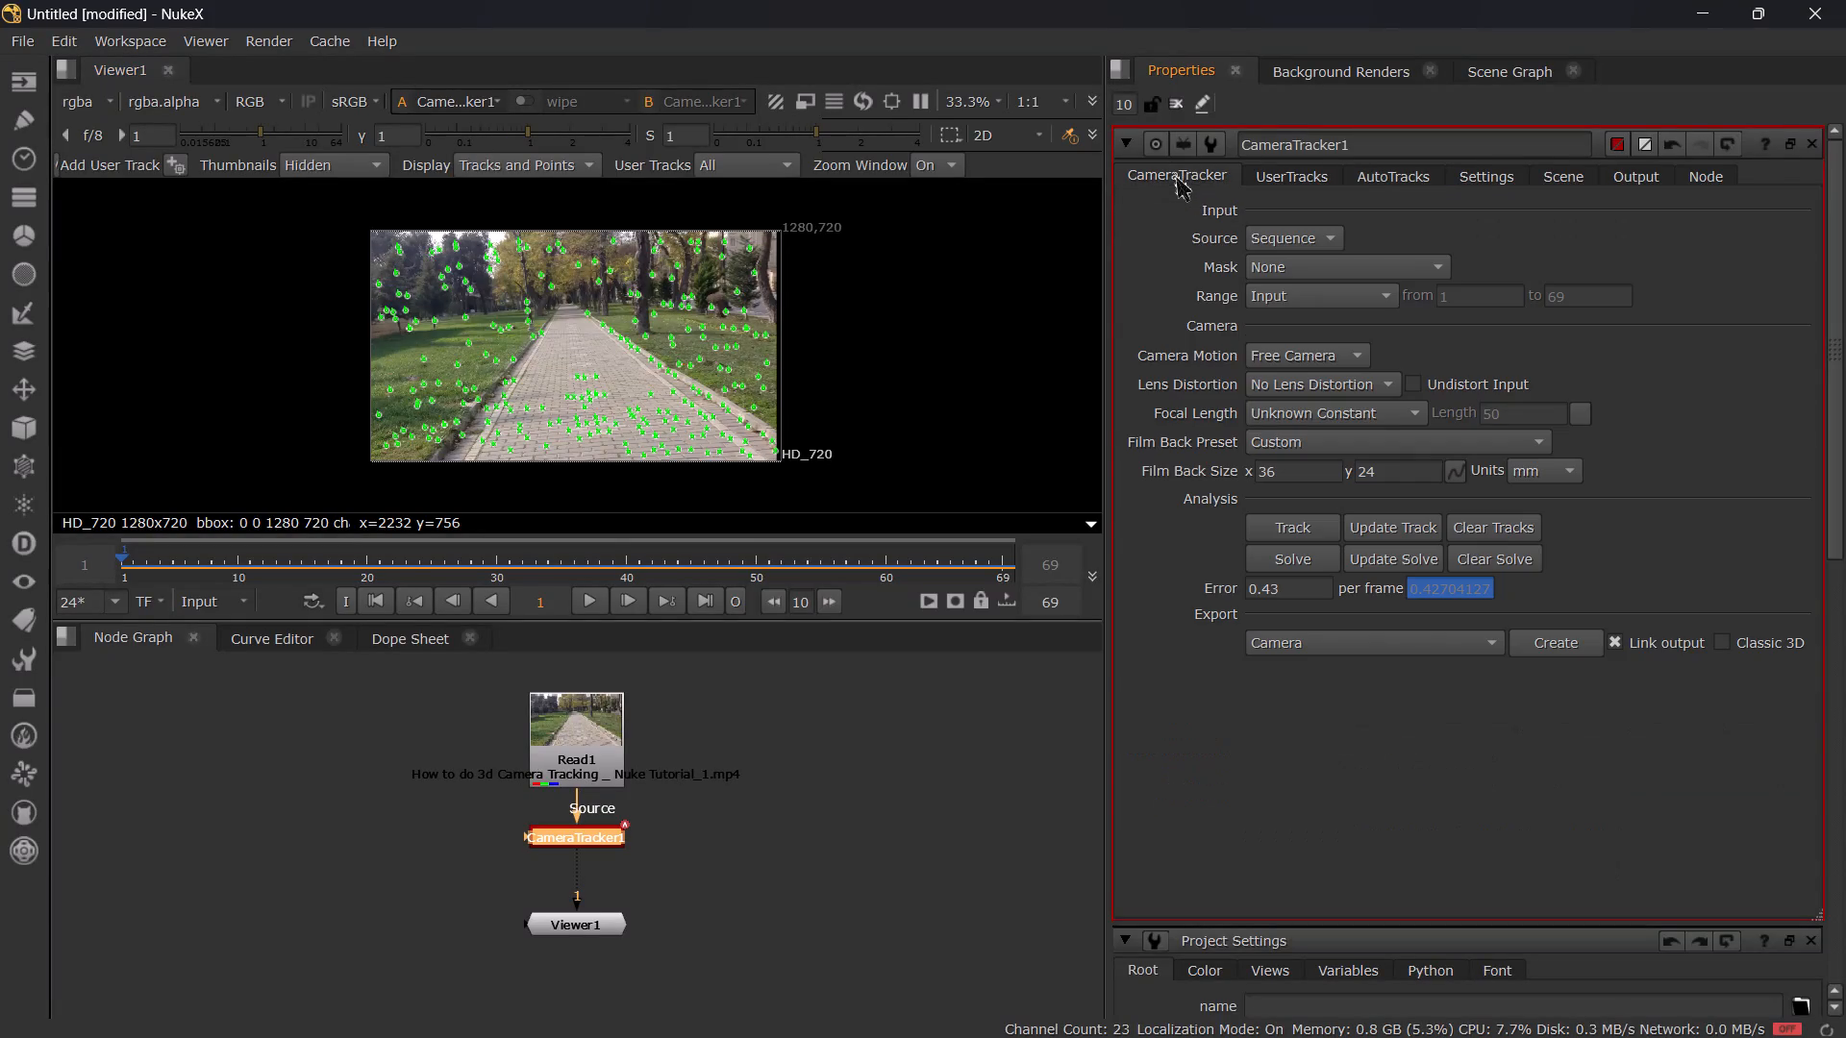
left_click(1452, 651)
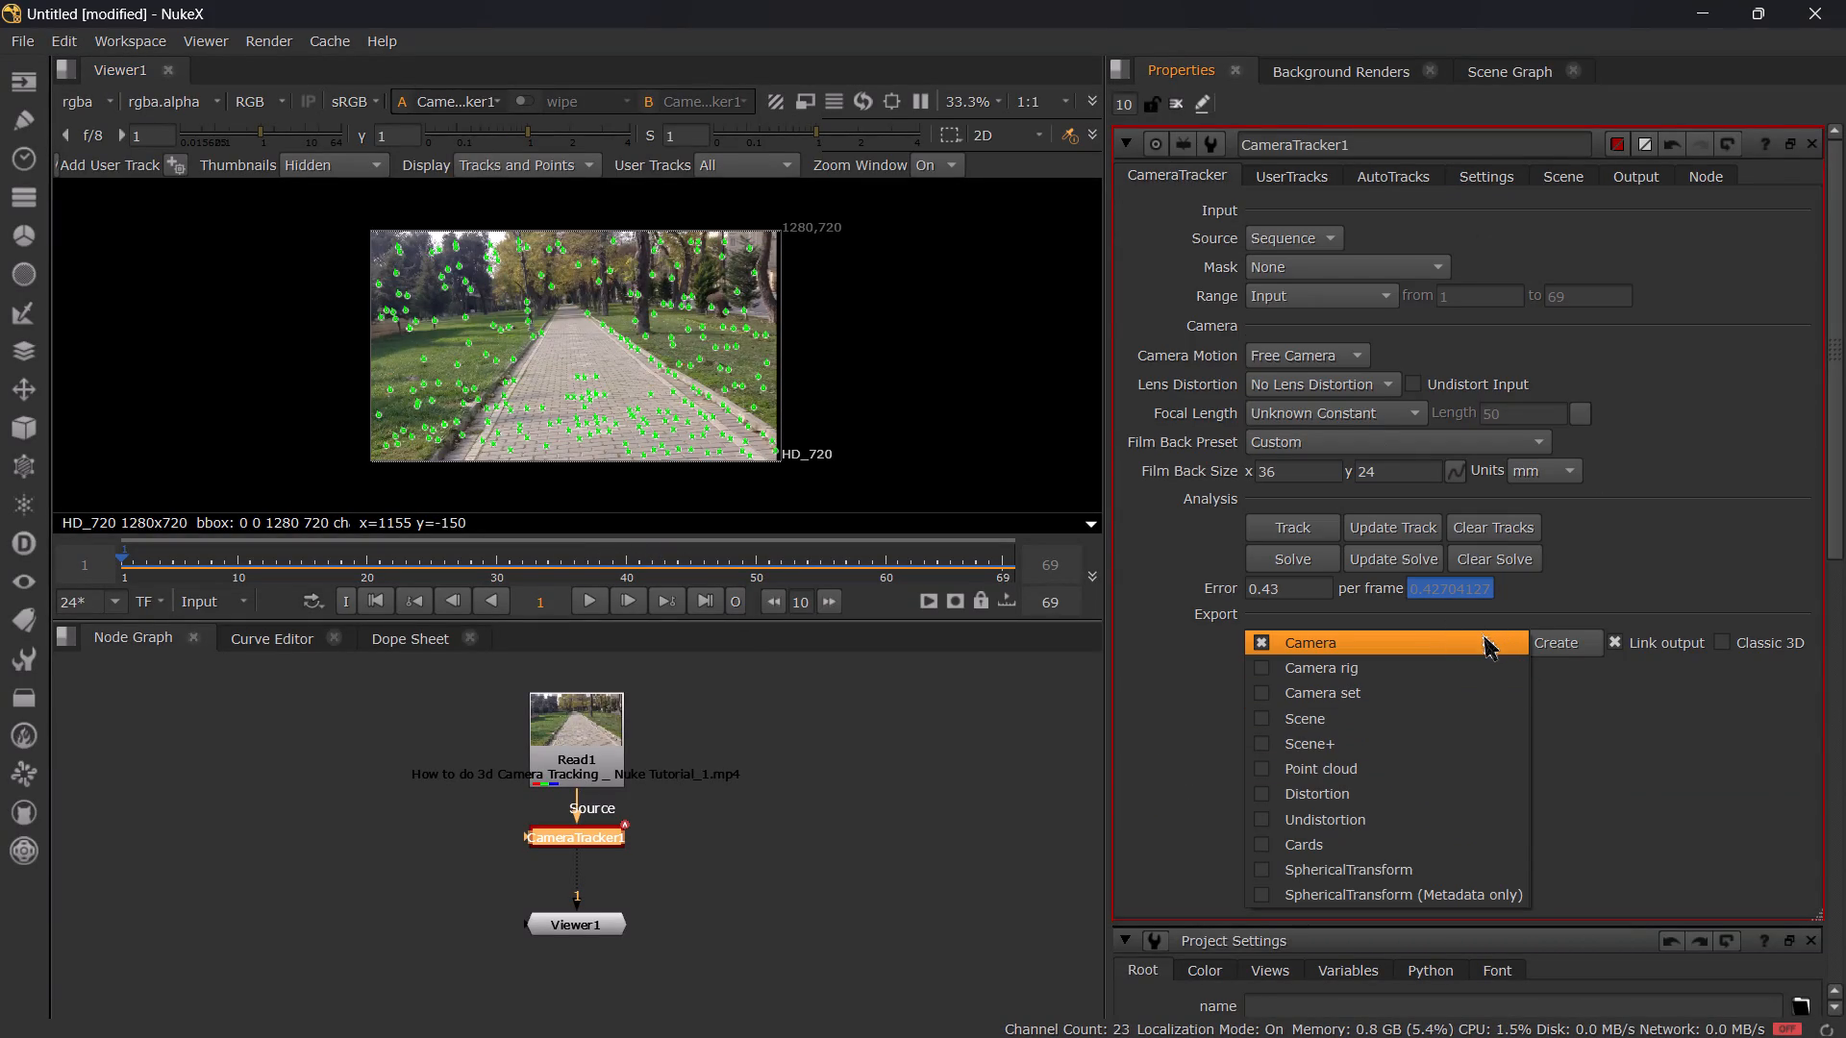
left_click(1482, 631)
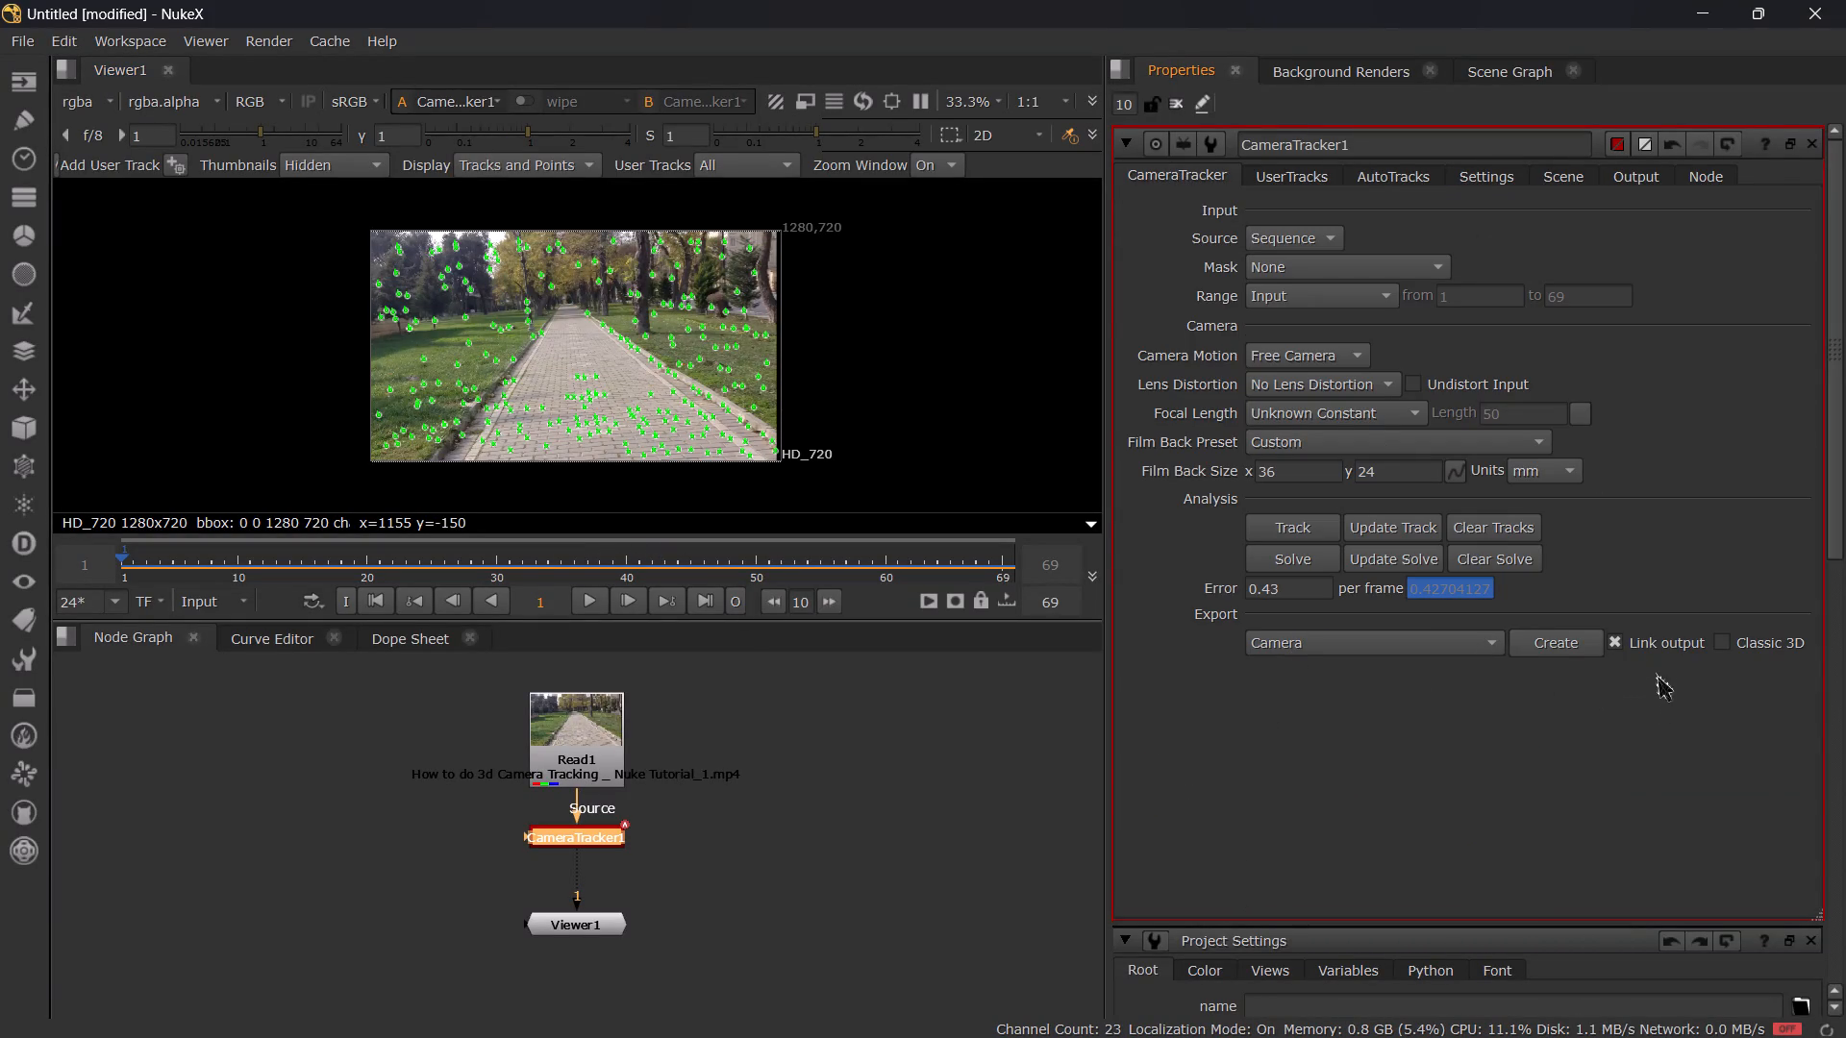
left_click(1615, 646)
left_click(1406, 650)
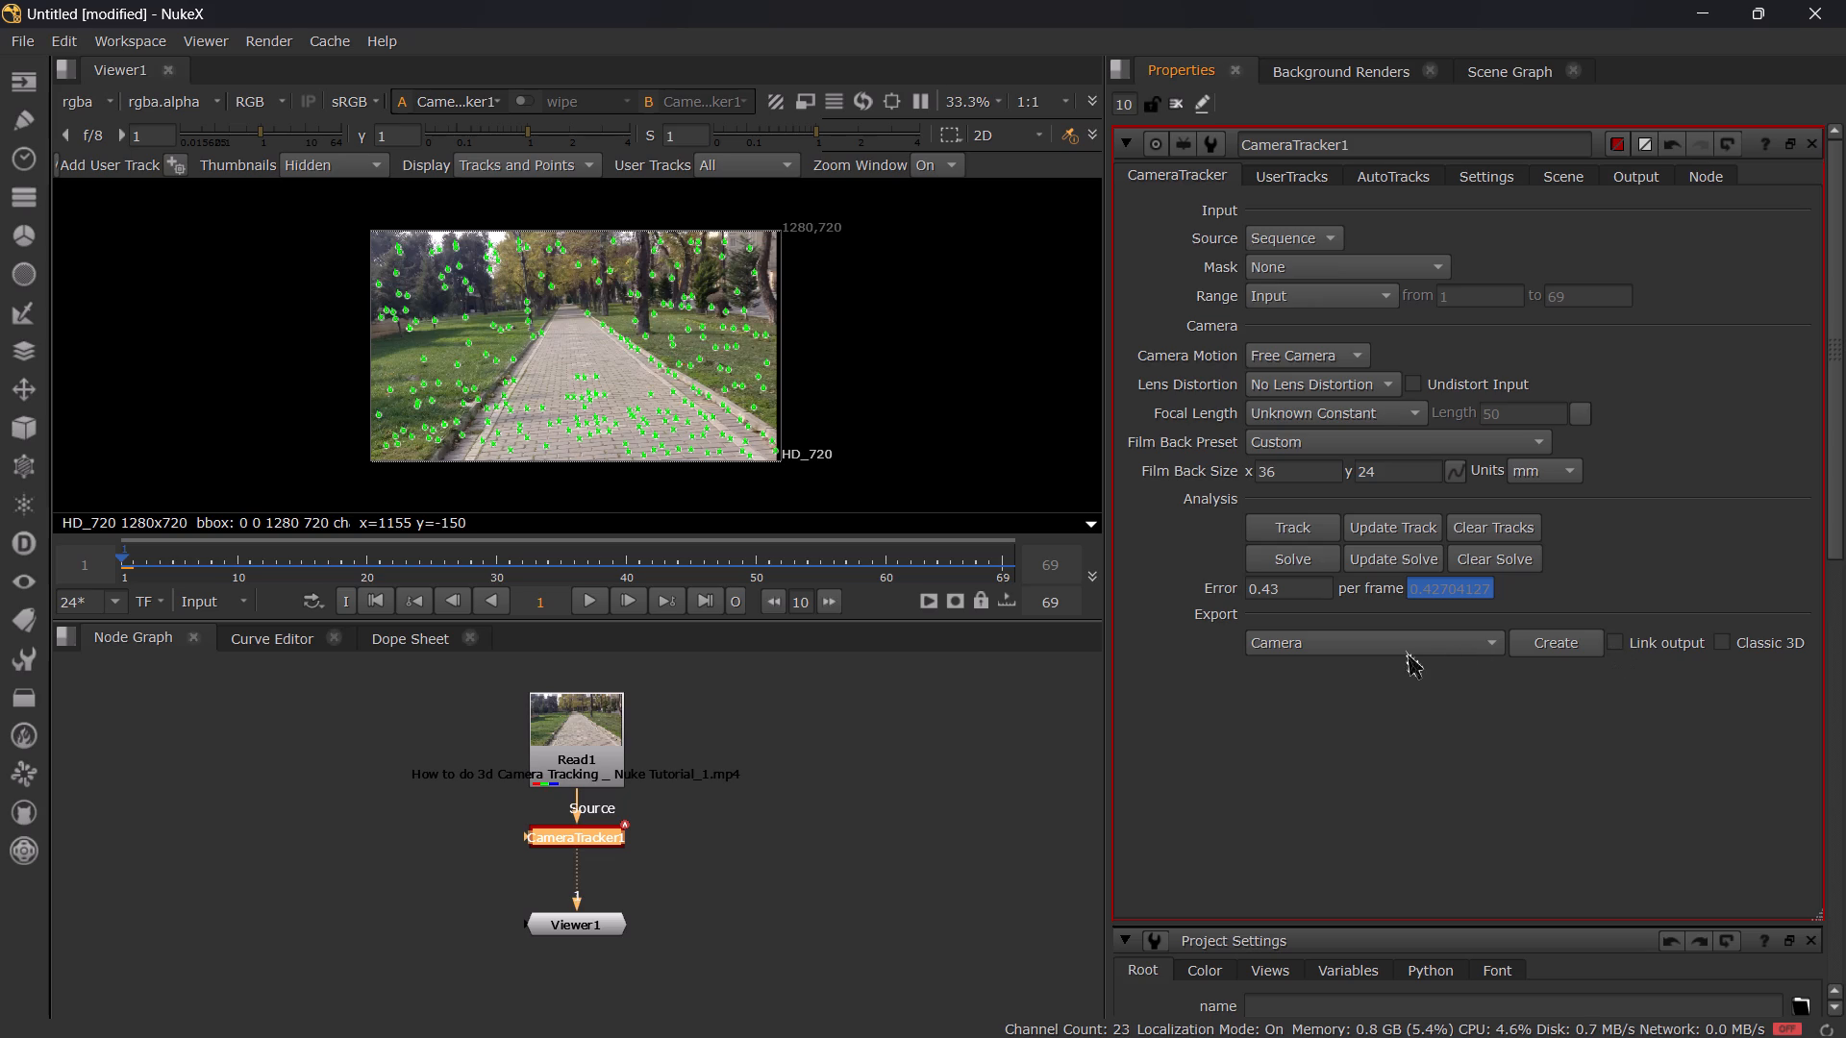
left_click(1406, 650)
left_click(1629, 646)
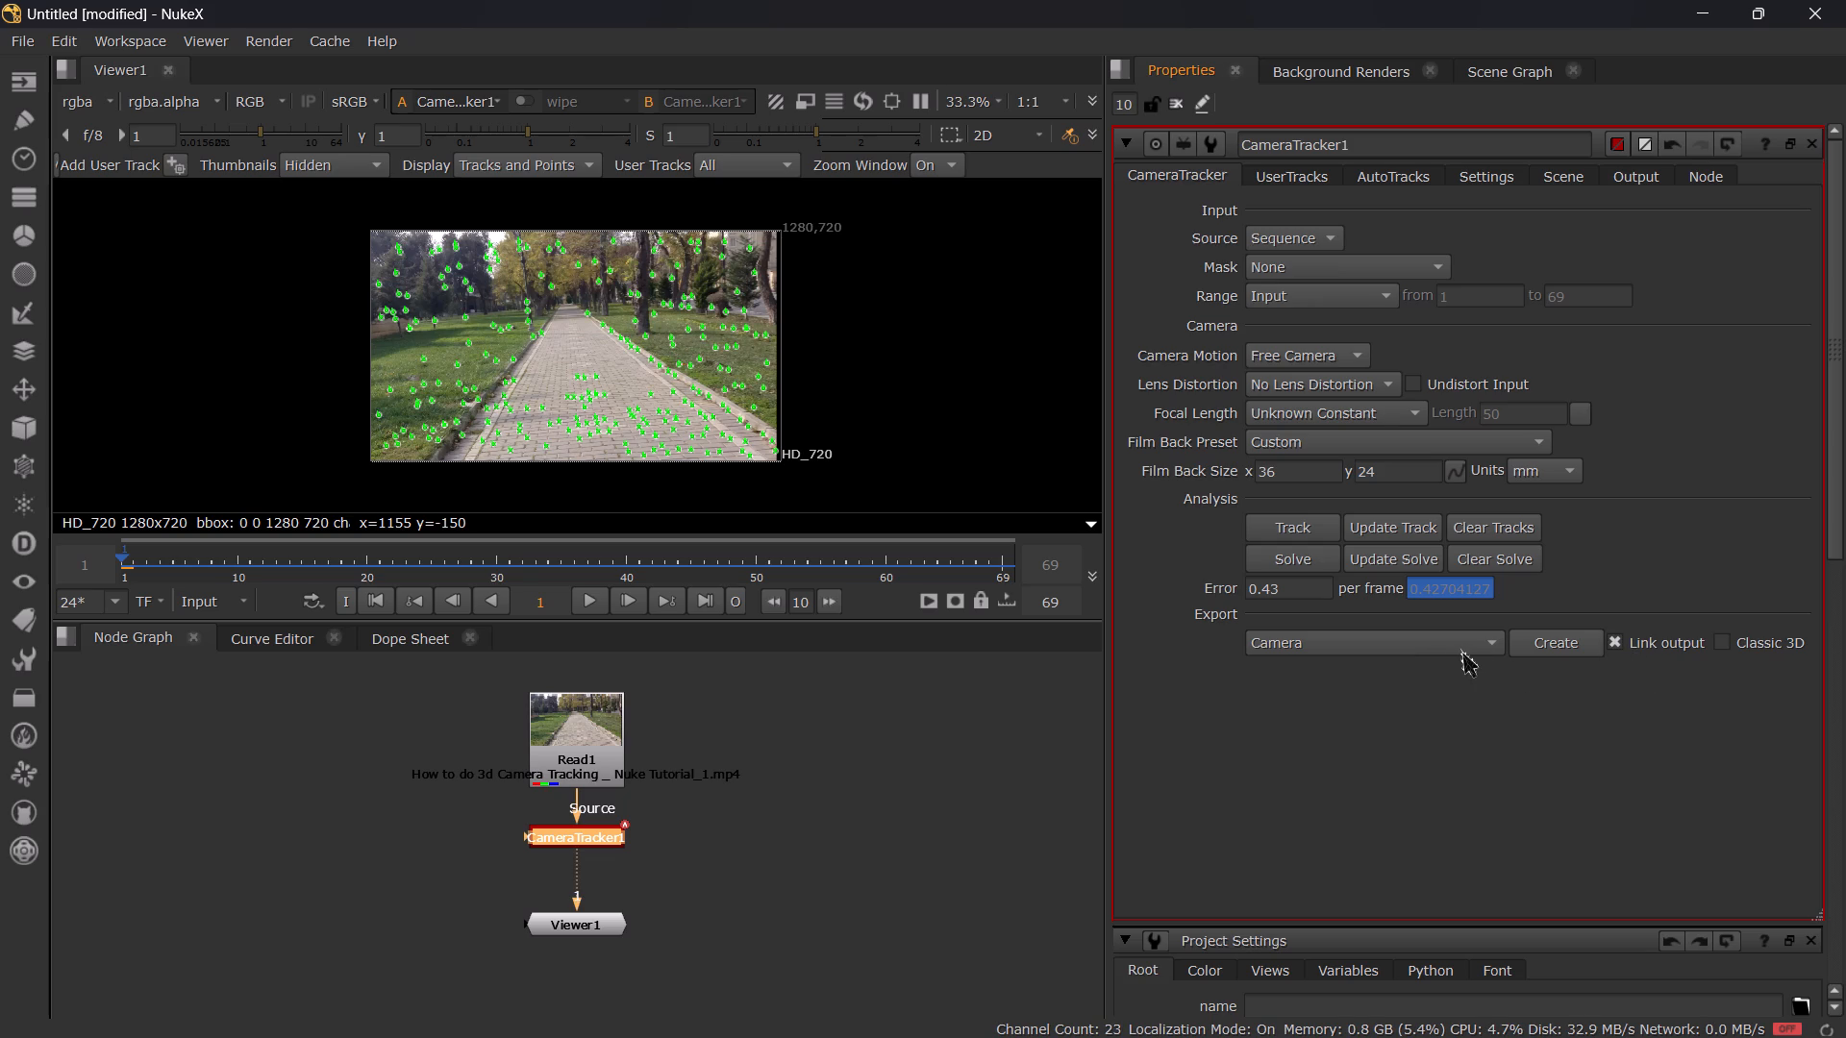
left_click(1460, 648)
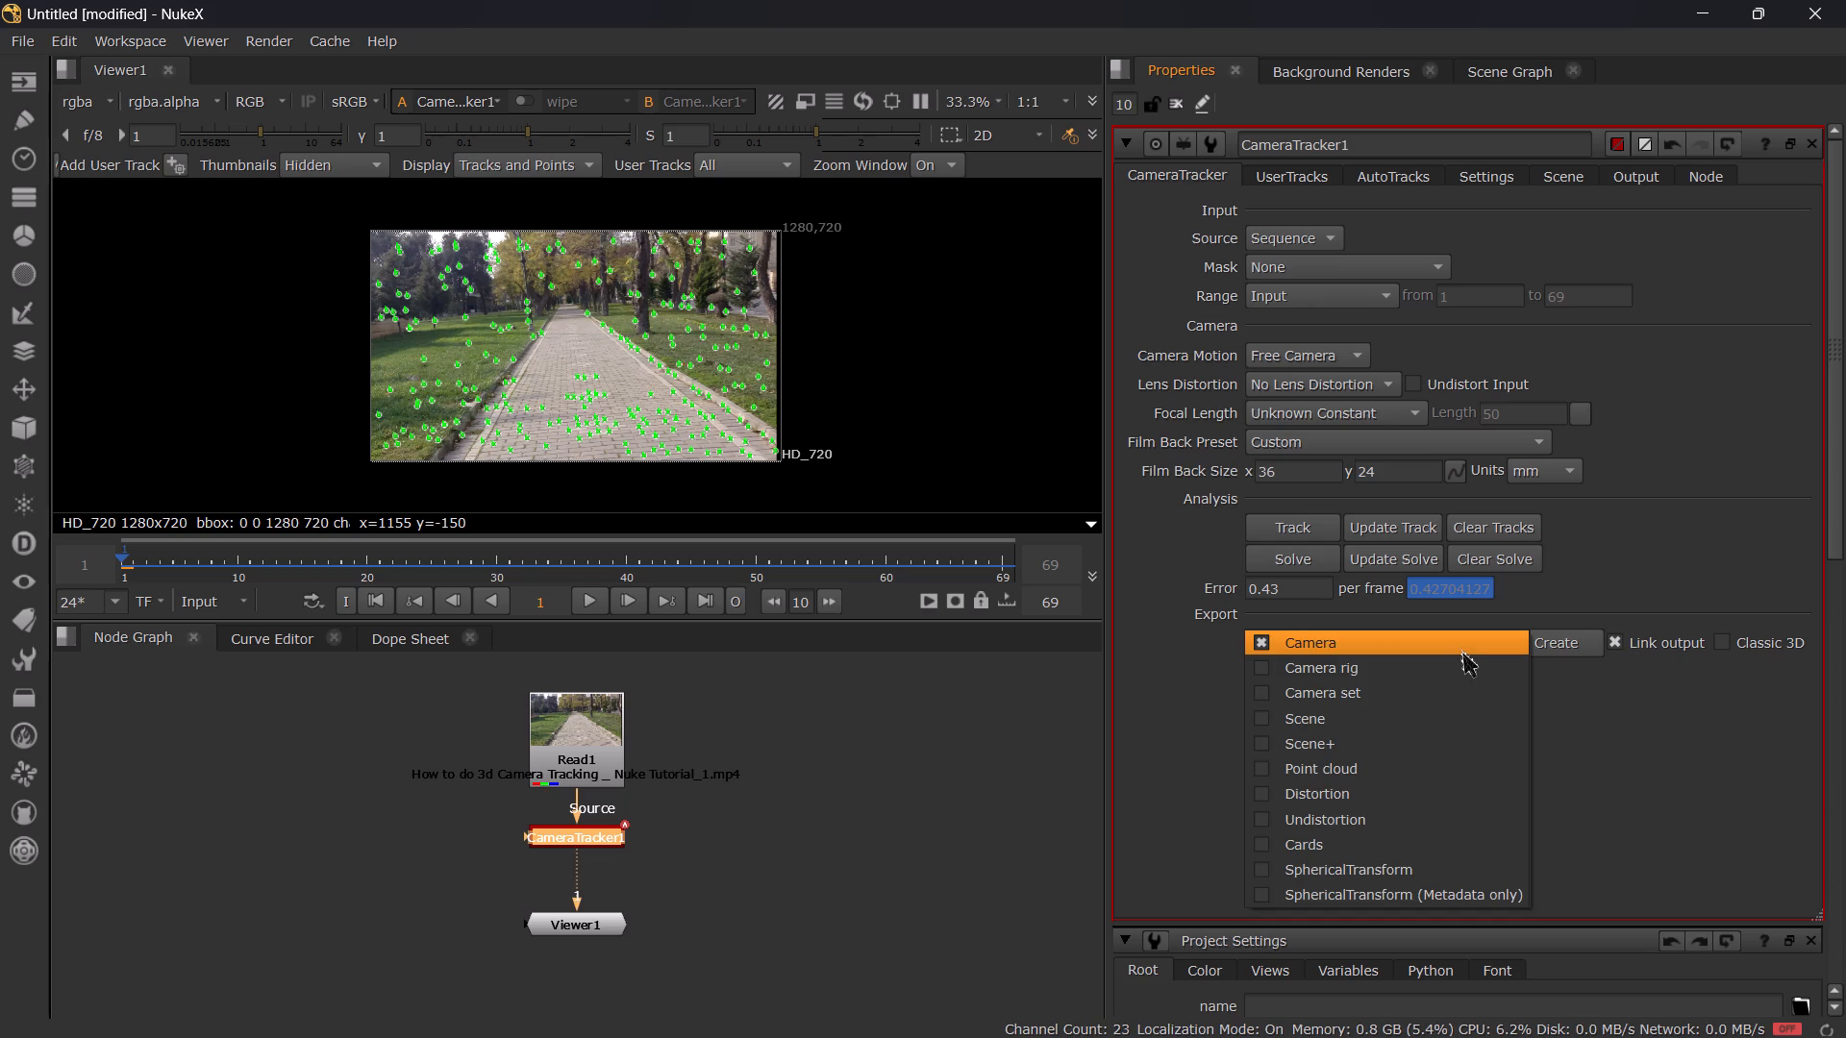
left_click(1708, 702)
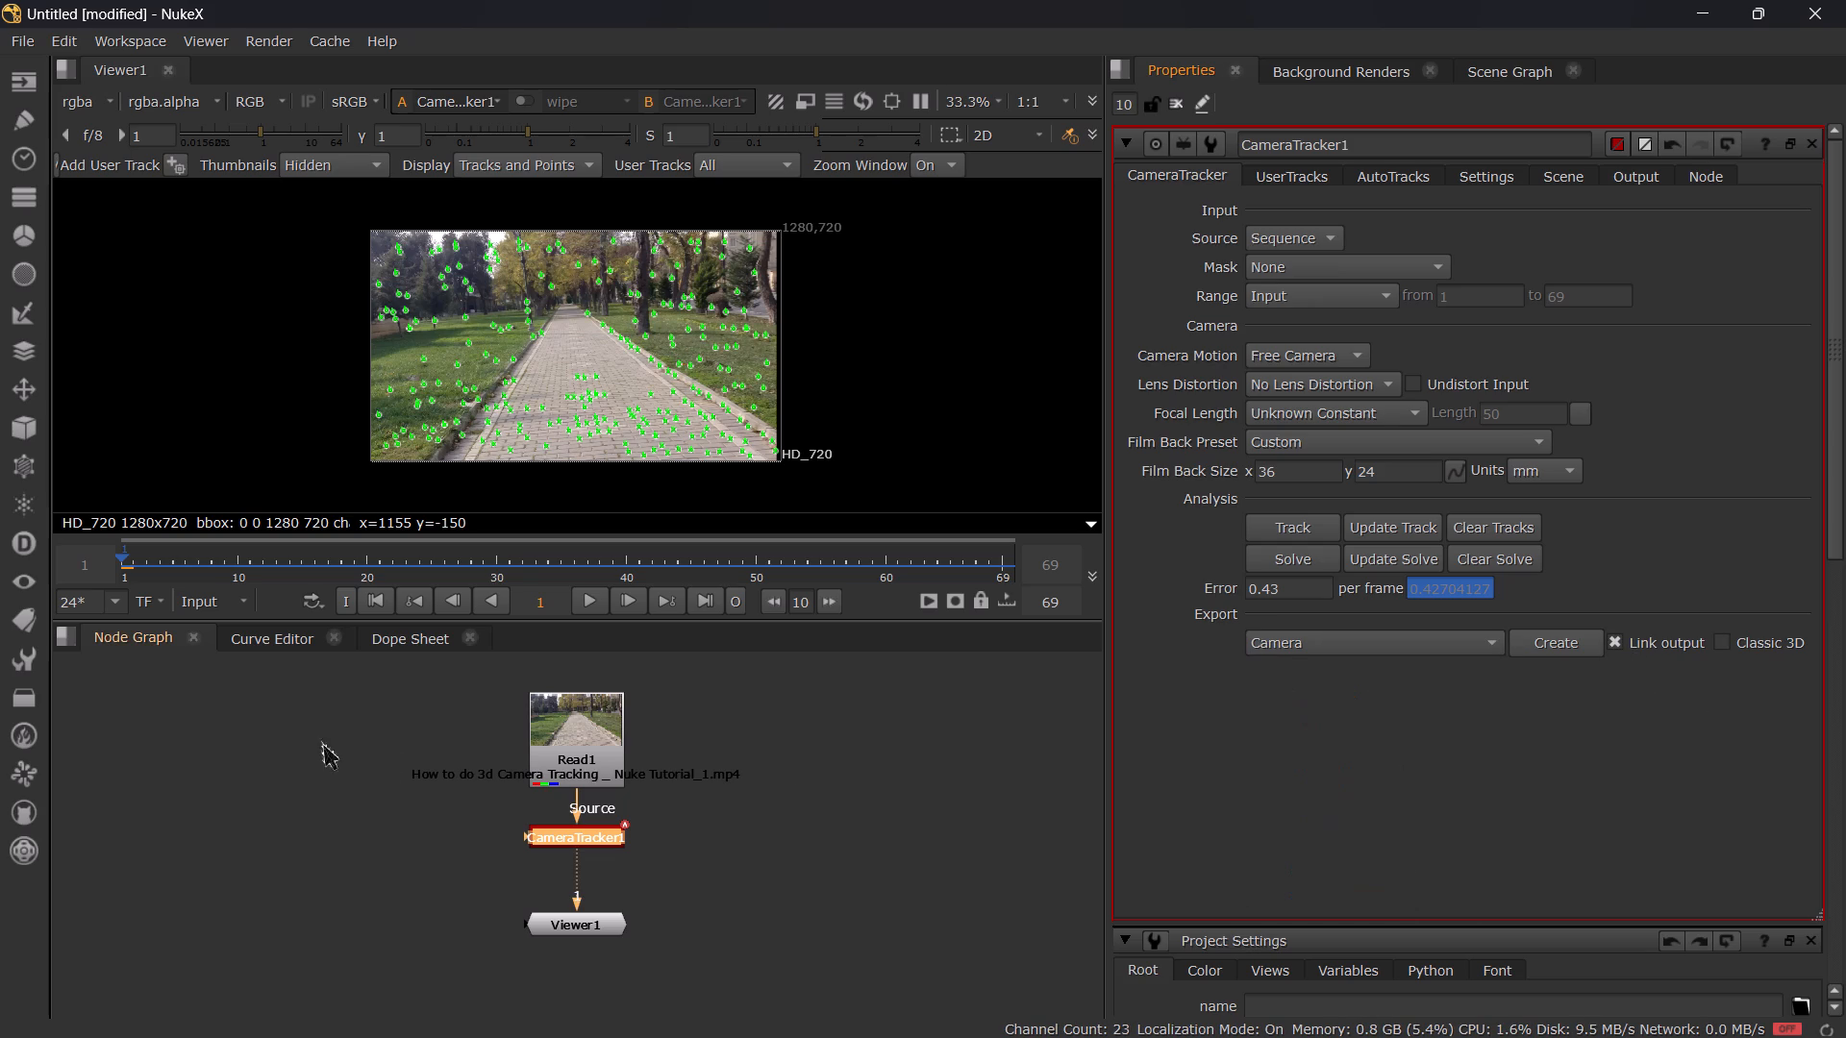
Move the Viewer1 node further down below CameraTracker1 to make room between the two nodes.
left_click_drag(591, 934, 592, 1016)
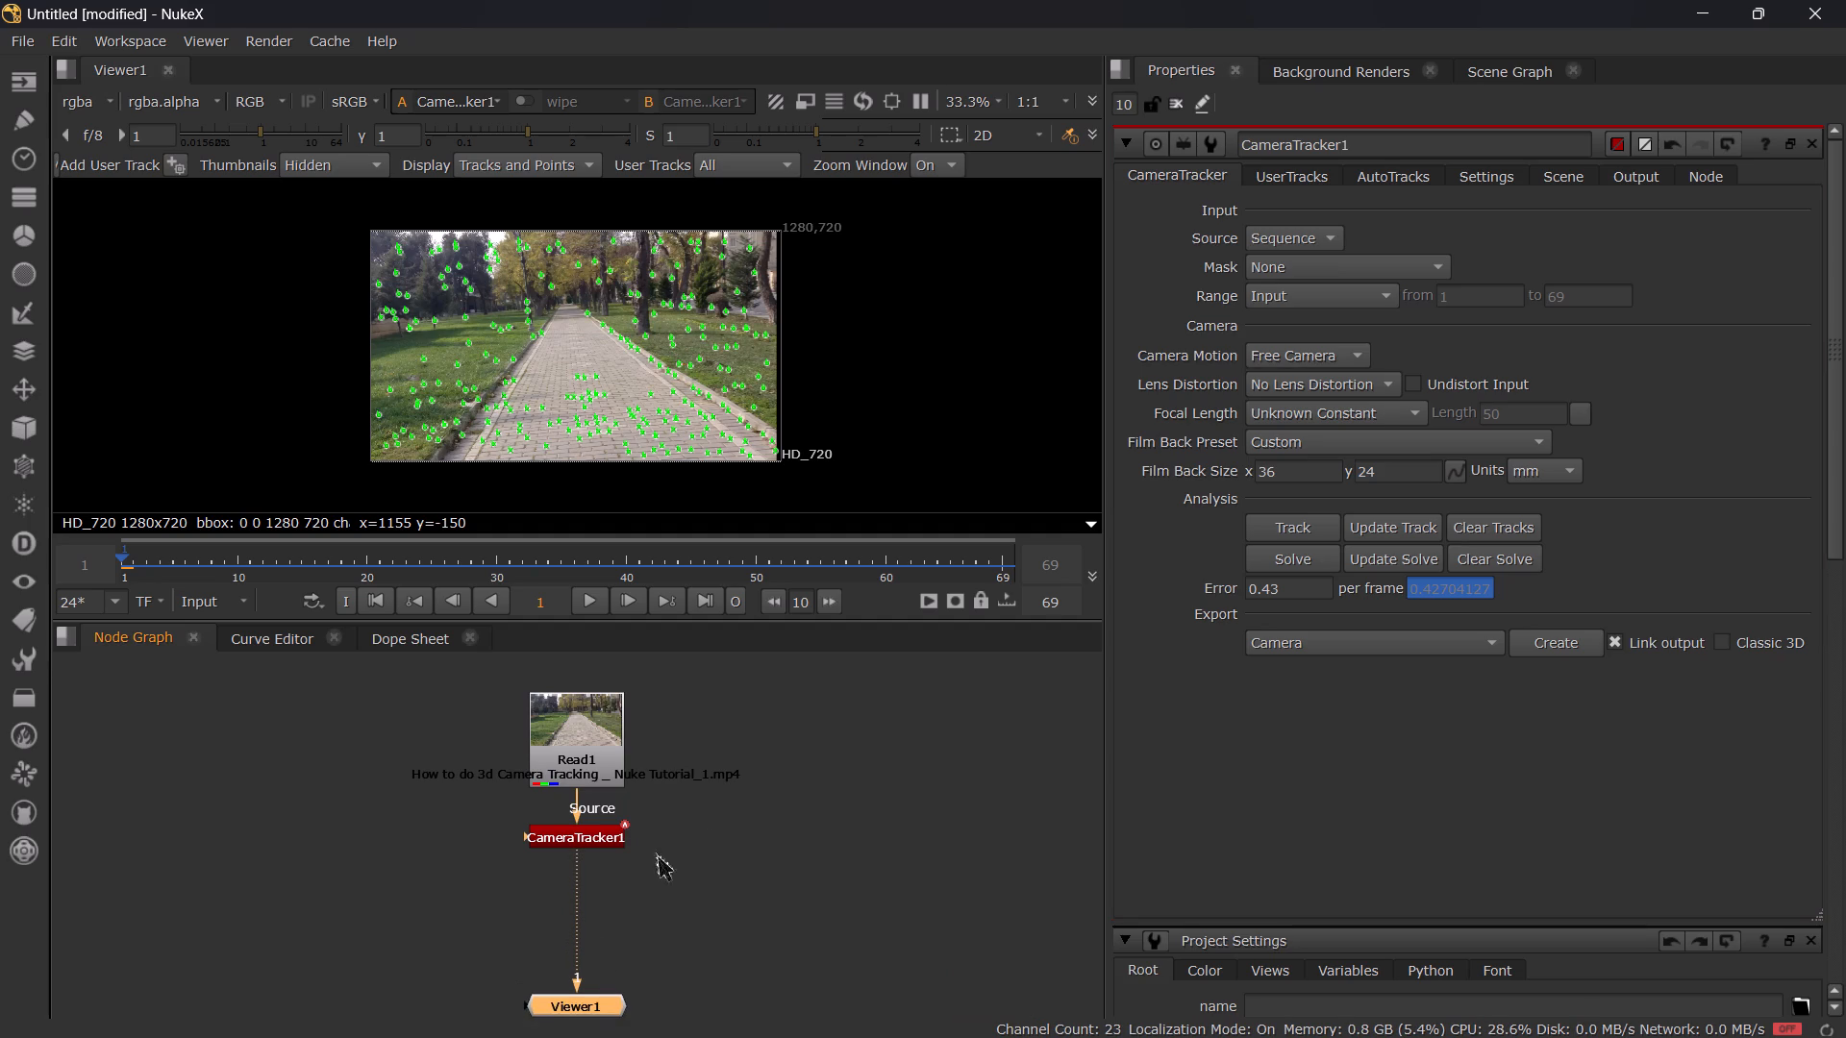
scroll(702, 825, "down", 2)
middle_click_drag(680, 825, 700, 738)
scroll(660, 754, "up", 3)
middle_click_drag(710, 780, 745, 836)
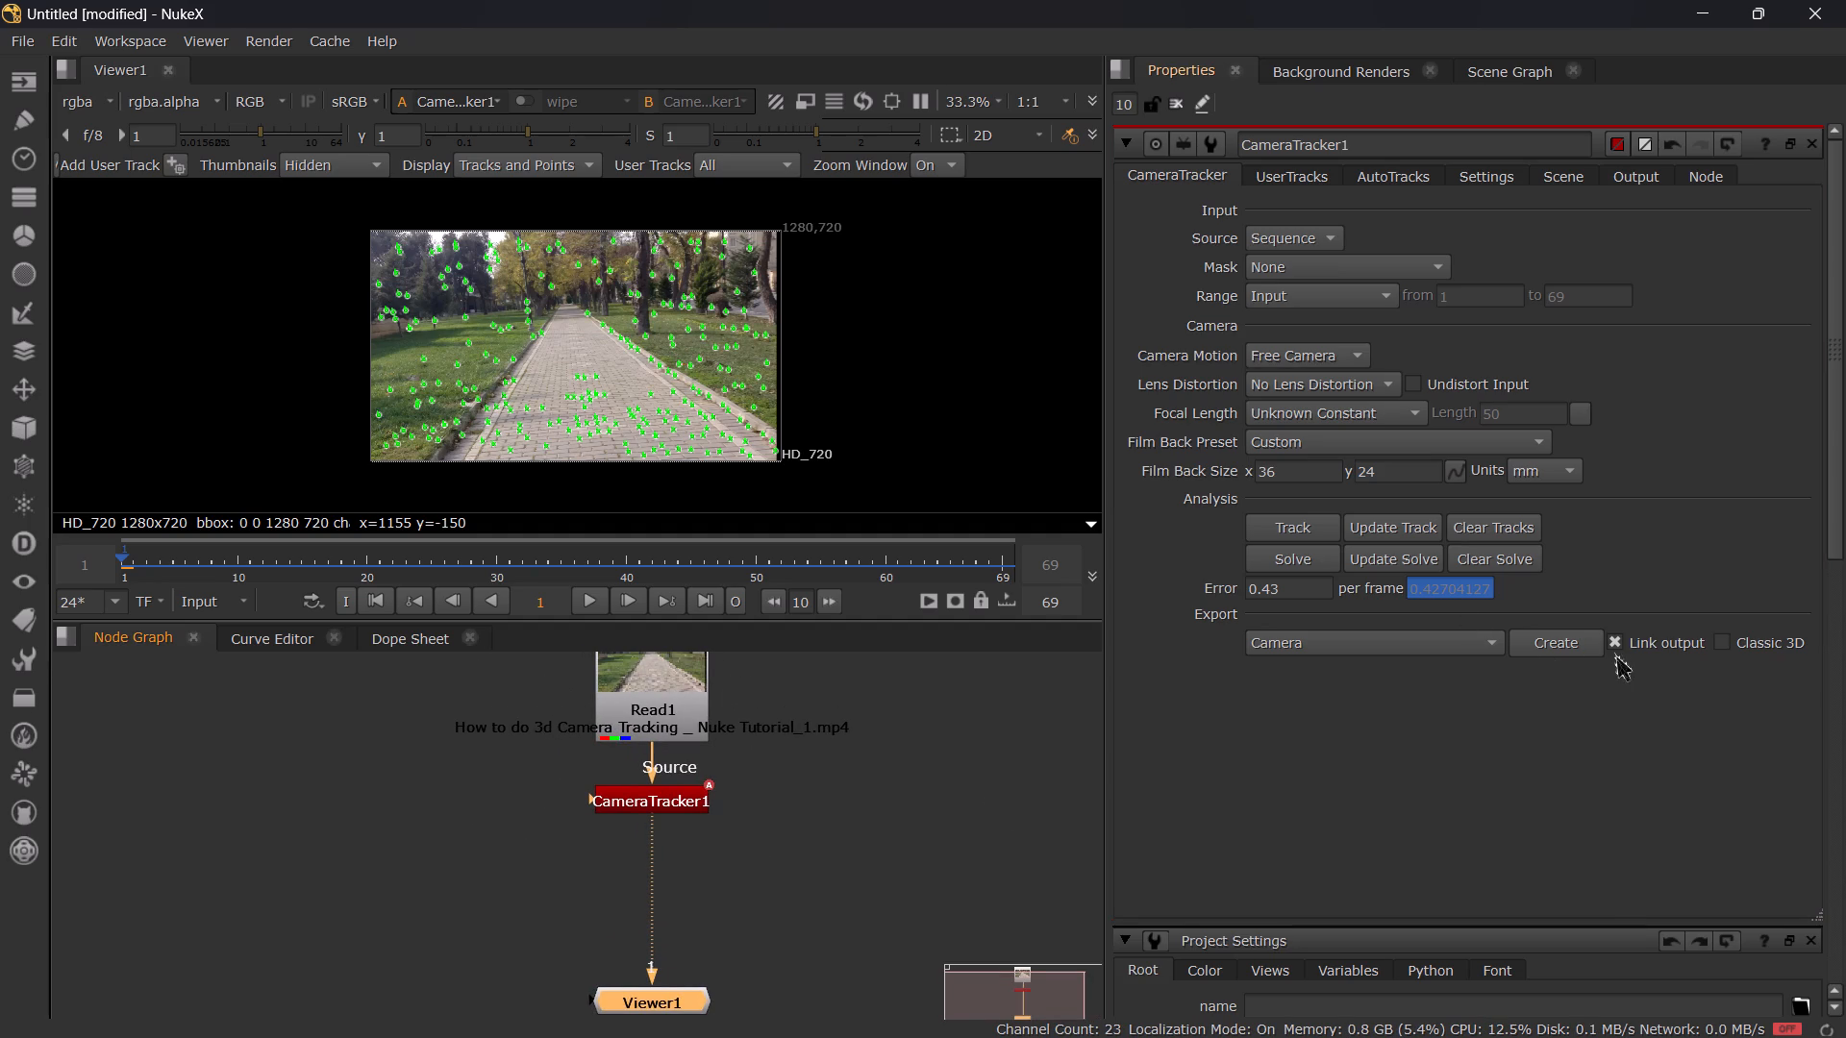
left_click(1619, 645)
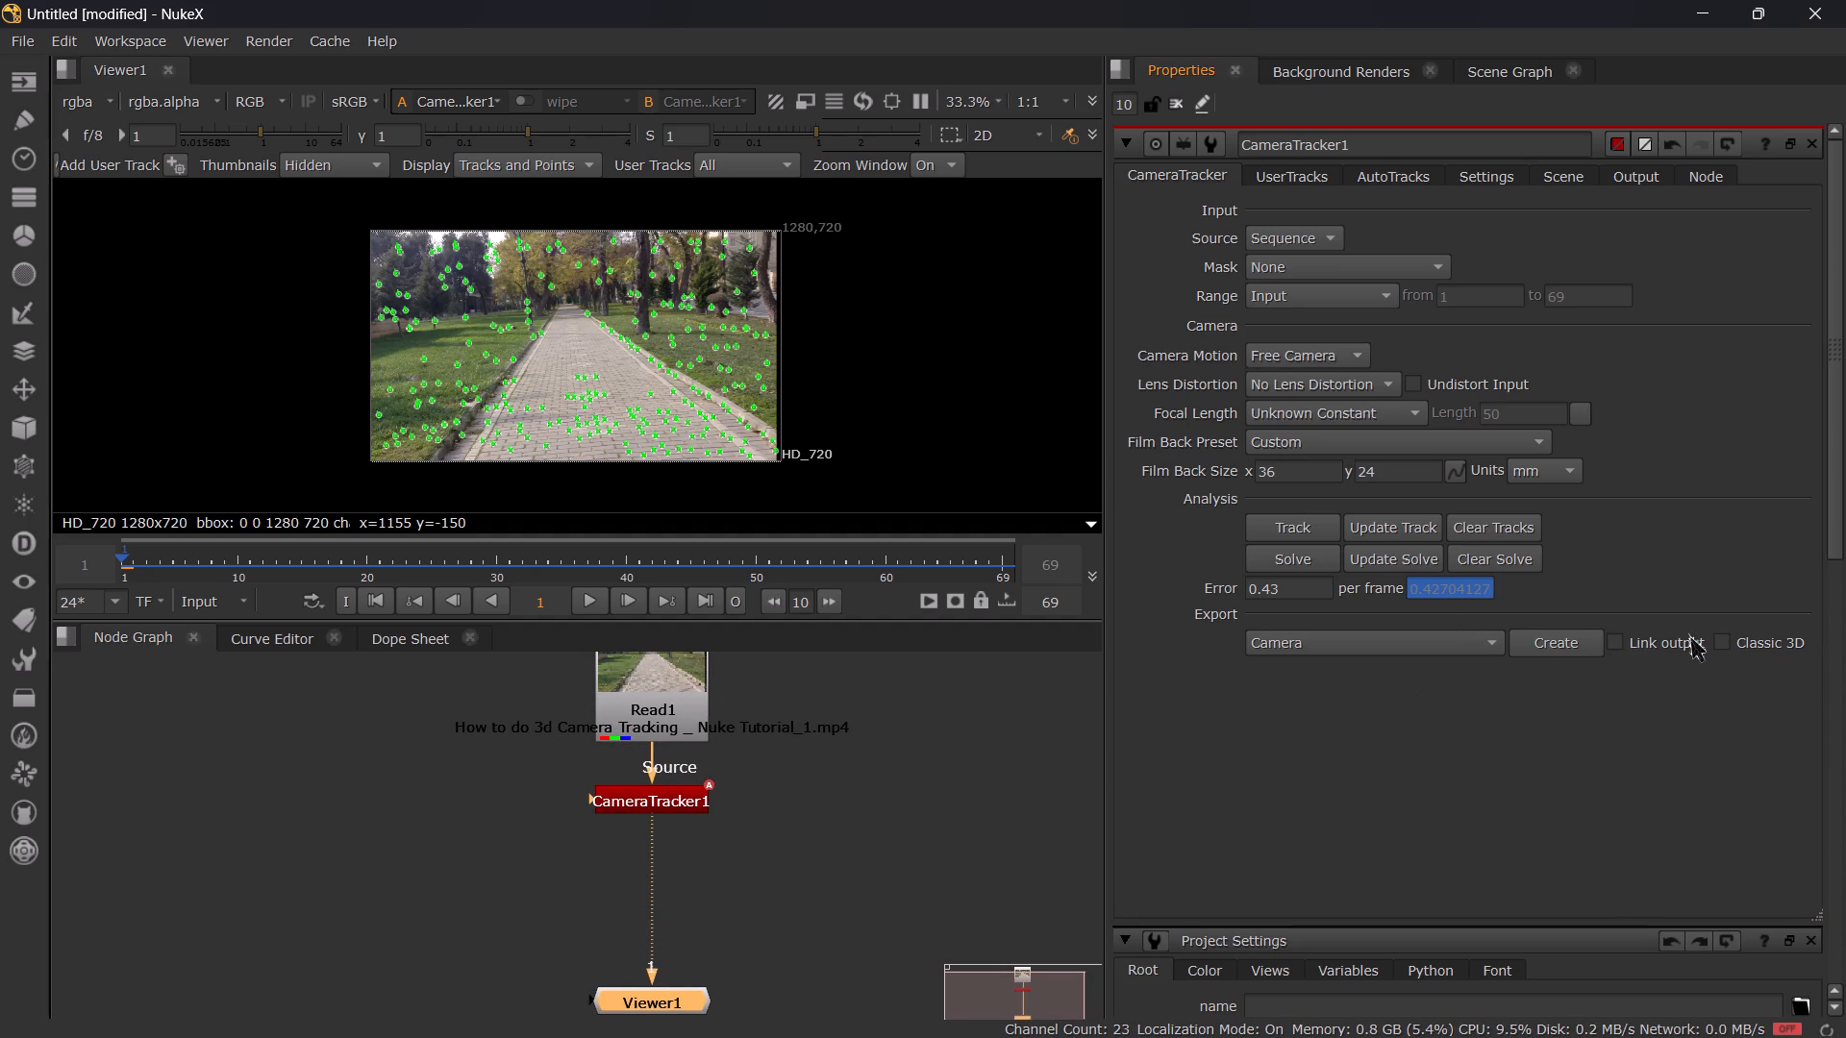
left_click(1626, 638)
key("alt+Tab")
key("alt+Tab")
Switch to Chrome and play the 3D Camera Tracking tutorial full screen, reviewing the Camera tracking basics chapter.
key("alt+Tab")
key("alt+Tab")
key("alt+Tab")
key("space")
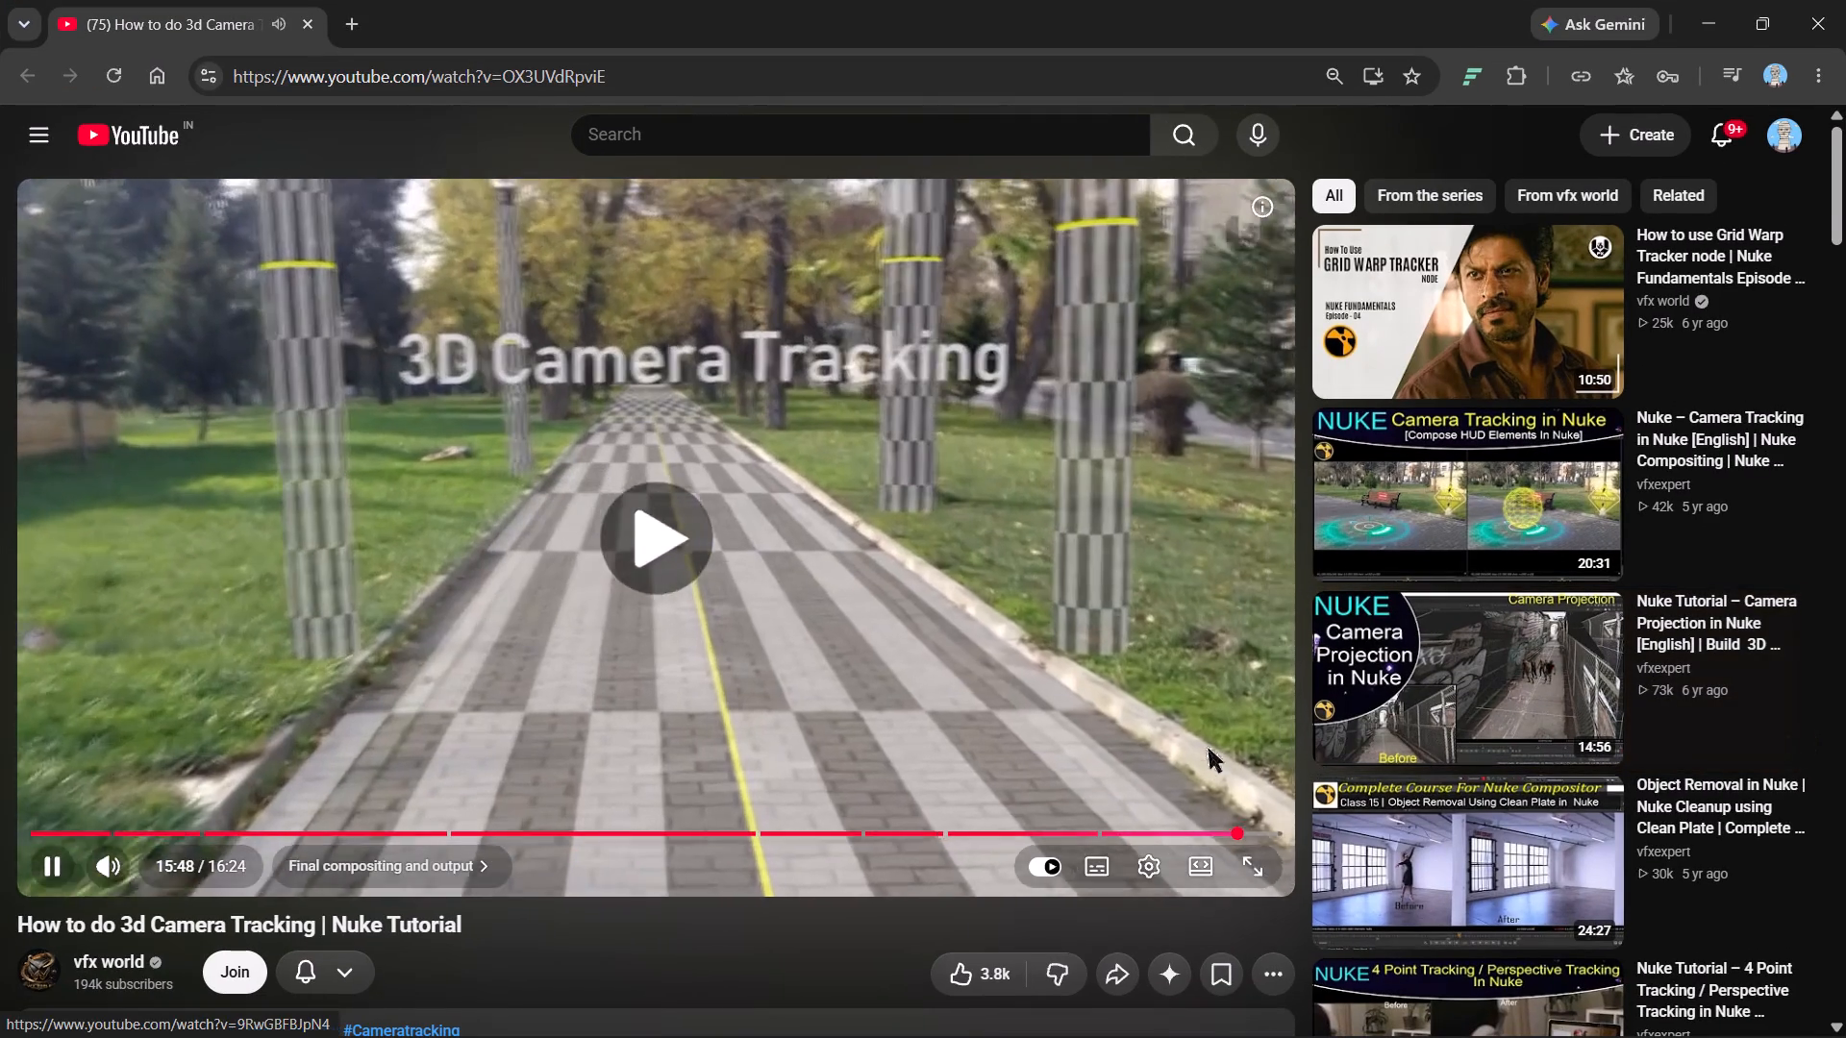
key("f")
left_click(145, 979)
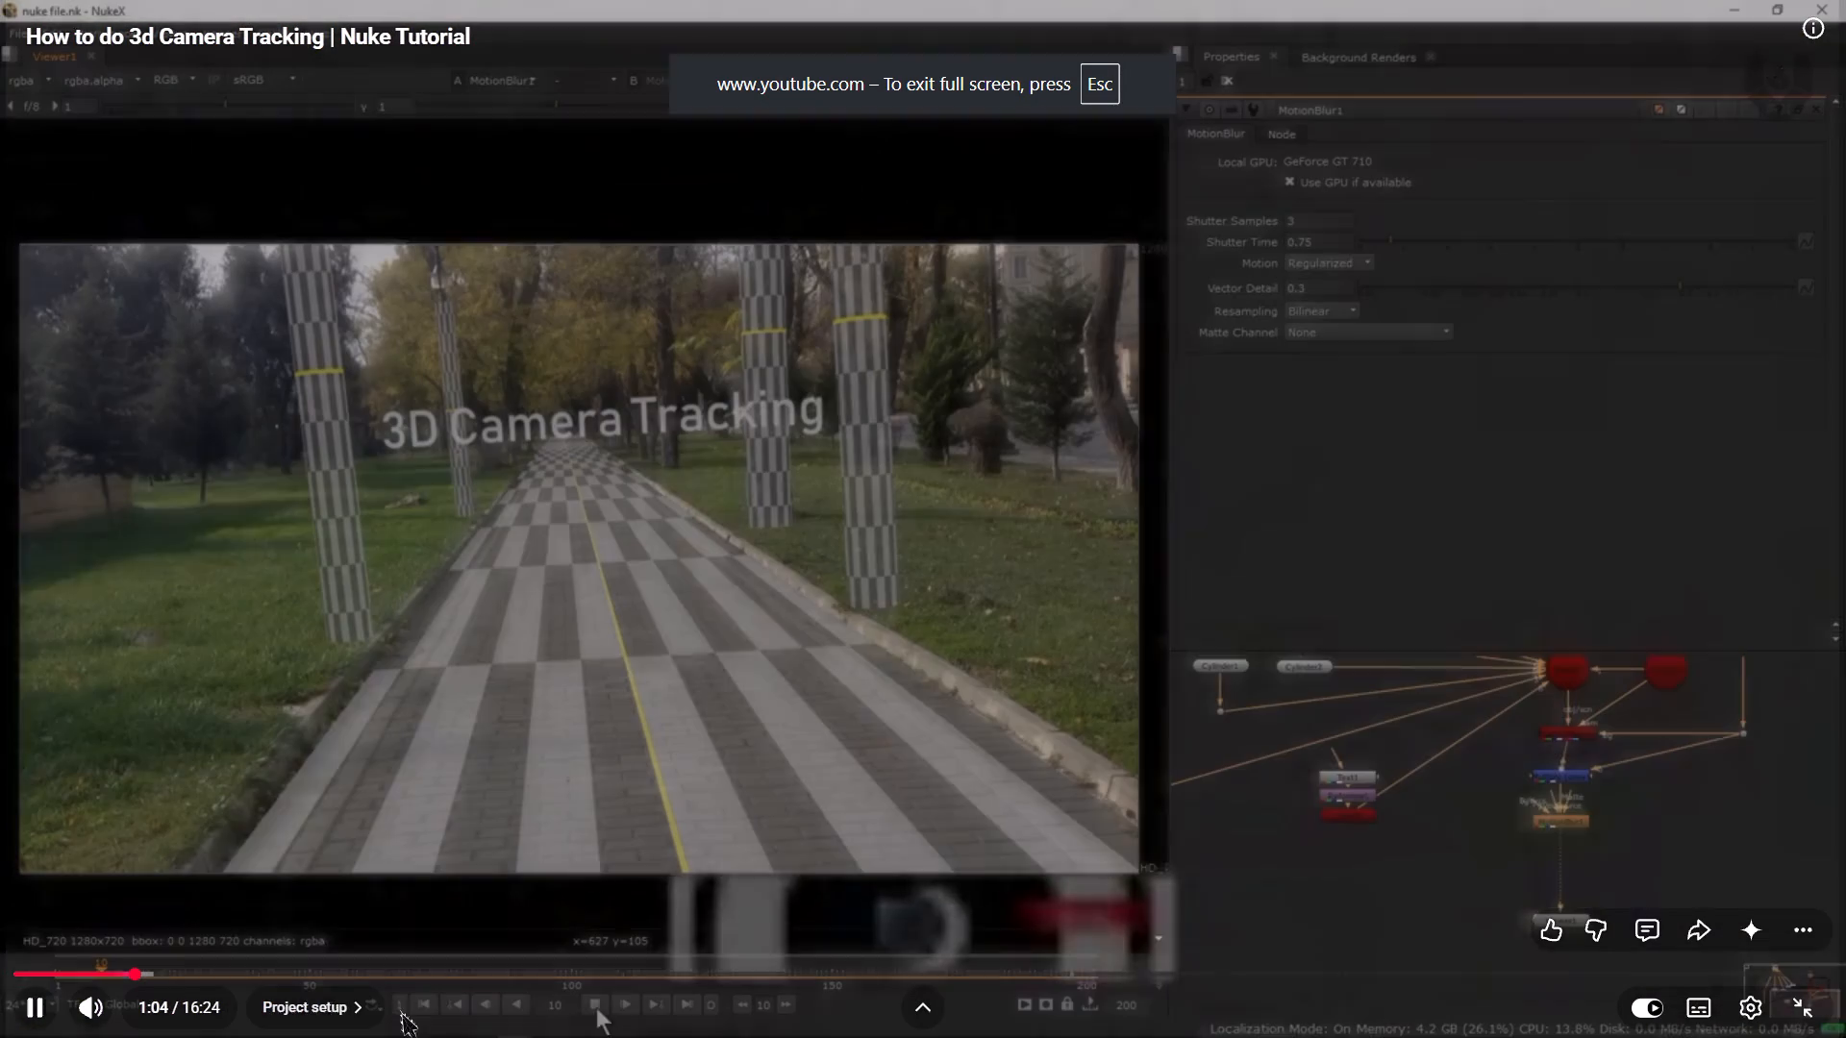
left_click(396, 1009)
left_click(344, 1017)
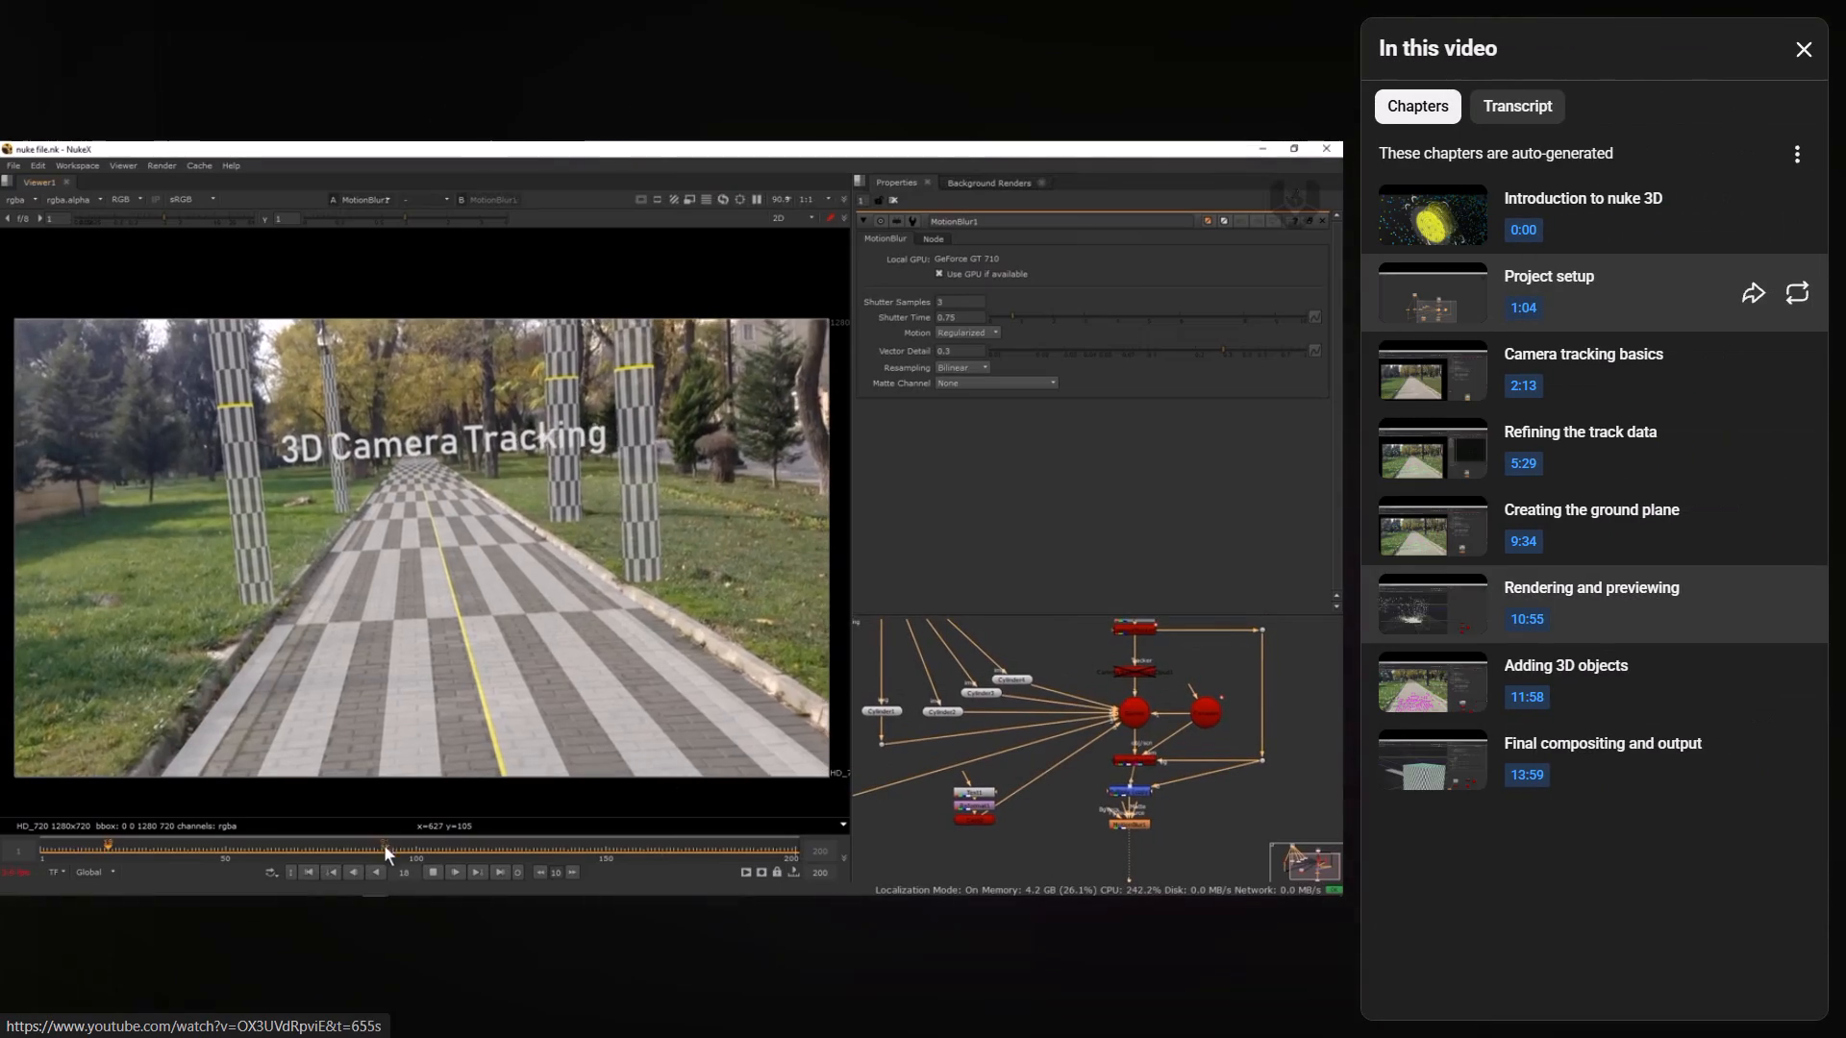
left_click(1463, 383)
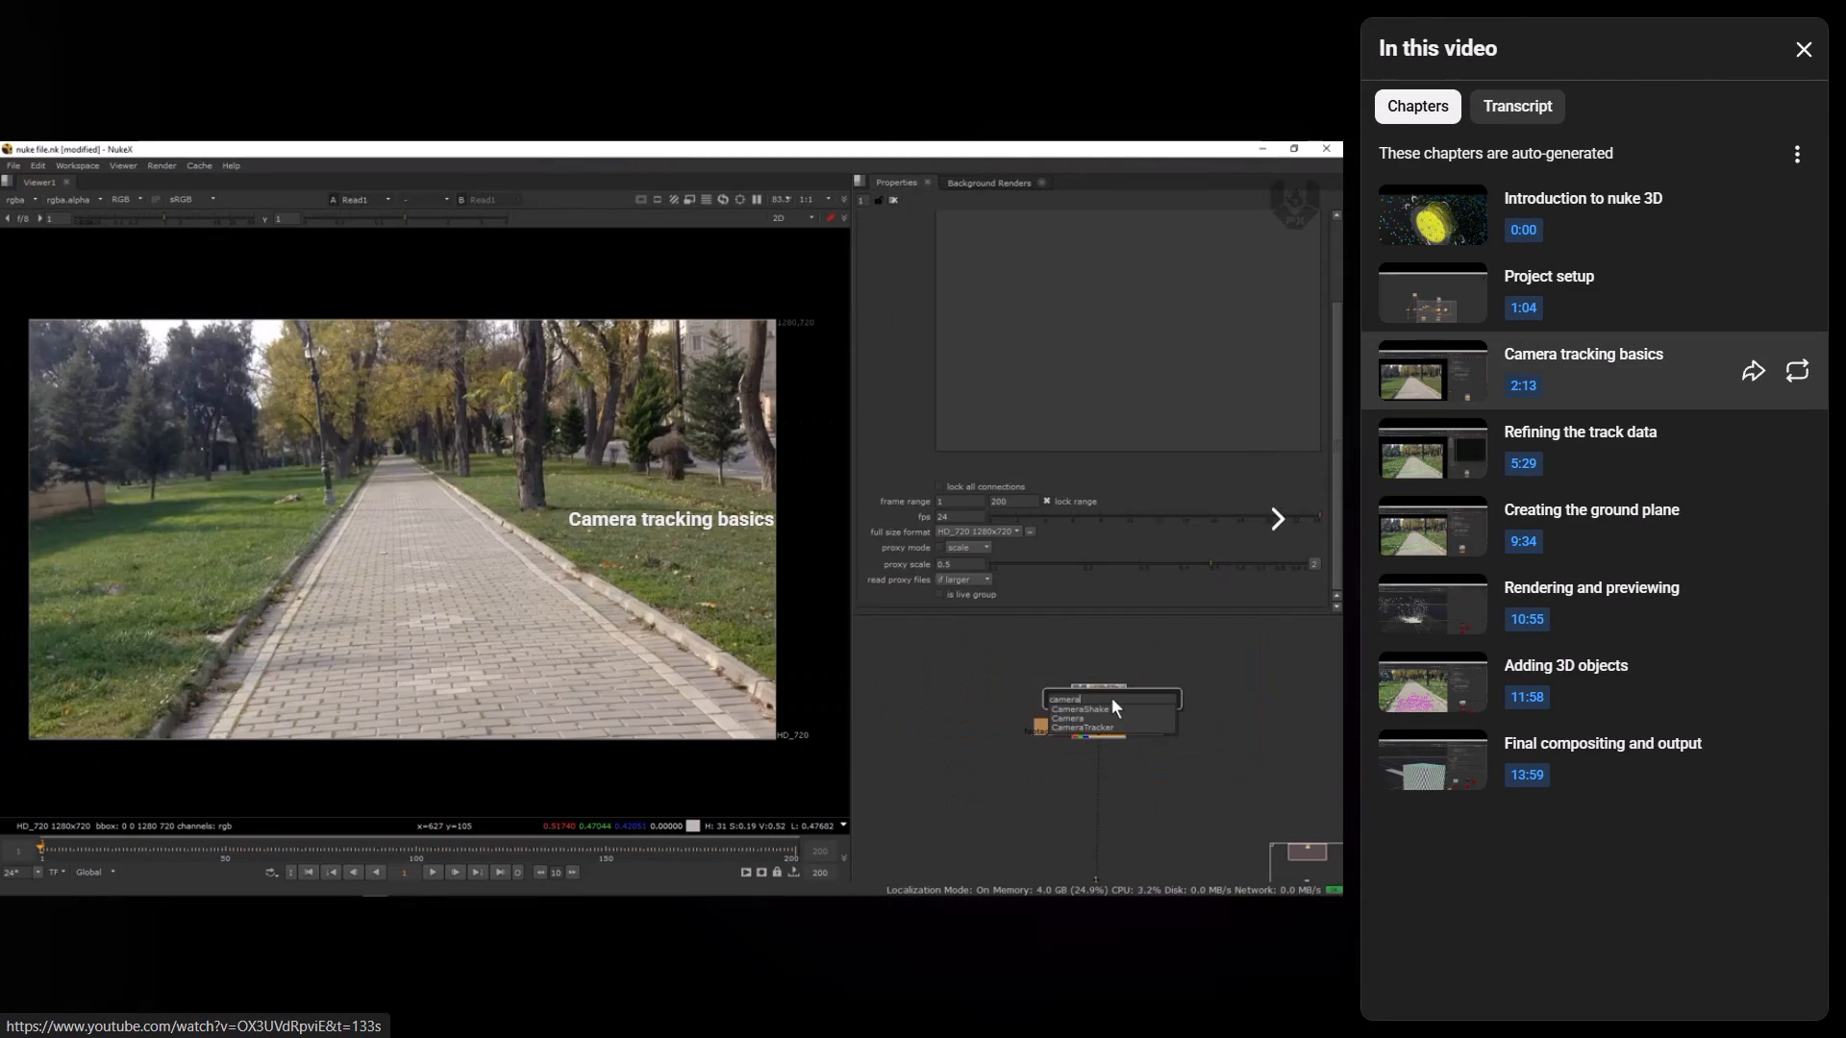
left_click(1028, 716)
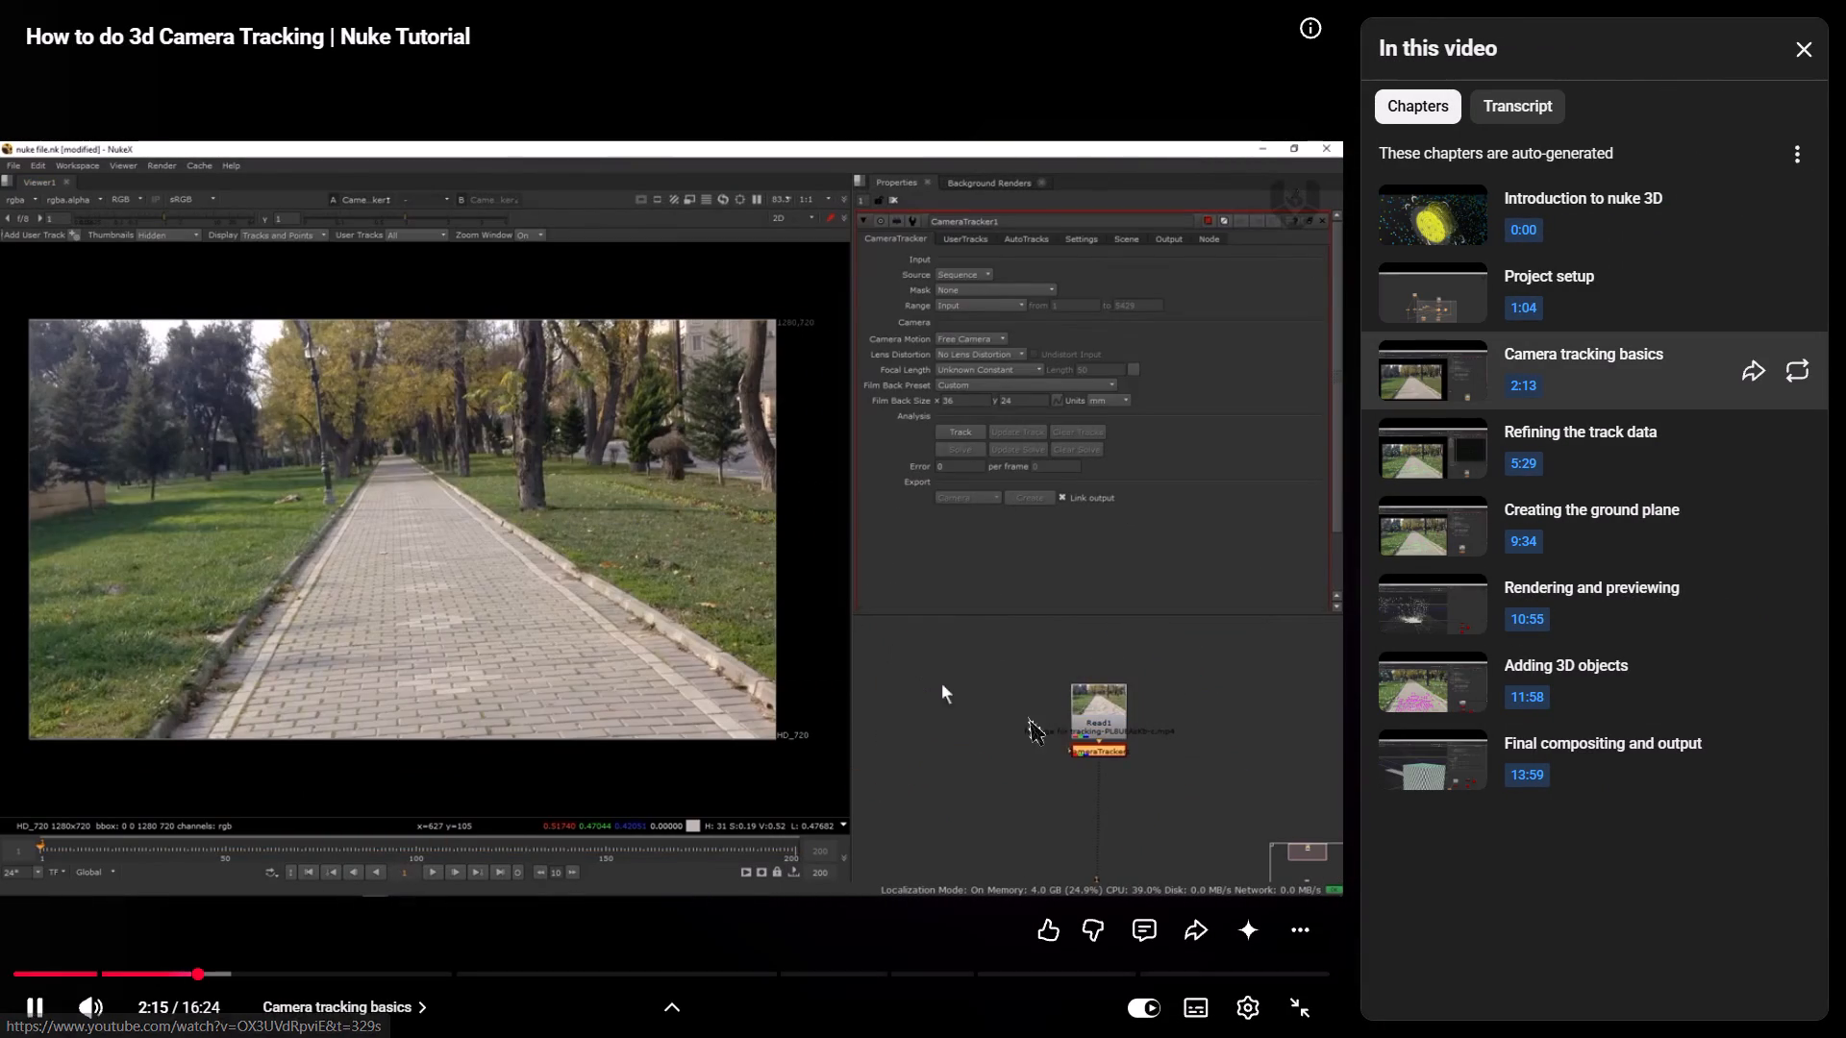
left_click(1291, 997)
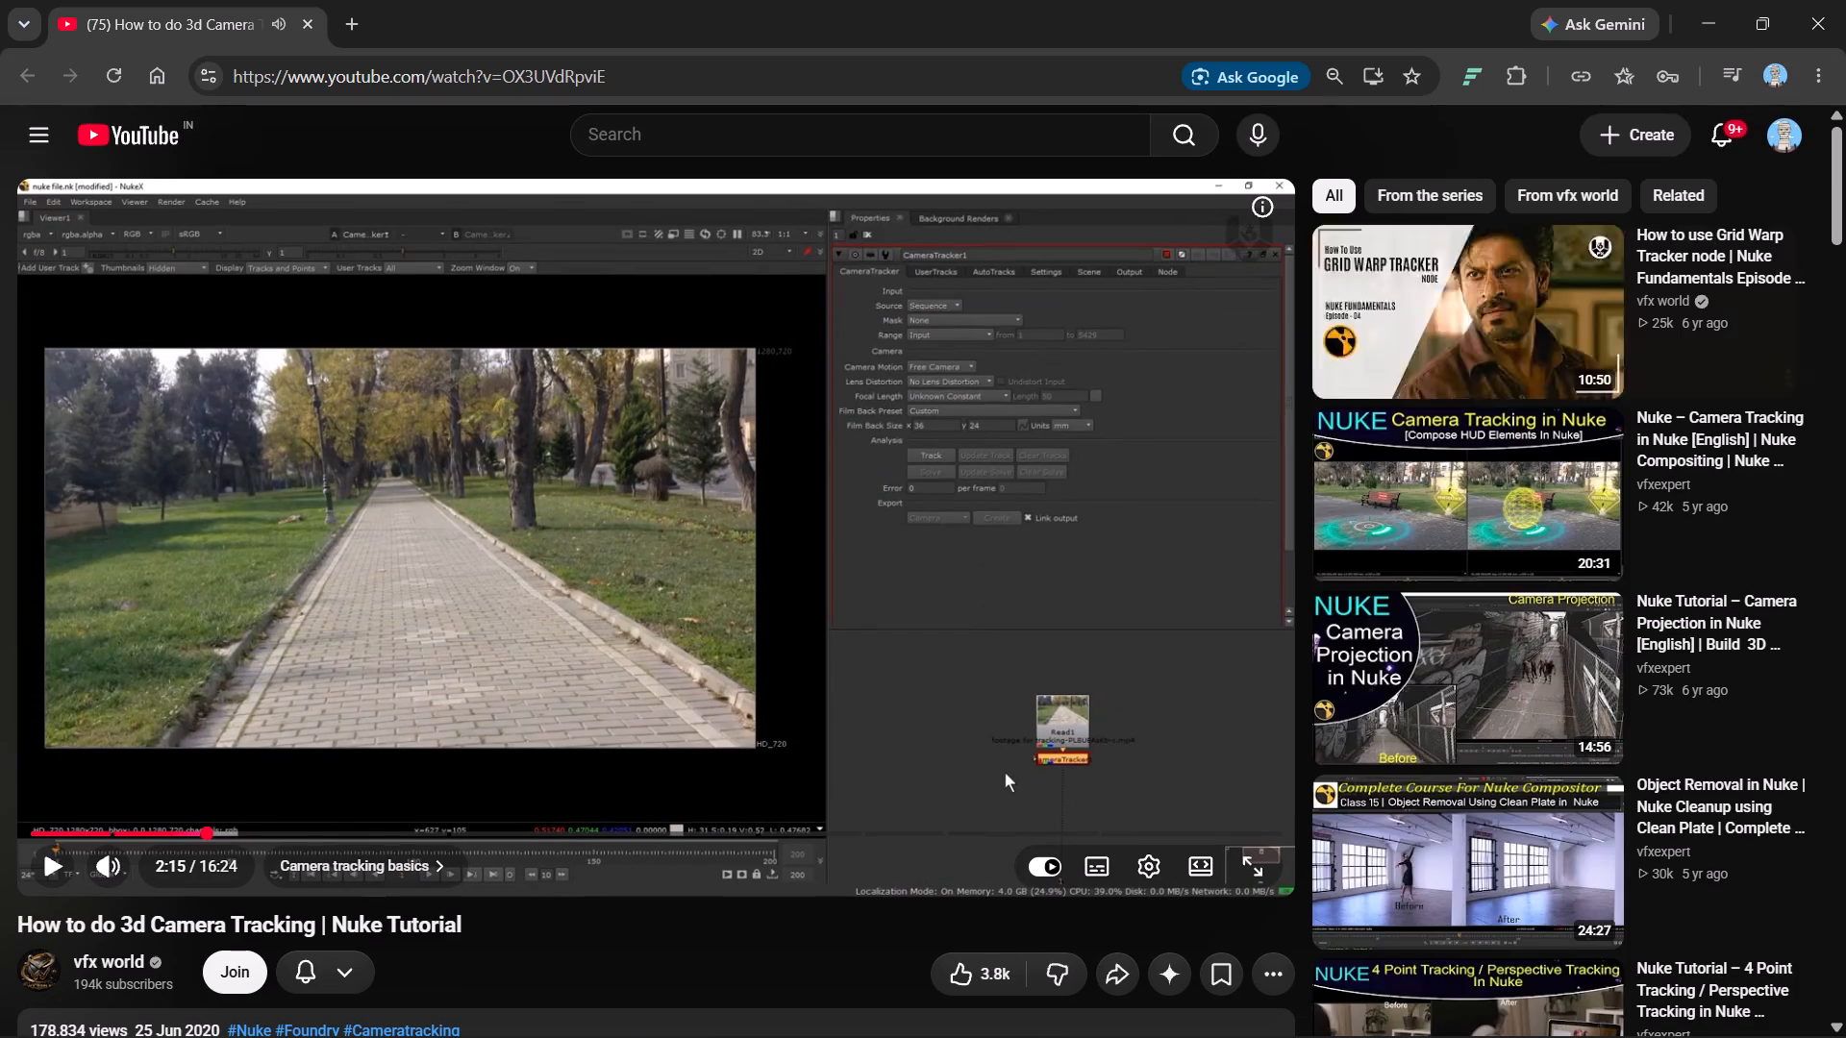
left_click(1255, 871)
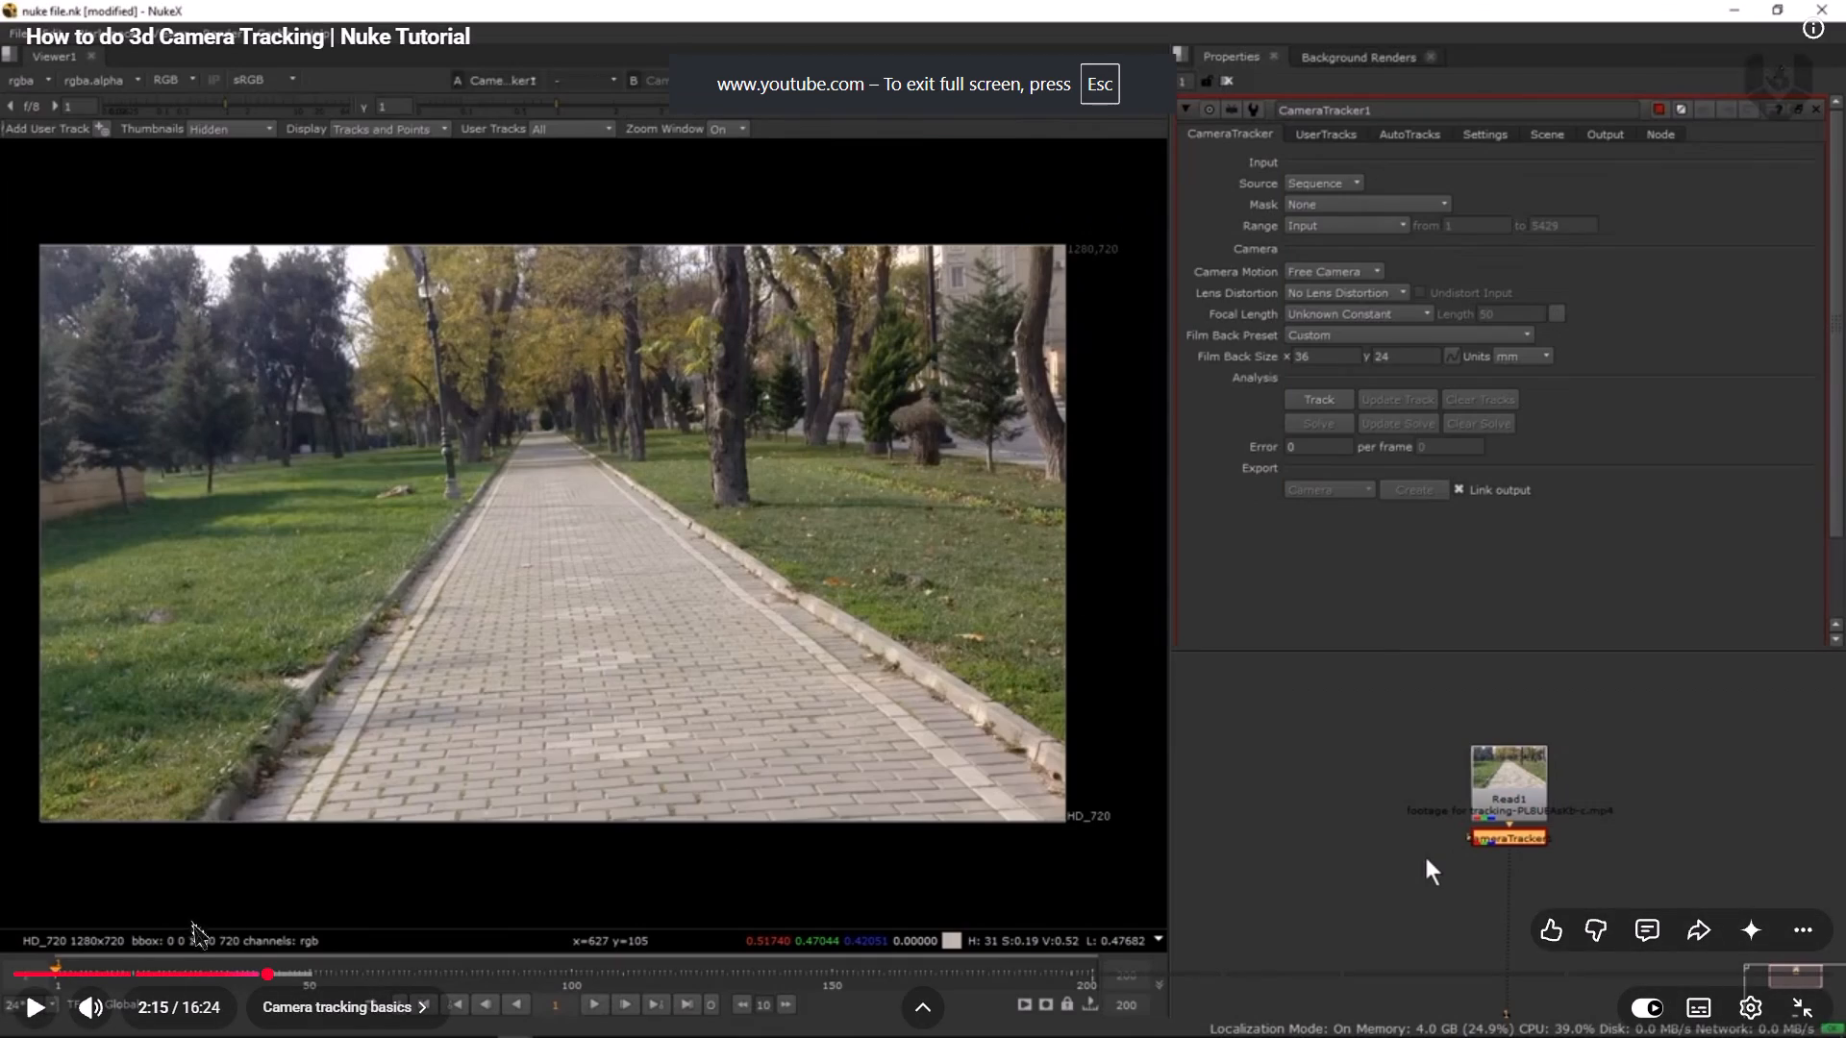
left_click(26, 1001)
left_click(344, 982)
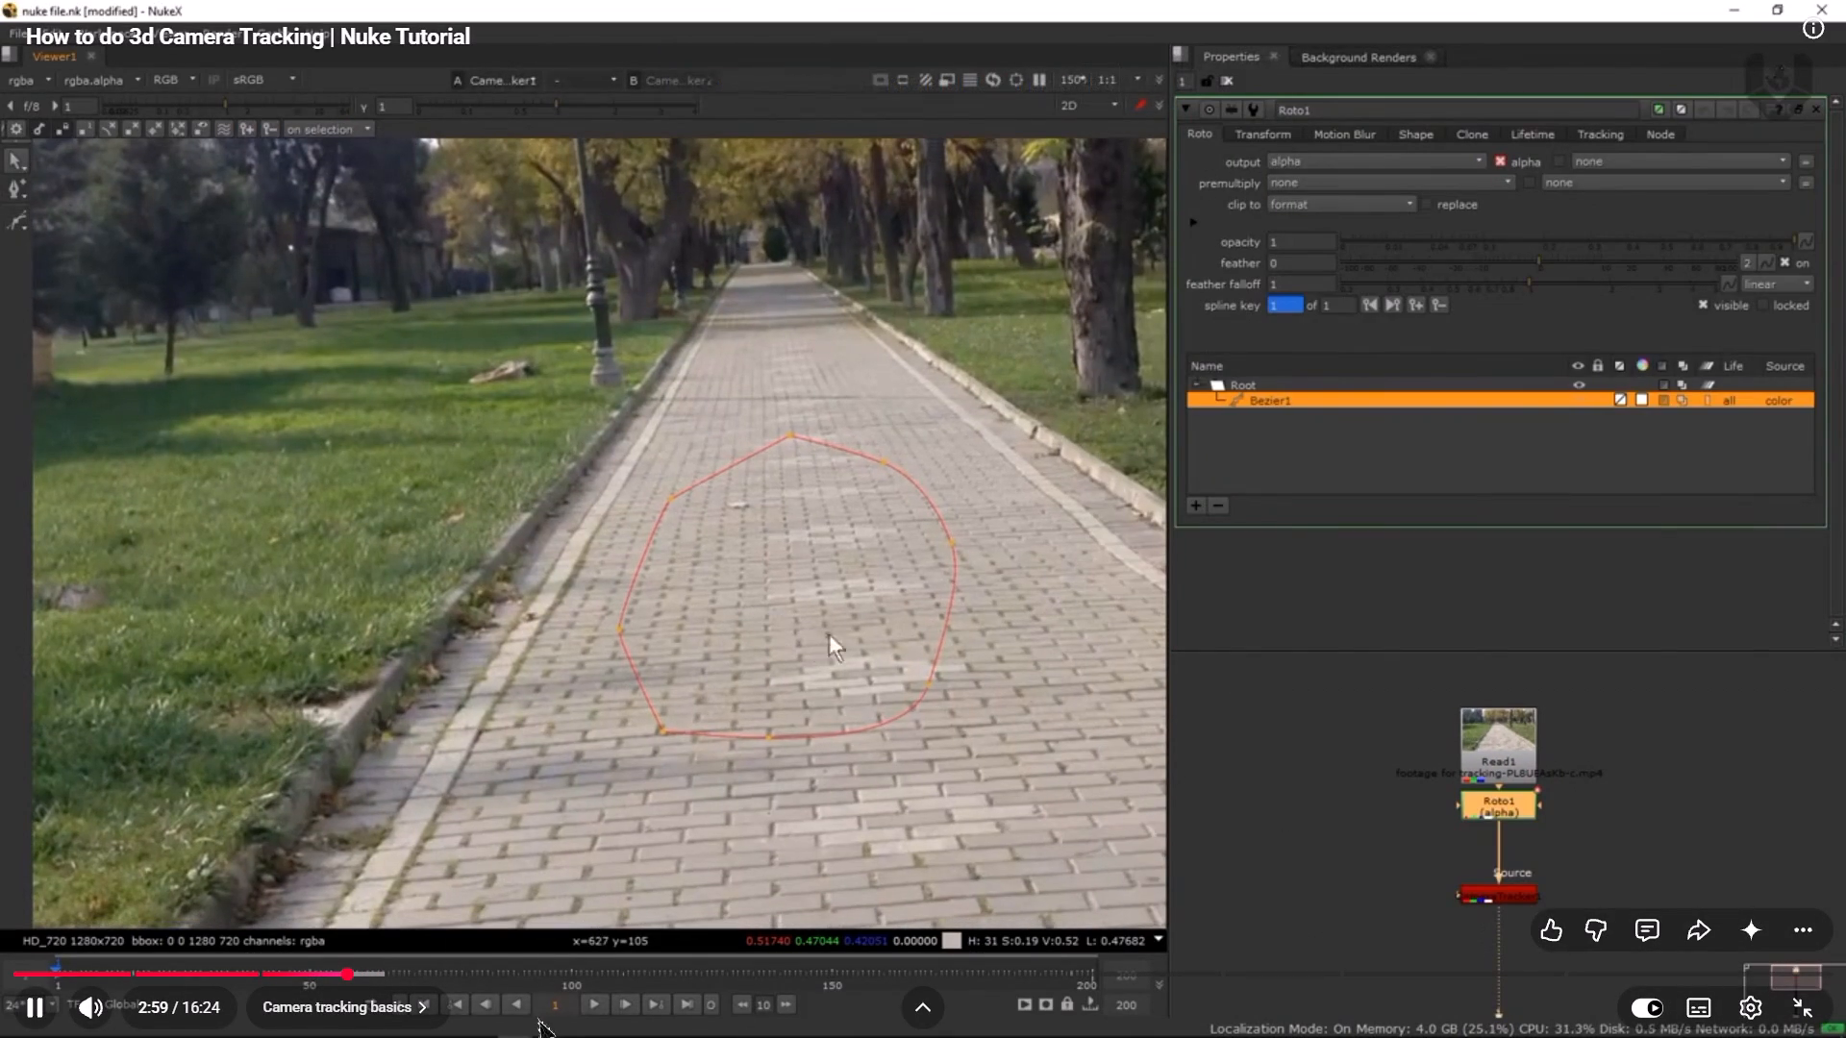
Skip ahead in the tutorial to review the solve, the Min Length curves and the Max Track Error curves.
left_click(564, 960)
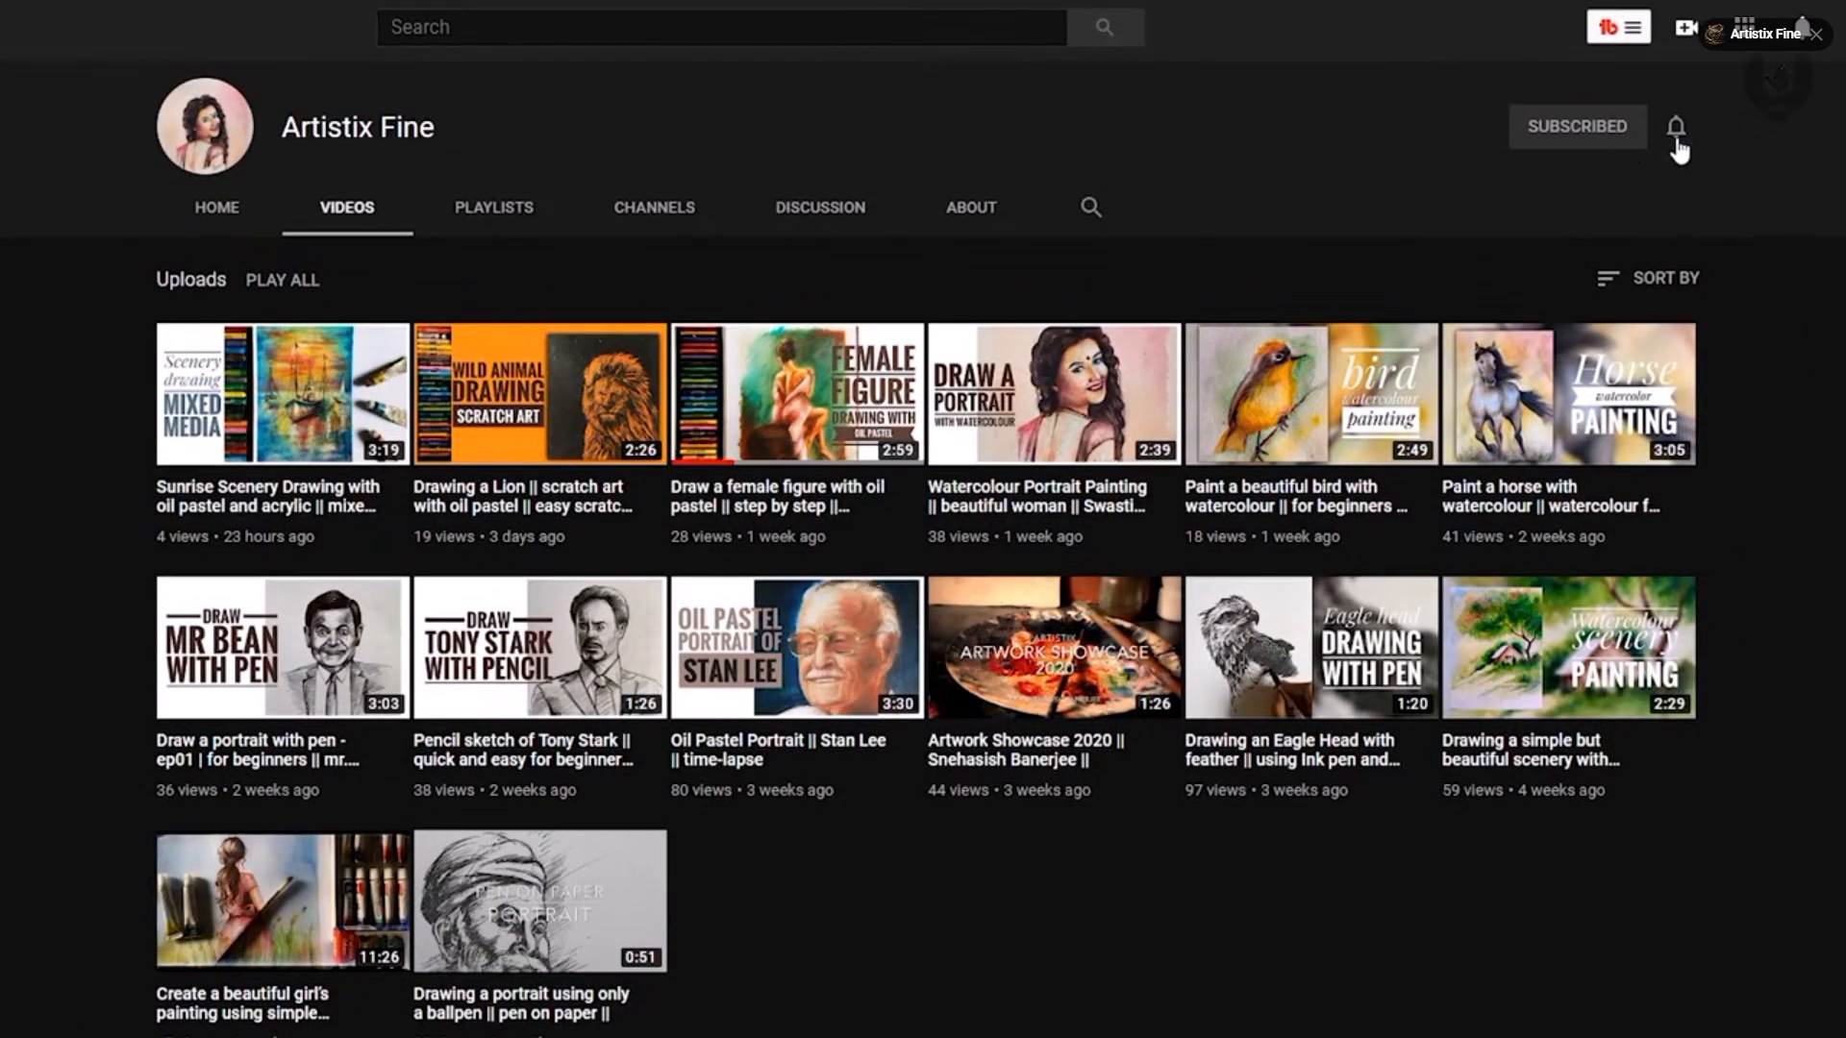
key("Right")
key("Right")
key("Right")
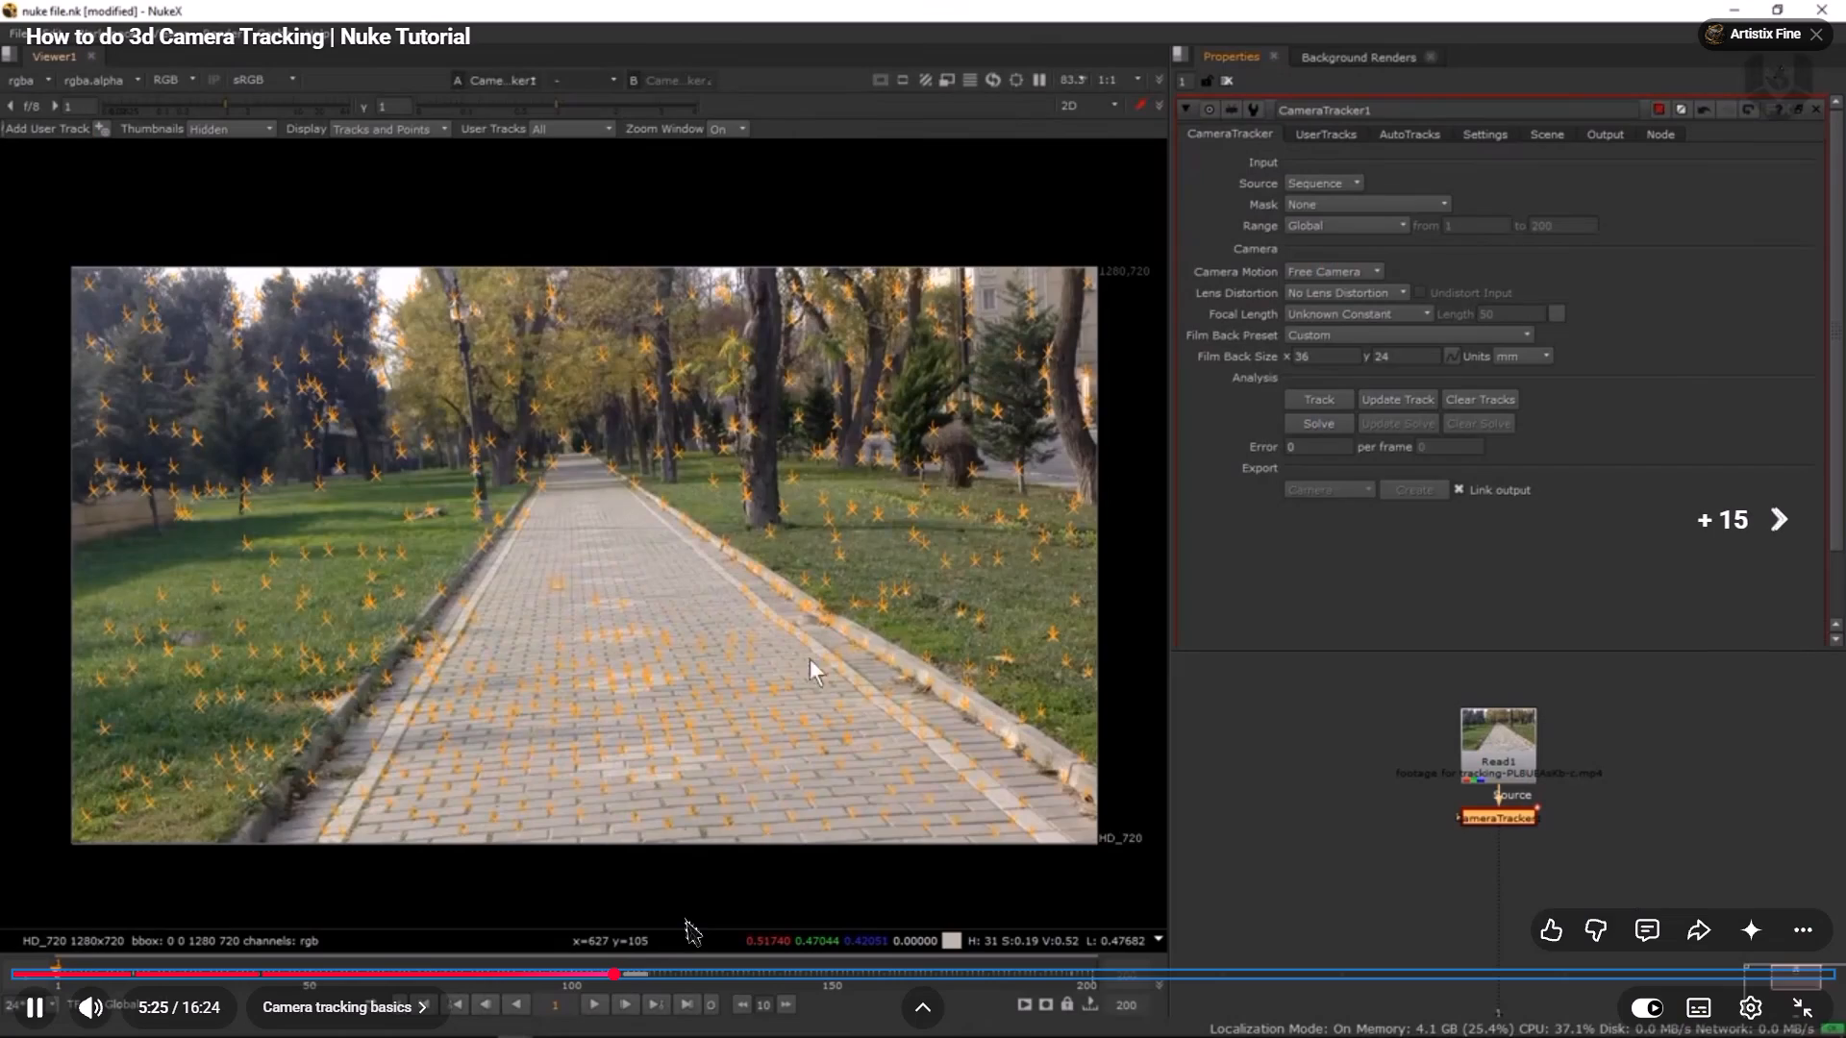
key("Right")
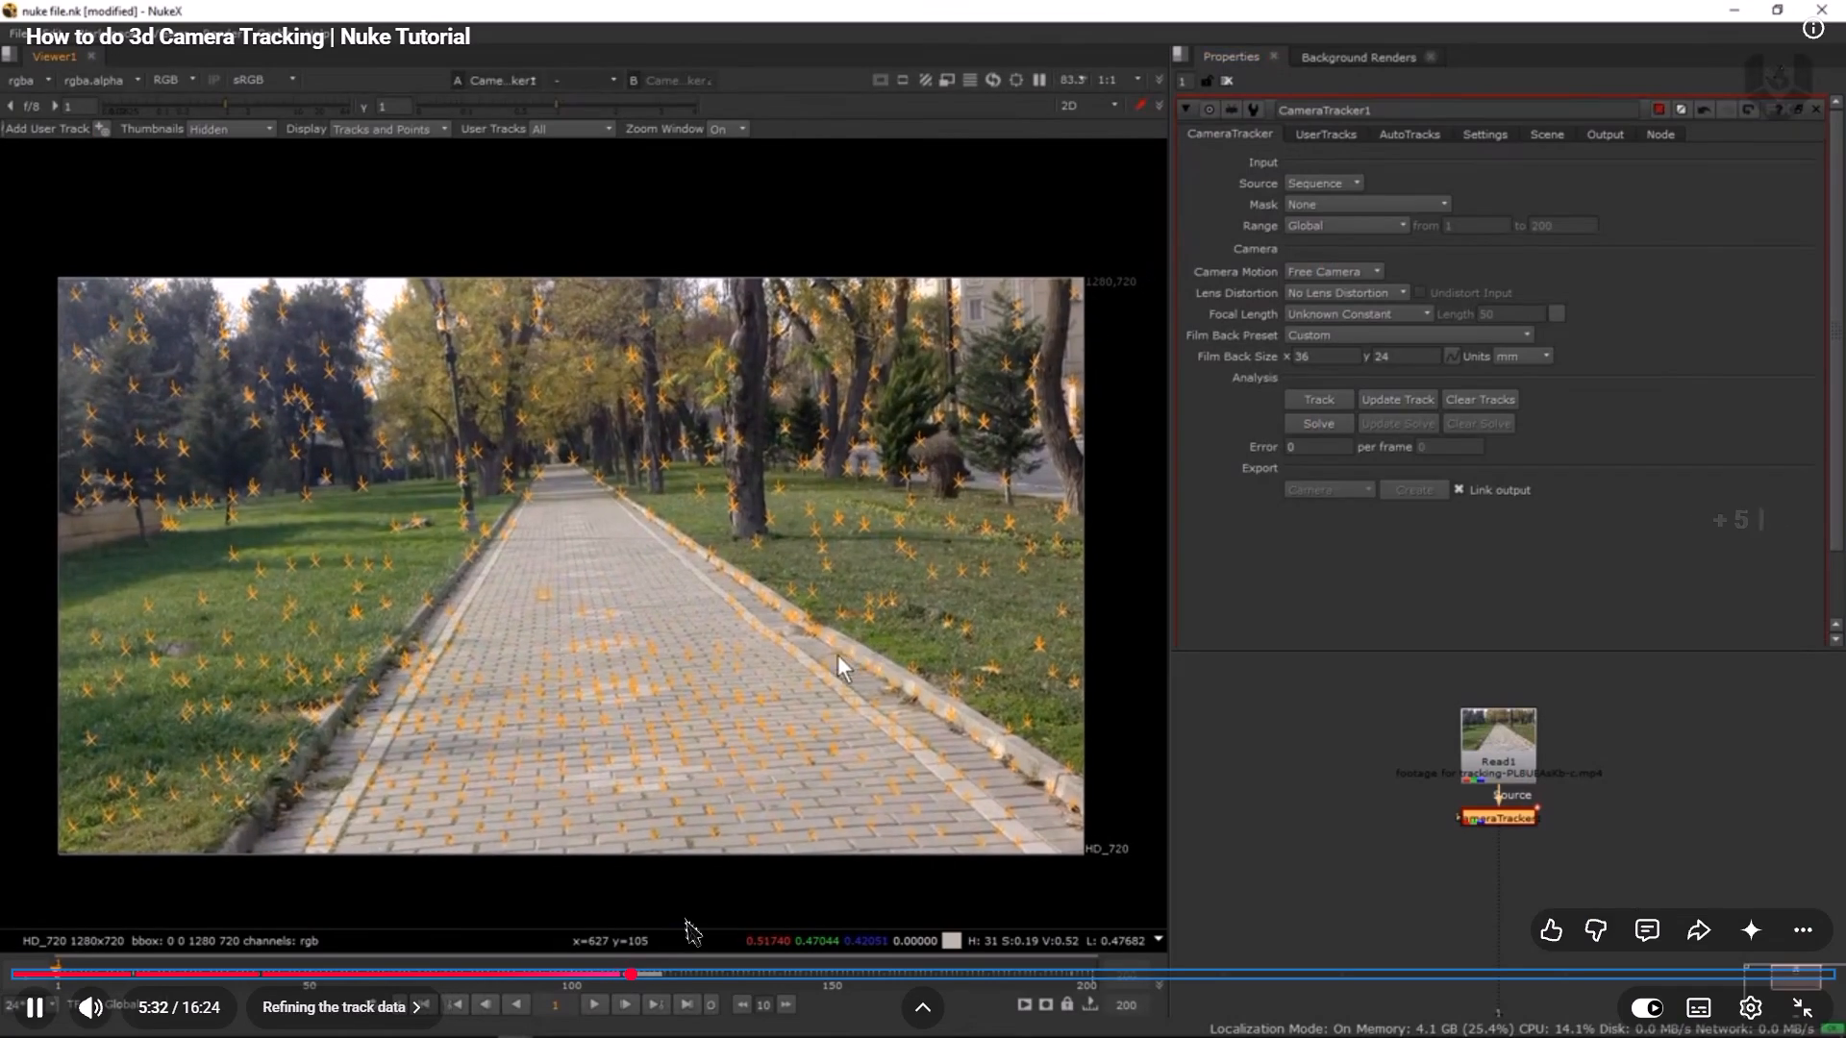
key("Right")
key("Right")
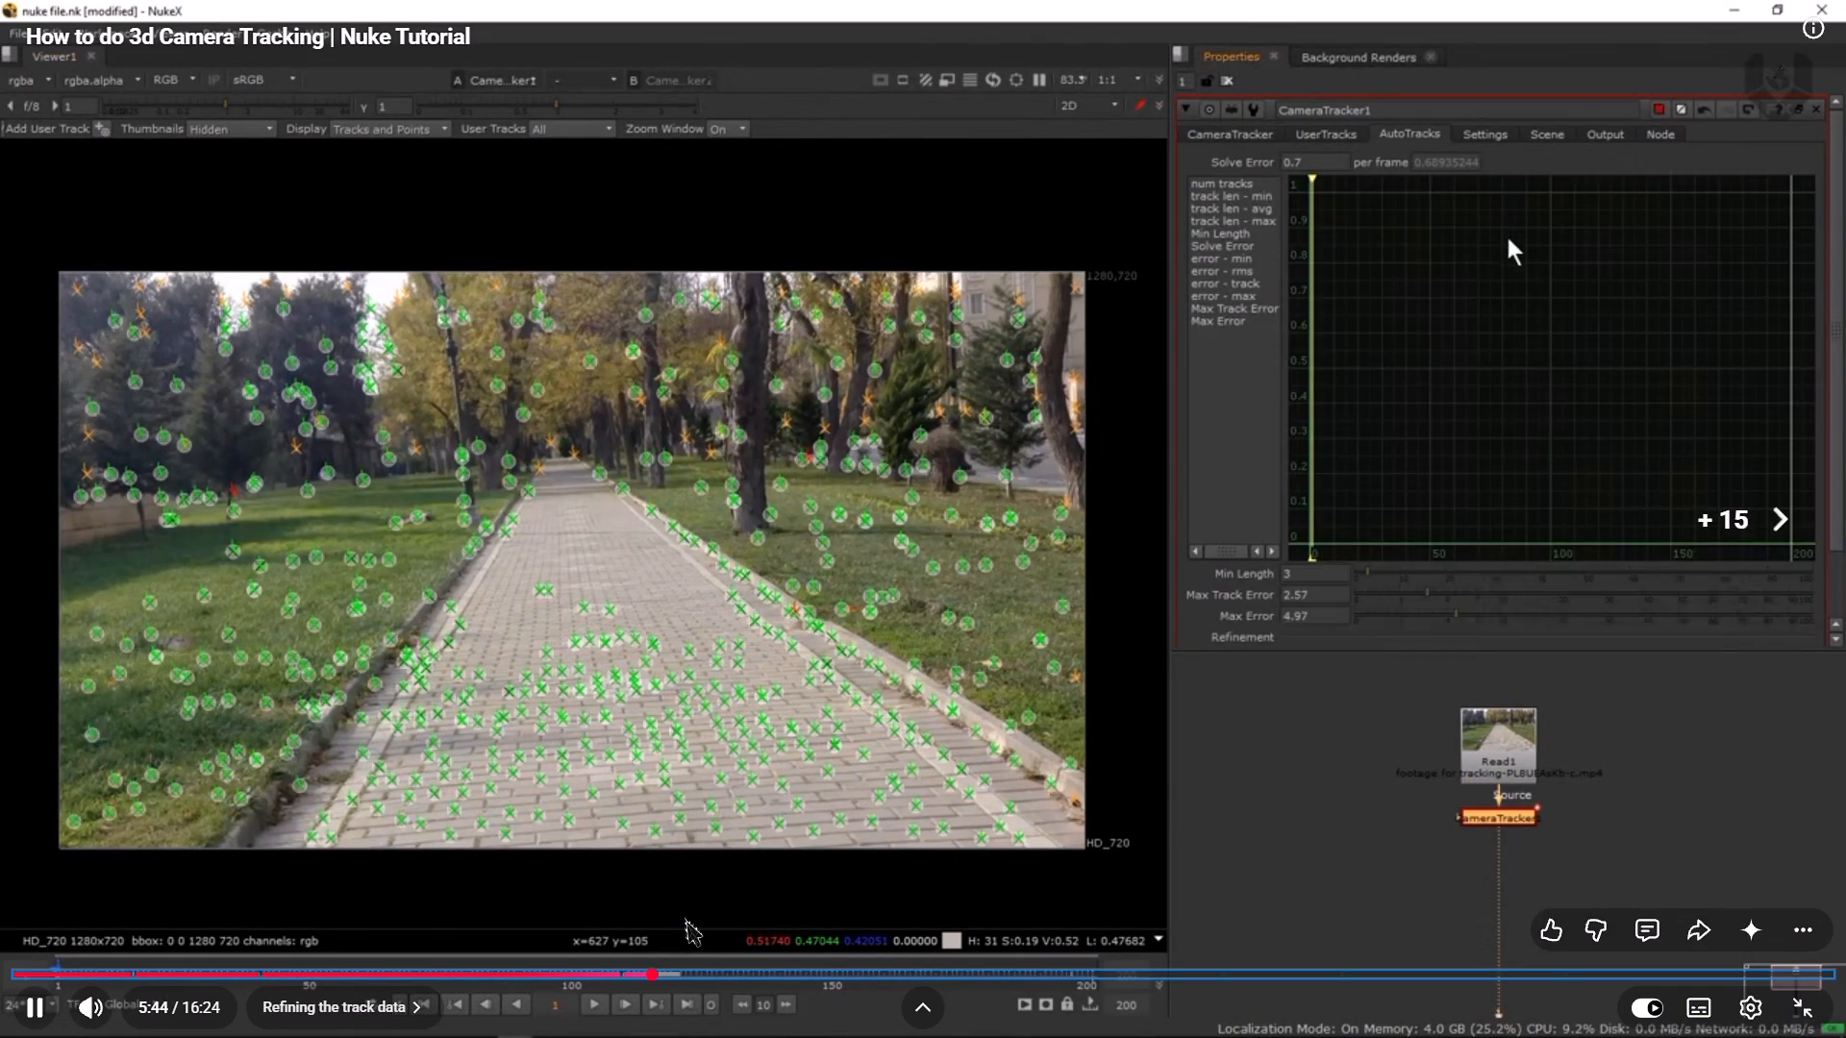
key("Right")
key("Right")
key("Right")
key("Right")
key("Right")
key("Right")
key("Right")
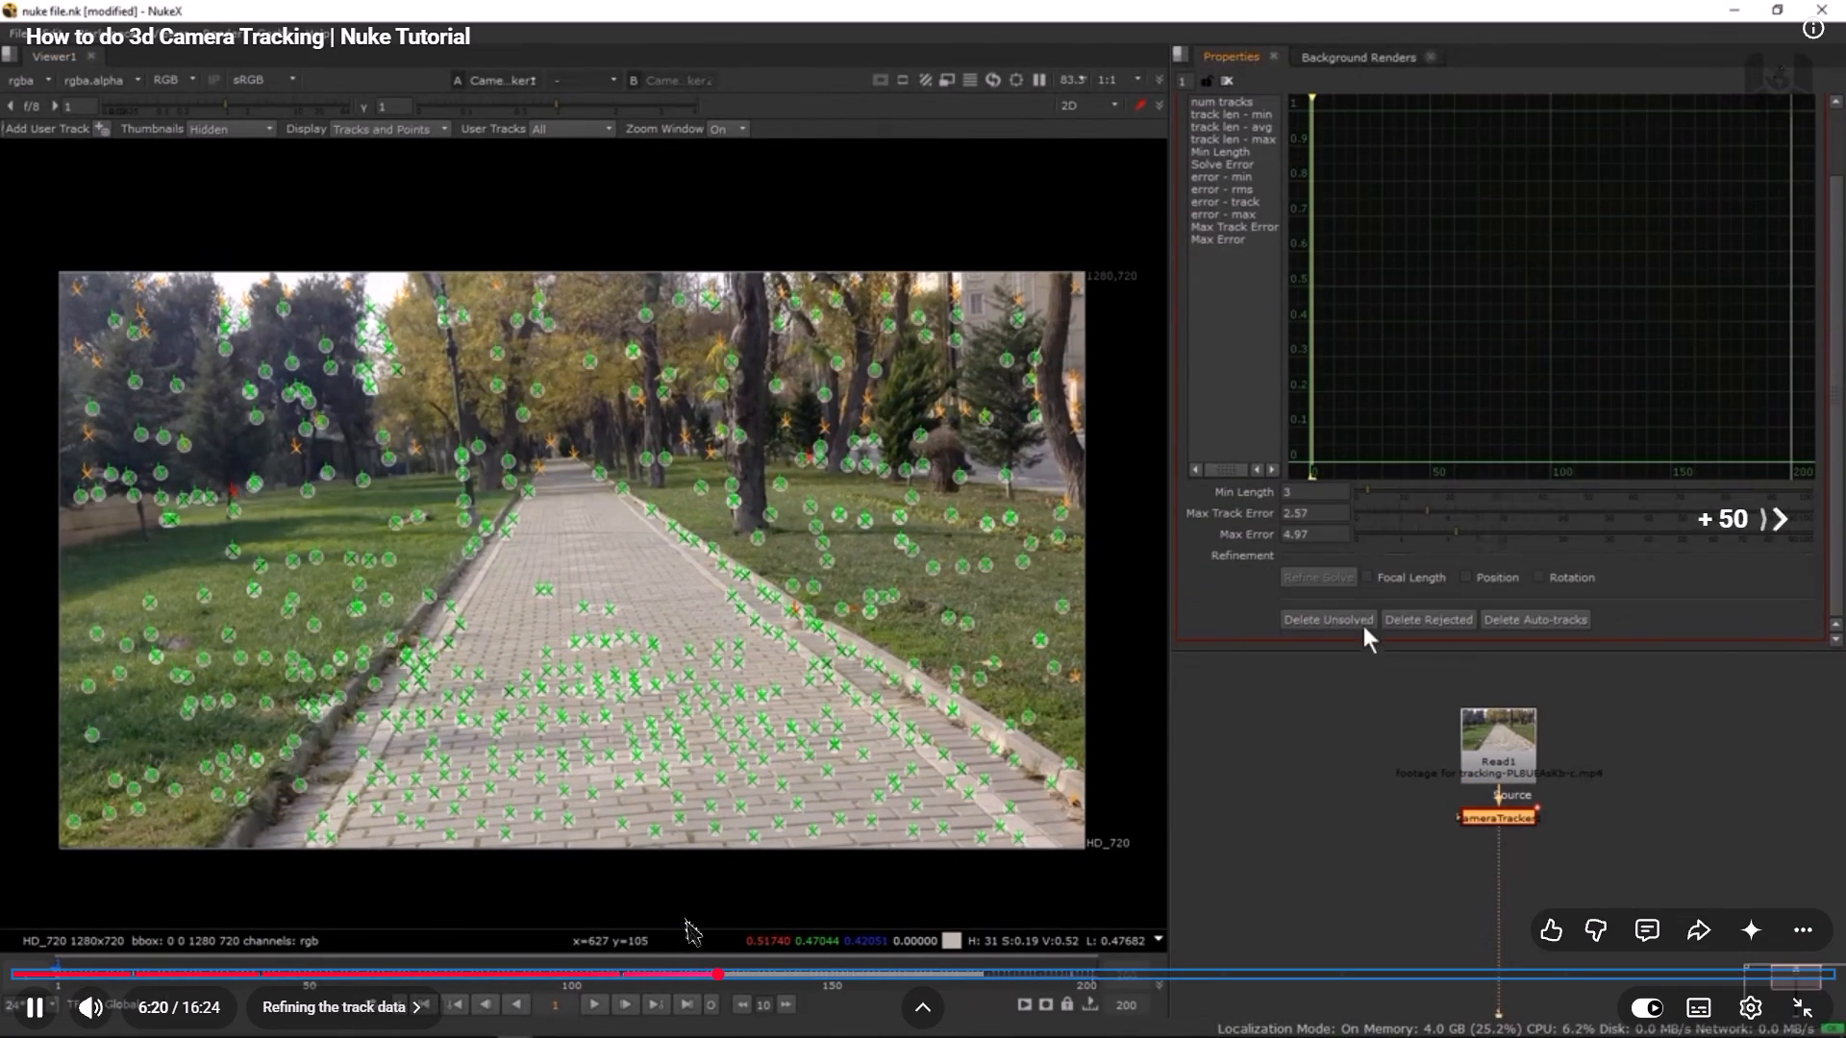
key("Right")
key("Right")
key("Right")
key("Right")
key("Right")
key("Right")
key("Right")
key("Right")
key("Right")
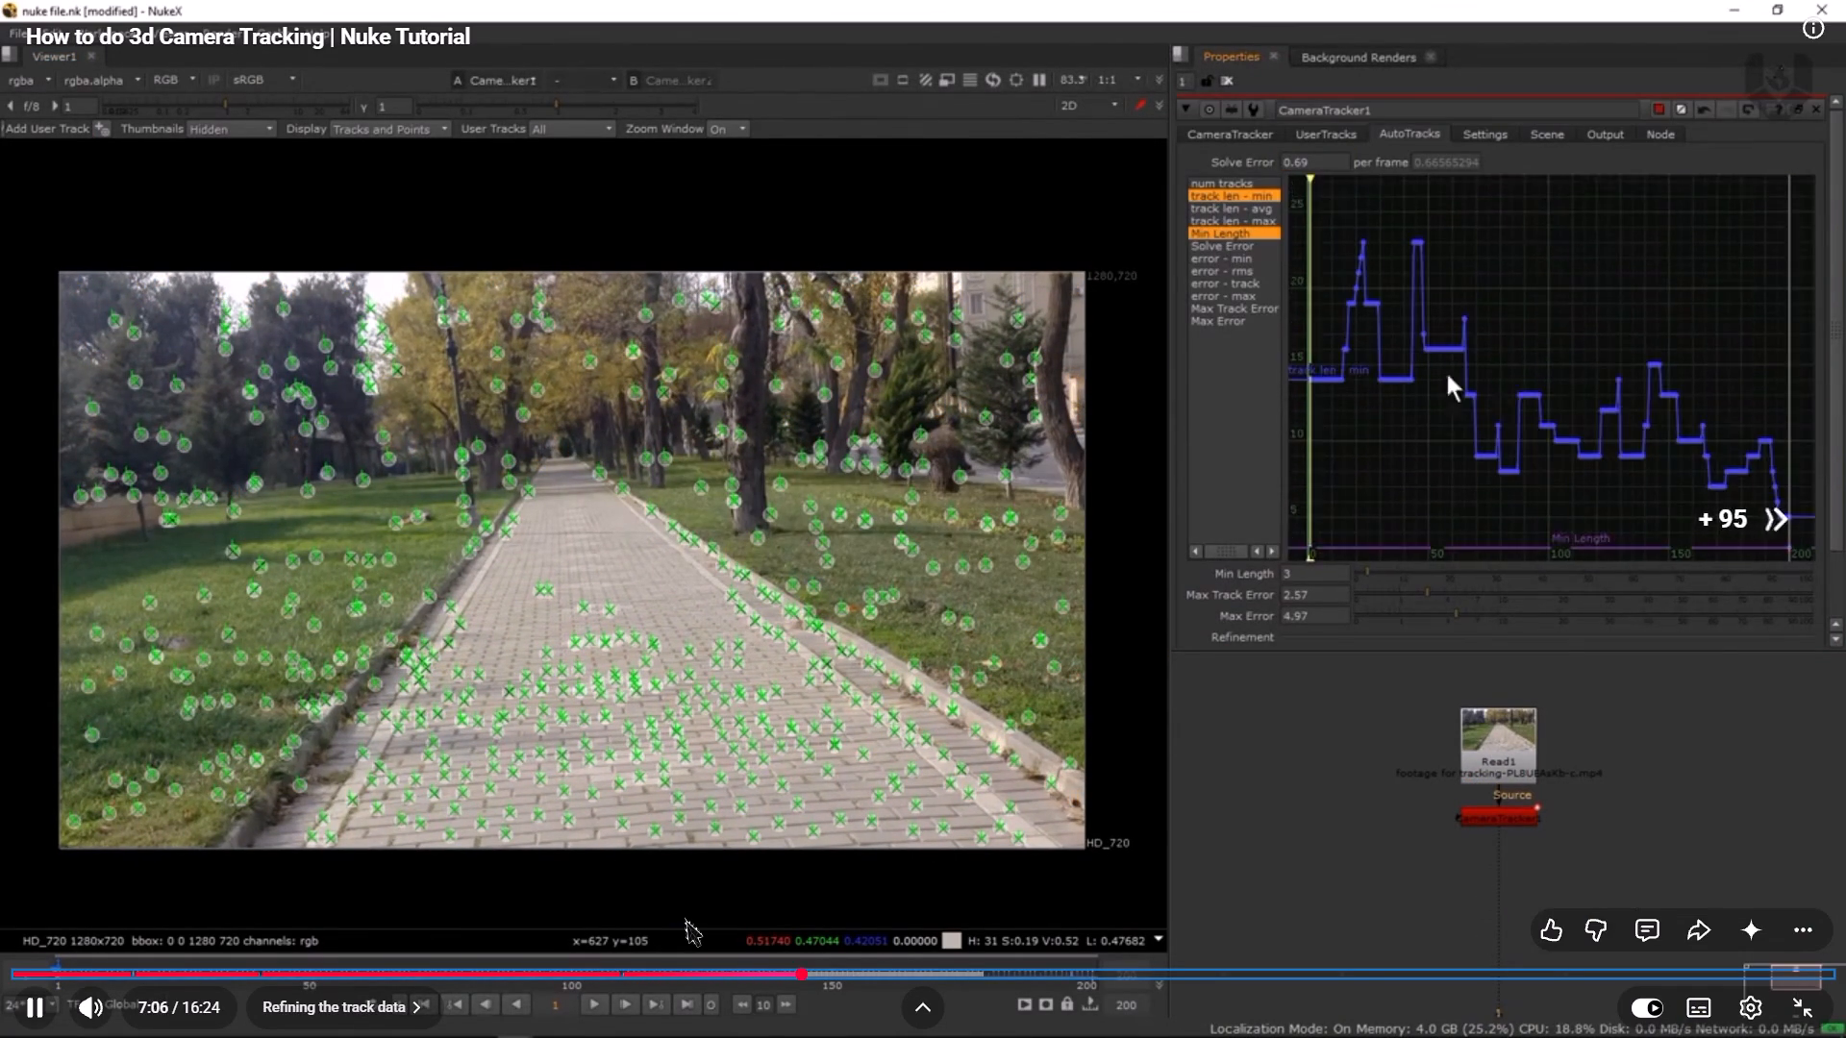
key("Right")
key("Right")
key("Right")
key("Right")
key("Right")
key("Right")
key("Right")
key("Right")
key("Right")
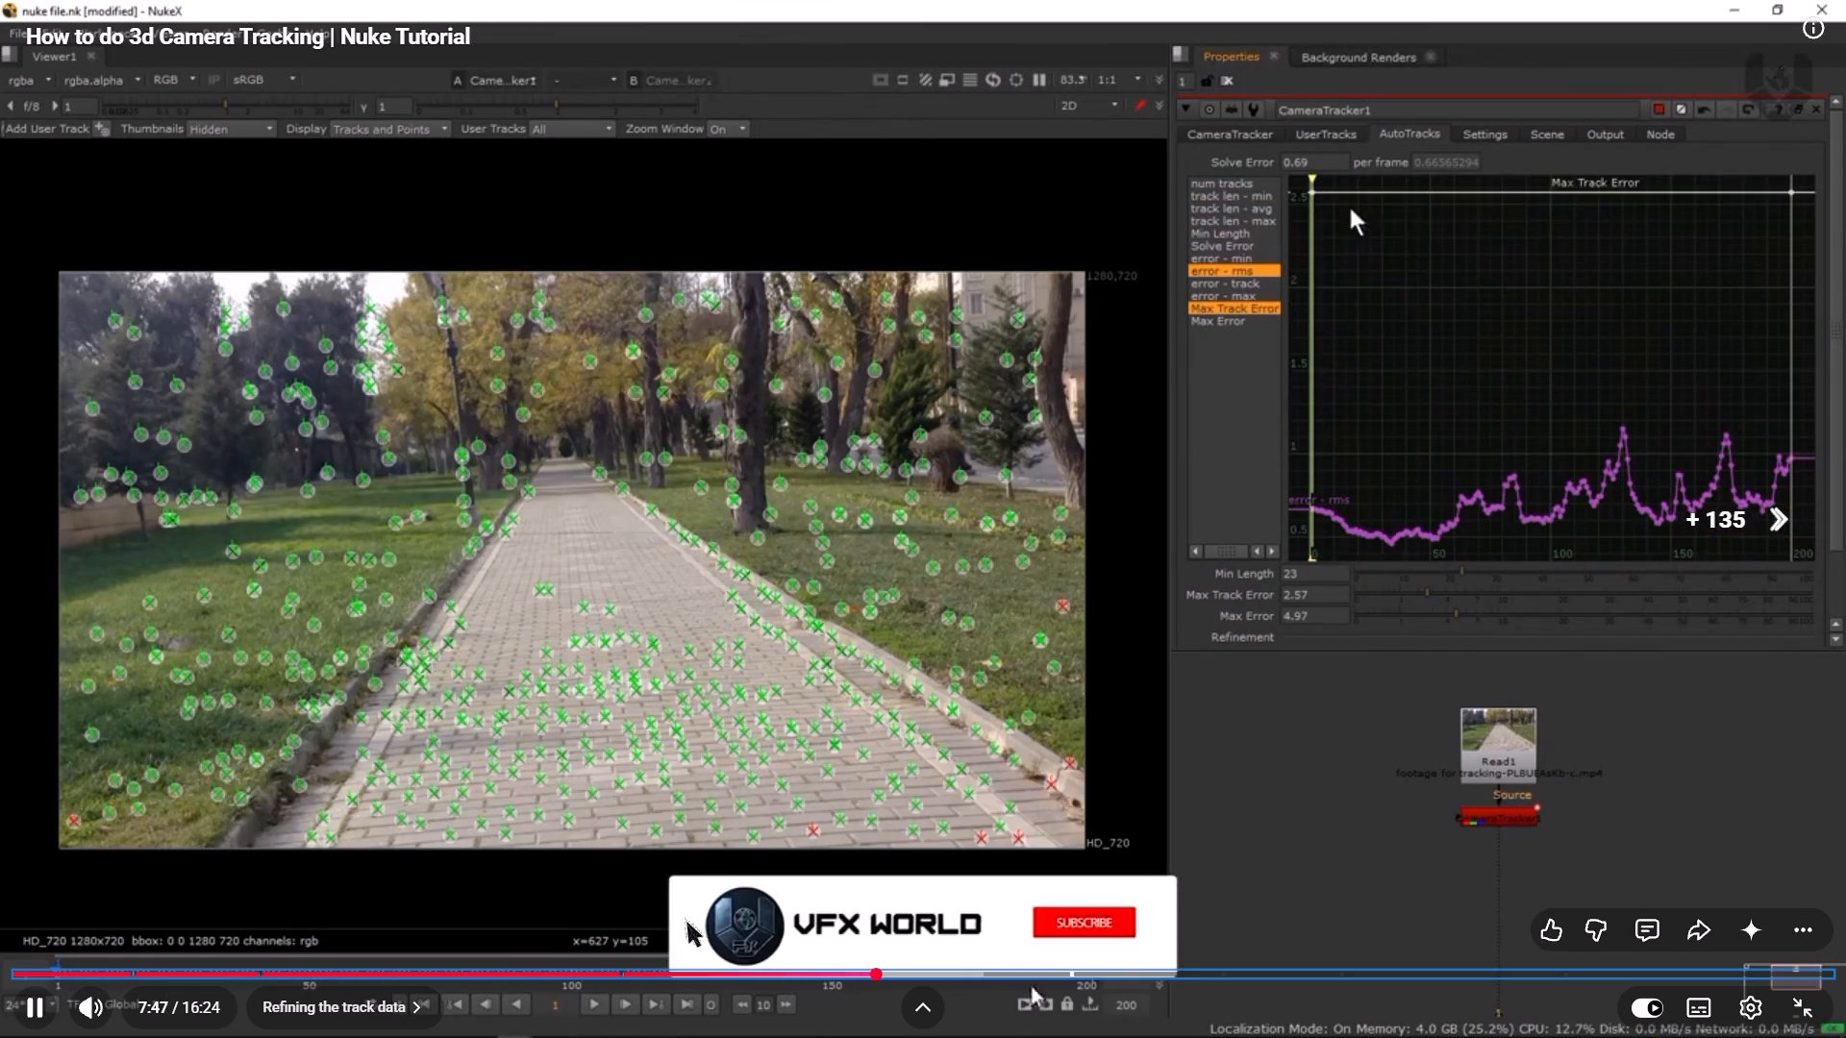
Review the tutorial's Max Error, track deletion and Refine Solve parts up to the ground point selection, and pause it there.
key("Right")
key("Right")
key("Right")
key("Right")
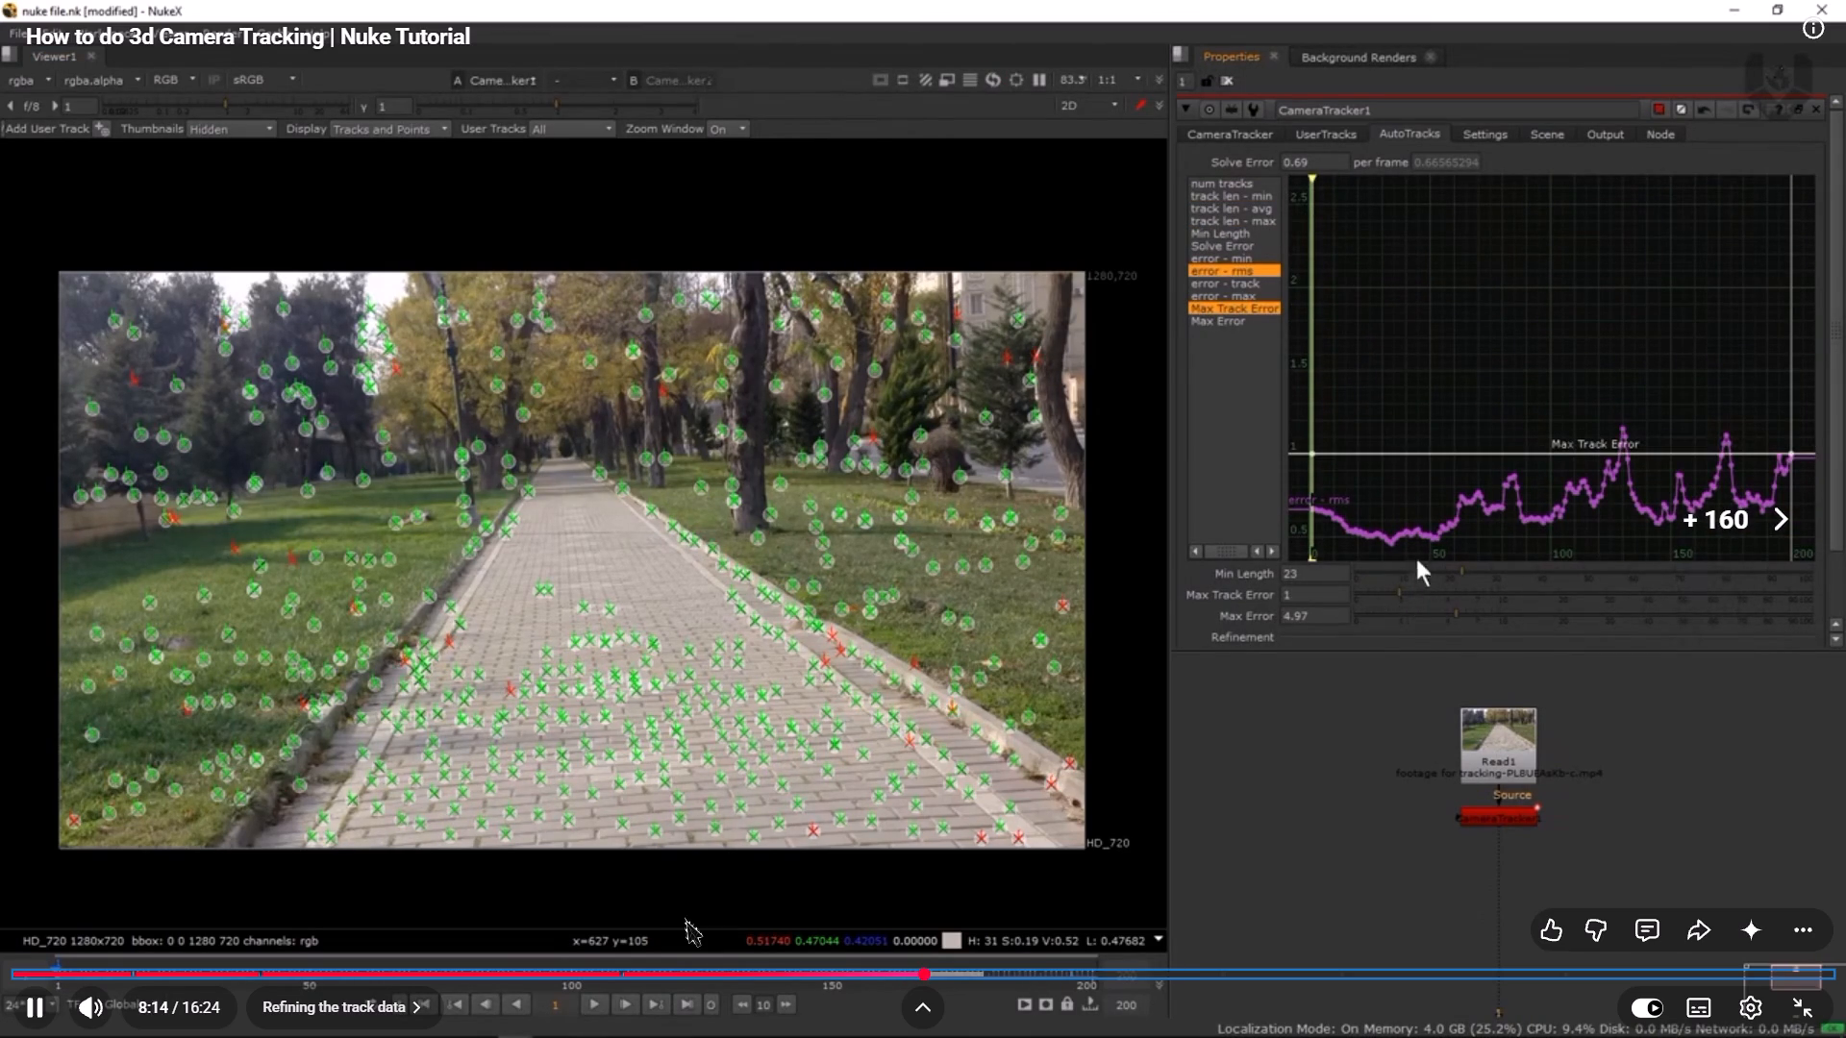
key("Right")
key("Right")
key("Right")
key("Right")
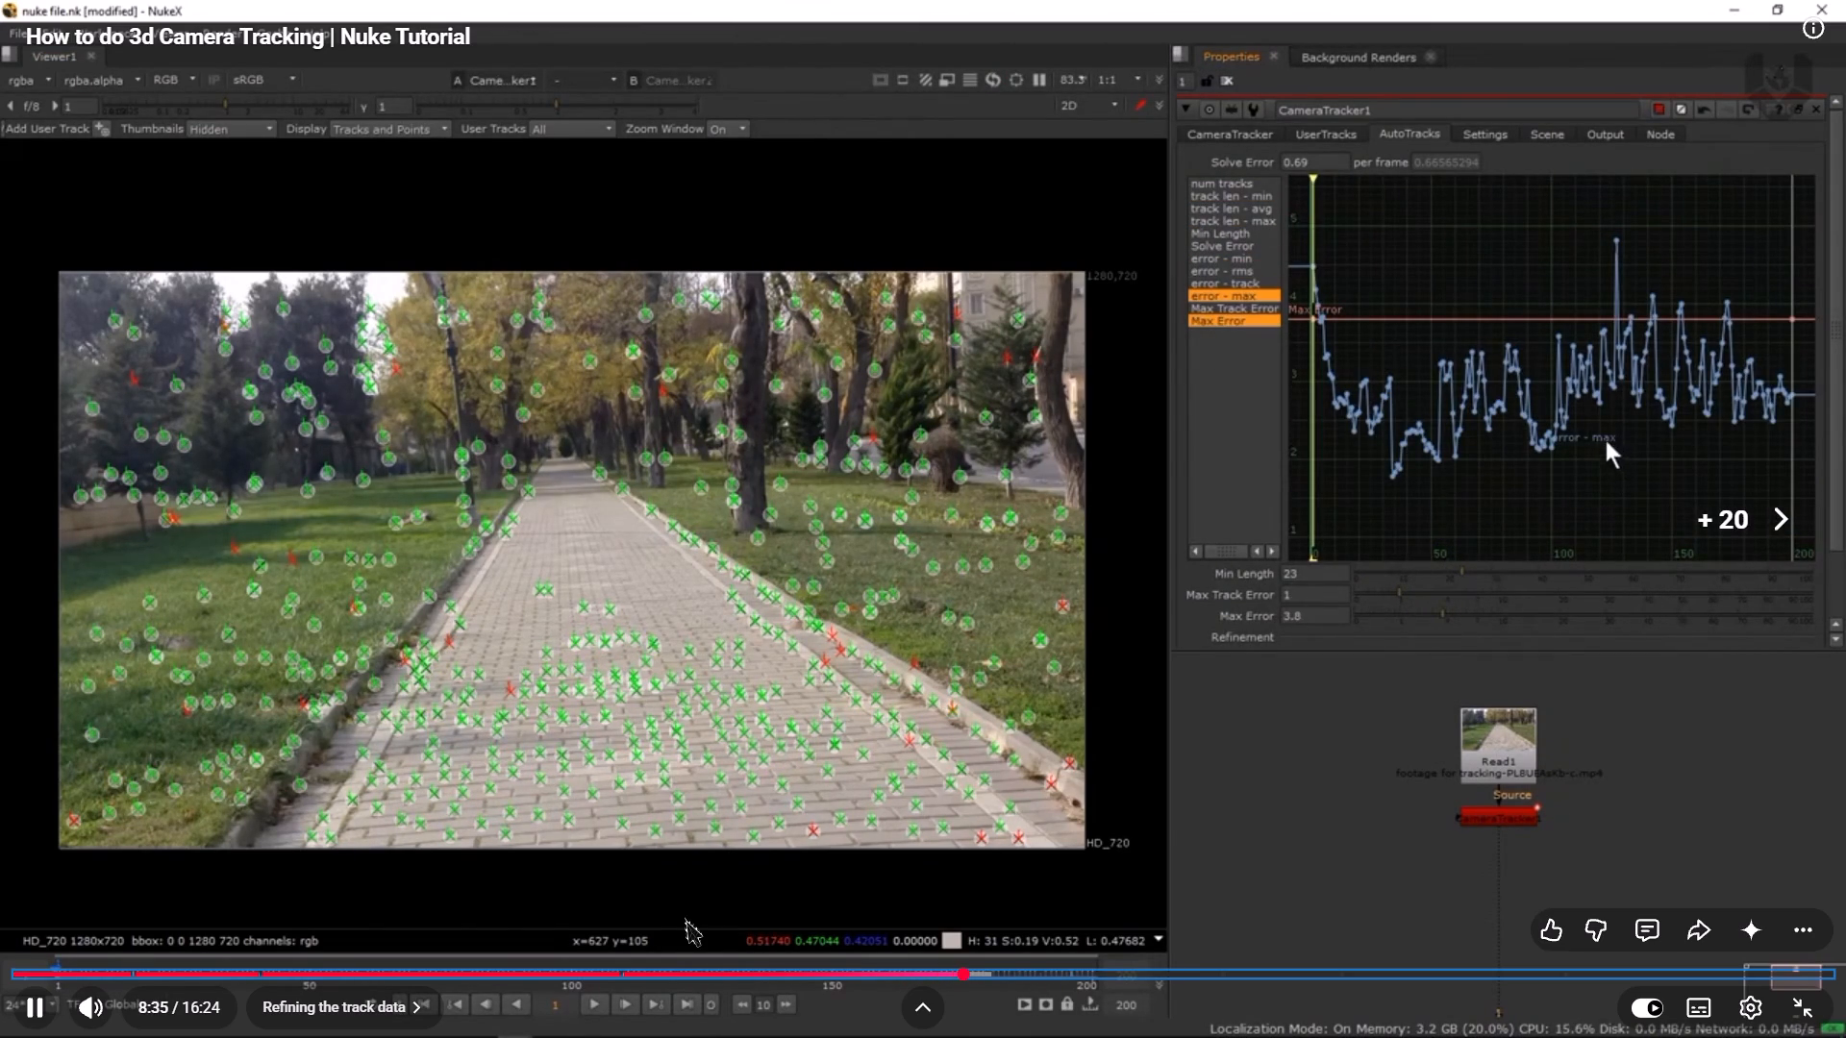
key("Right")
key("Right")
key("Right")
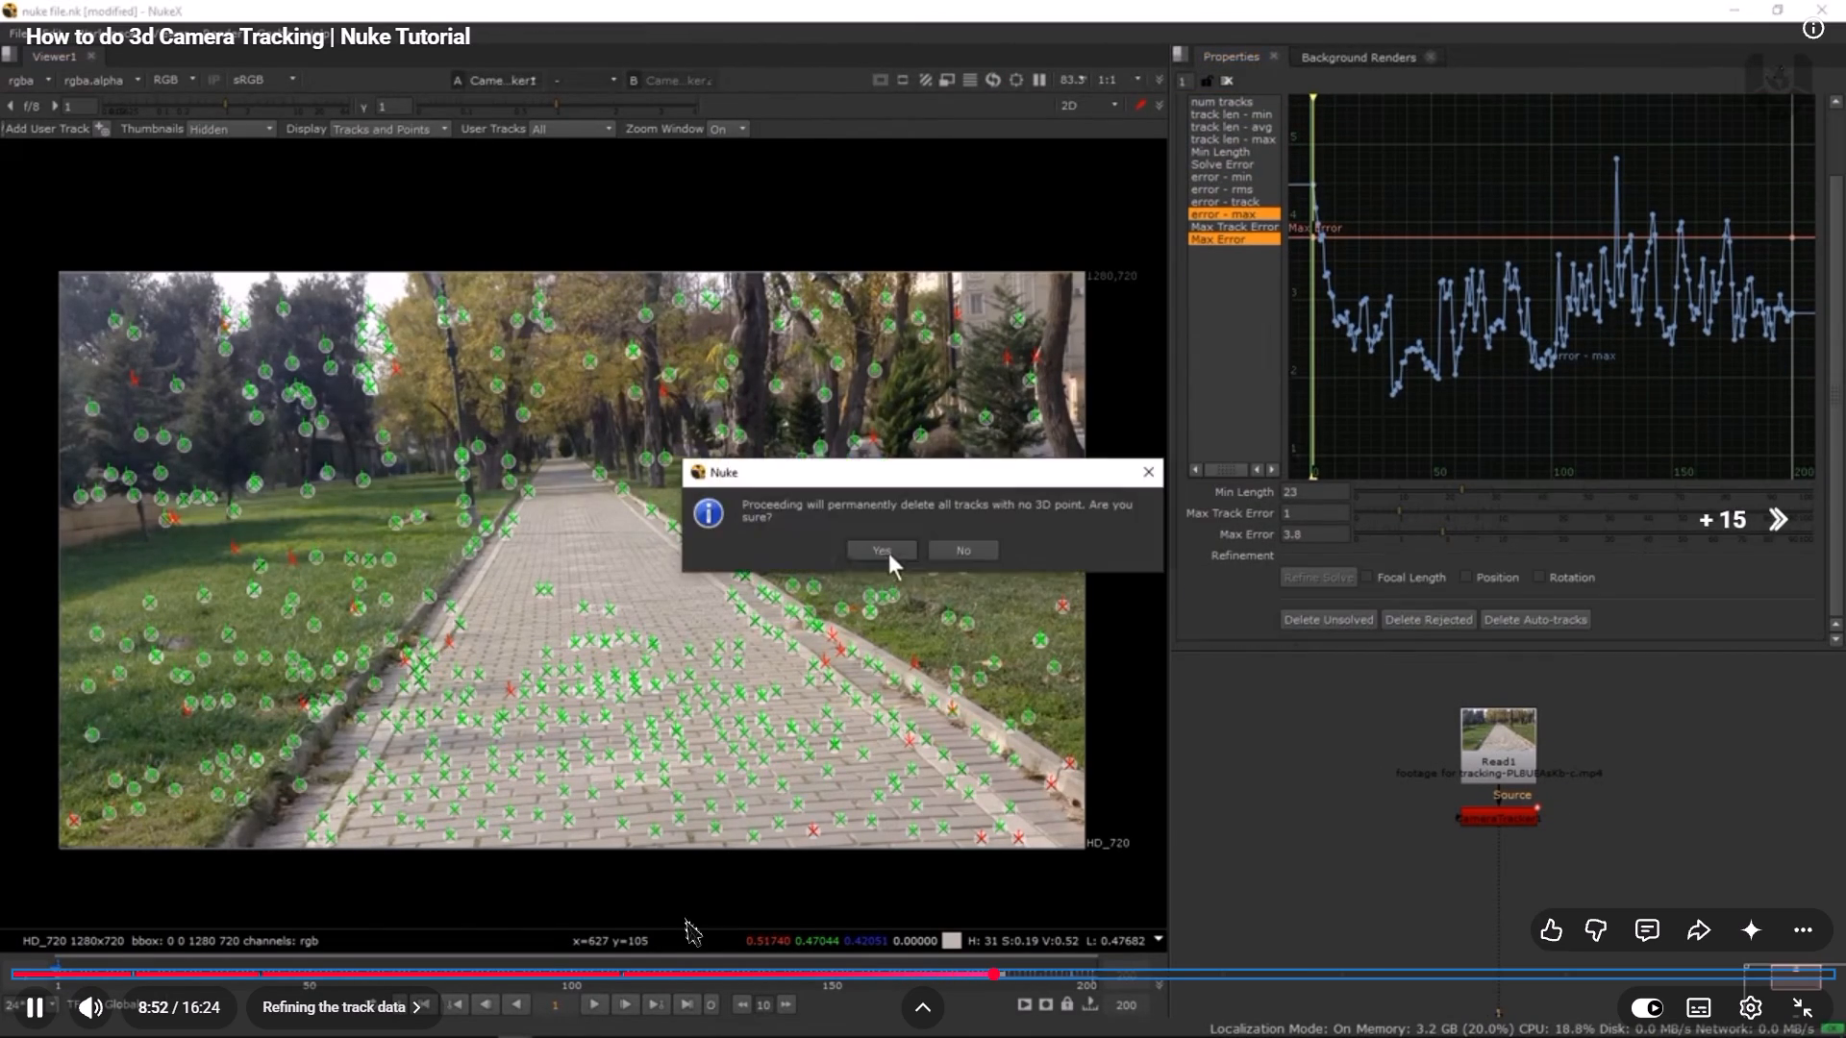
key("Right")
key("Right")
key("Right")
key("Right")
key("Right")
key("Right")
key("Right")
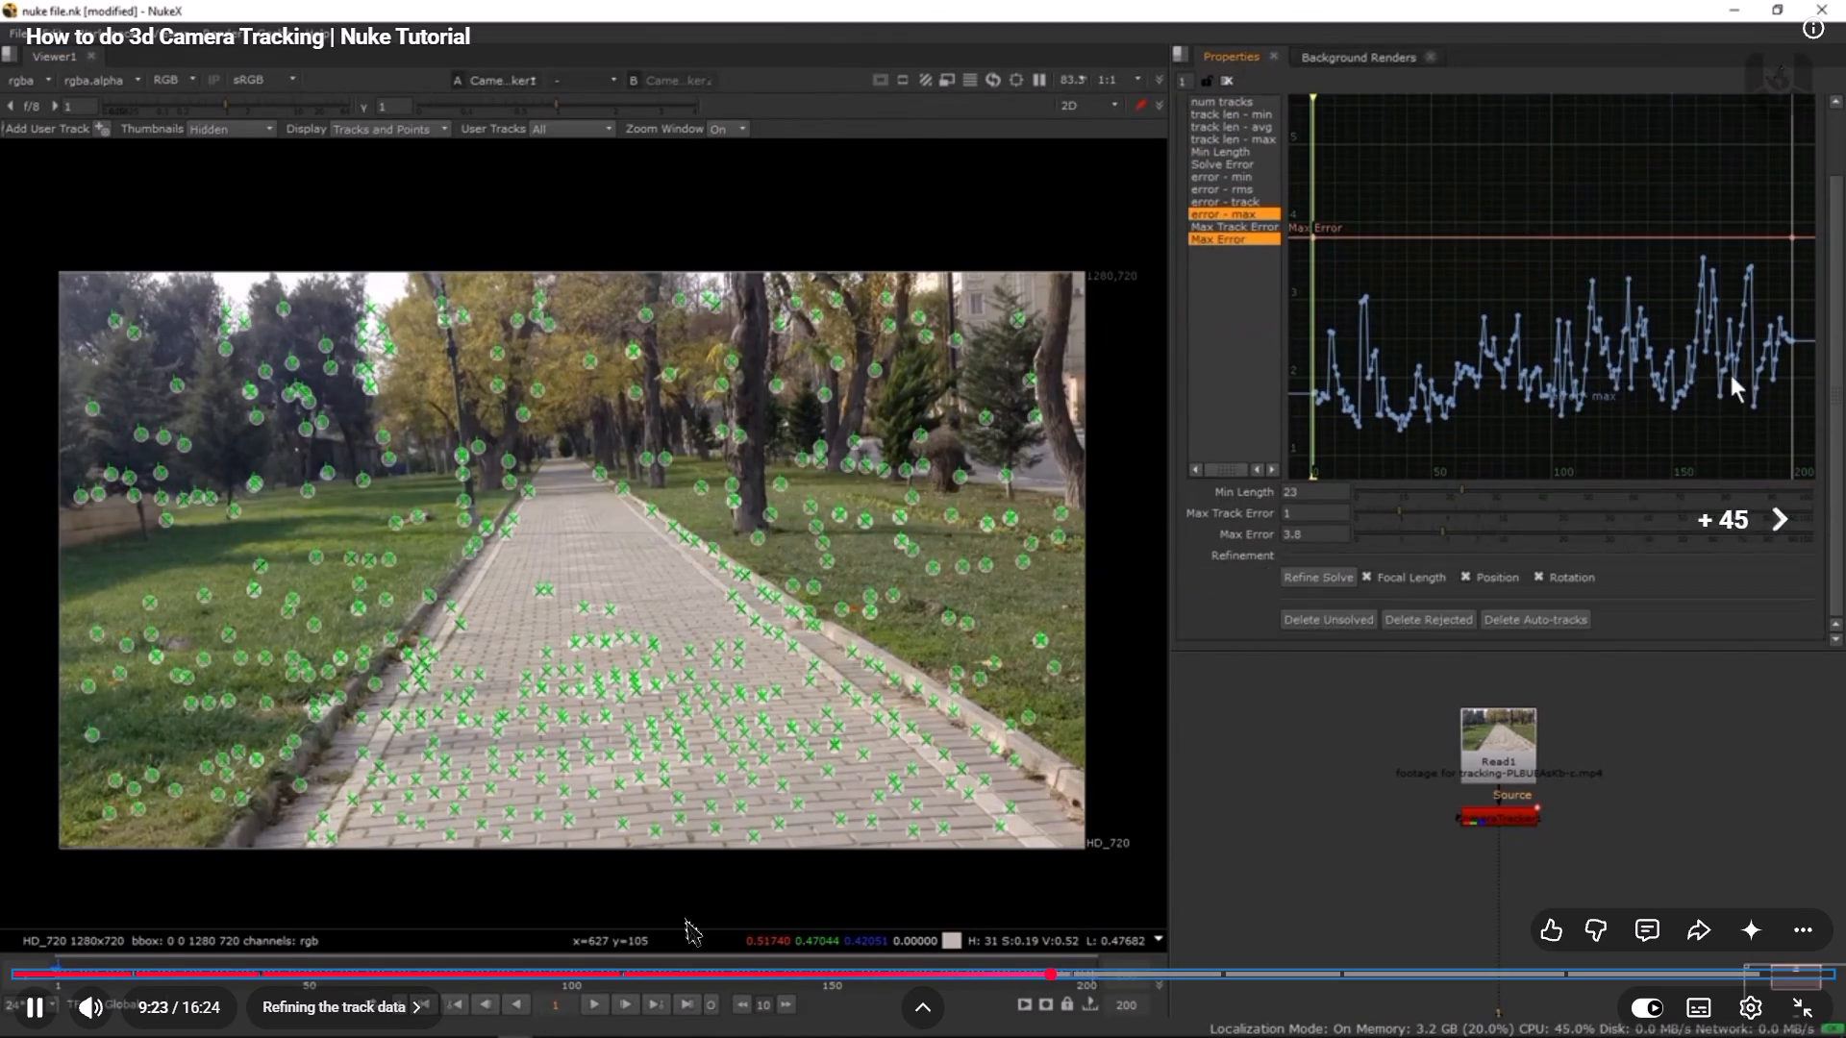
key("Right")
key("Right")
key("Right")
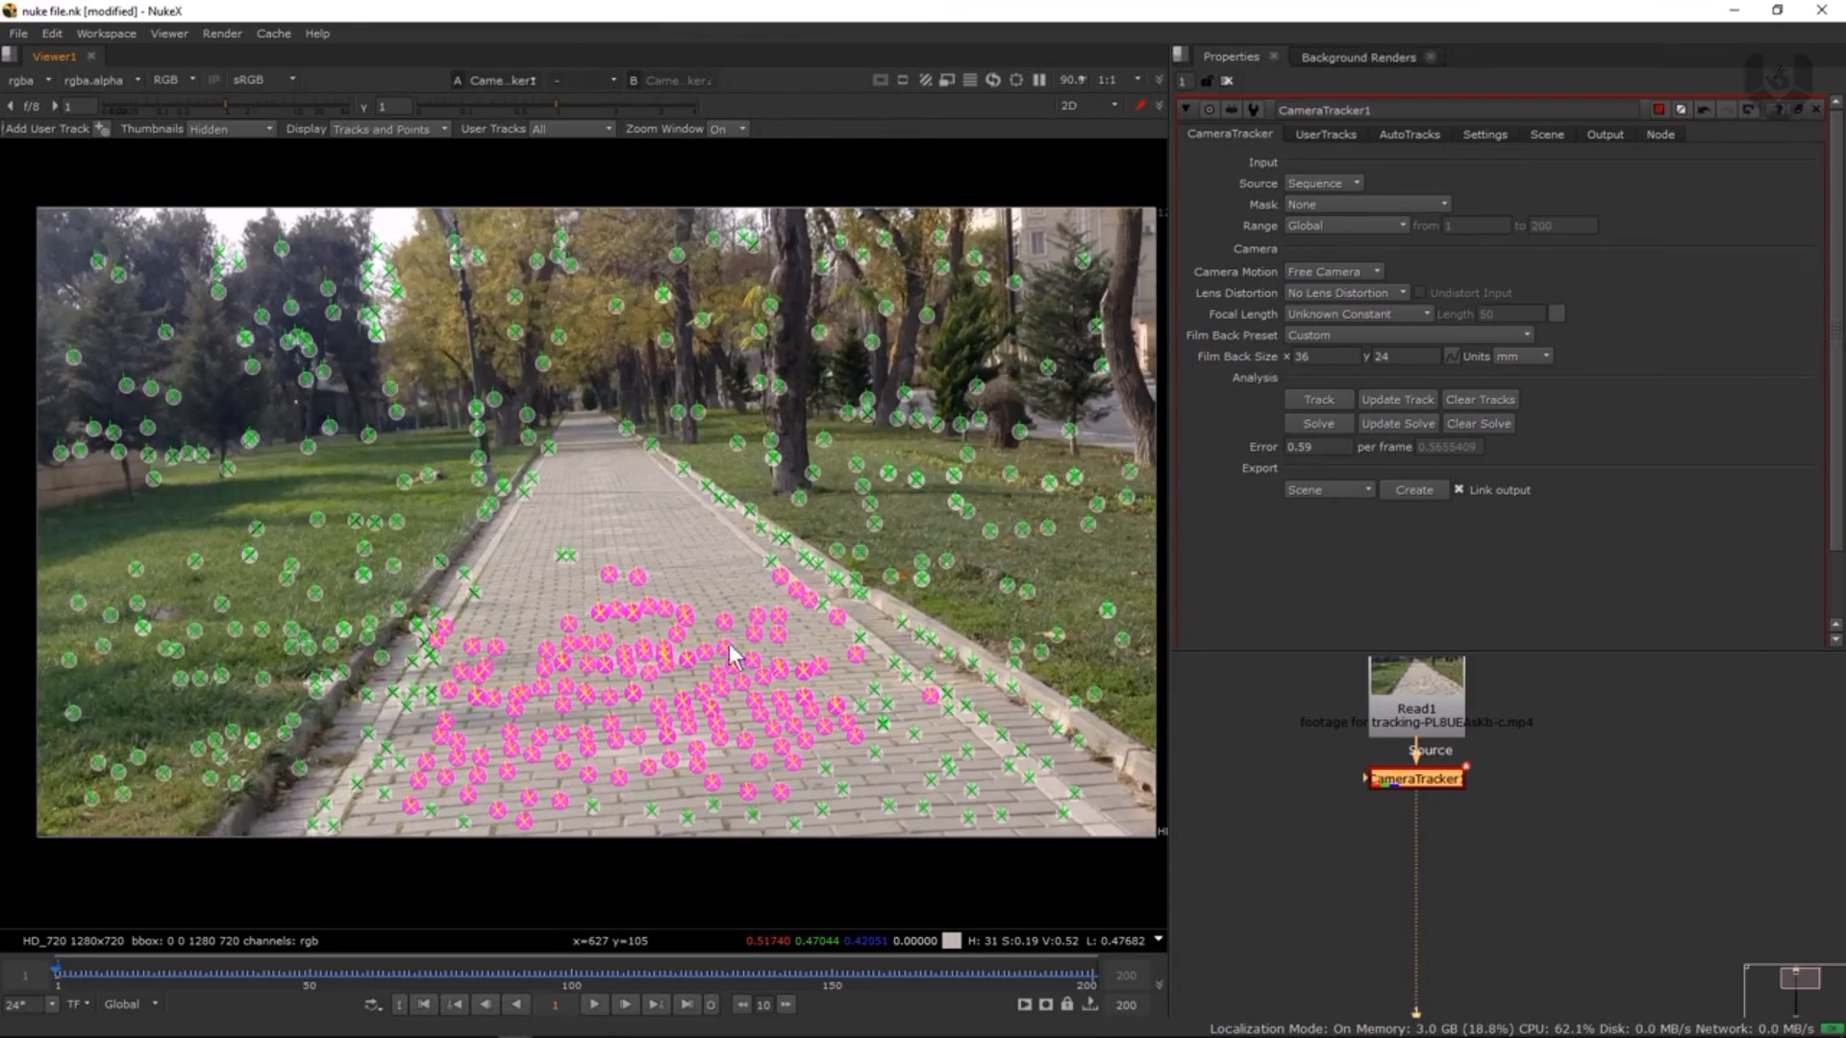
key("space")
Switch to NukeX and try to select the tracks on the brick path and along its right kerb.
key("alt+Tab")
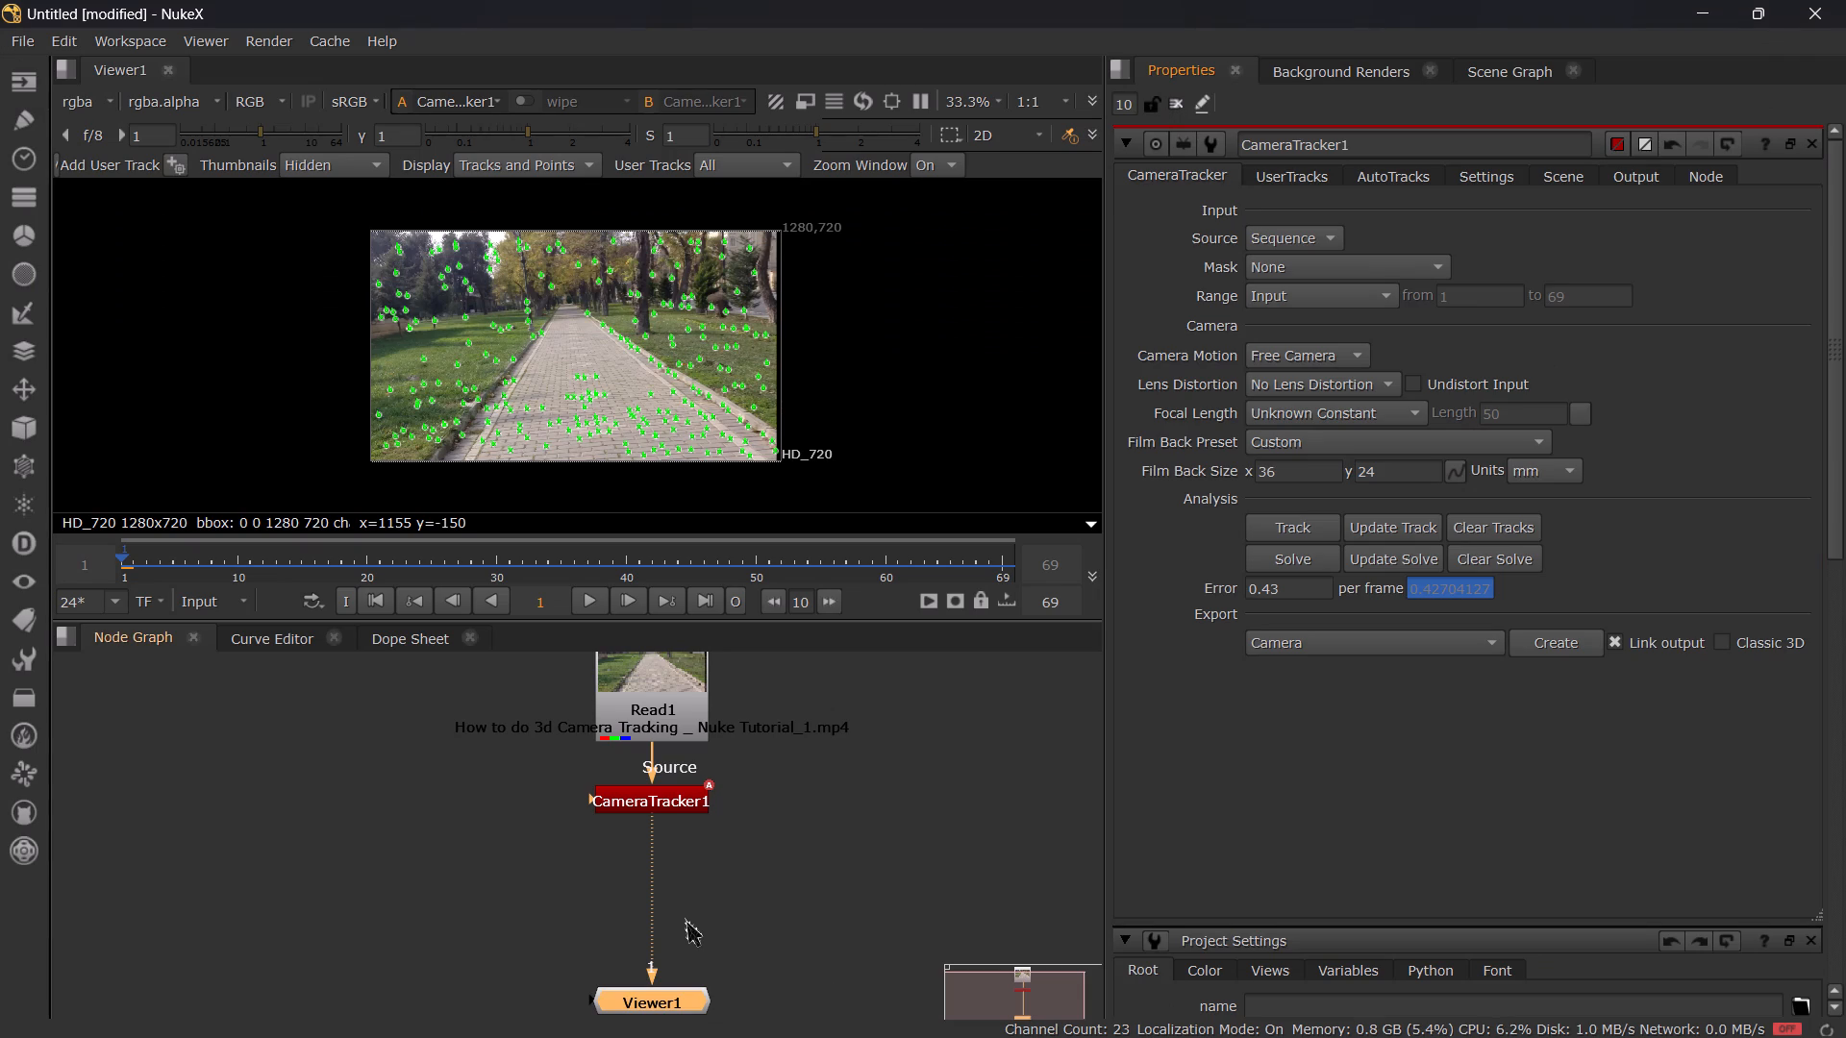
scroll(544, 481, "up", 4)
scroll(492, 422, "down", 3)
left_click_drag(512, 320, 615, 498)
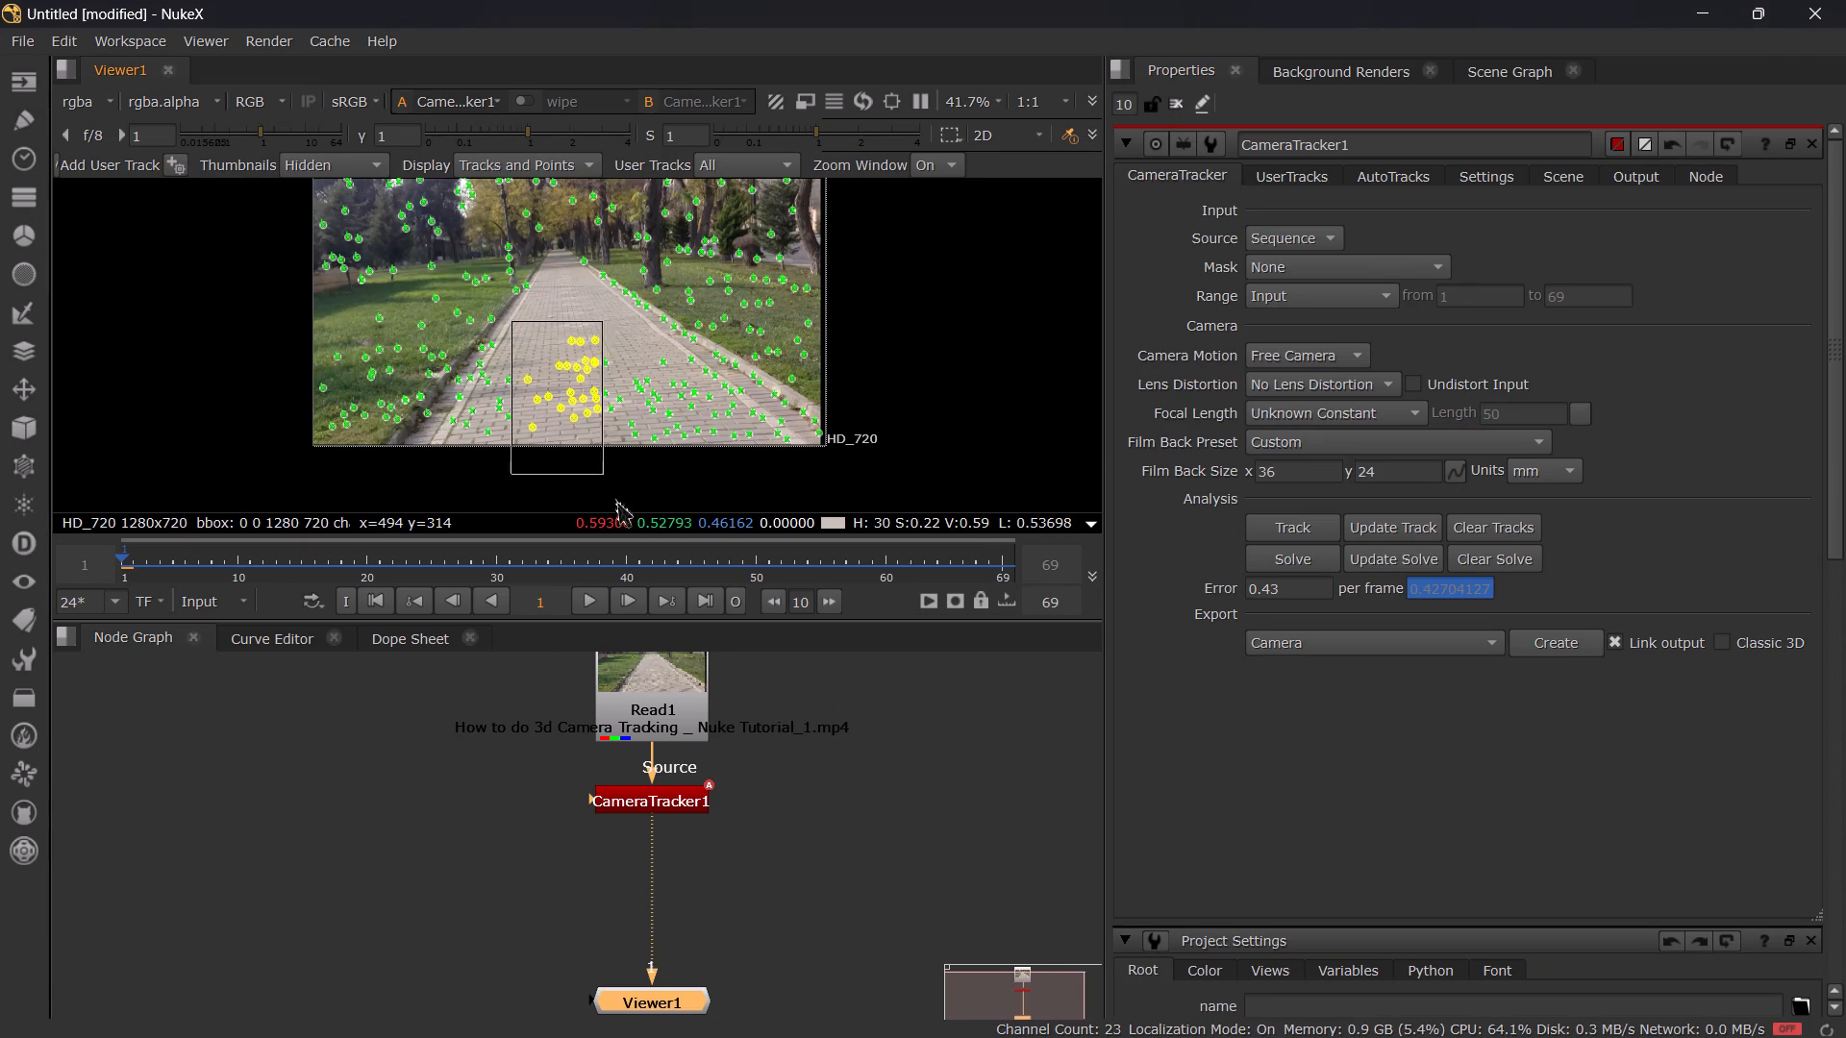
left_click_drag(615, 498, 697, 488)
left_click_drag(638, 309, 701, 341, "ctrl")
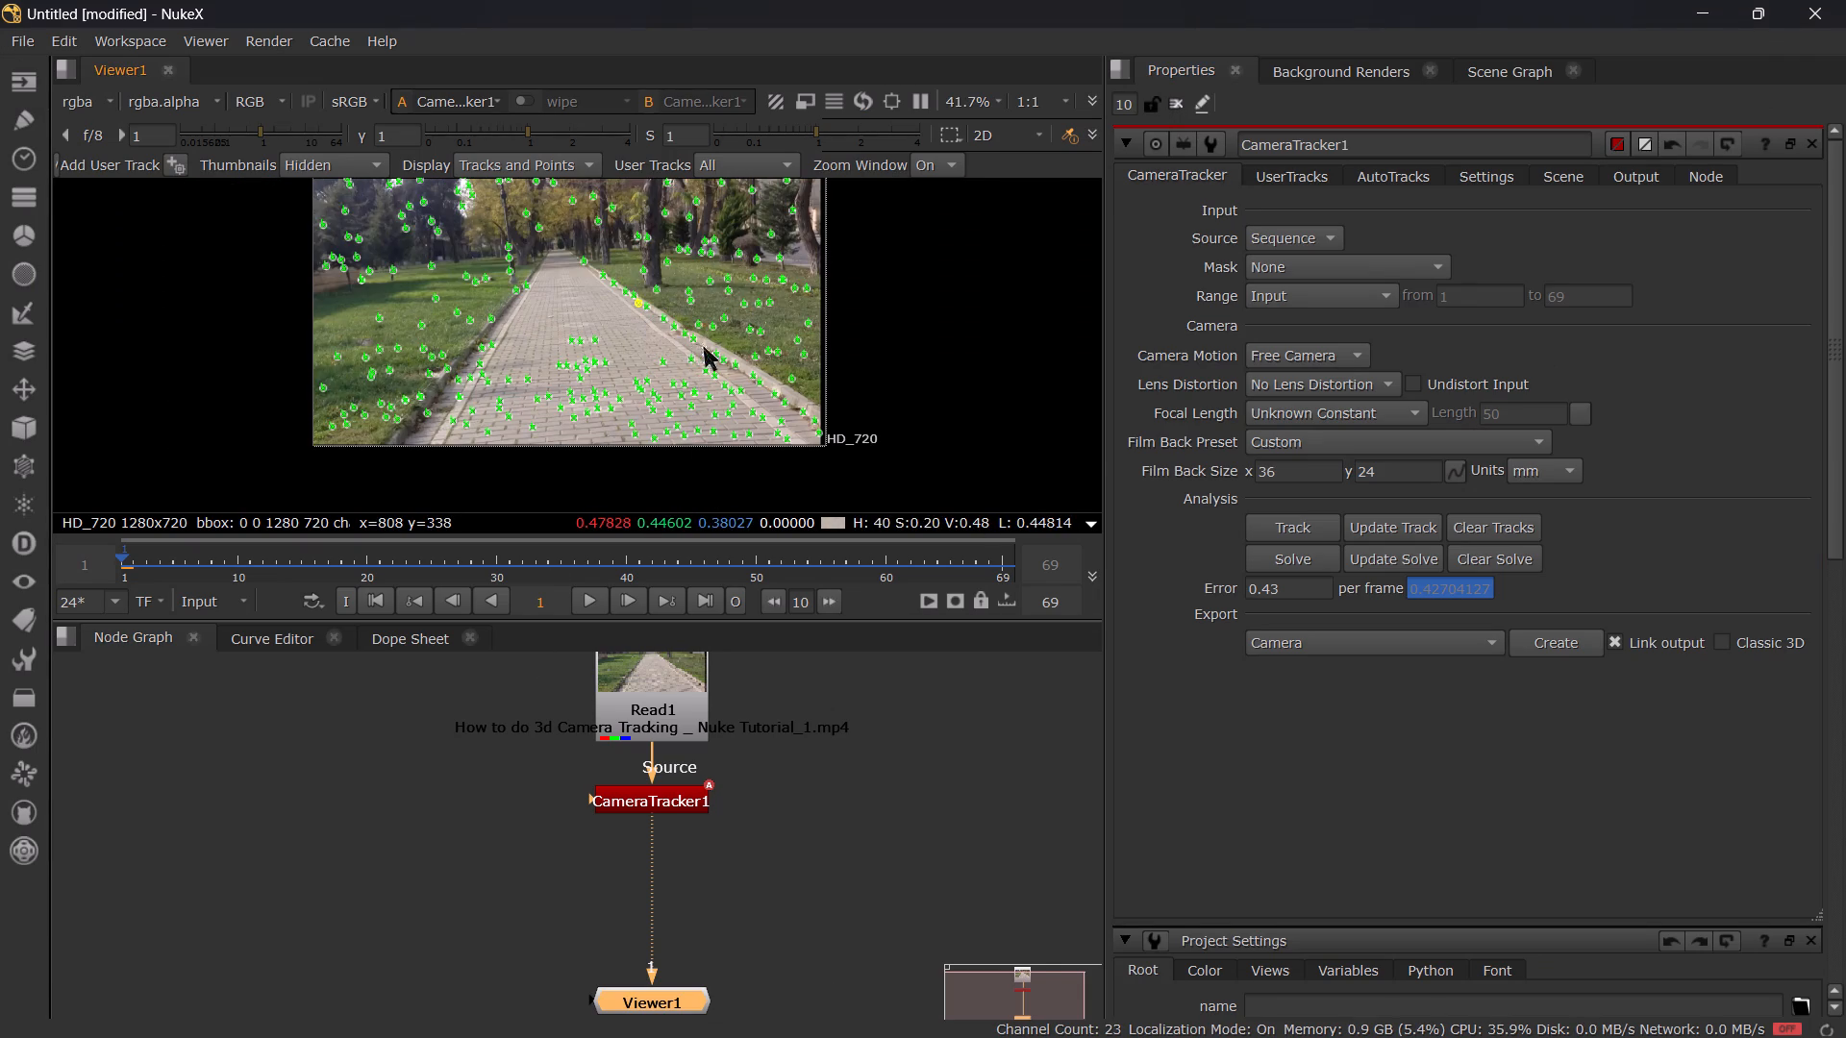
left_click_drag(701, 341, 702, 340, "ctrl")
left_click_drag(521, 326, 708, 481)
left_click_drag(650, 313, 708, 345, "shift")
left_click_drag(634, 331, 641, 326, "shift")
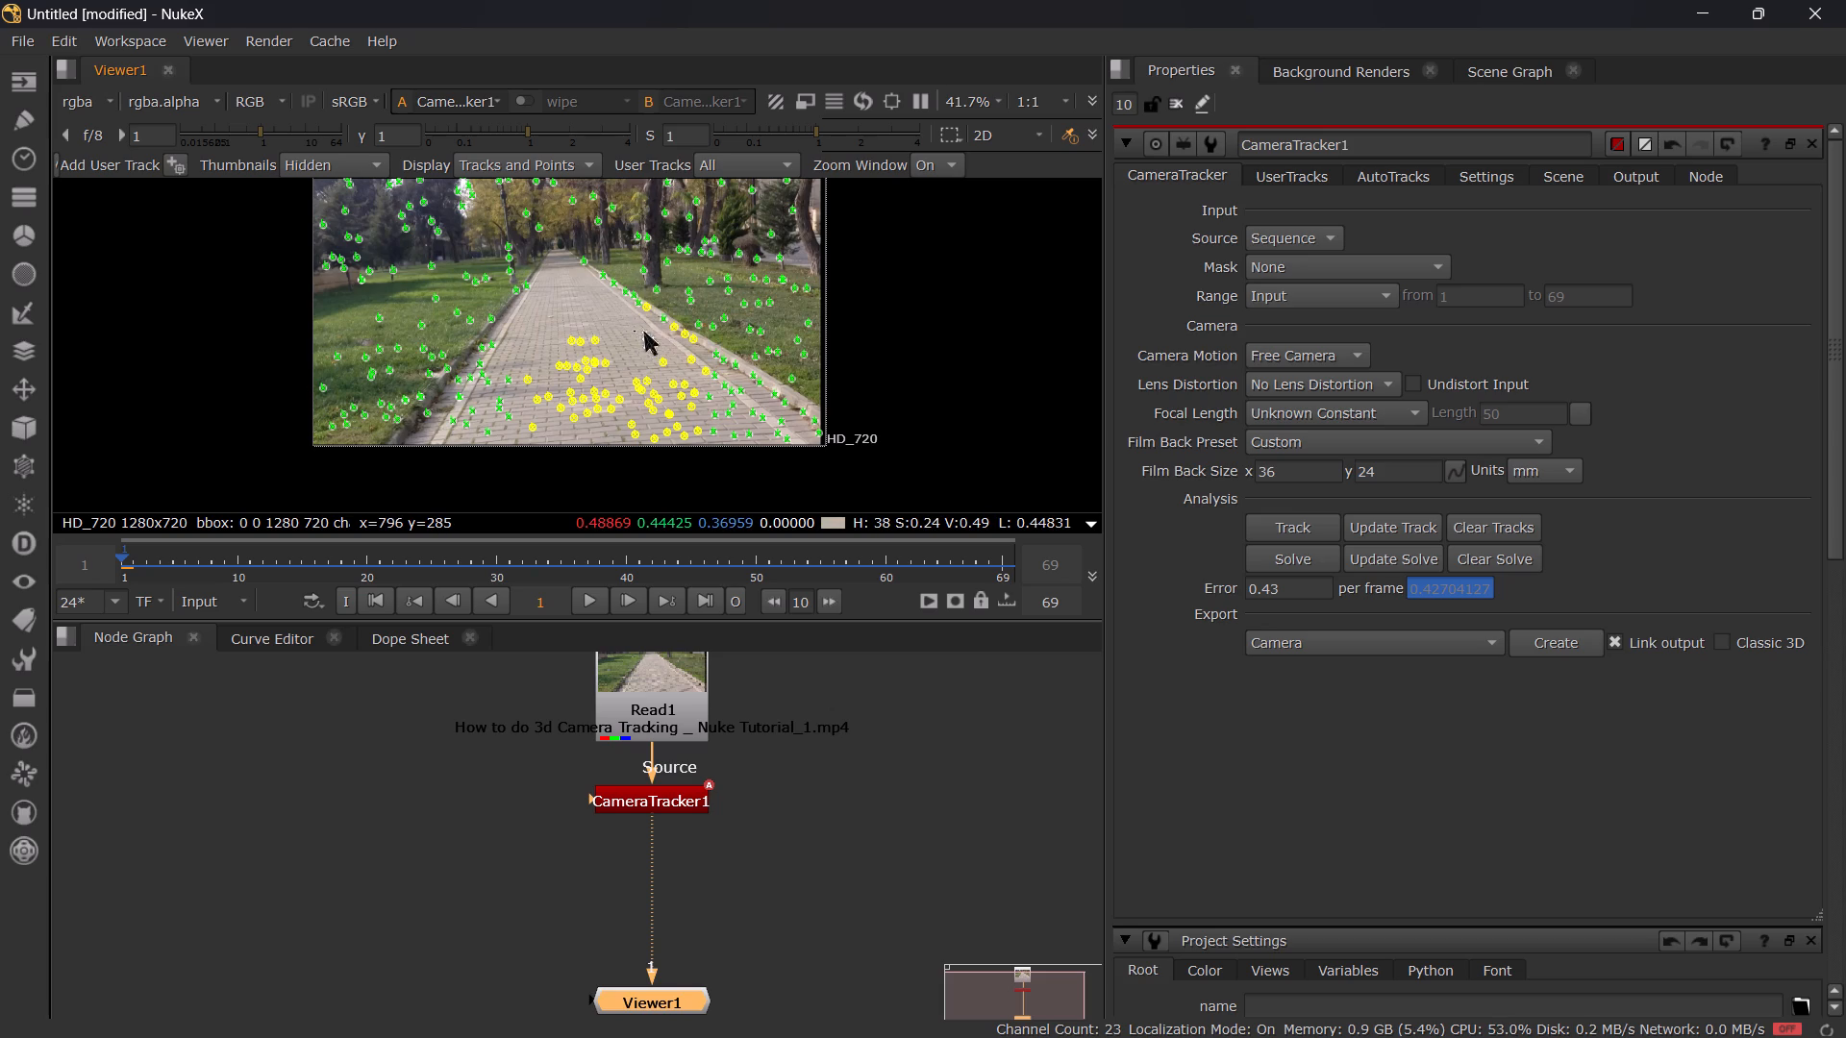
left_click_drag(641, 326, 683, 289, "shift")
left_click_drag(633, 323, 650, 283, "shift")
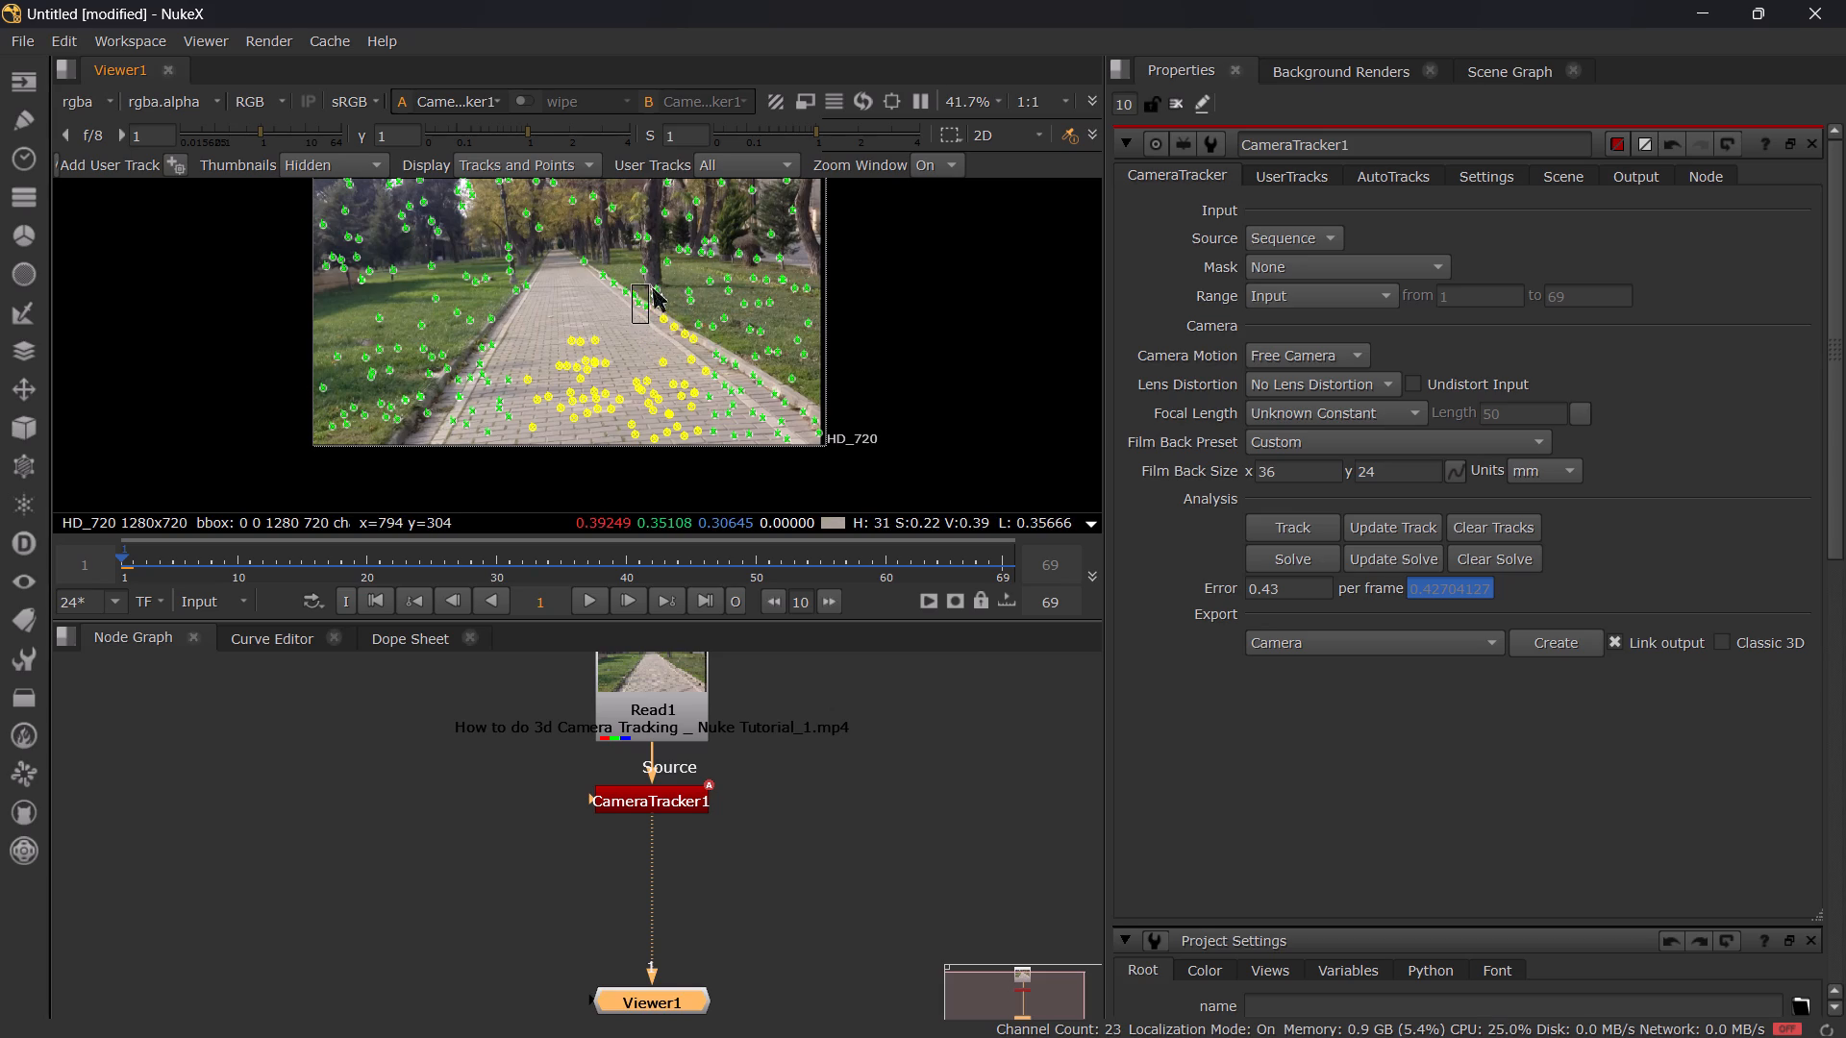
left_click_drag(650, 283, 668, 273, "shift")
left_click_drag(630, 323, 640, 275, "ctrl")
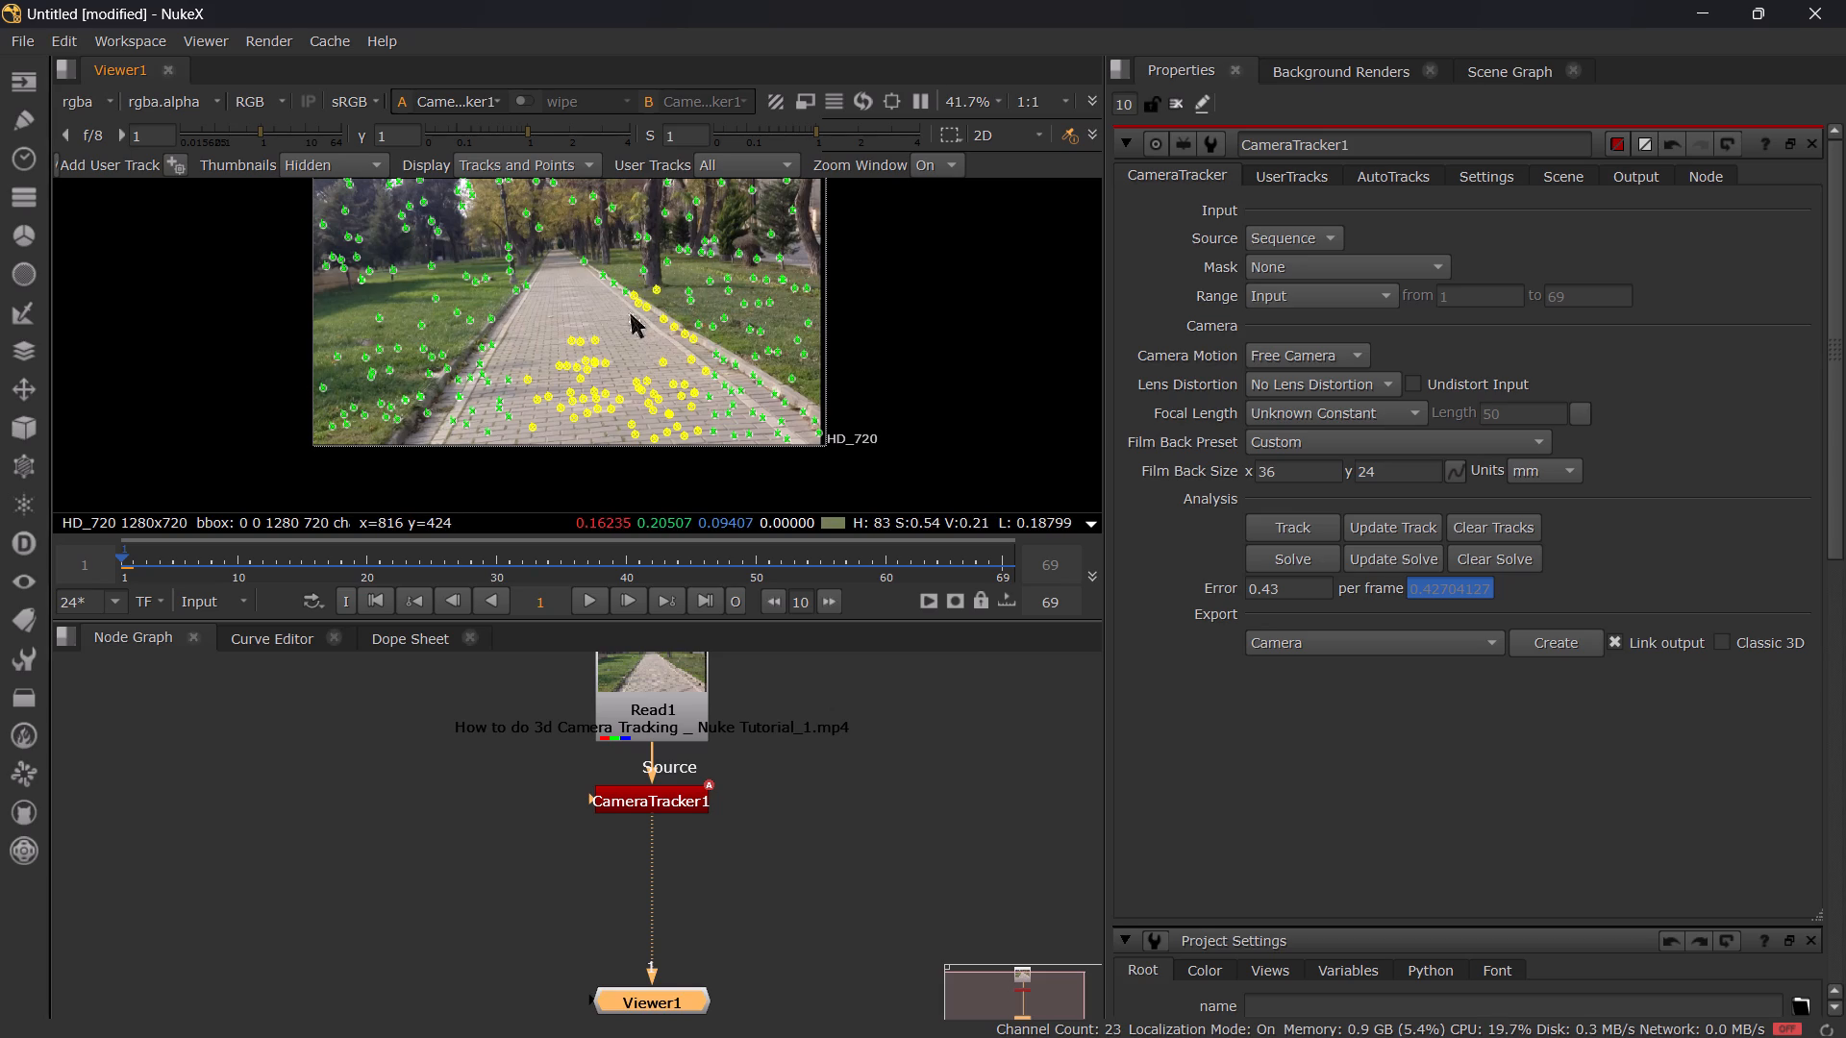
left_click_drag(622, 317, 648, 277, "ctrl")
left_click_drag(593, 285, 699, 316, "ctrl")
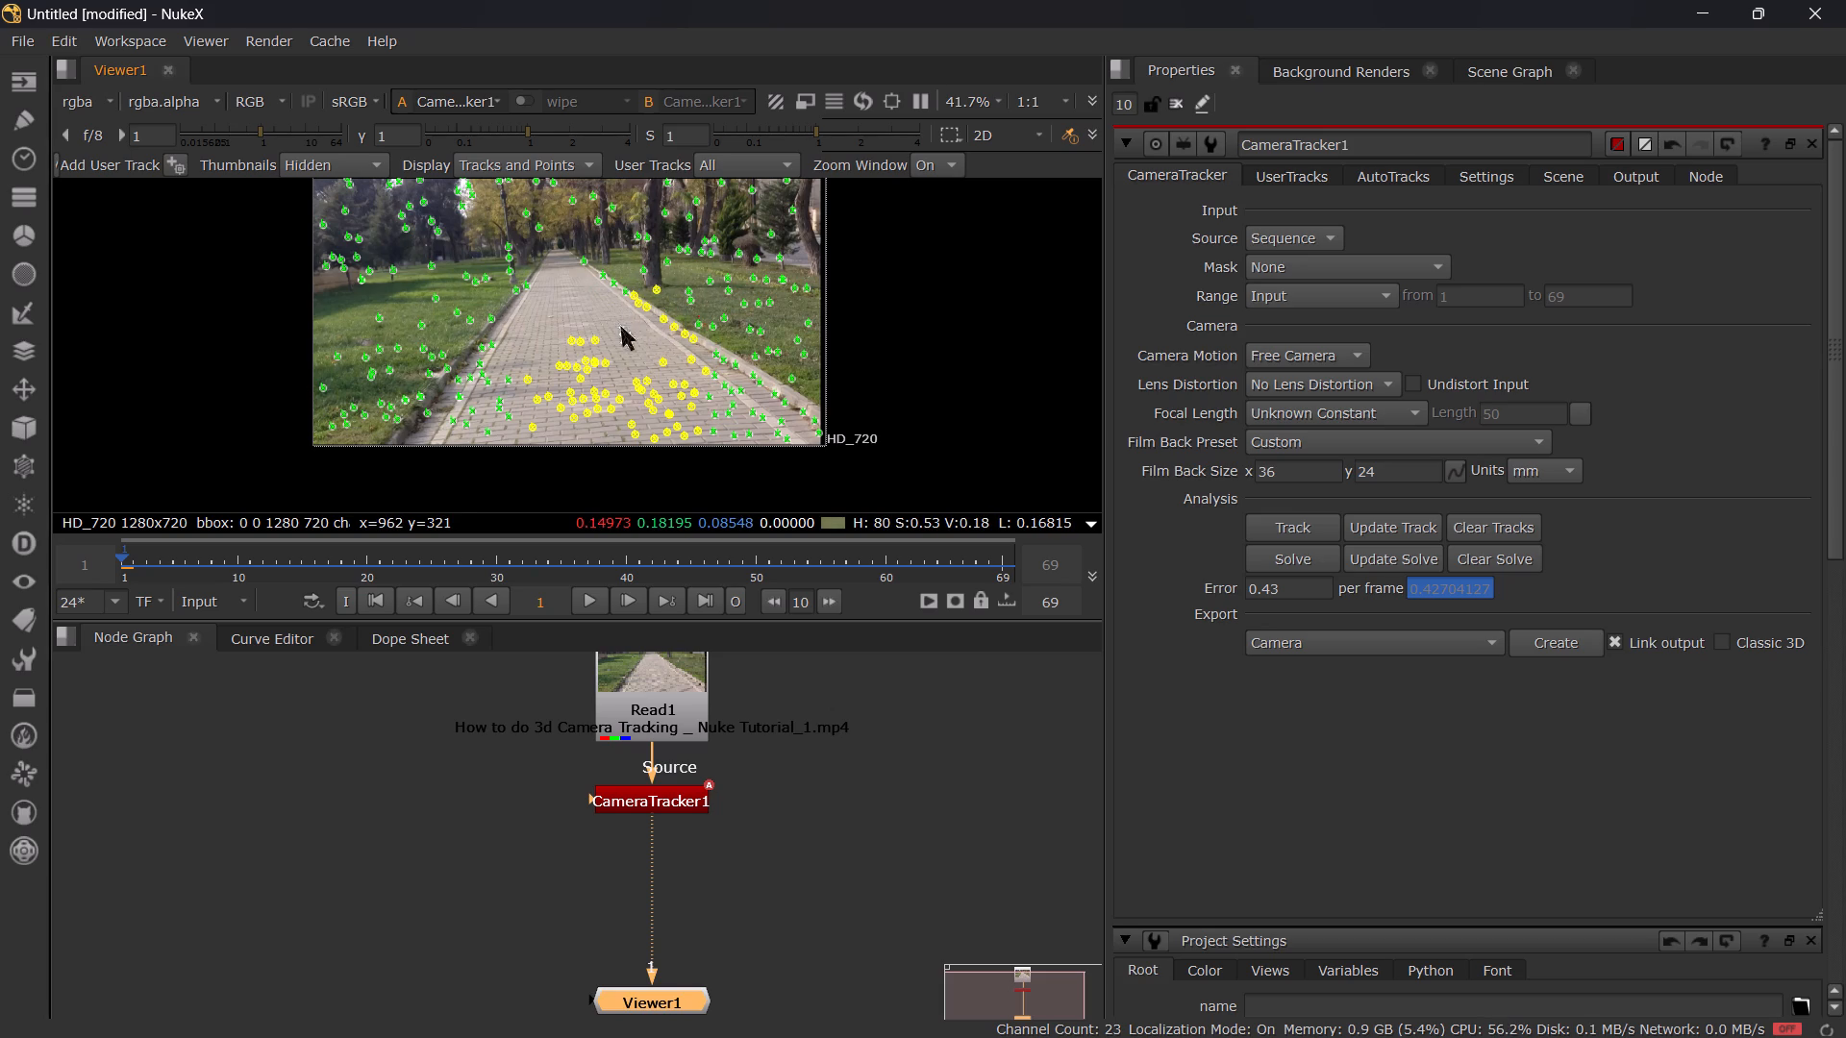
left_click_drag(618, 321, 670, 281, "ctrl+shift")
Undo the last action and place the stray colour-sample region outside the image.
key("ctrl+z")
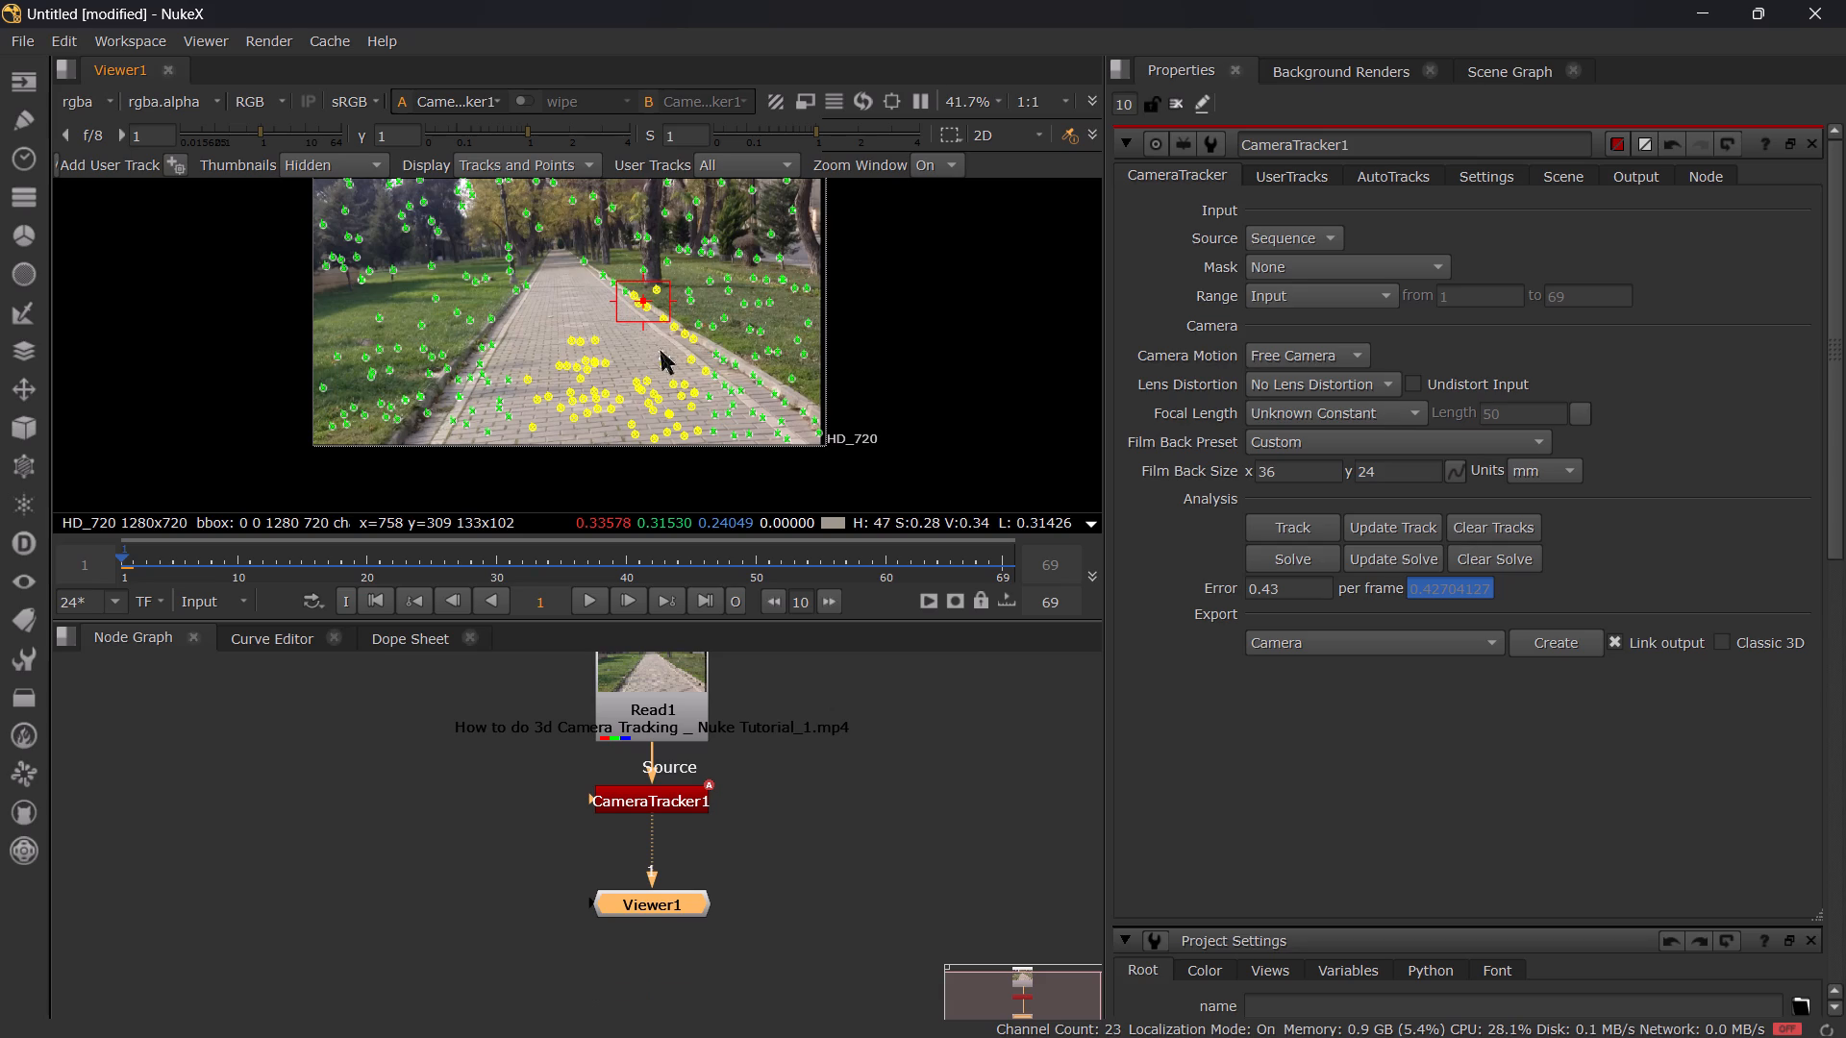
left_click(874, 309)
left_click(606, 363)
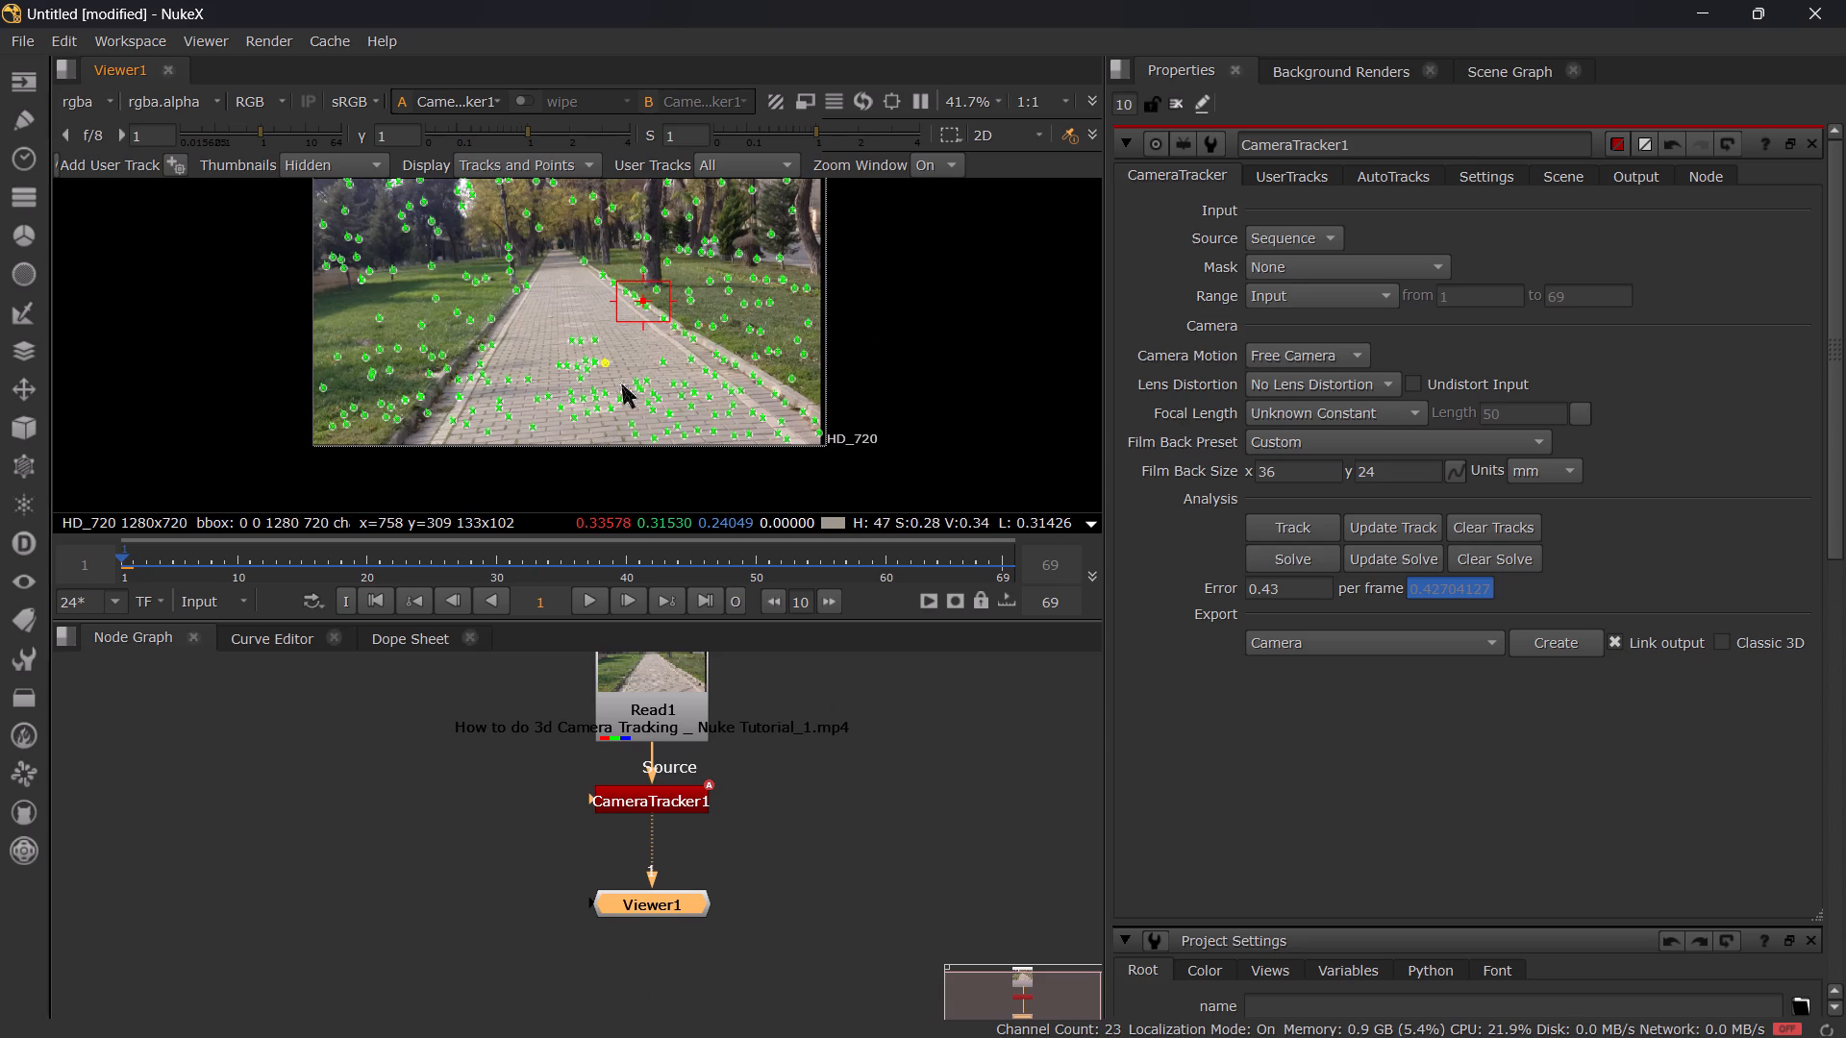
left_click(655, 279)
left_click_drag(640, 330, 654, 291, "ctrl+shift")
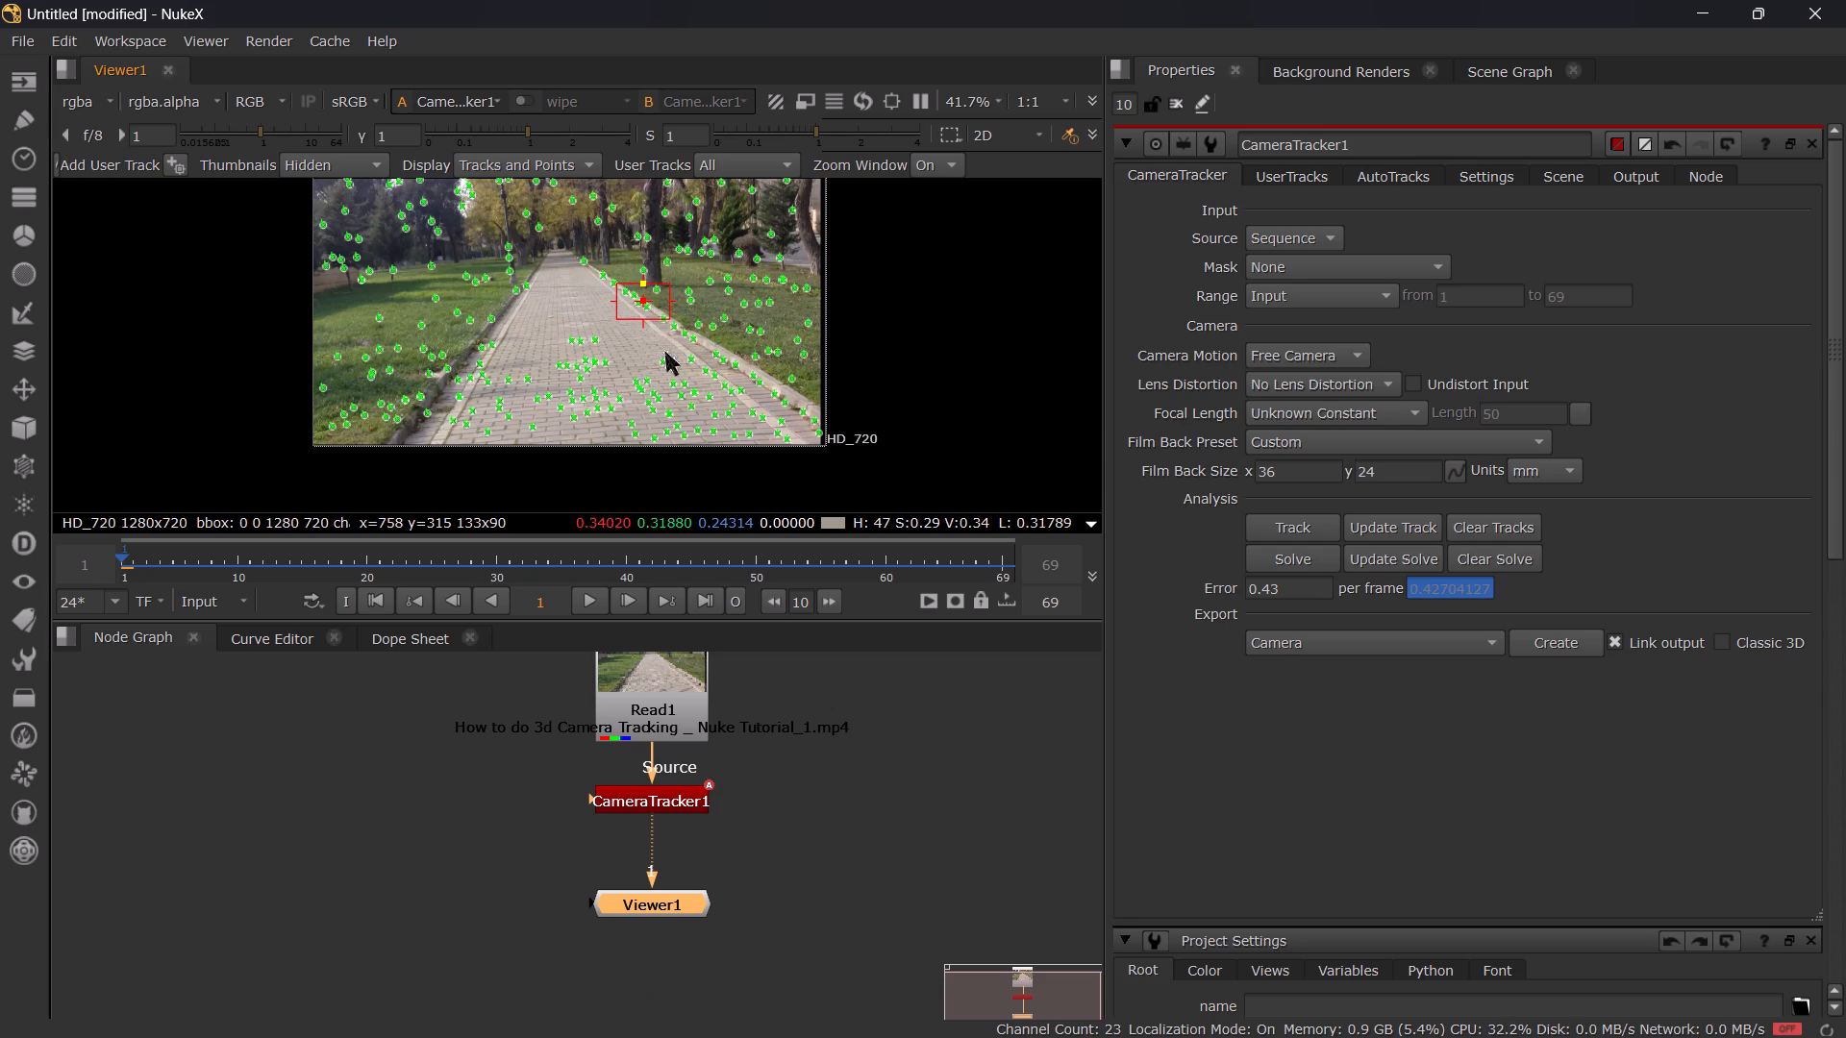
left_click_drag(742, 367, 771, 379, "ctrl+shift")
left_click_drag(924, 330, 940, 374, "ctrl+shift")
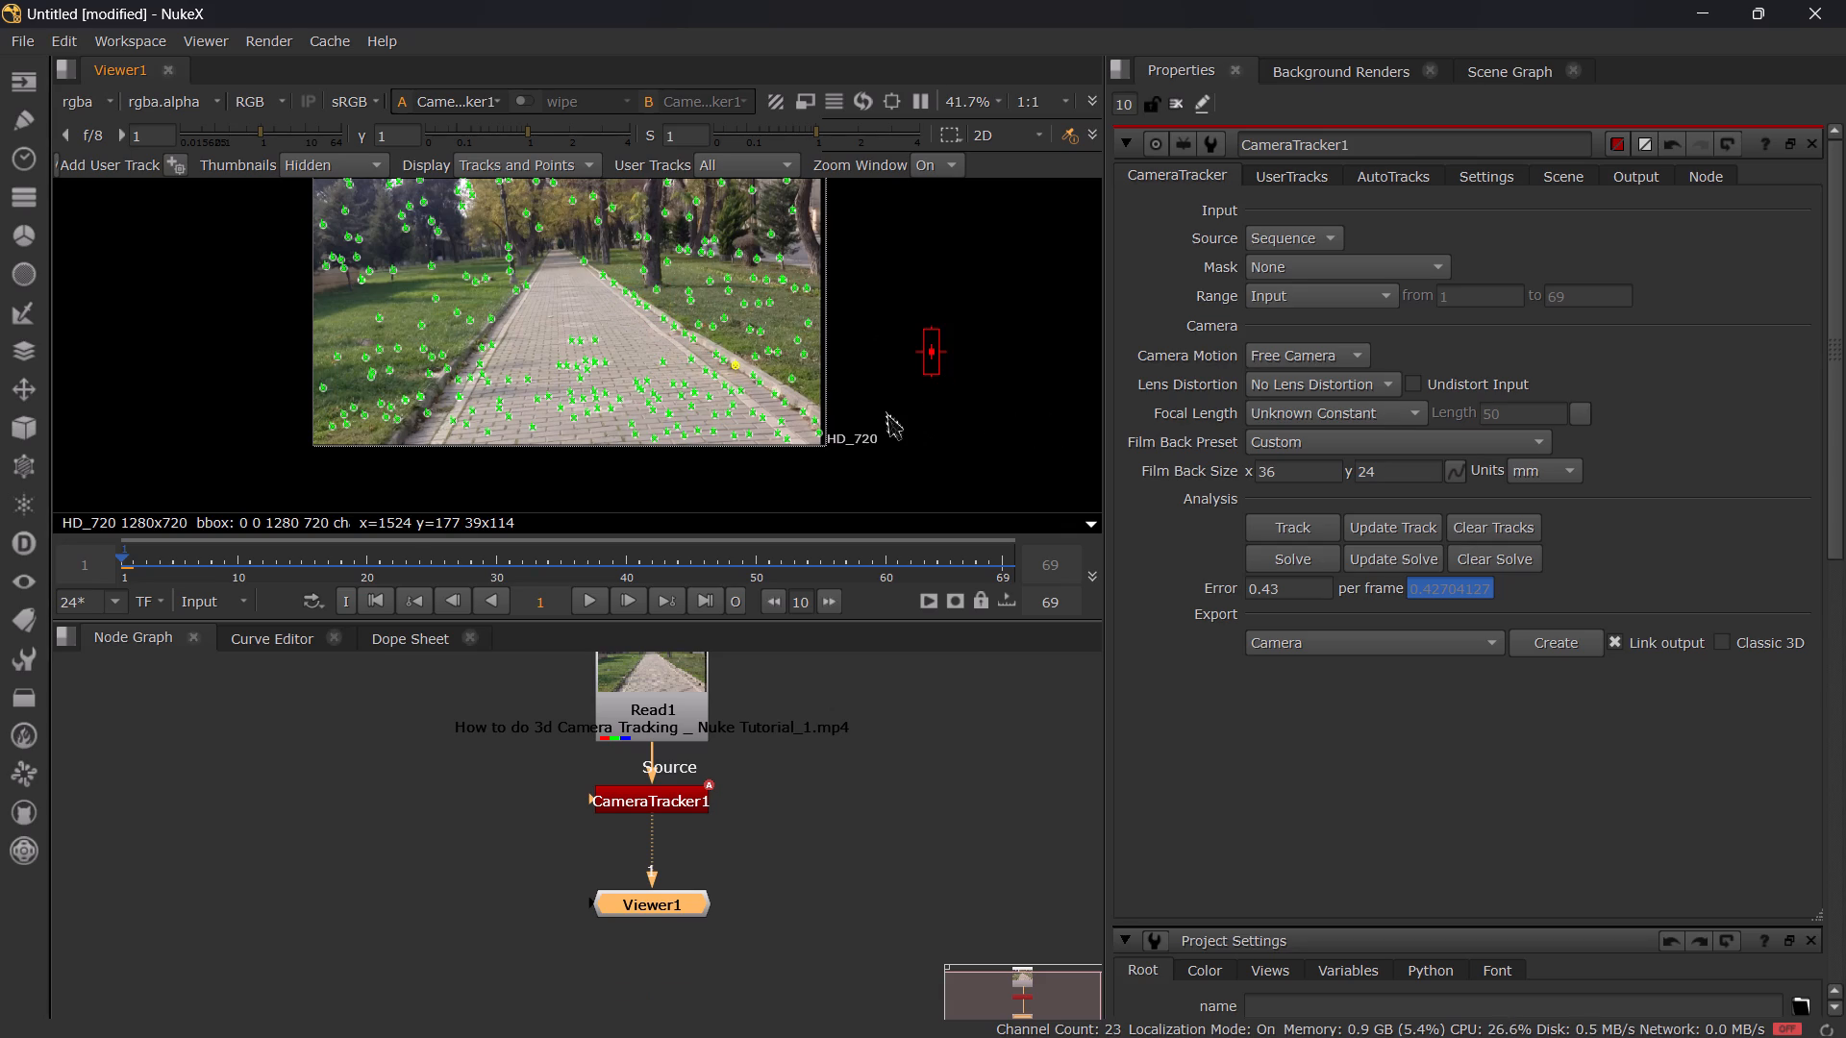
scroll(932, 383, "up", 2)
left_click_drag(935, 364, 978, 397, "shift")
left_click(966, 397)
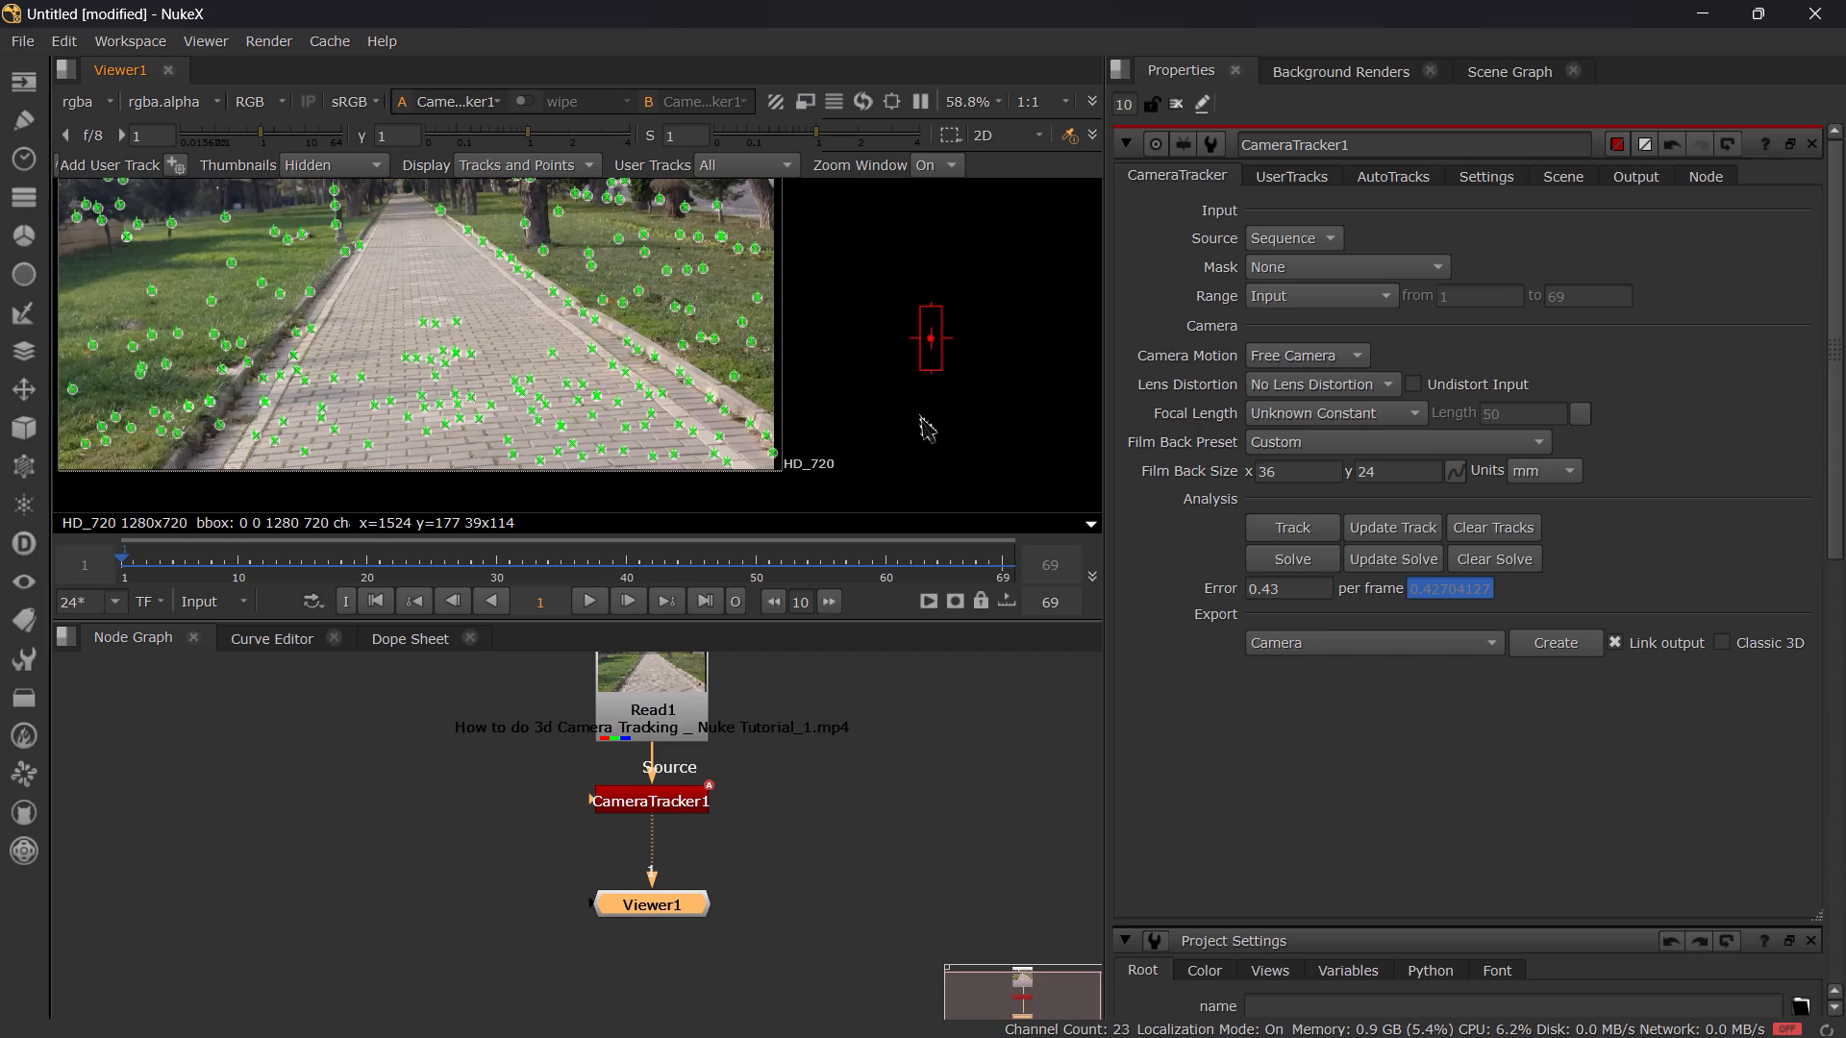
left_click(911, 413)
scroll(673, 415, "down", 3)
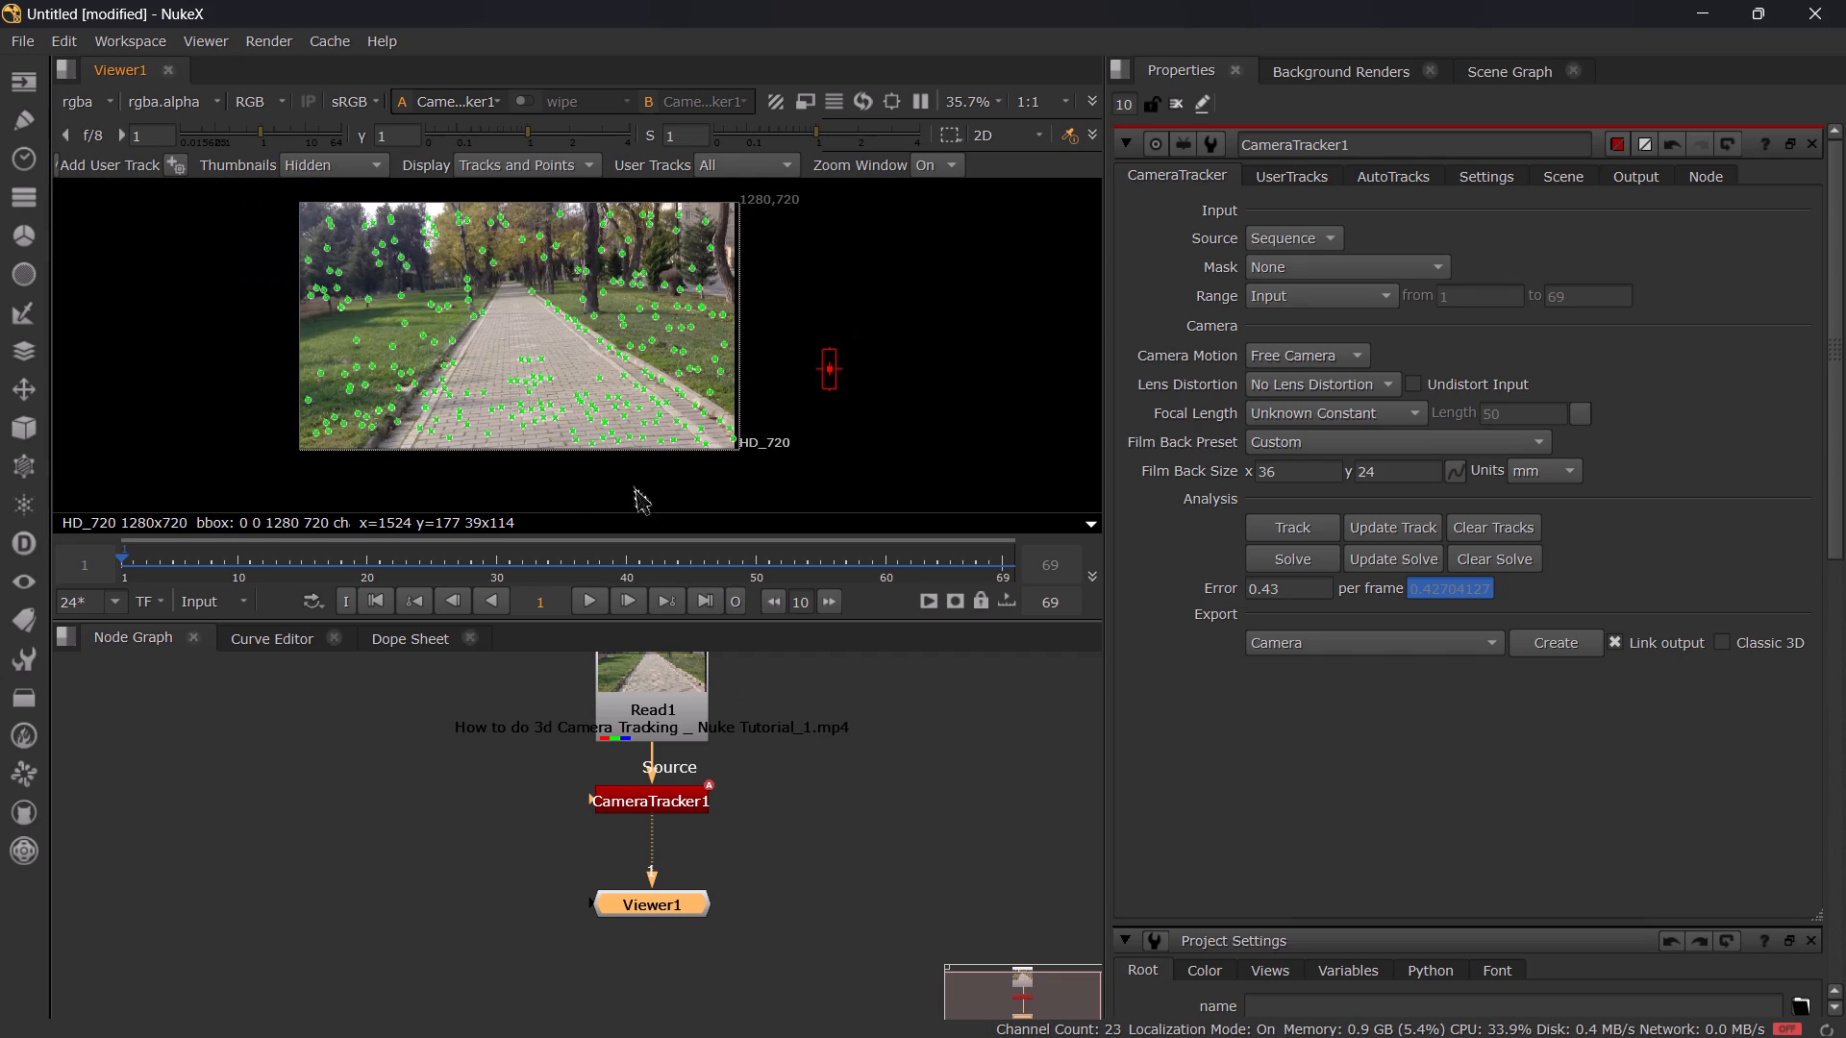
Select the tracks across the near part of the brick path and set them as the ground plane.
left_click_drag(656, 476, 483, 358)
scroll(670, 345, "up", 4)
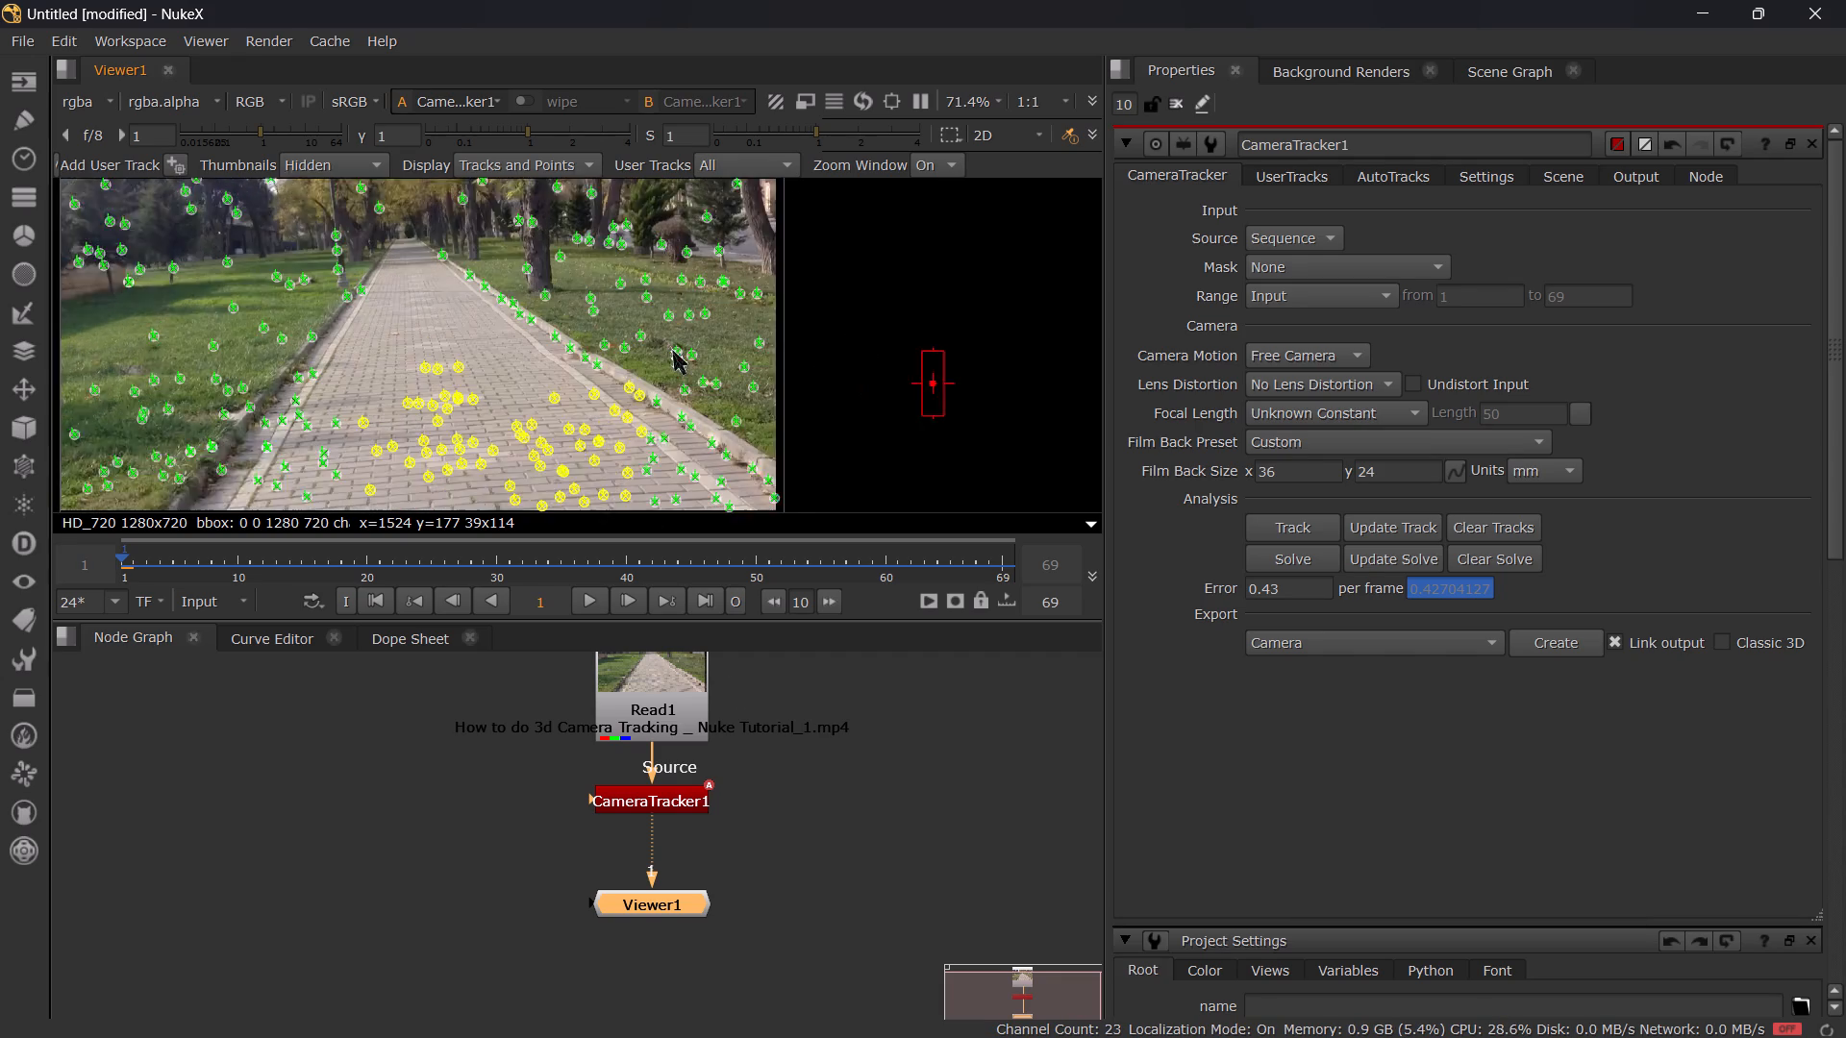
left_click_drag(602, 385, 634, 404, "shift")
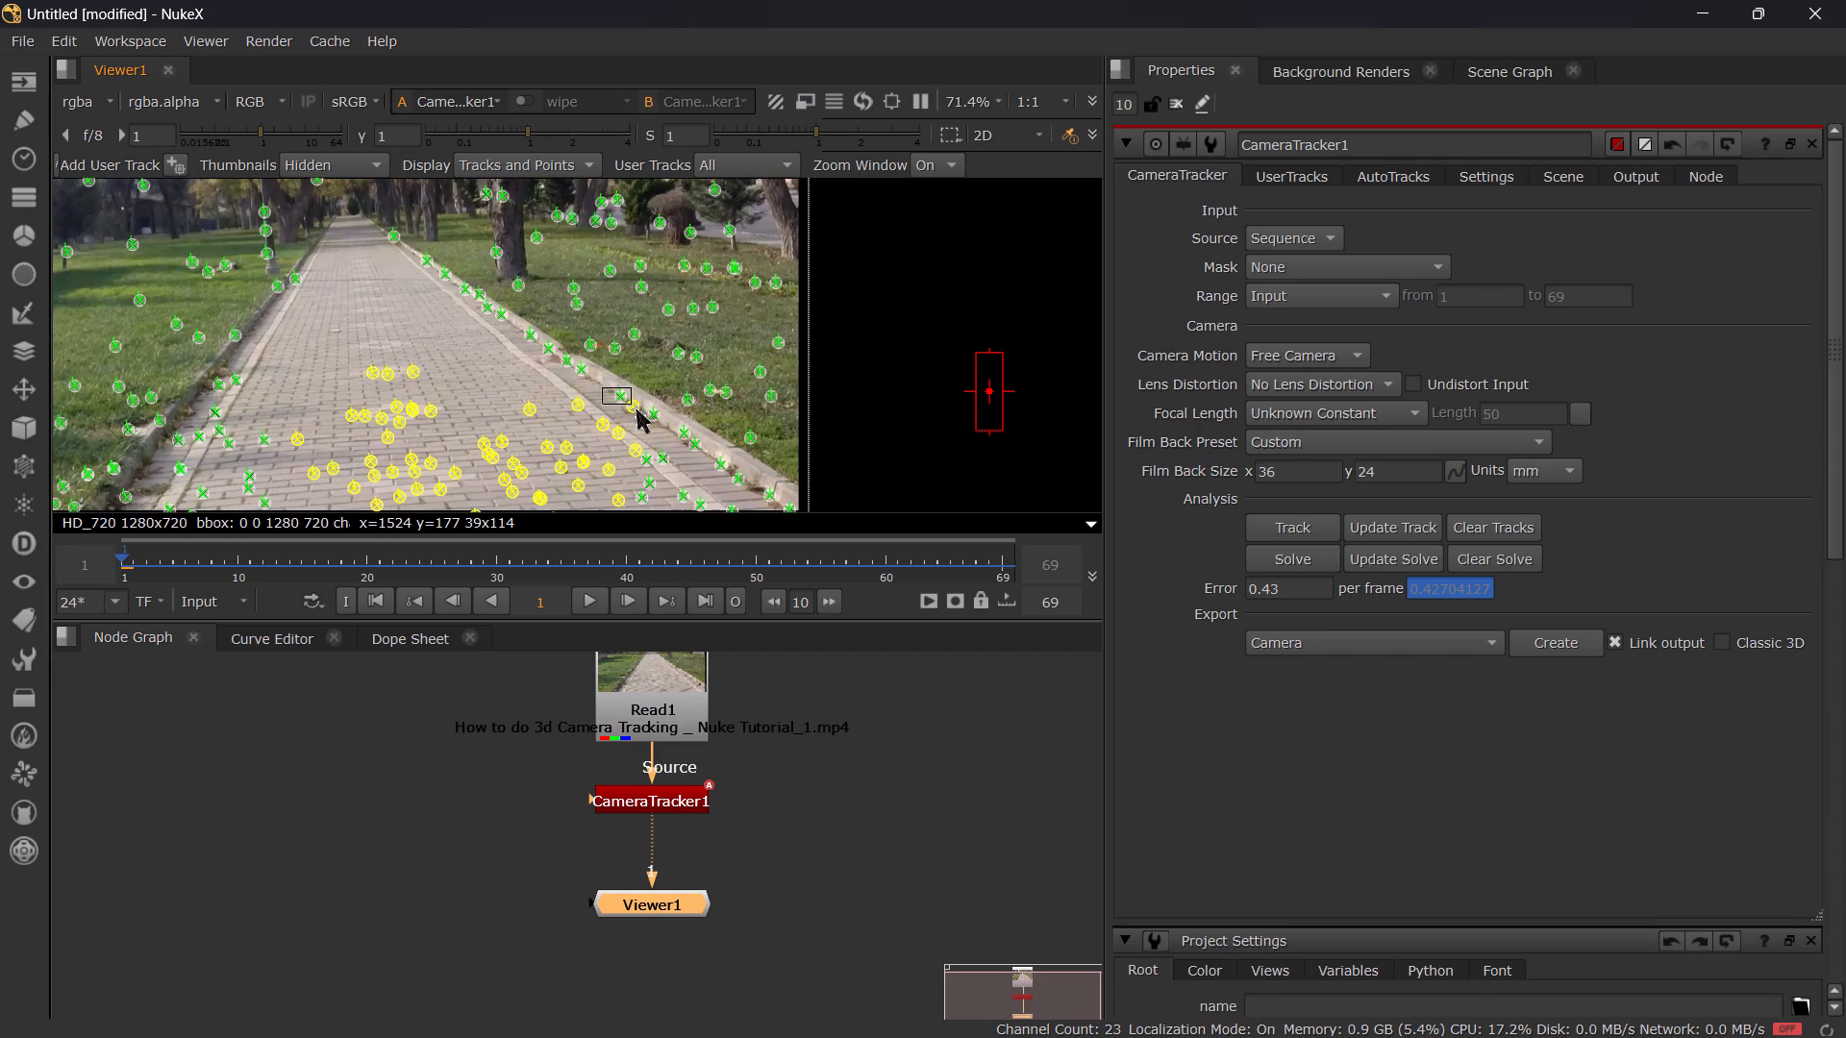
left_click_drag(634, 404, 637, 411, "shift")
left_click_drag(348, 344, 413, 366, "shift")
left_click_drag(413, 366, 432, 375, "shift")
scroll(454, 375, "down", 3)
middle_click_drag(462, 373, 514, 316, "shift")
scroll(475, 339, "up", 1)
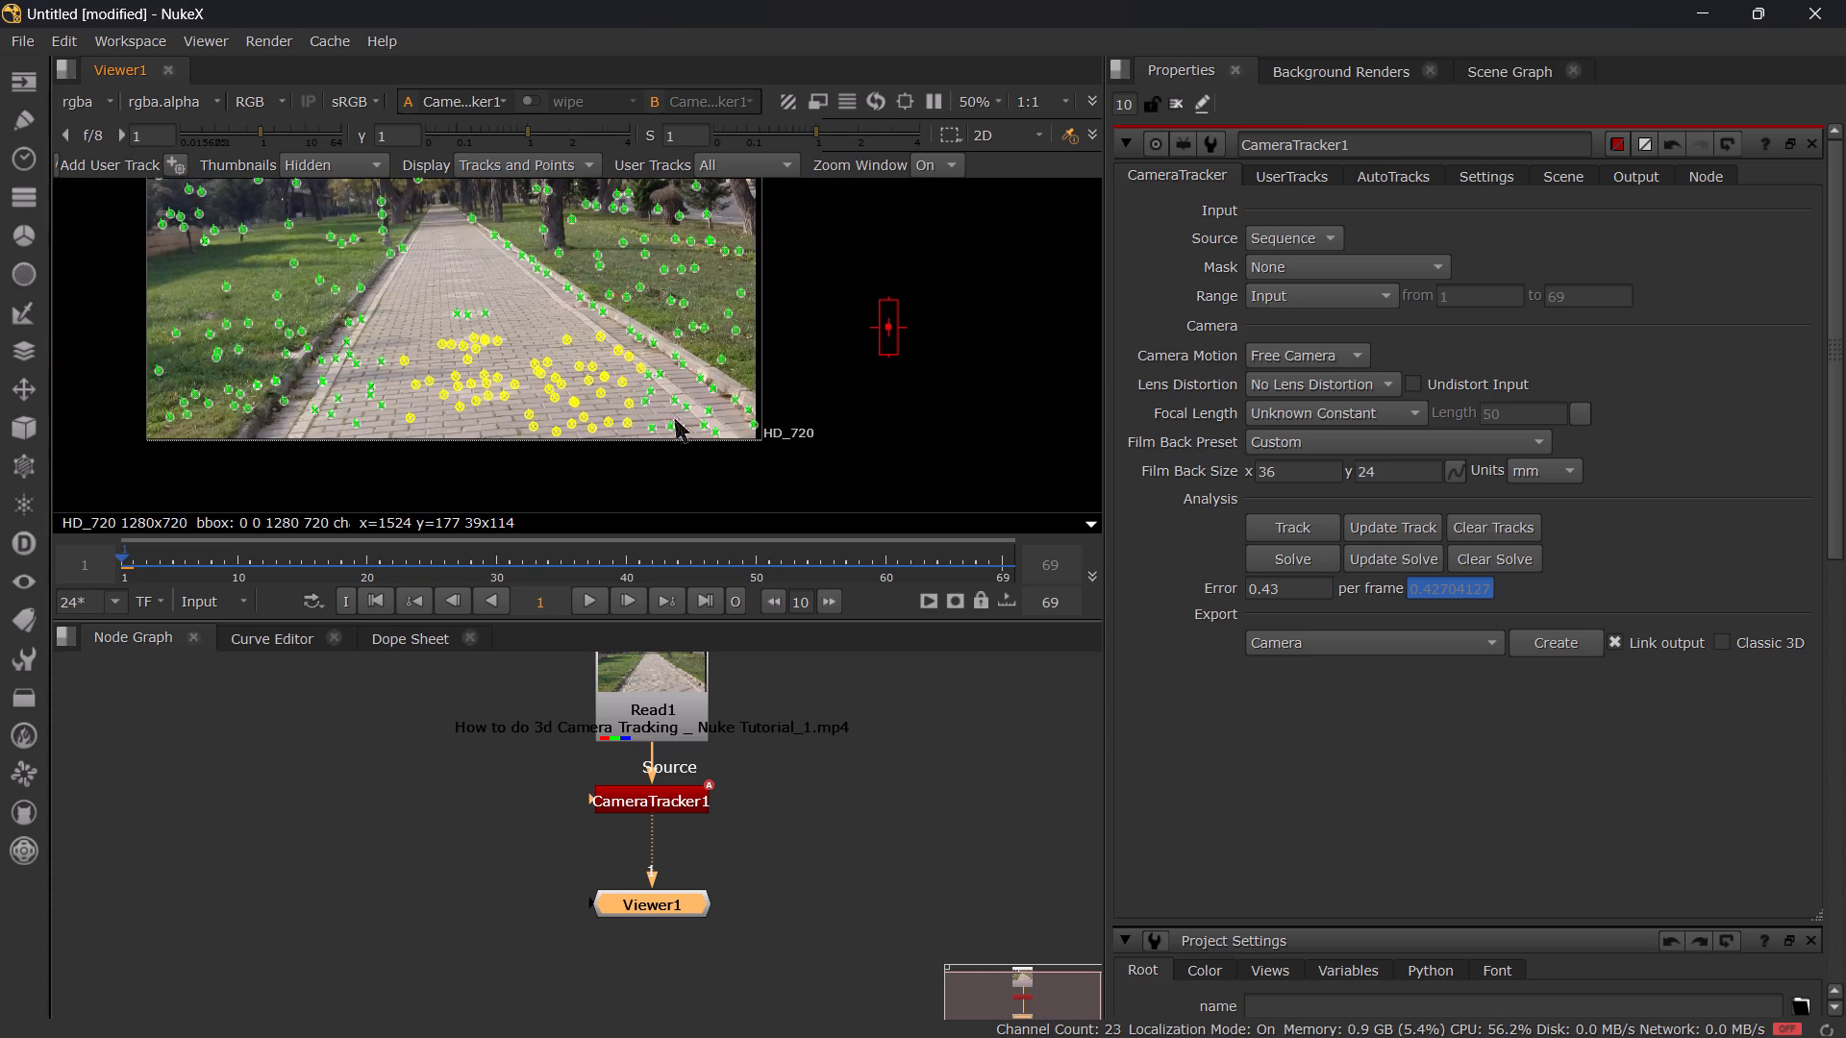
left_click_drag(705, 462, 641, 383, "shift")
left_click_drag(368, 382, 399, 413, "shift")
left_click(373, 402, "shift")
left_click(368, 400, "shift")
right_click(559, 366)
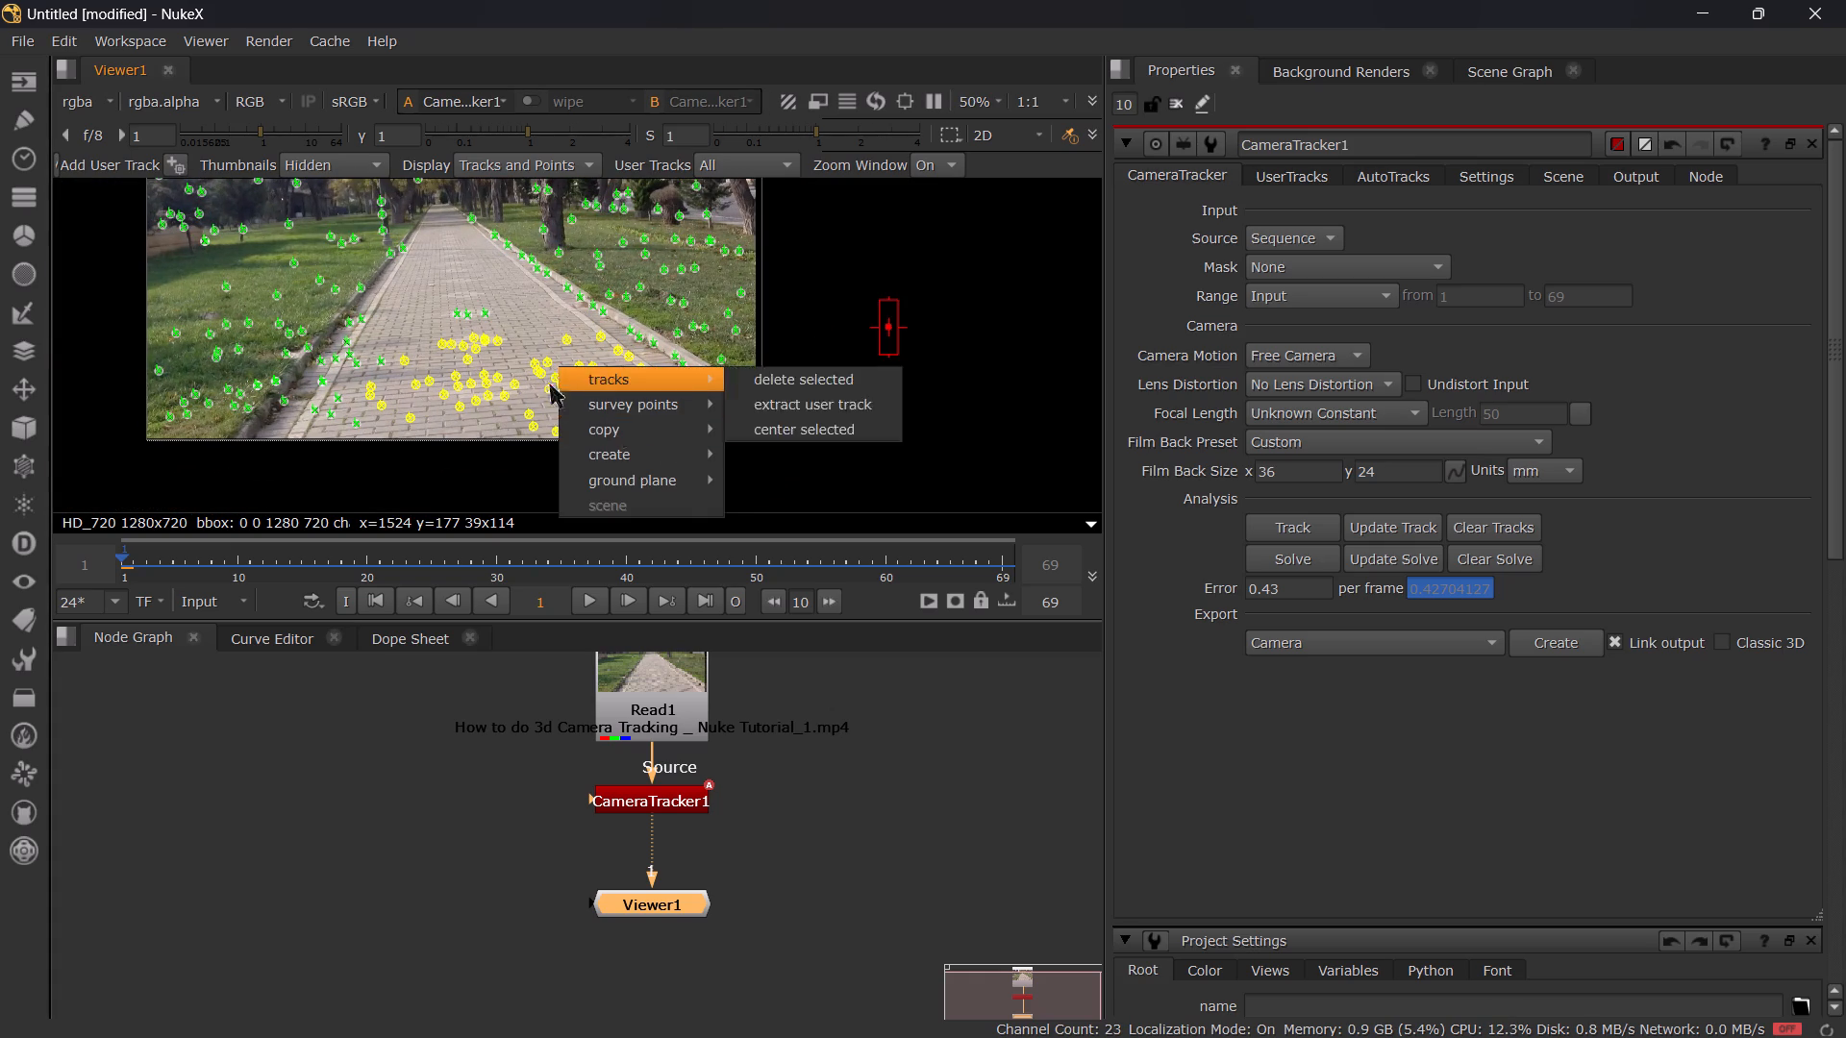
left_click(778, 475)
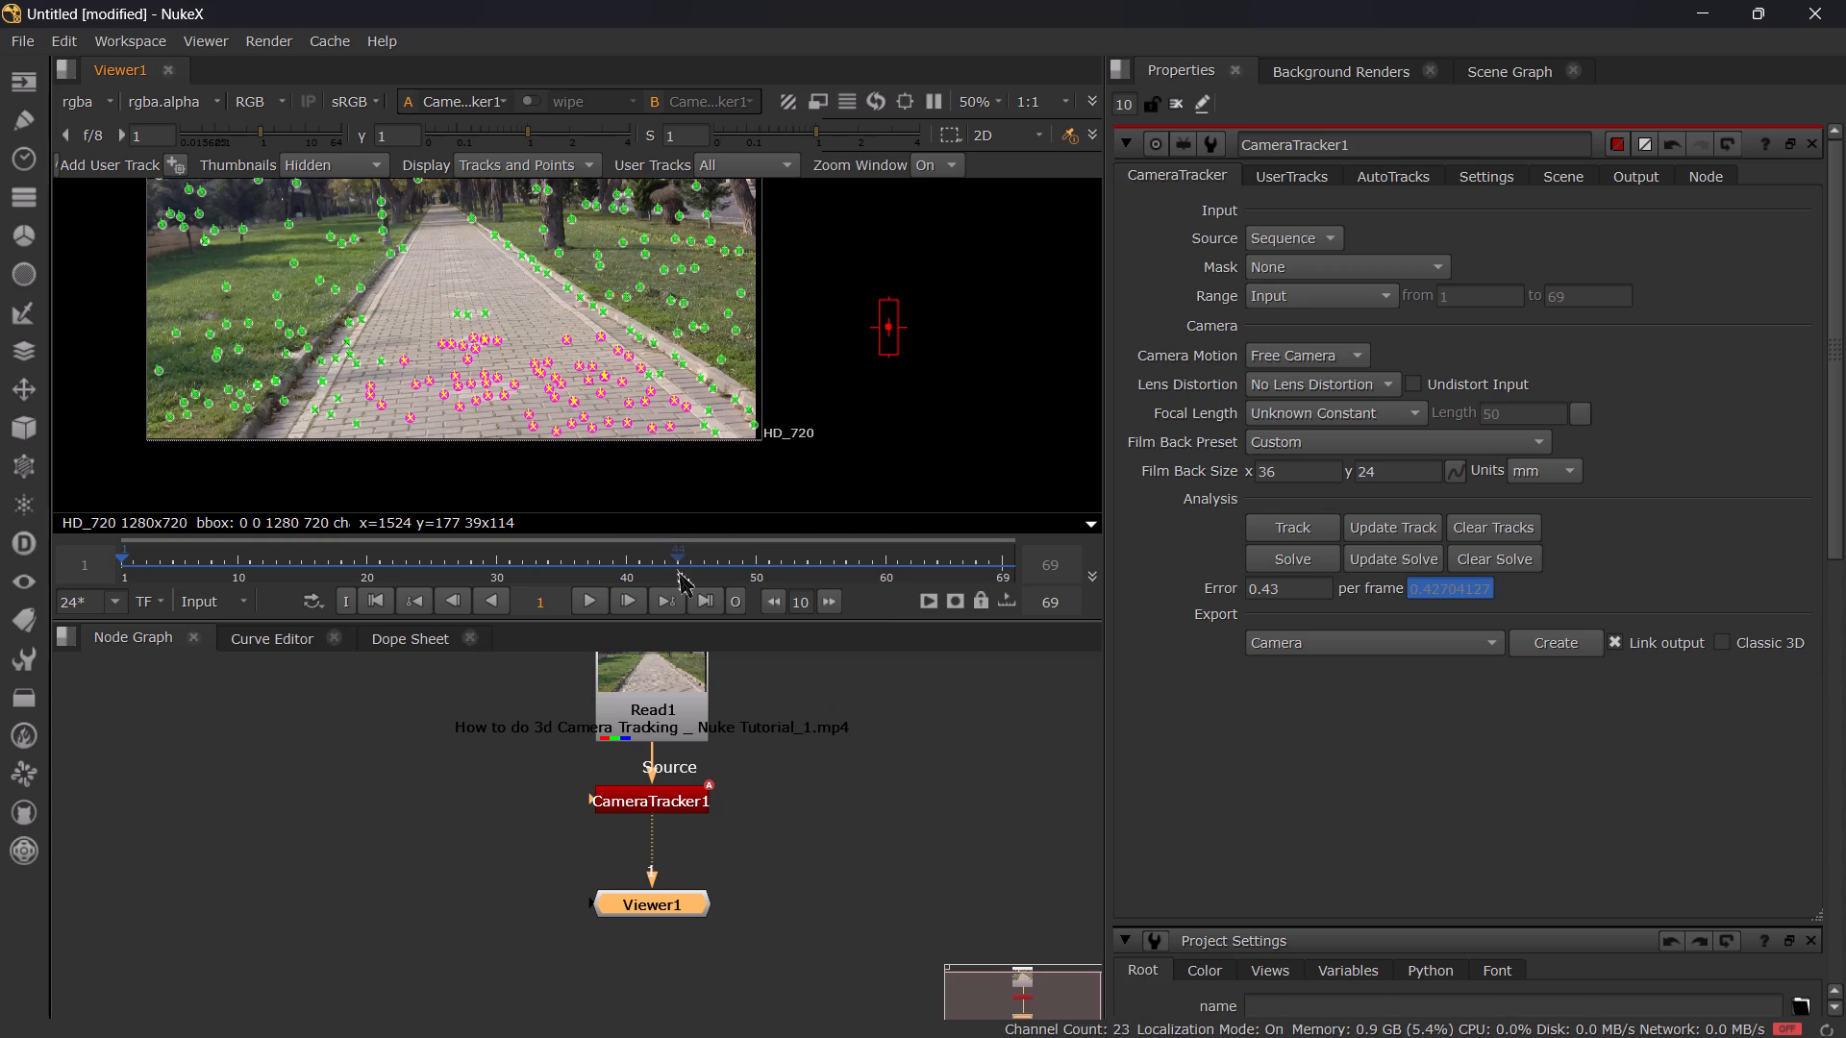
Switch to Chrome and play the tutorial up to the Scene export with Link output off, pausing there.
key("alt+Tab")
key("space")
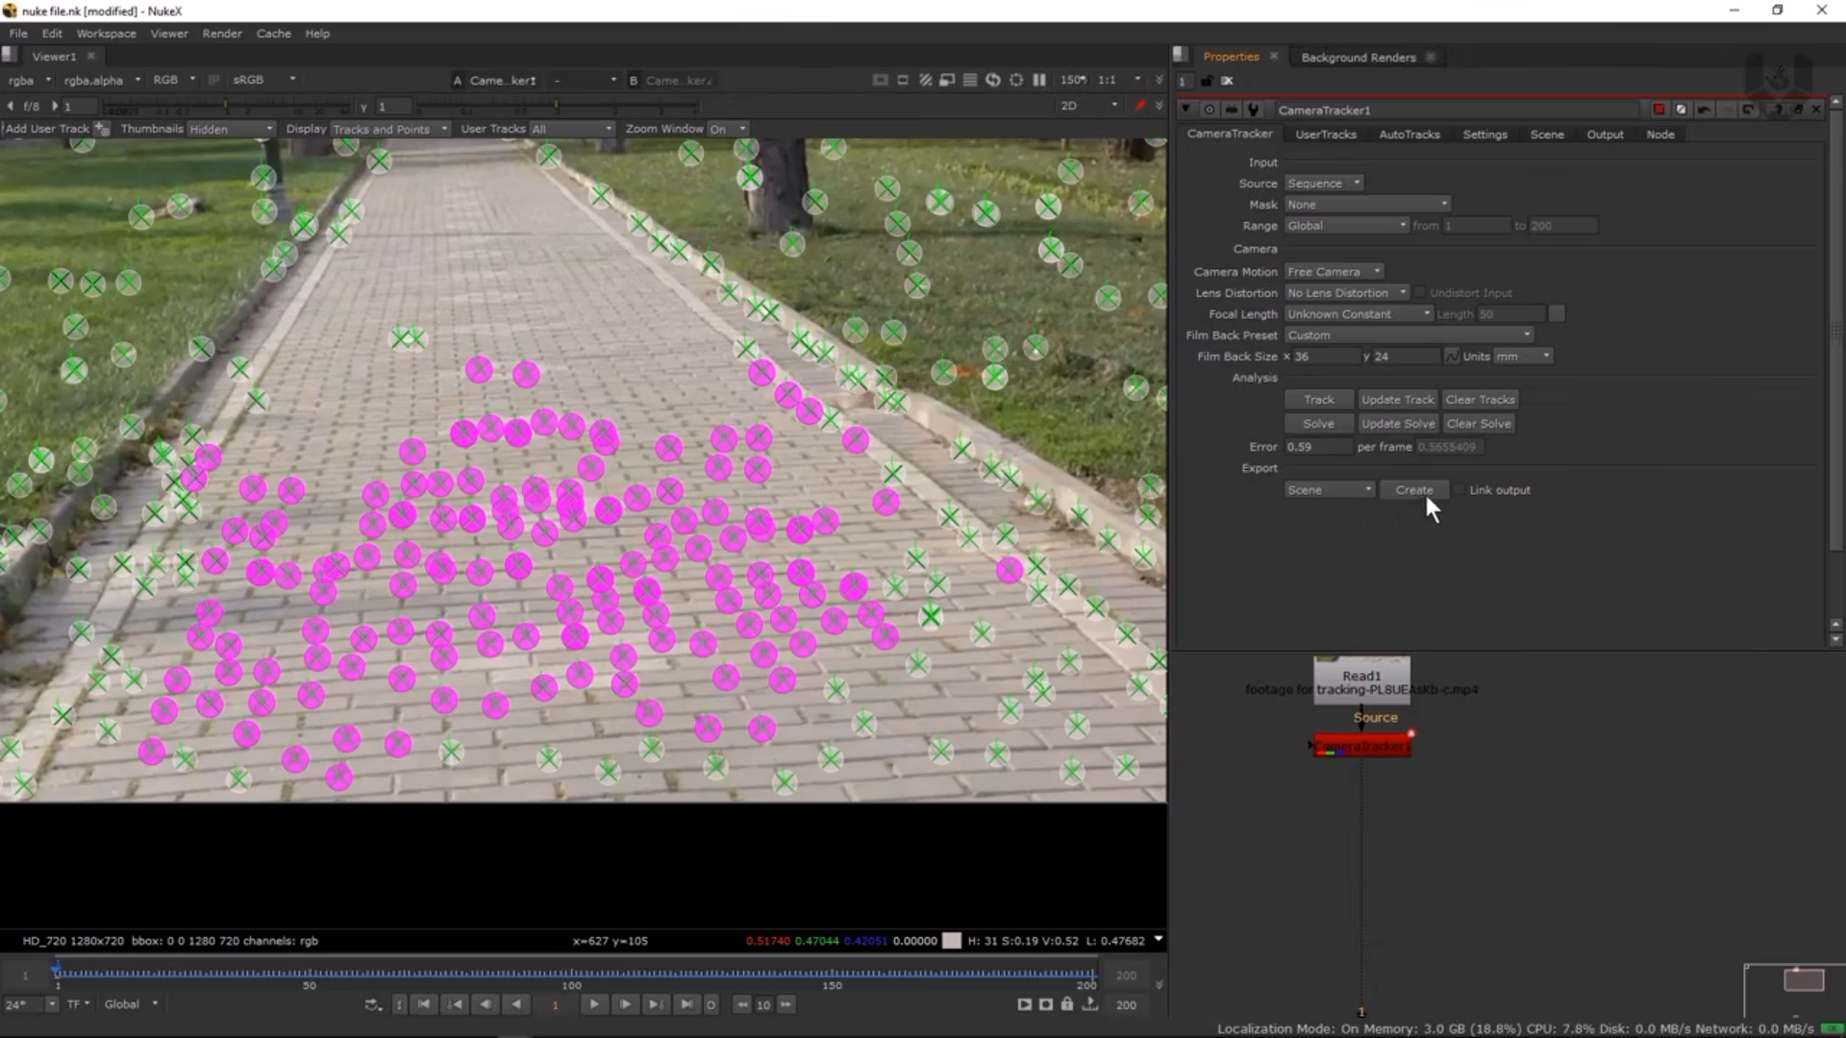
key("space")
Switch to NukeX and create a Scene export from CameraTracker1 with Link output off.
key("alt+Tab")
scroll(607, 761, "up", 2)
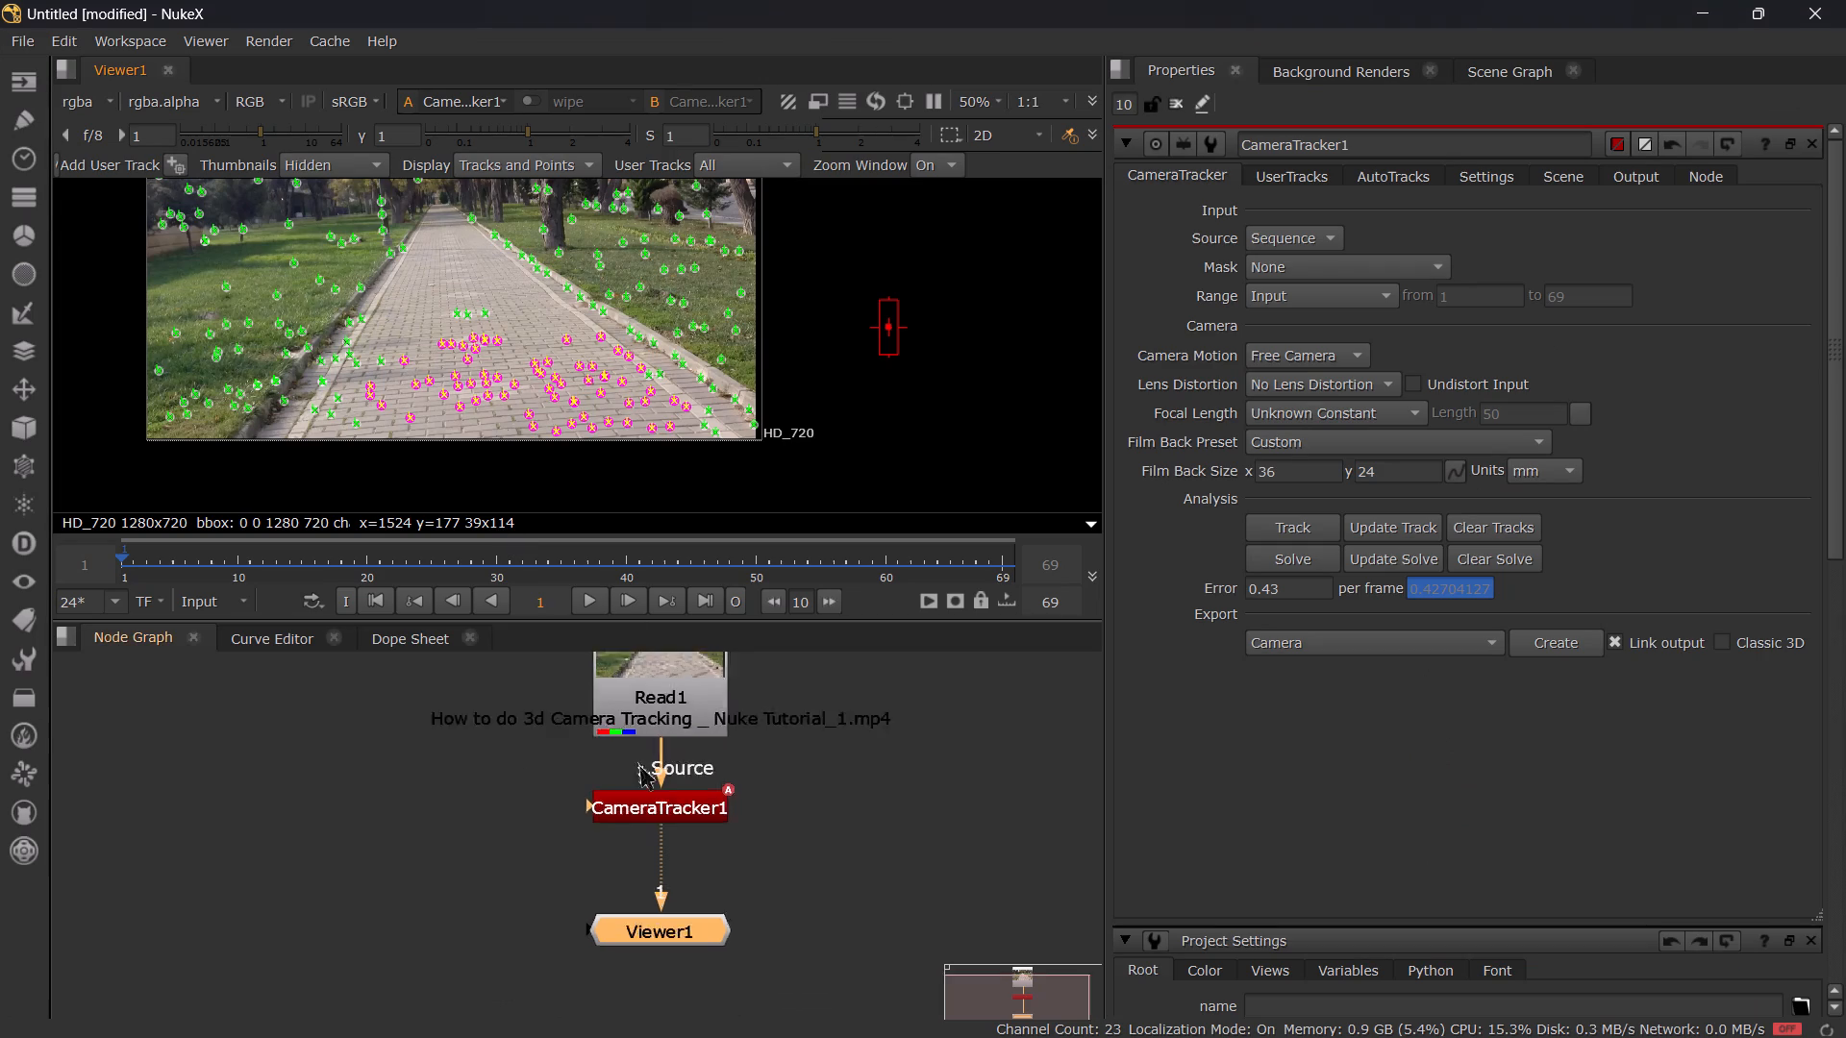
scroll(637, 761, "up", 2)
middle_click_drag(716, 785, 722, 648, "shift")
left_click(657, 699)
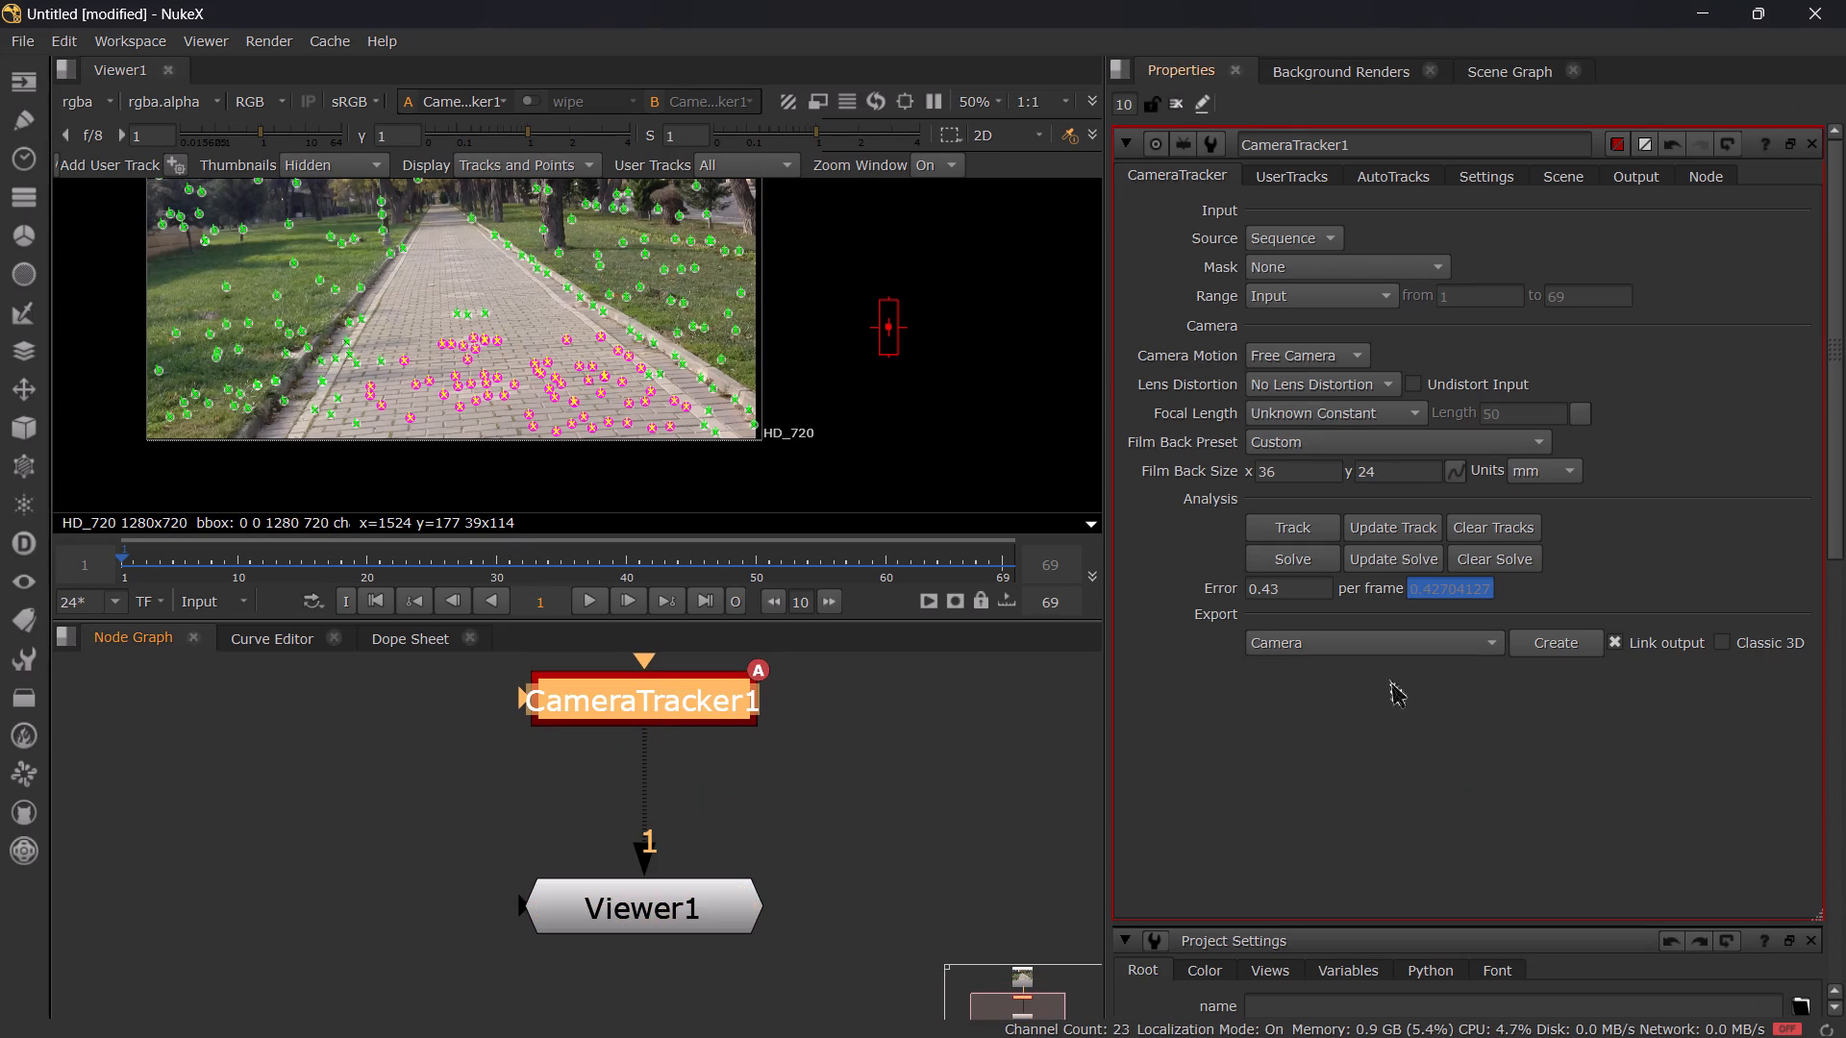
left_click(1480, 650)
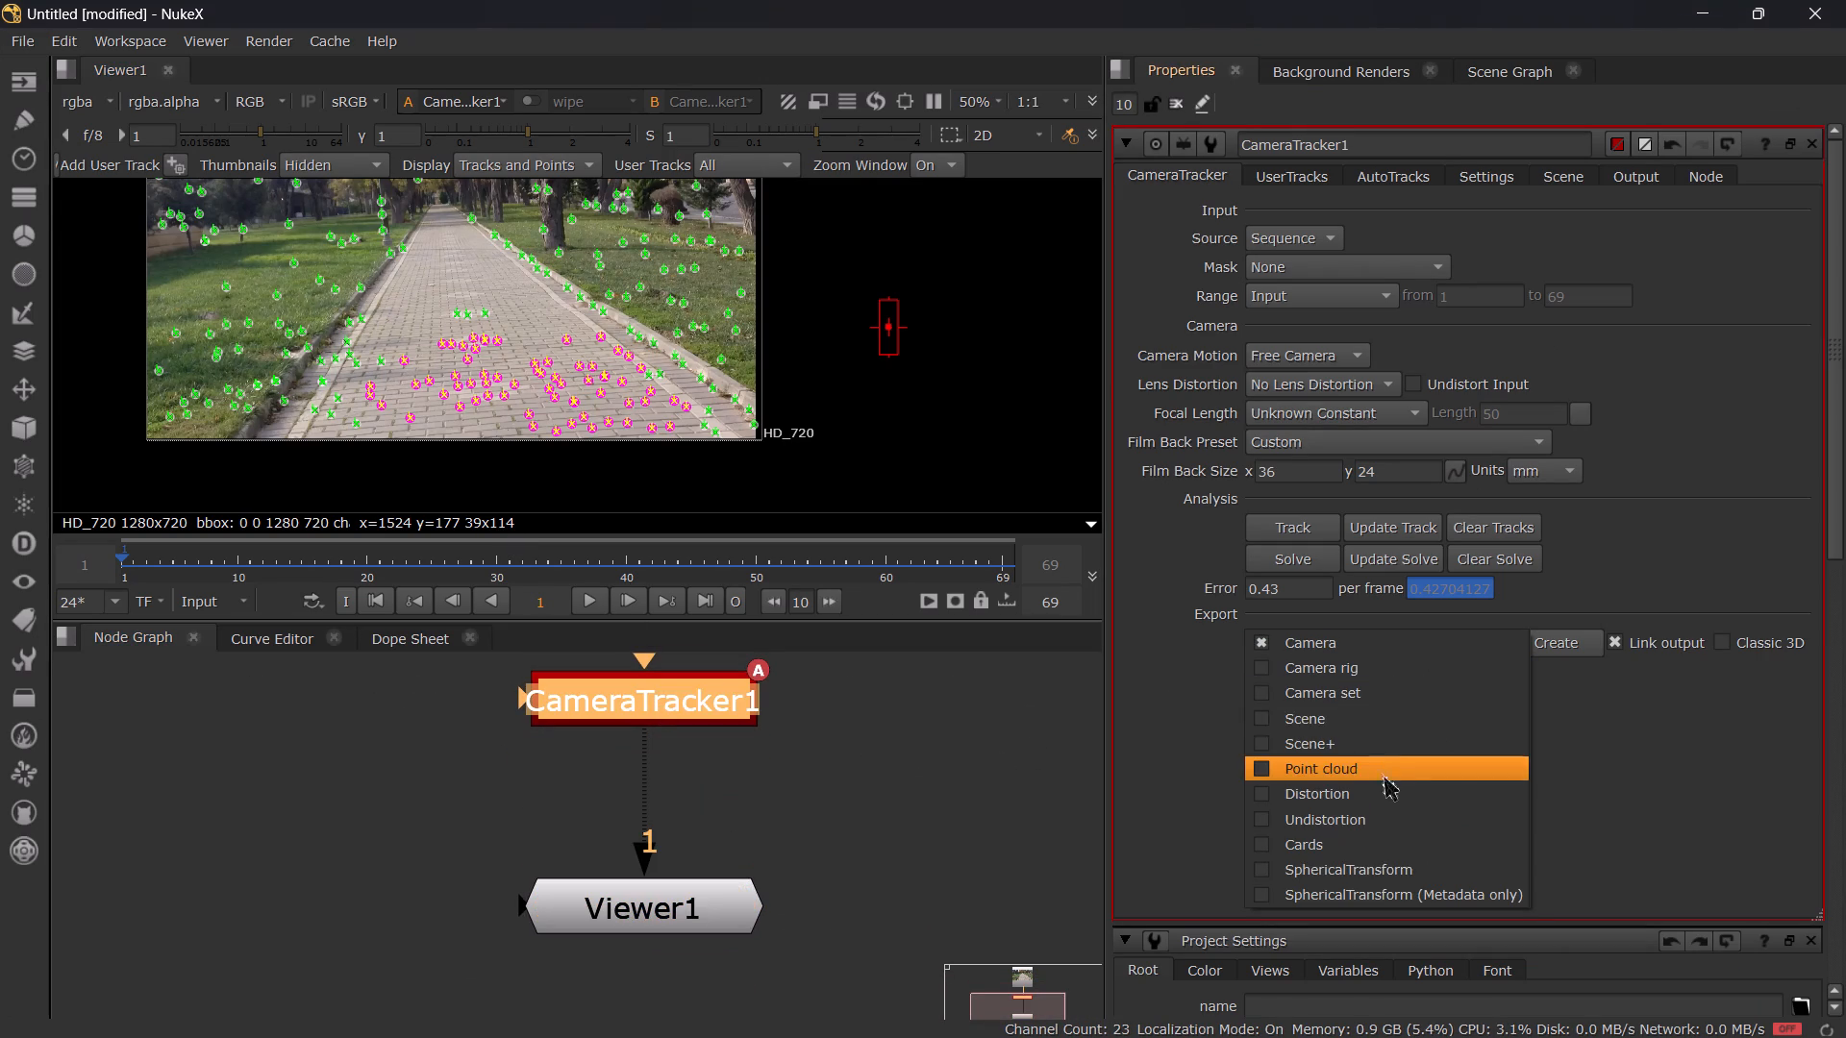
left_click(1366, 716)
left_click(1625, 643)
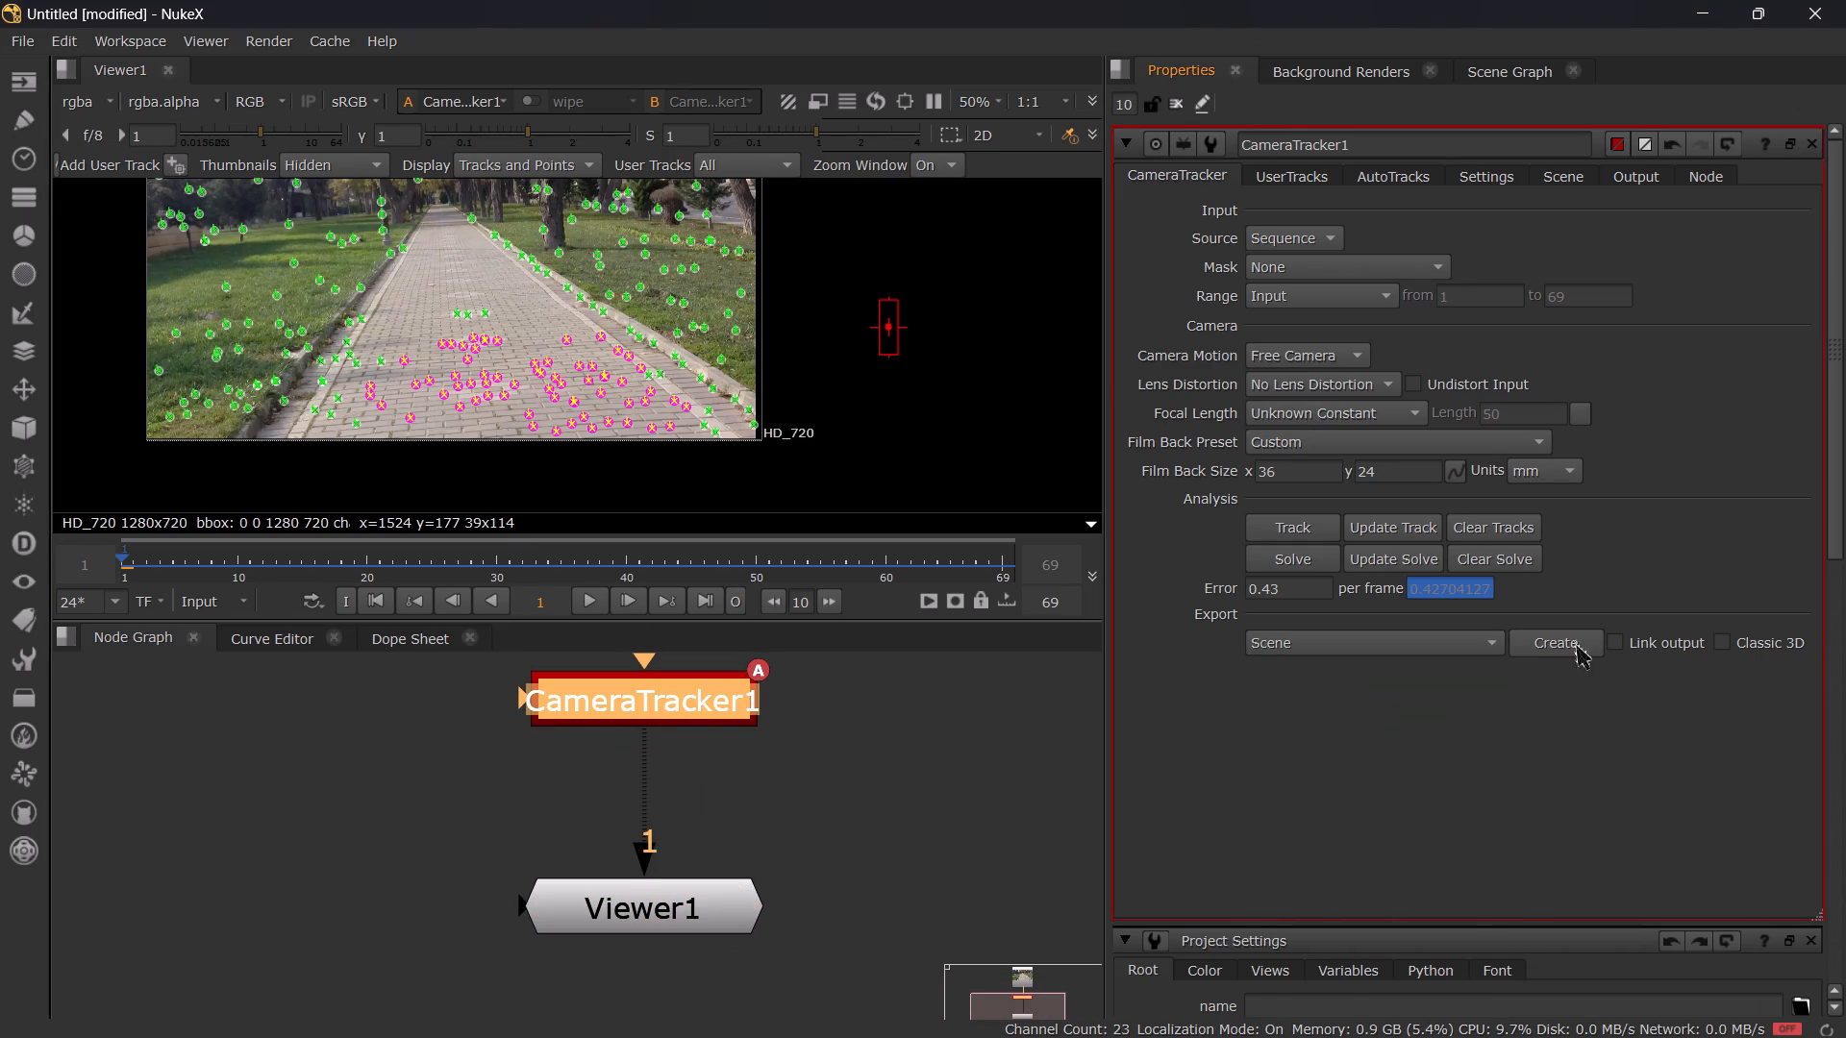
left_click(1541, 640)
Arrange the exported nodes with GeoCameraTrackerPoints1 to the left of the main branch and Viewer1 below GeoScene1.
scroll(756, 792, "down", 3)
middle_click_drag(812, 814, 814, 738, "shift")
scroll(819, 754, "down", 4)
left_click_drag(764, 785, 625, 773)
scroll(720, 776, "up", 2)
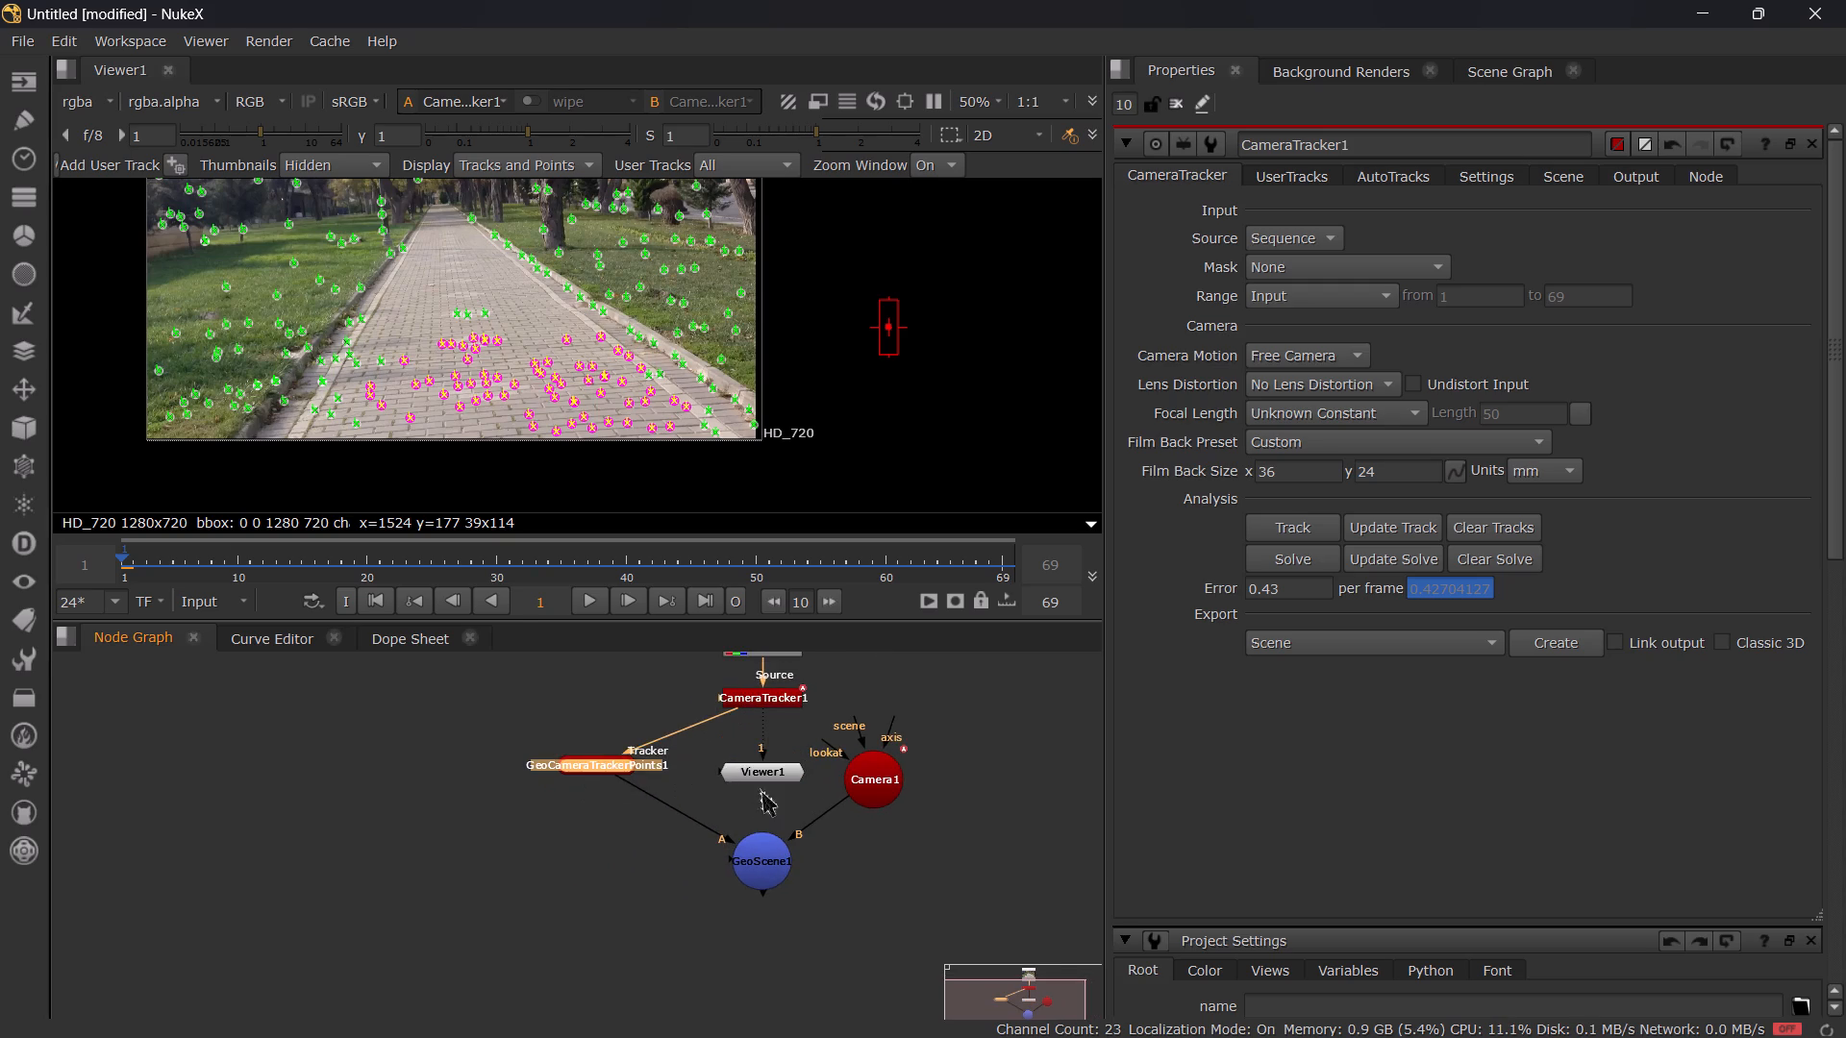
left_click_drag(773, 763, 767, 962)
scroll(606, 803, "up", 3)
middle_click_drag(612, 827, 604, 948, "shift")
left_click_drag(575, 813, 666, 785)
scroll(697, 794, "down", 2)
middle_click_drag(818, 841, 686, 788, "shift")
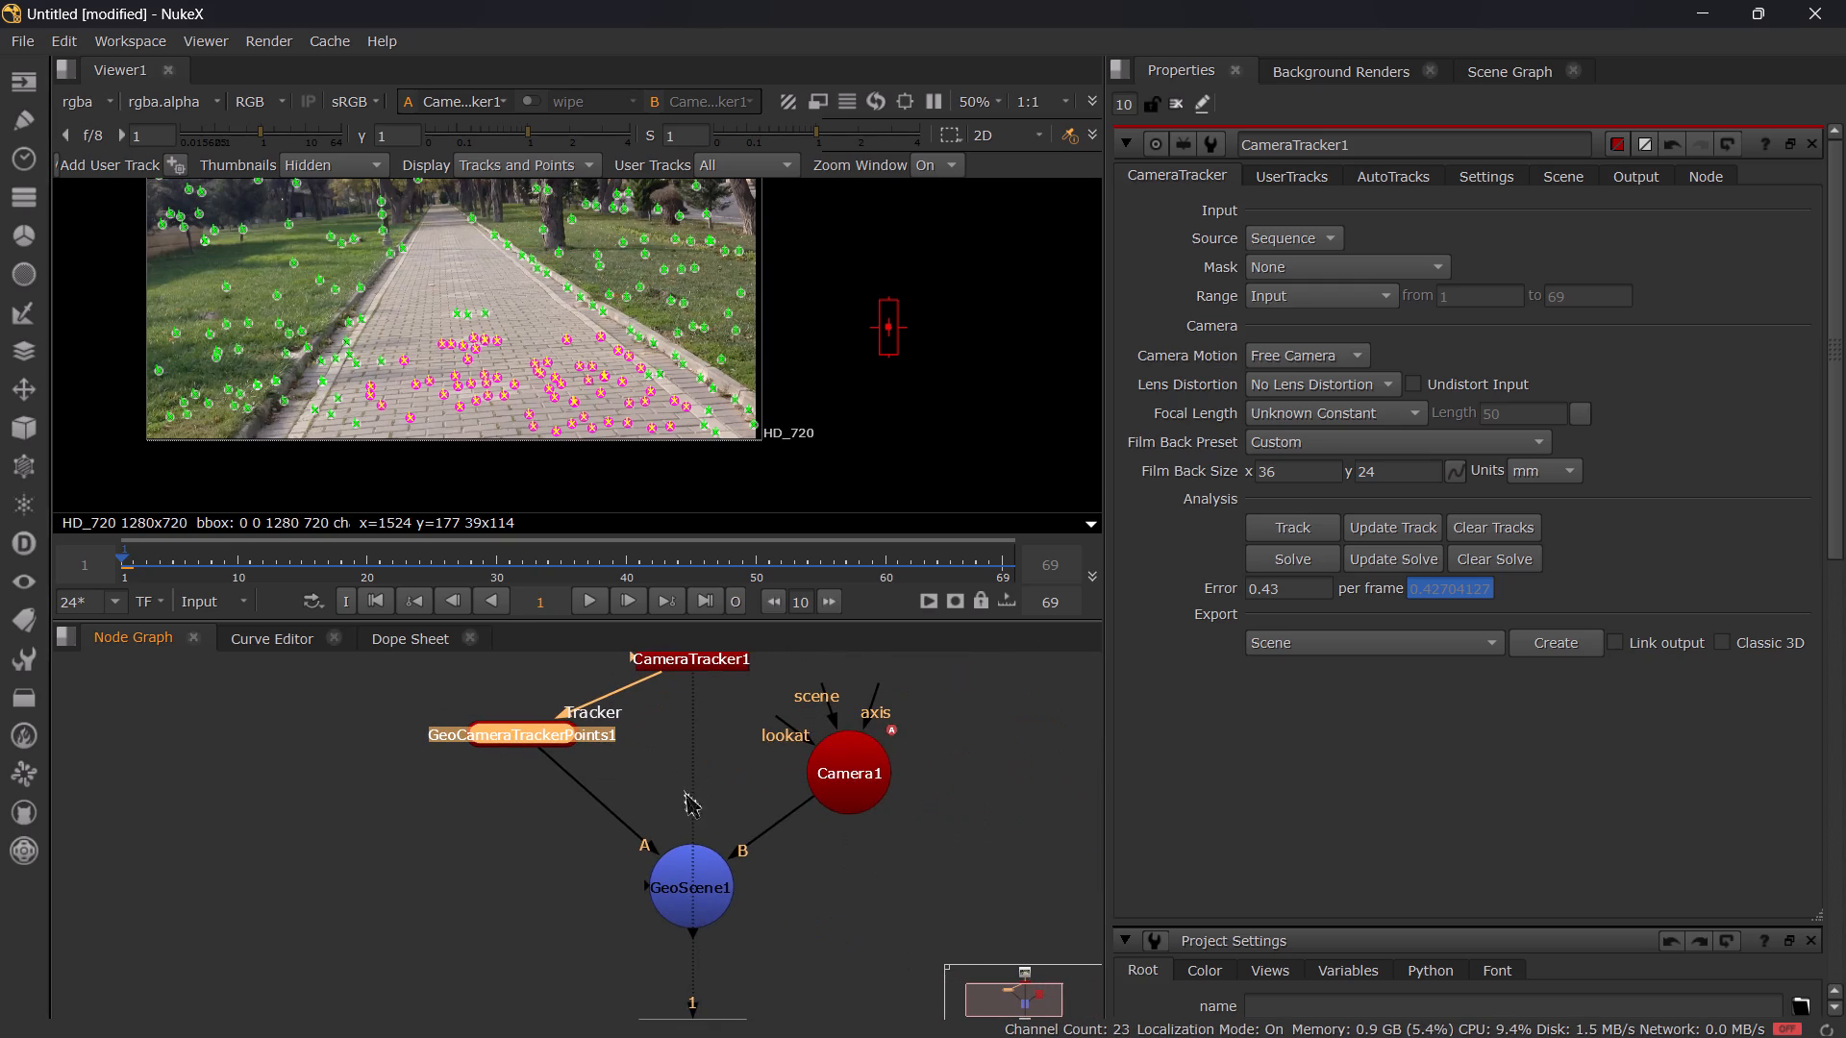
scroll(759, 832, "down", 2)
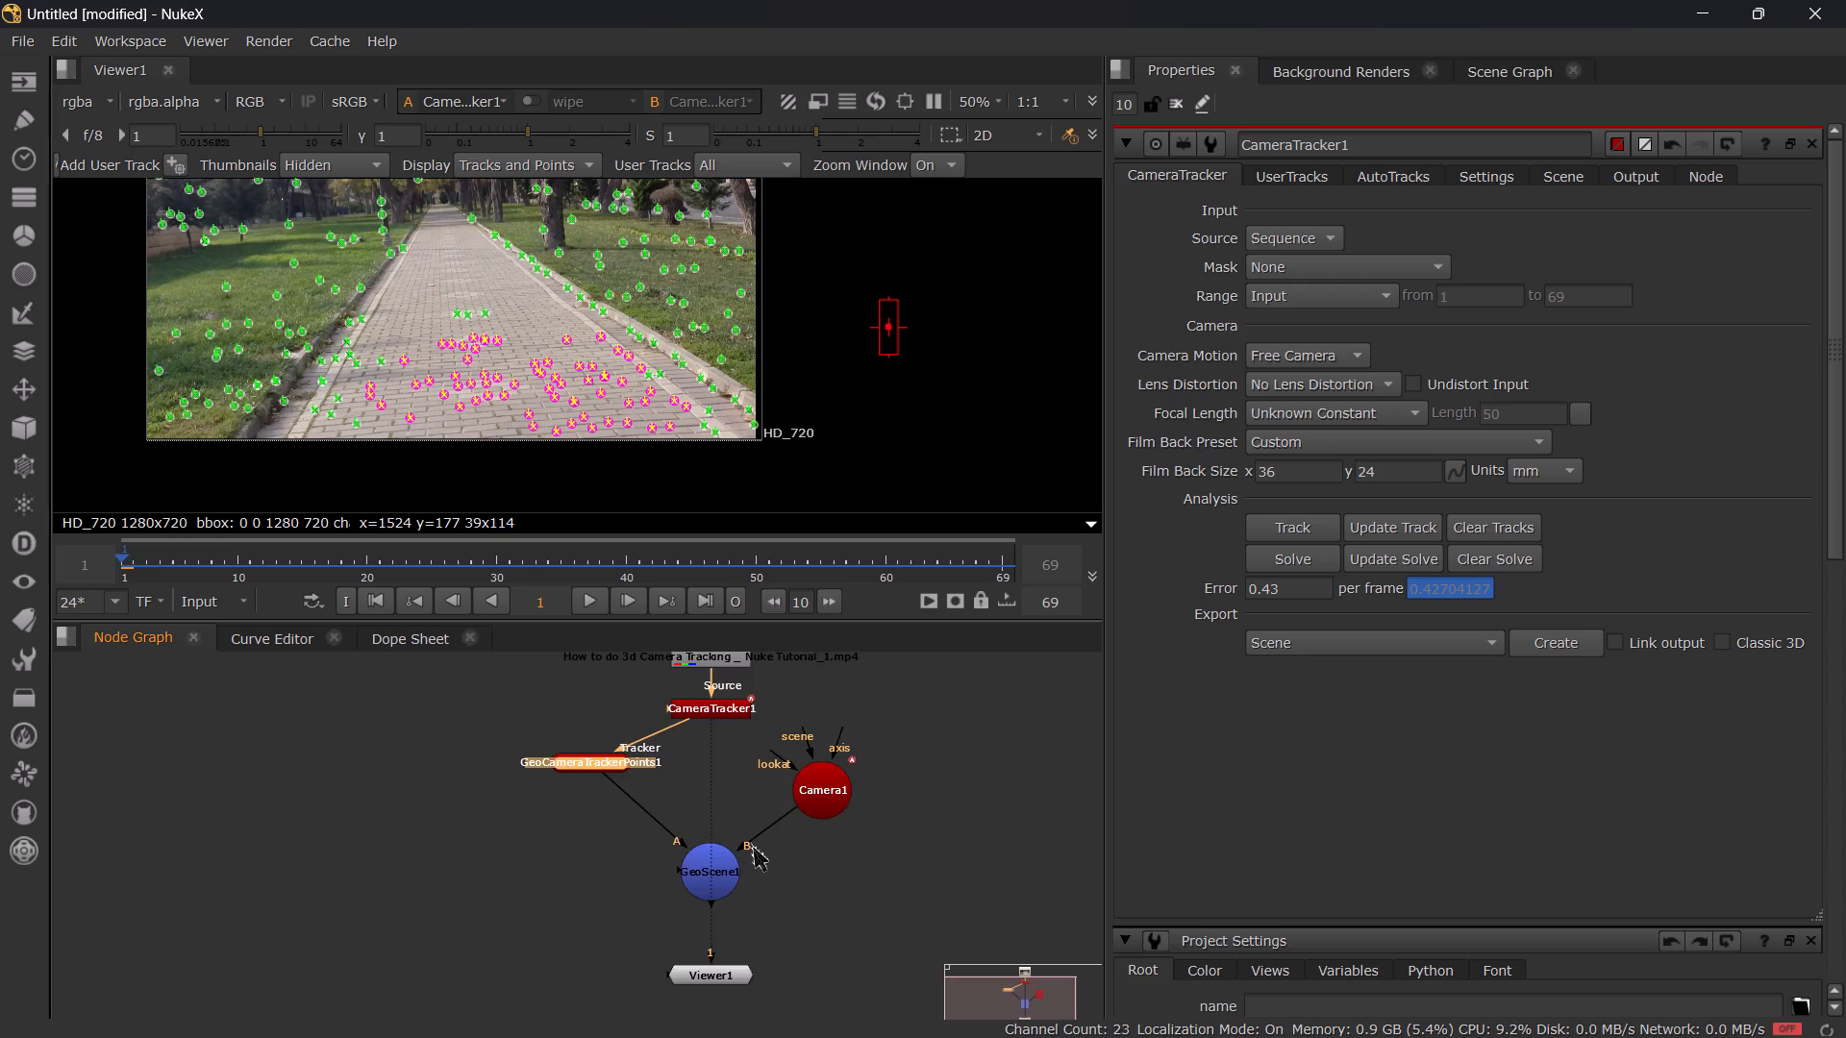
key("f")
middle_click_drag(835, 859, 721, 801)
left_click(796, 864)
key("f")
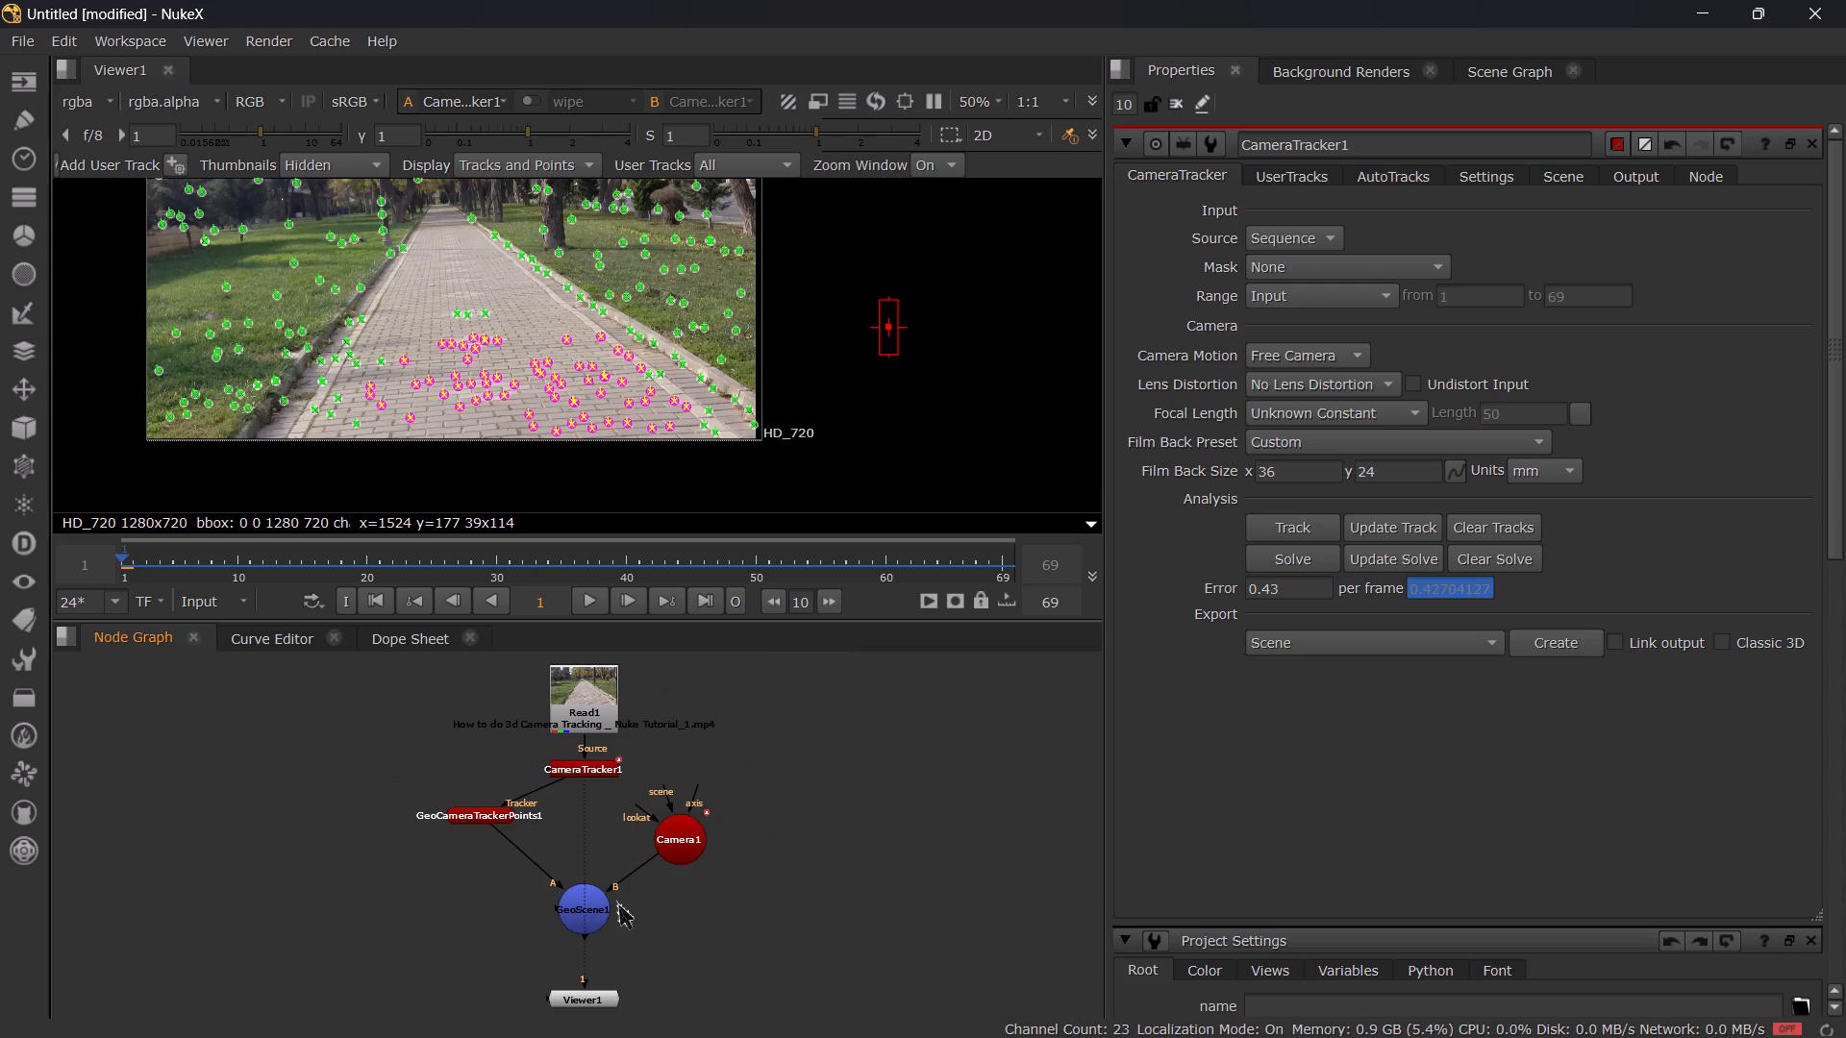
Switch to Chrome and play the tutorial's part on viewing the exported scene in 3D, pausing there.
key("alt+Tab")
key("space")
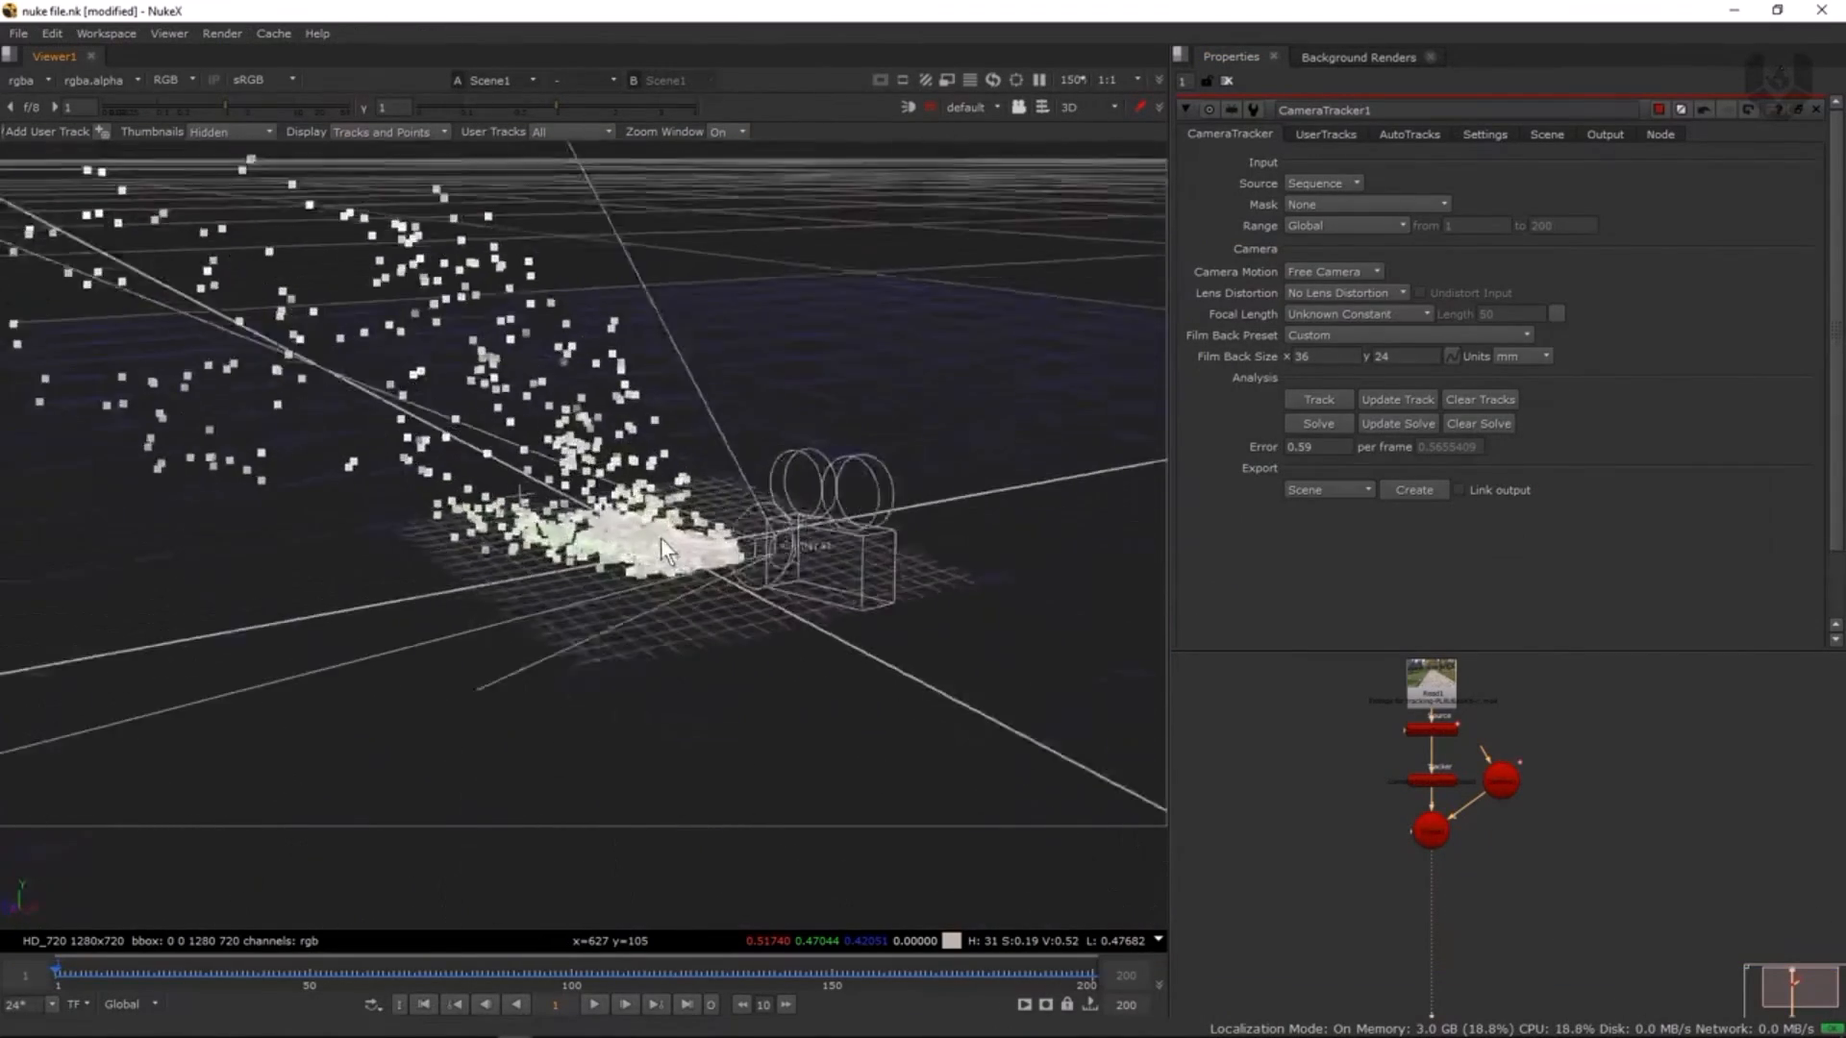
key("space")
Switch to NukeX and connect Viewer1 to the GeoScene1 node to show the exported scene.
key("alt+Tab")
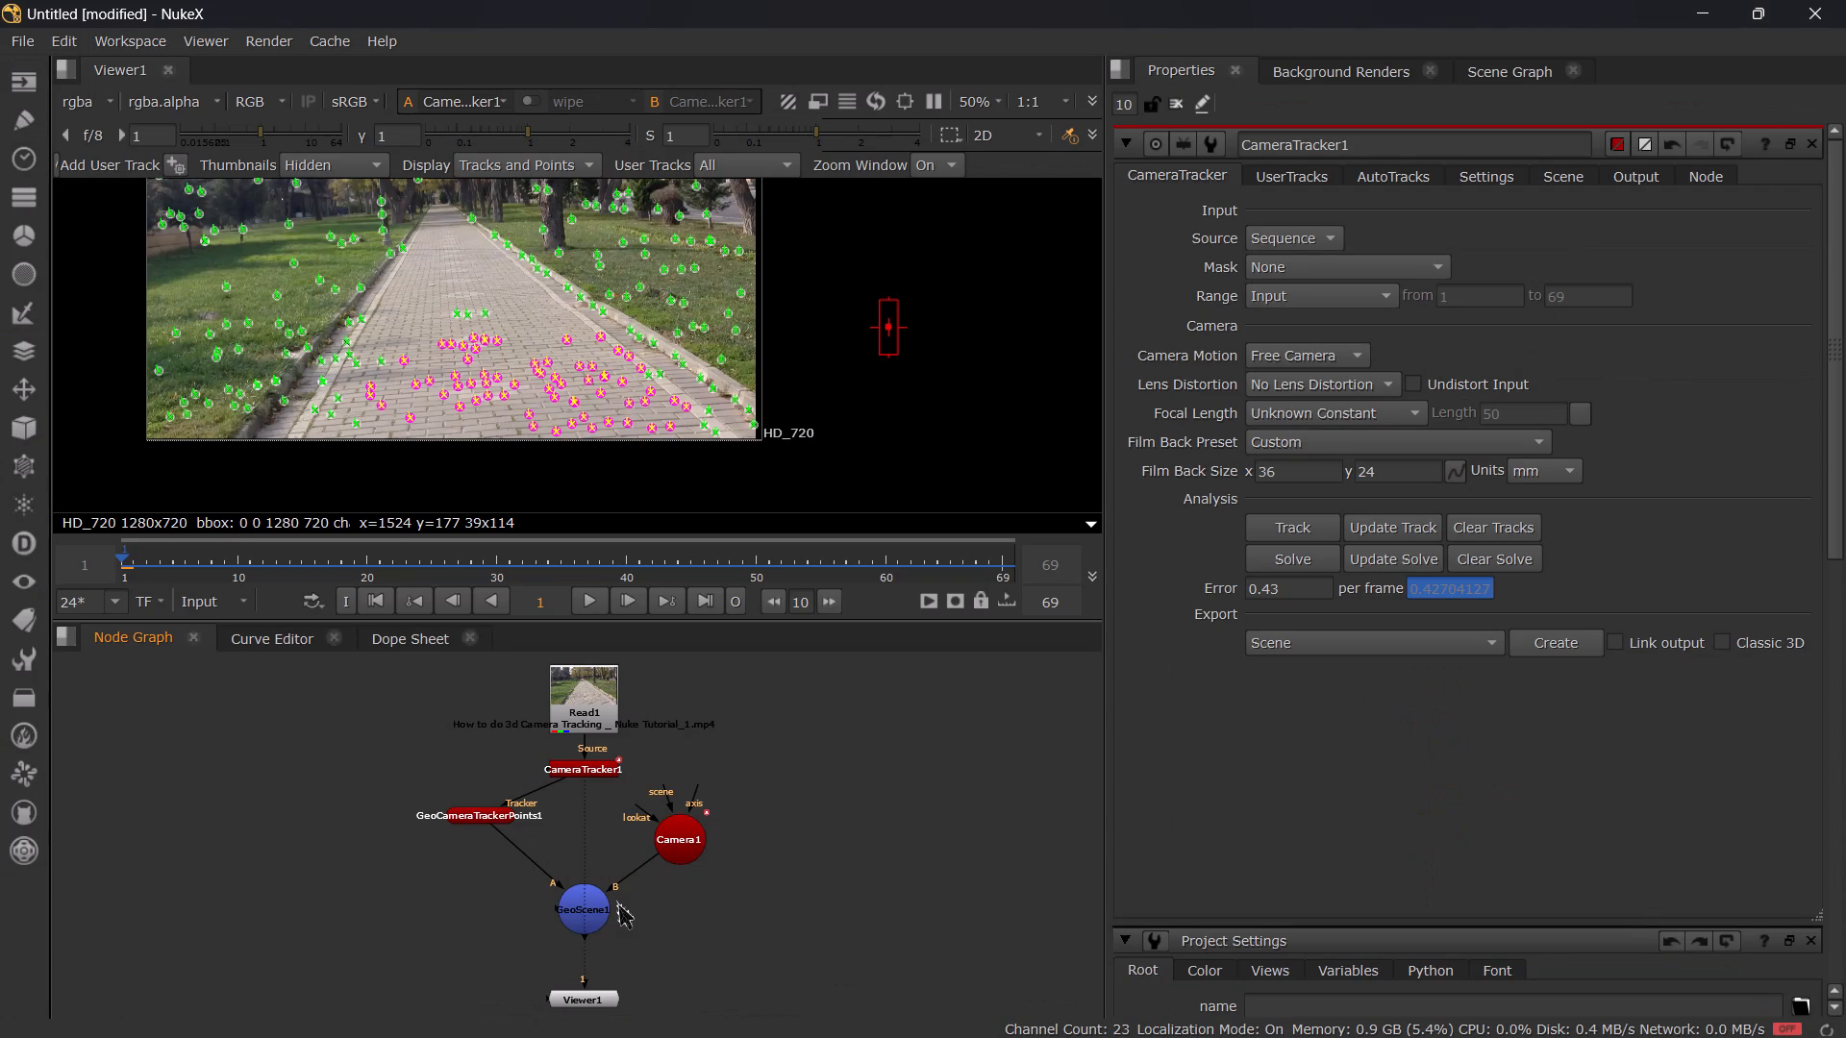
left_click(572, 902)
key("1")
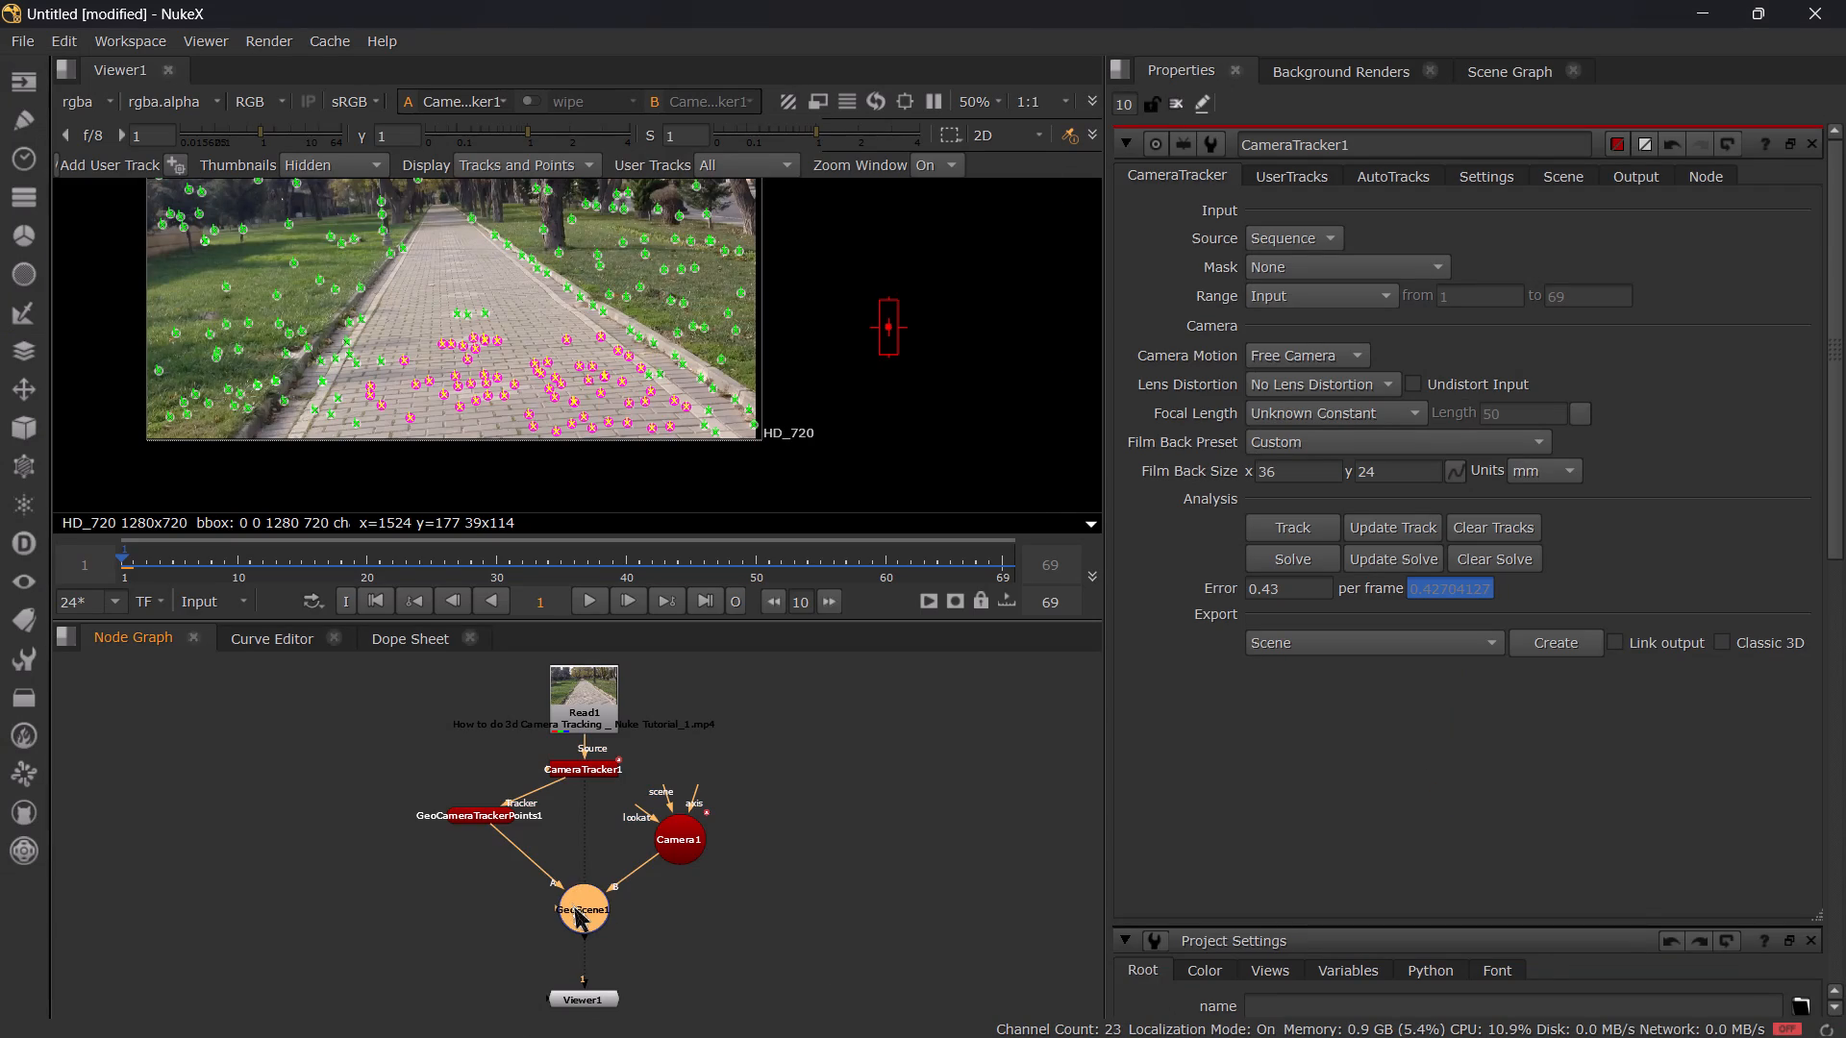
Examine the solved point cloud and Camera1 in the 3D view from several angles.
scroll(684, 406, "up", 11)
middle_click_drag(783, 389, 841, 435)
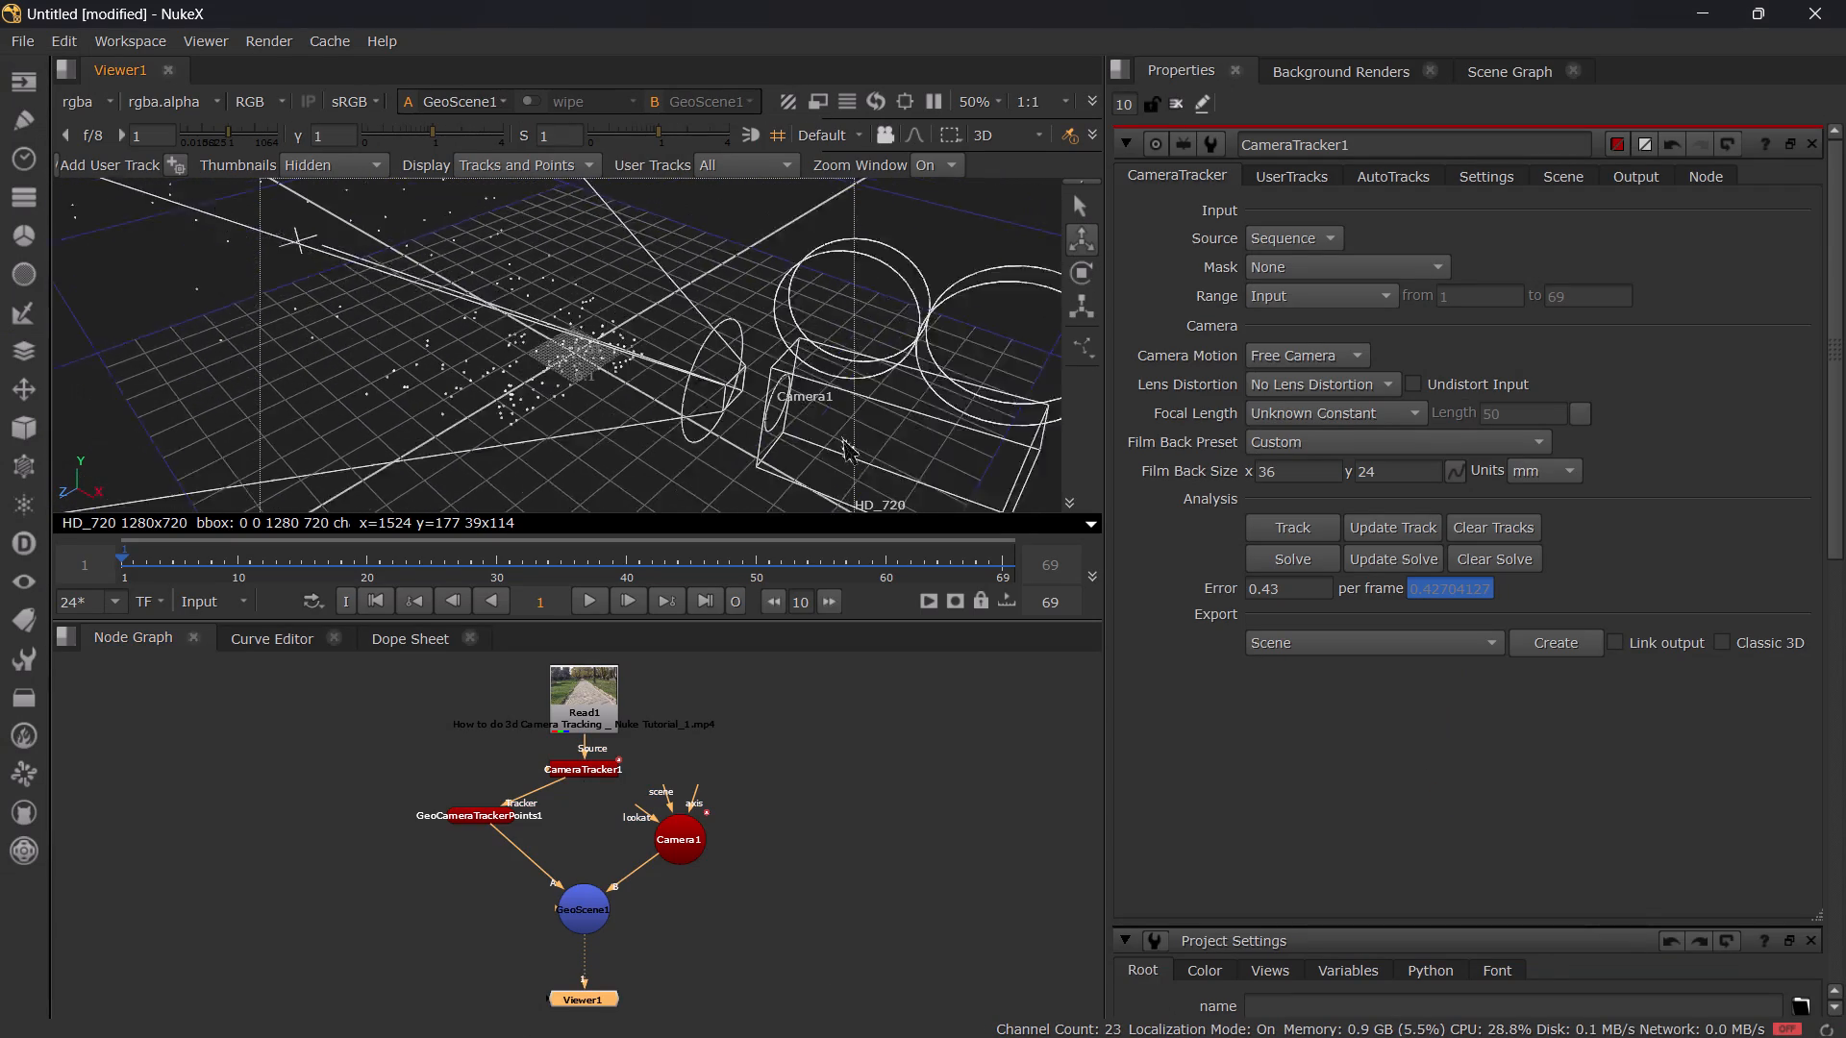
middle_click_drag(841, 435, 855, 455)
scroll(761, 422, "up", 4)
left_click_drag(941, 376, 498, 245, "ctrl")
scroll(609, 347, "up", 1)
scroll(619, 353, "down", 5)
middle_click_drag(661, 360, 642, 263, "ctrl")
left_click_drag(718, 318, 722, 332, "ctrl")
middle_click_drag(674, 328, 557, 485, "ctrl")
scroll(567, 455, "down", 4, "ctrl")
middle_click_drag(643, 387, 669, 345, "ctrl")
Switch to Chrome and resume the tutorial toward the Creating the ground plane chapter.
key("alt+Tab")
key("space")
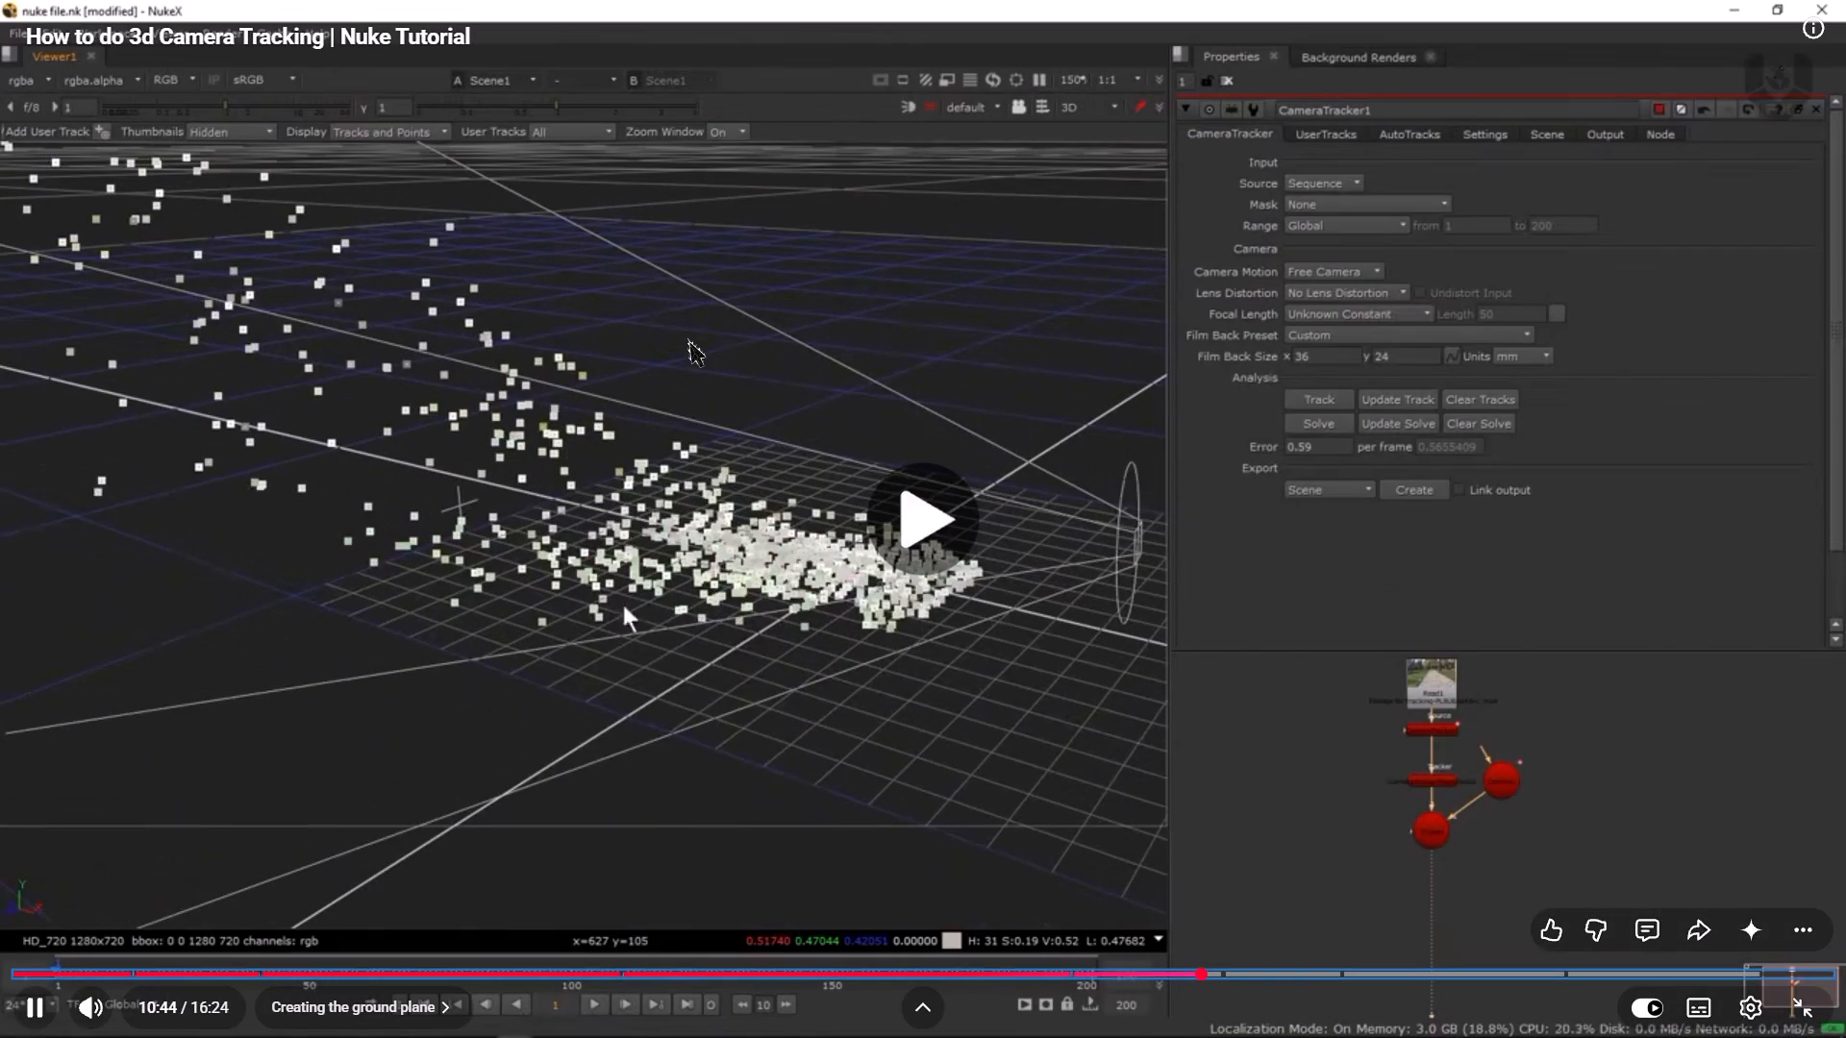
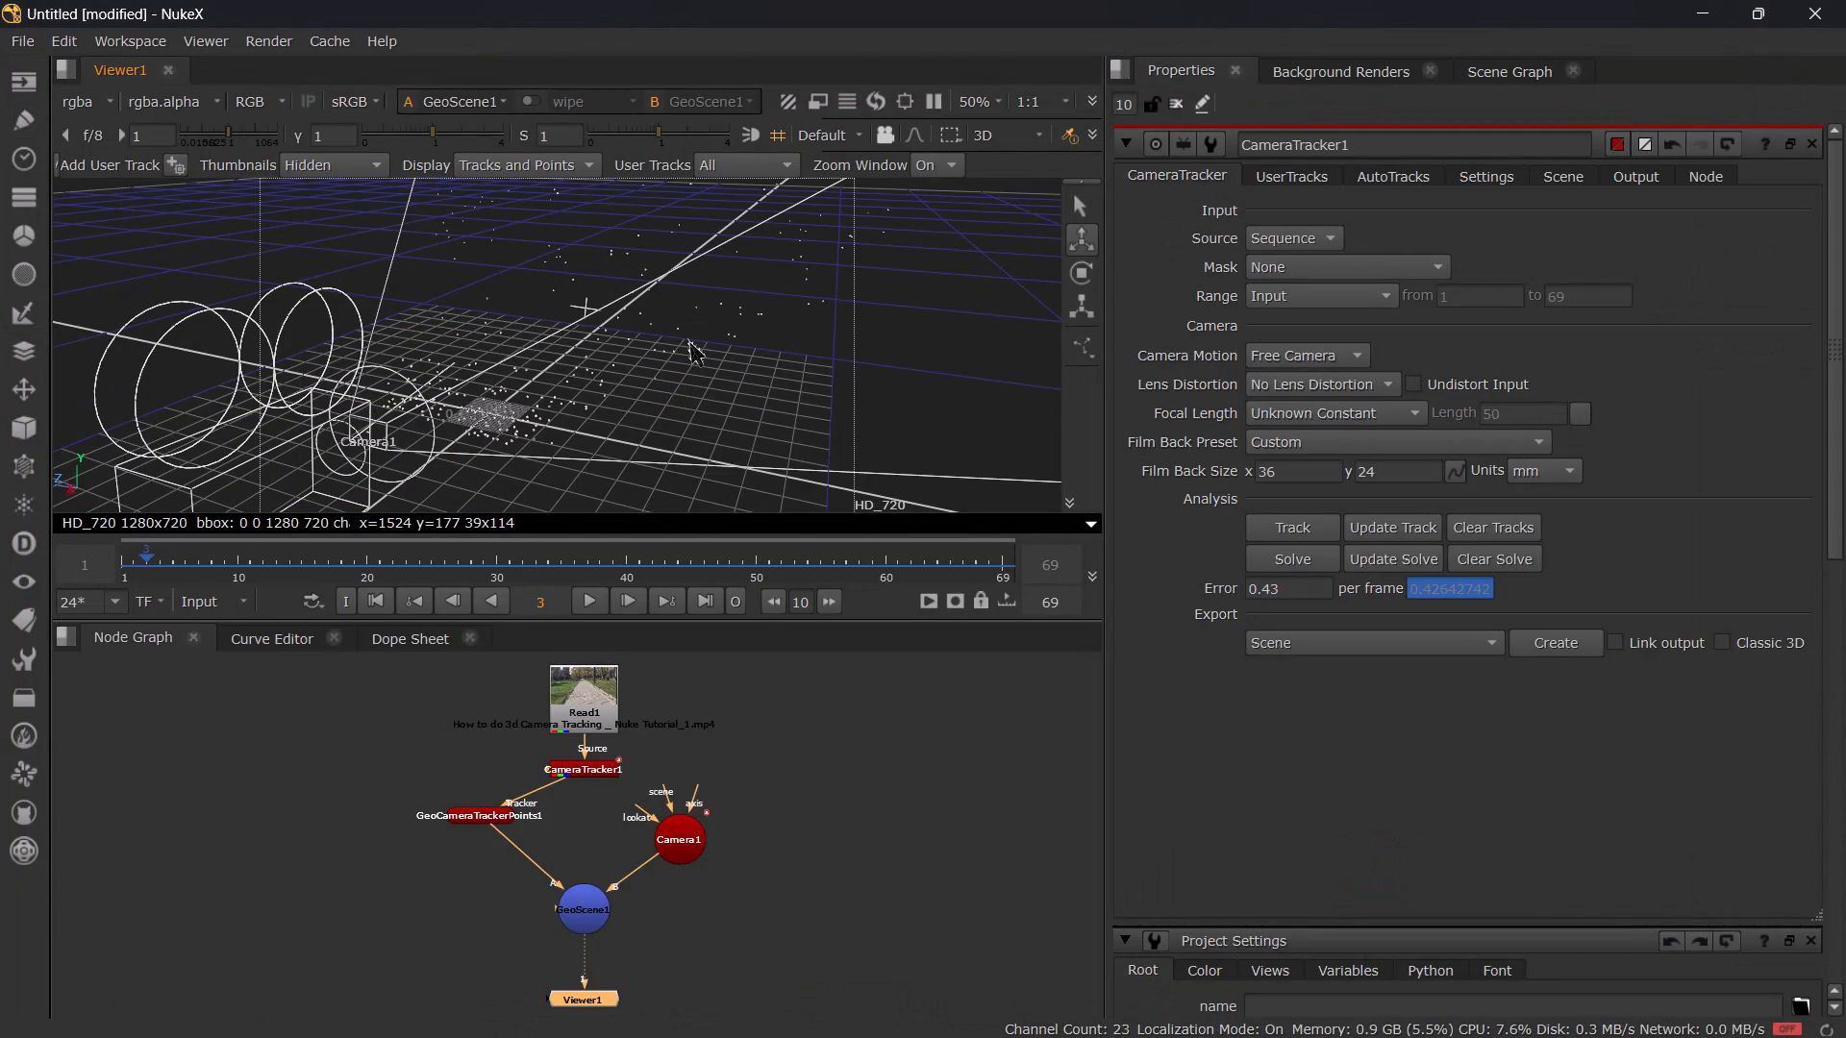
Add a ScanlineRender (3D Classic) node and insert it between GeoScene1 and Viewer1.
scroll(524, 732, "up", 5)
middle_click_drag(611, 834, 597, 599, "shift")
scroll(619, 773, "down", 2)
left_click(648, 860)
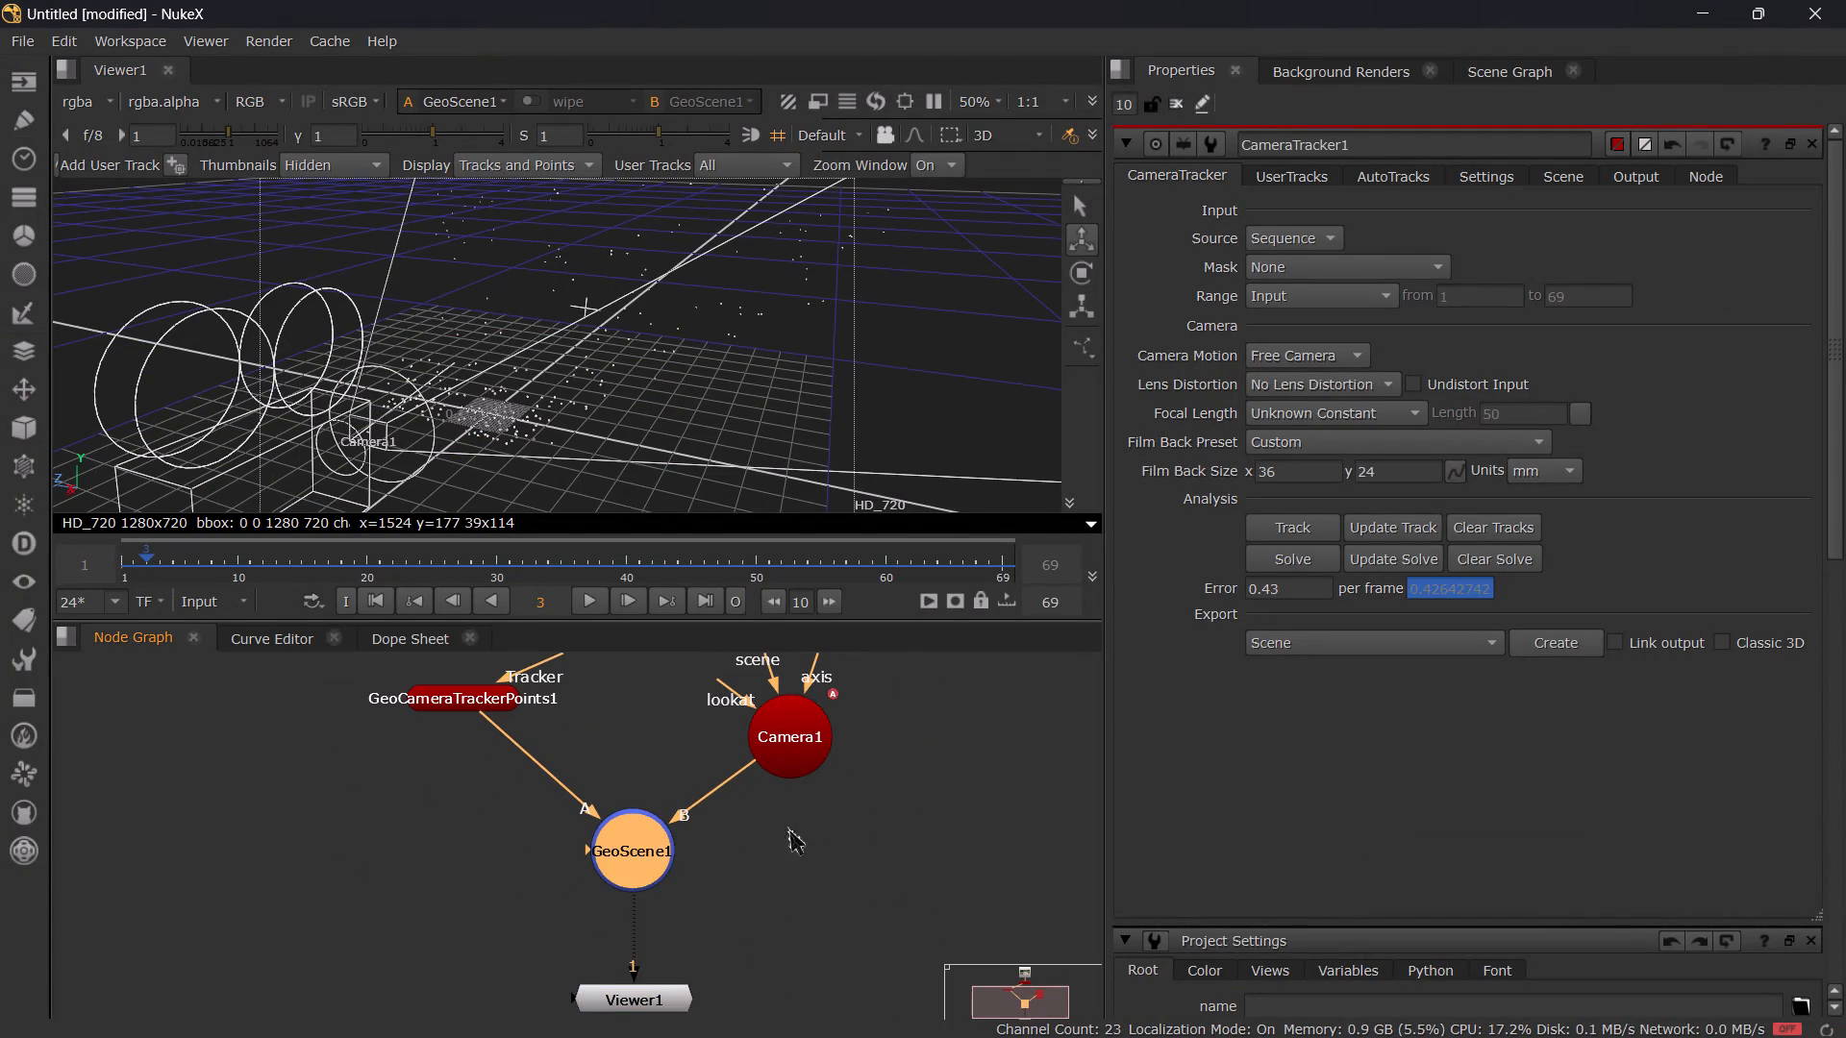
key("Tab")
type("sc")
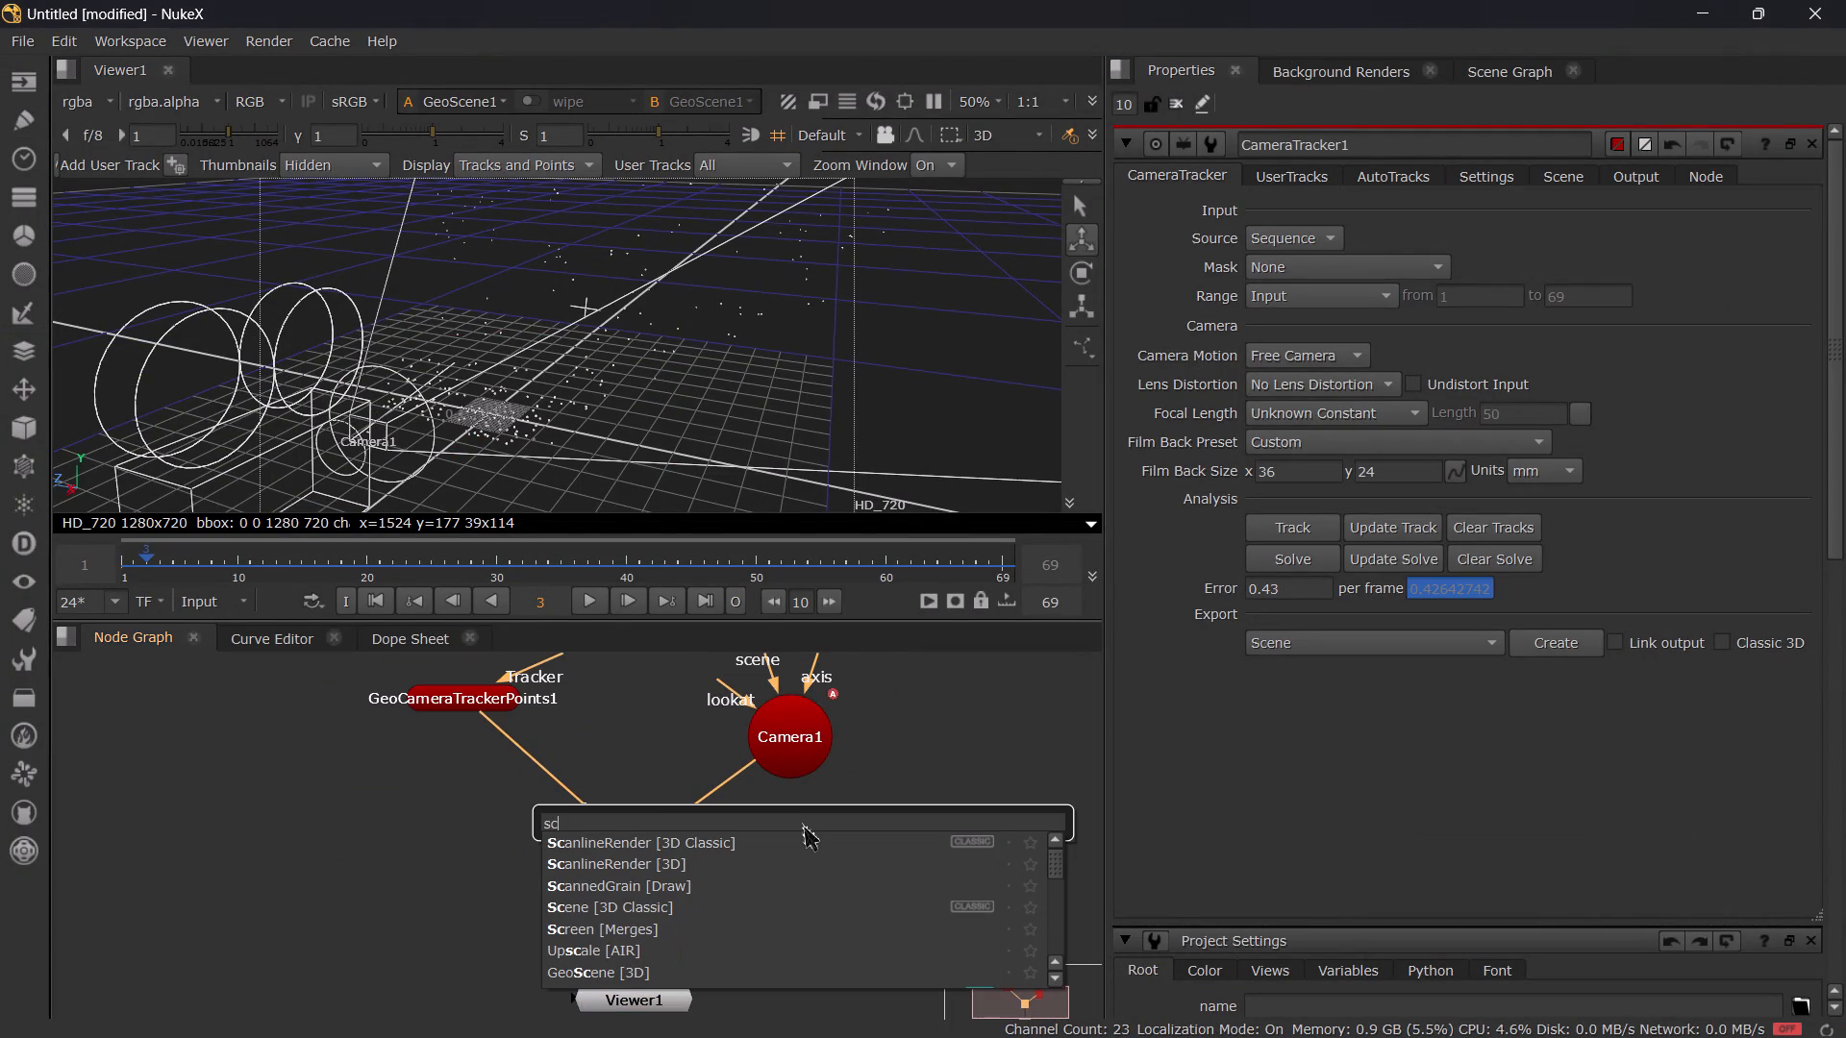
left_click(686, 852)
scroll(731, 849, "up", 2)
middle_click_drag(767, 865, 769, 780, "shift")
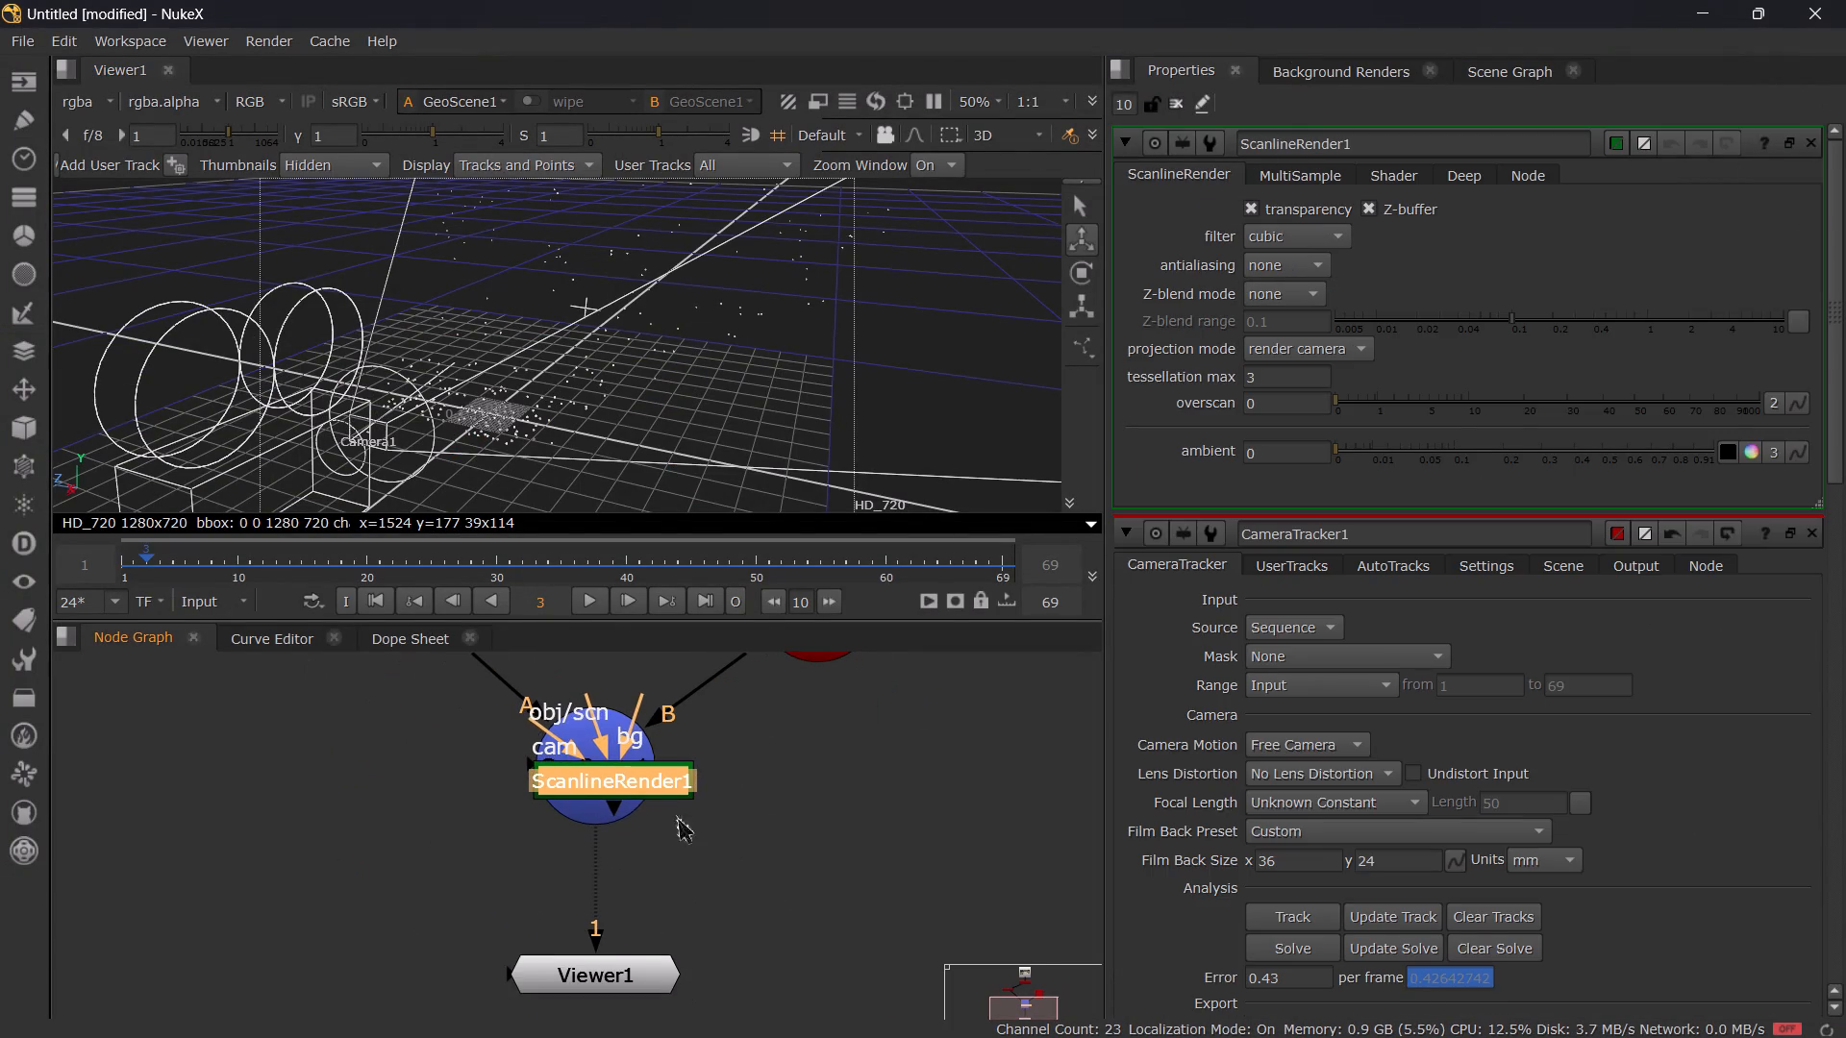
left_click_drag(624, 782, 601, 863)
scroll(617, 874, "down", 3)
left_click_drag(629, 867, 728, 913)
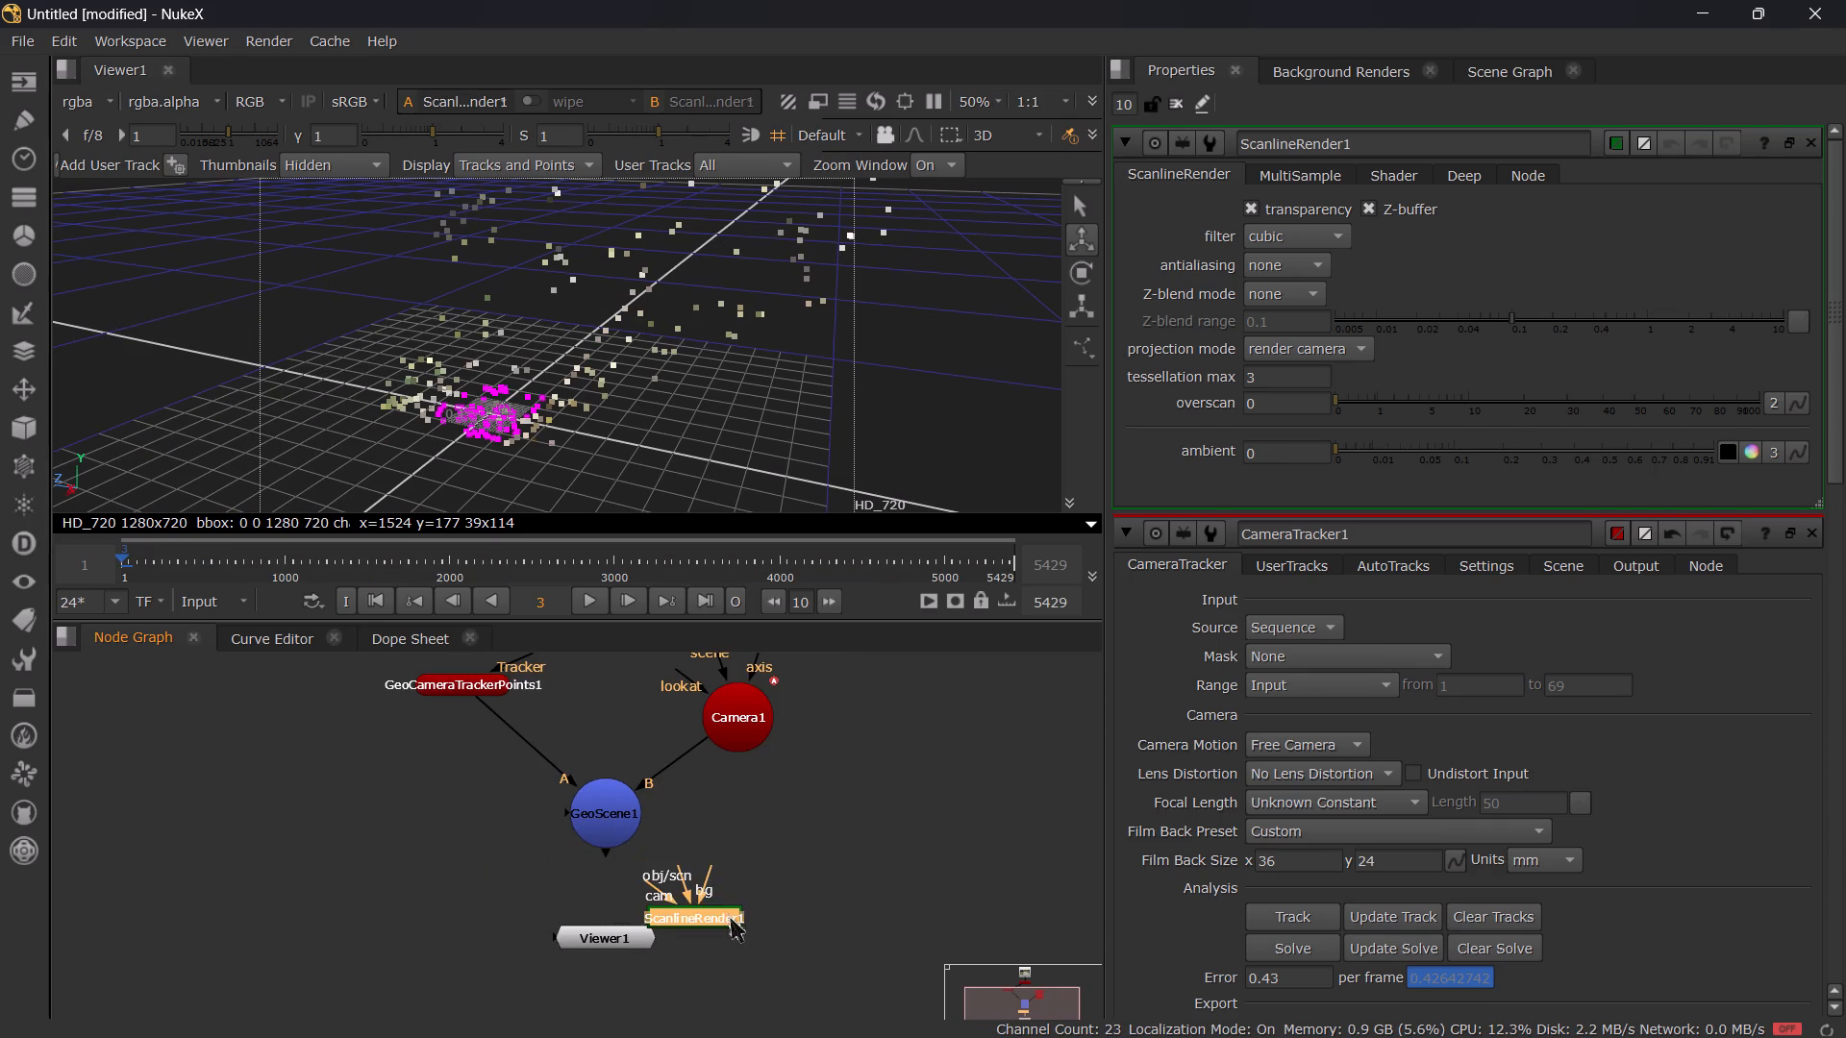
left_click_drag(728, 913, 630, 890)
Reposition GeoScene1 directly above ScanlineRender1, leaving clear space between the two nodes.
scroll(639, 883, "up", 4)
left_click_drag(524, 698, 516, 785)
left_click_drag(560, 797, 548, 729)
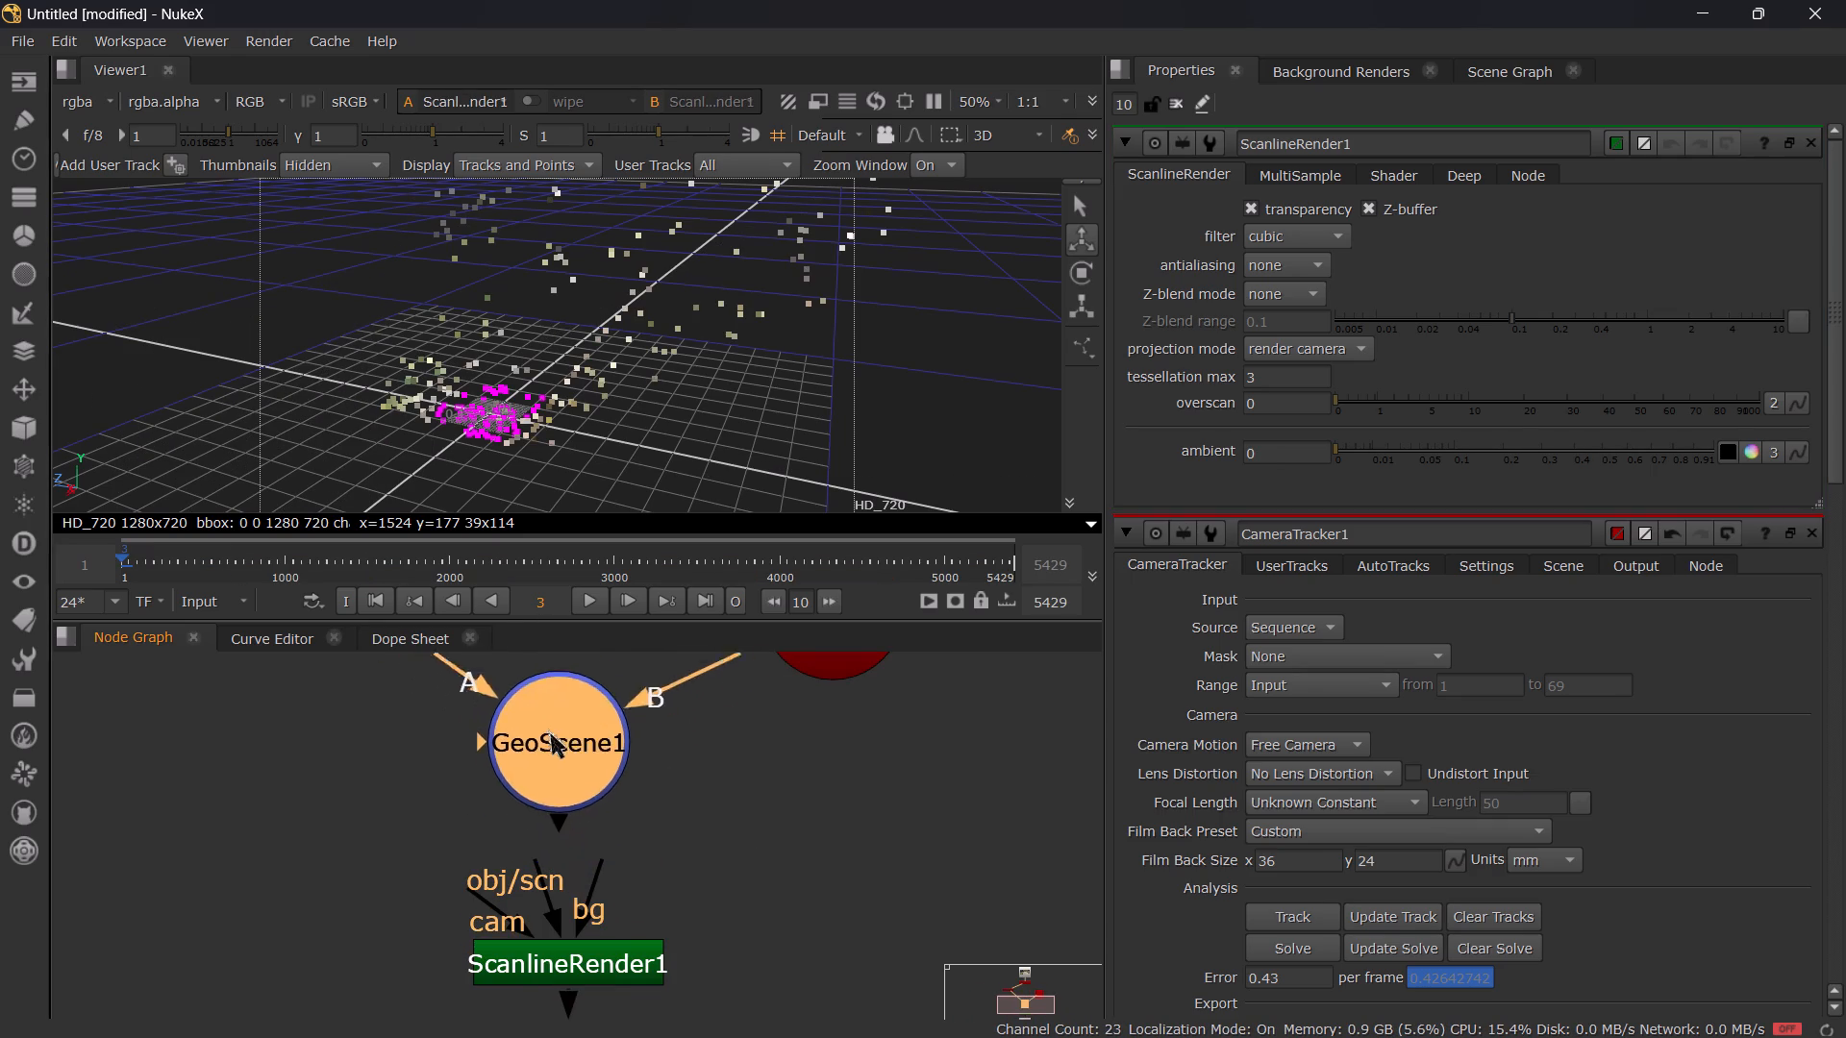
left_click_drag(548, 729, 566, 681)
scroll(572, 704, "down", 3)
middle_click_drag(634, 790, 652, 812, "shift")
middle_click_drag(654, 837, 659, 848, "shift")
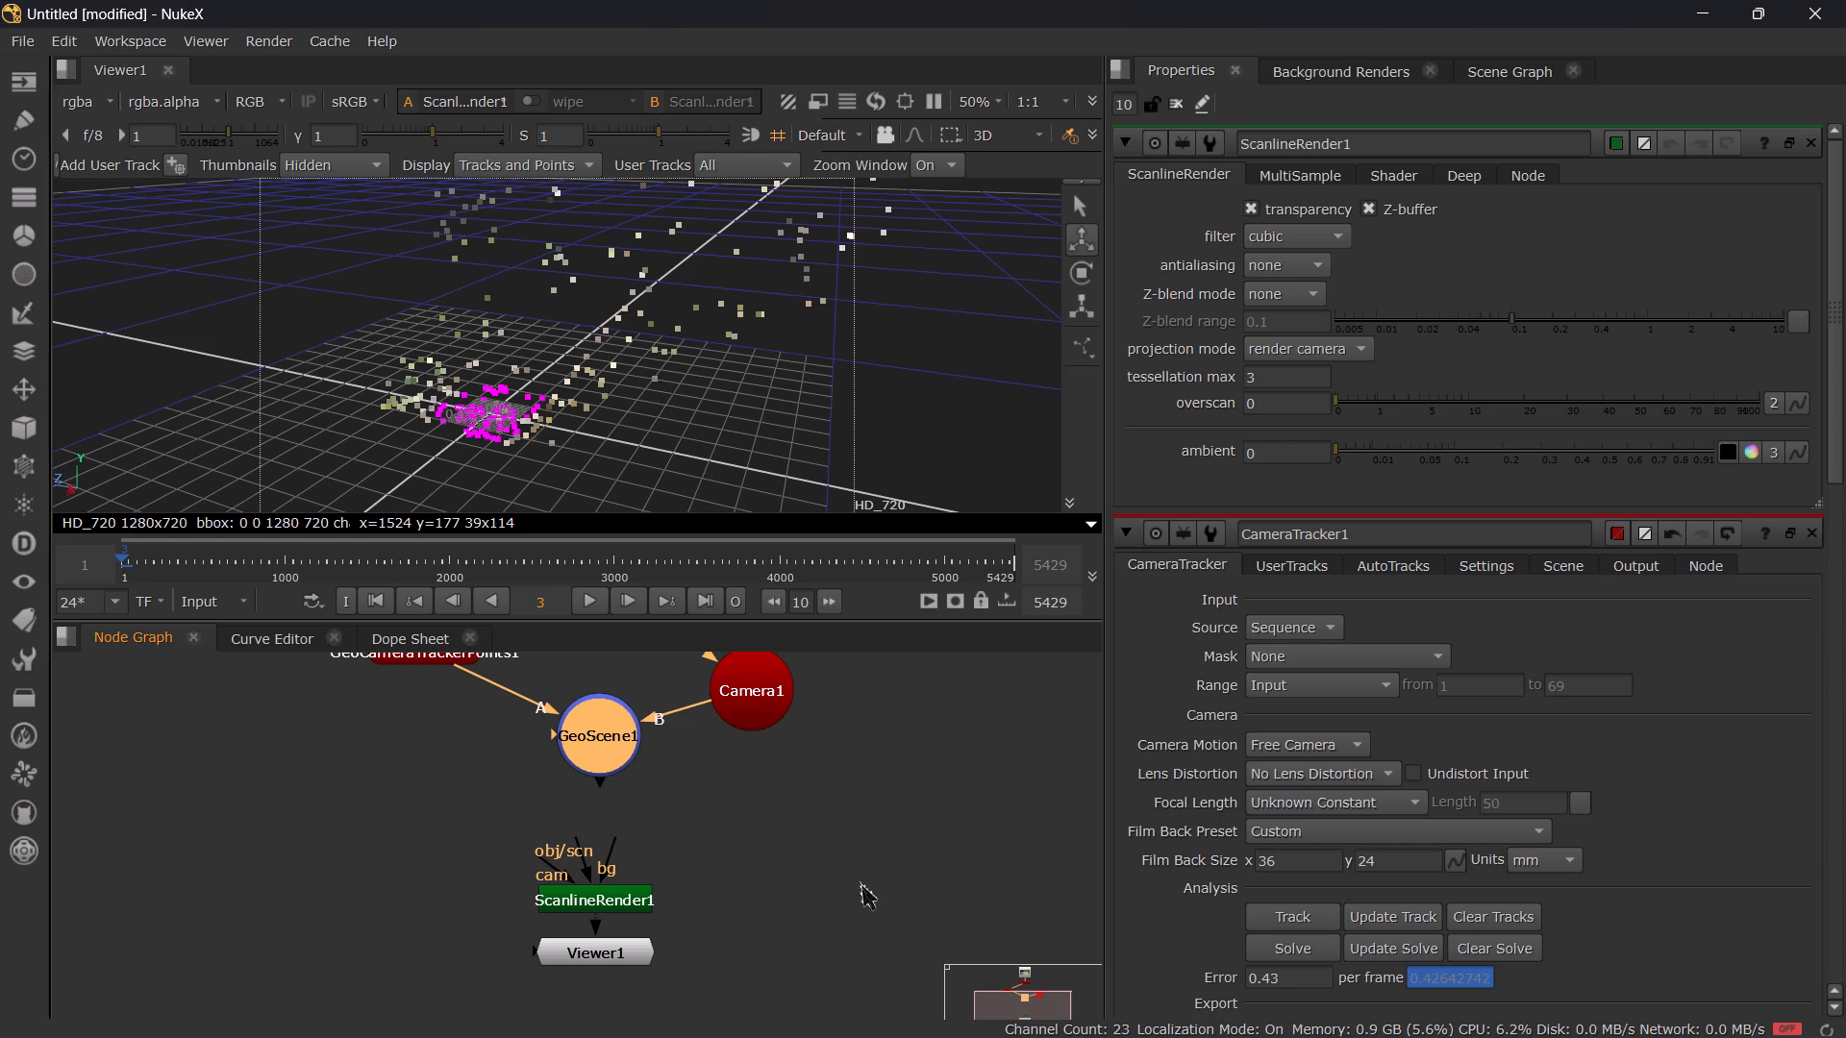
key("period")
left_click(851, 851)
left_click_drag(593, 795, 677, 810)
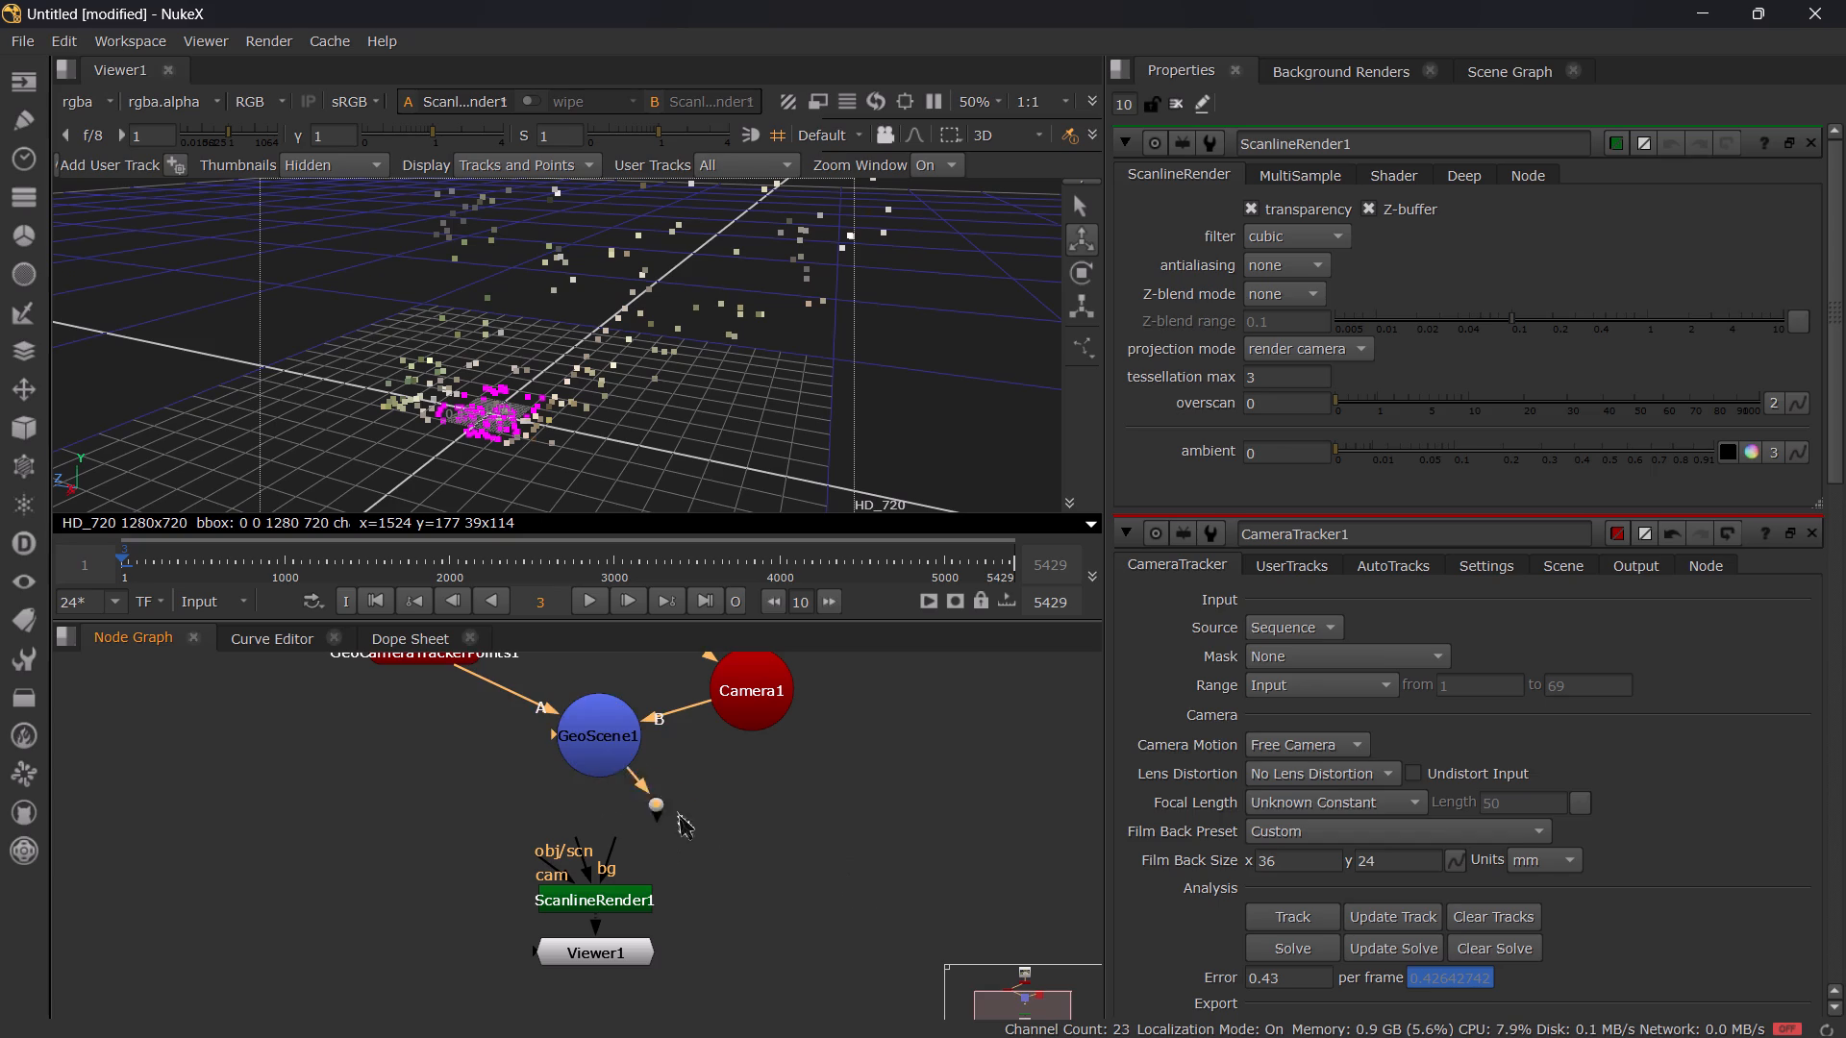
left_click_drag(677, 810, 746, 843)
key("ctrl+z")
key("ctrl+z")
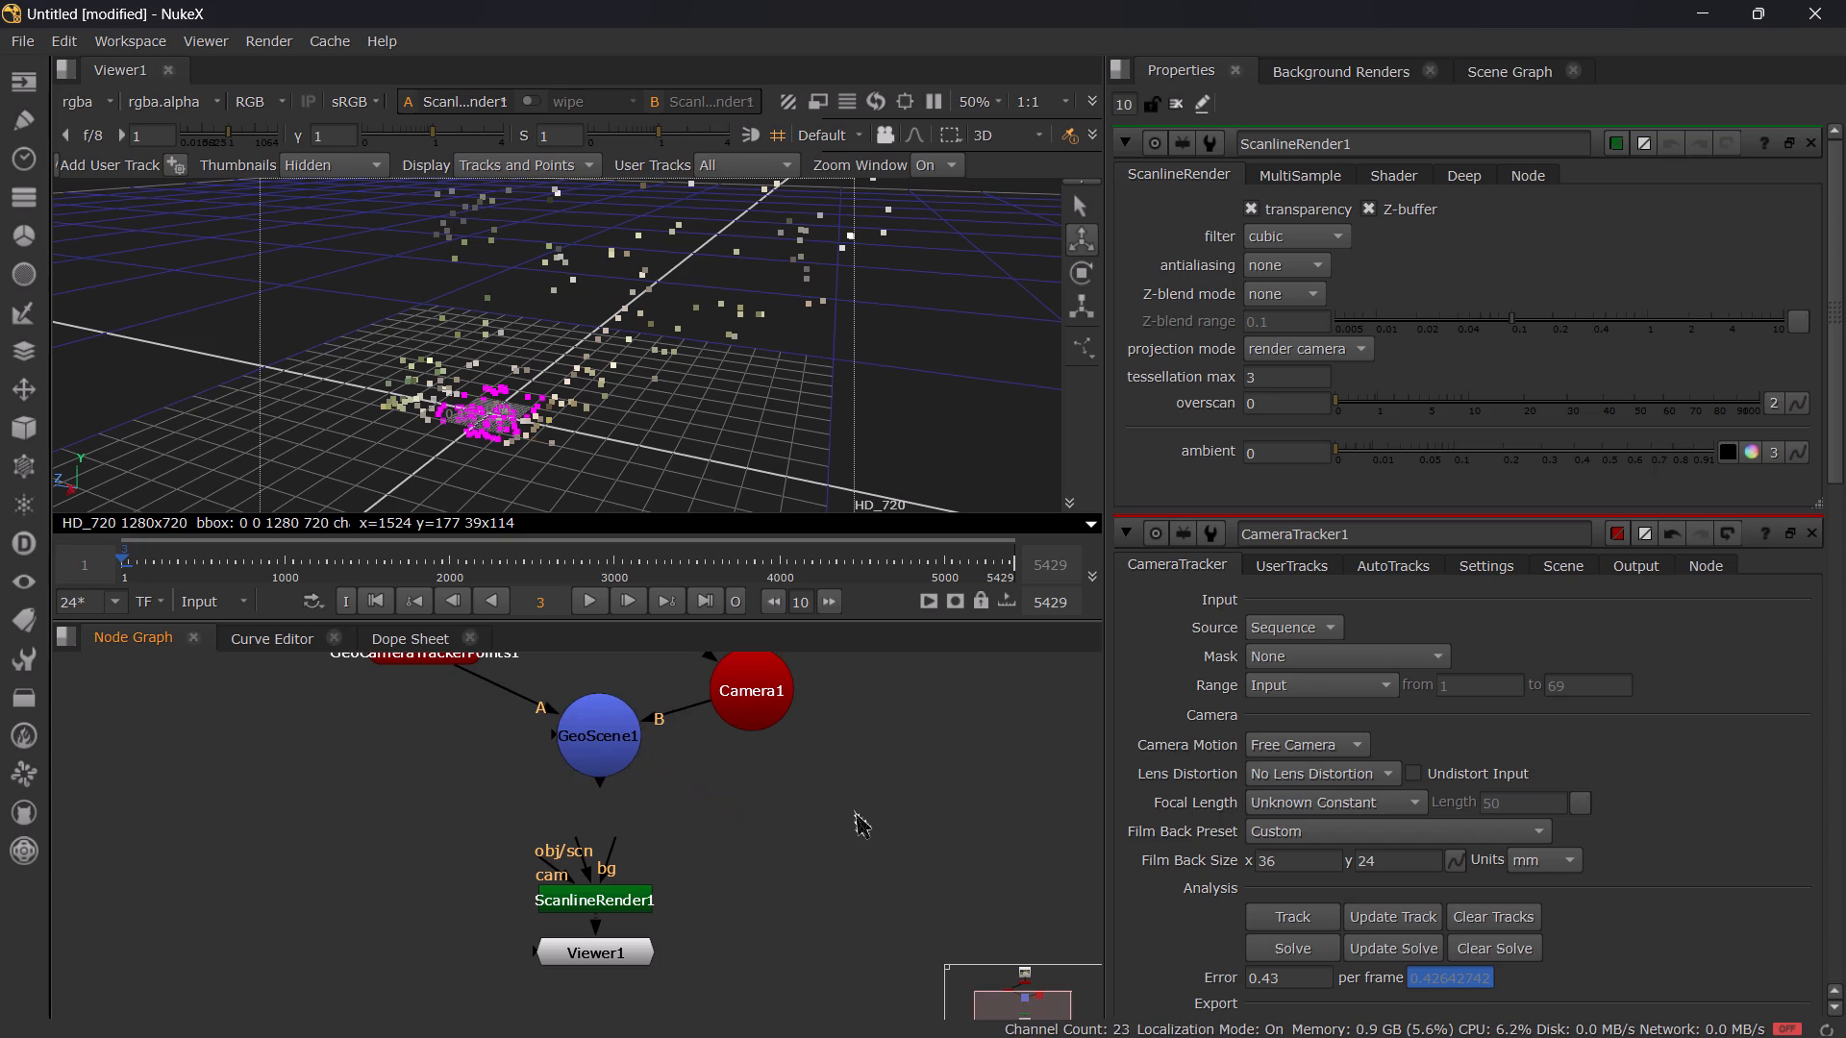
Add an unconnected Dot to the node graph and place it to the right of ScanlineRender1.
left_click(854, 809)
key("period")
left_click_drag(842, 818, 902, 806)
left_click_drag(863, 812, 911, 806)
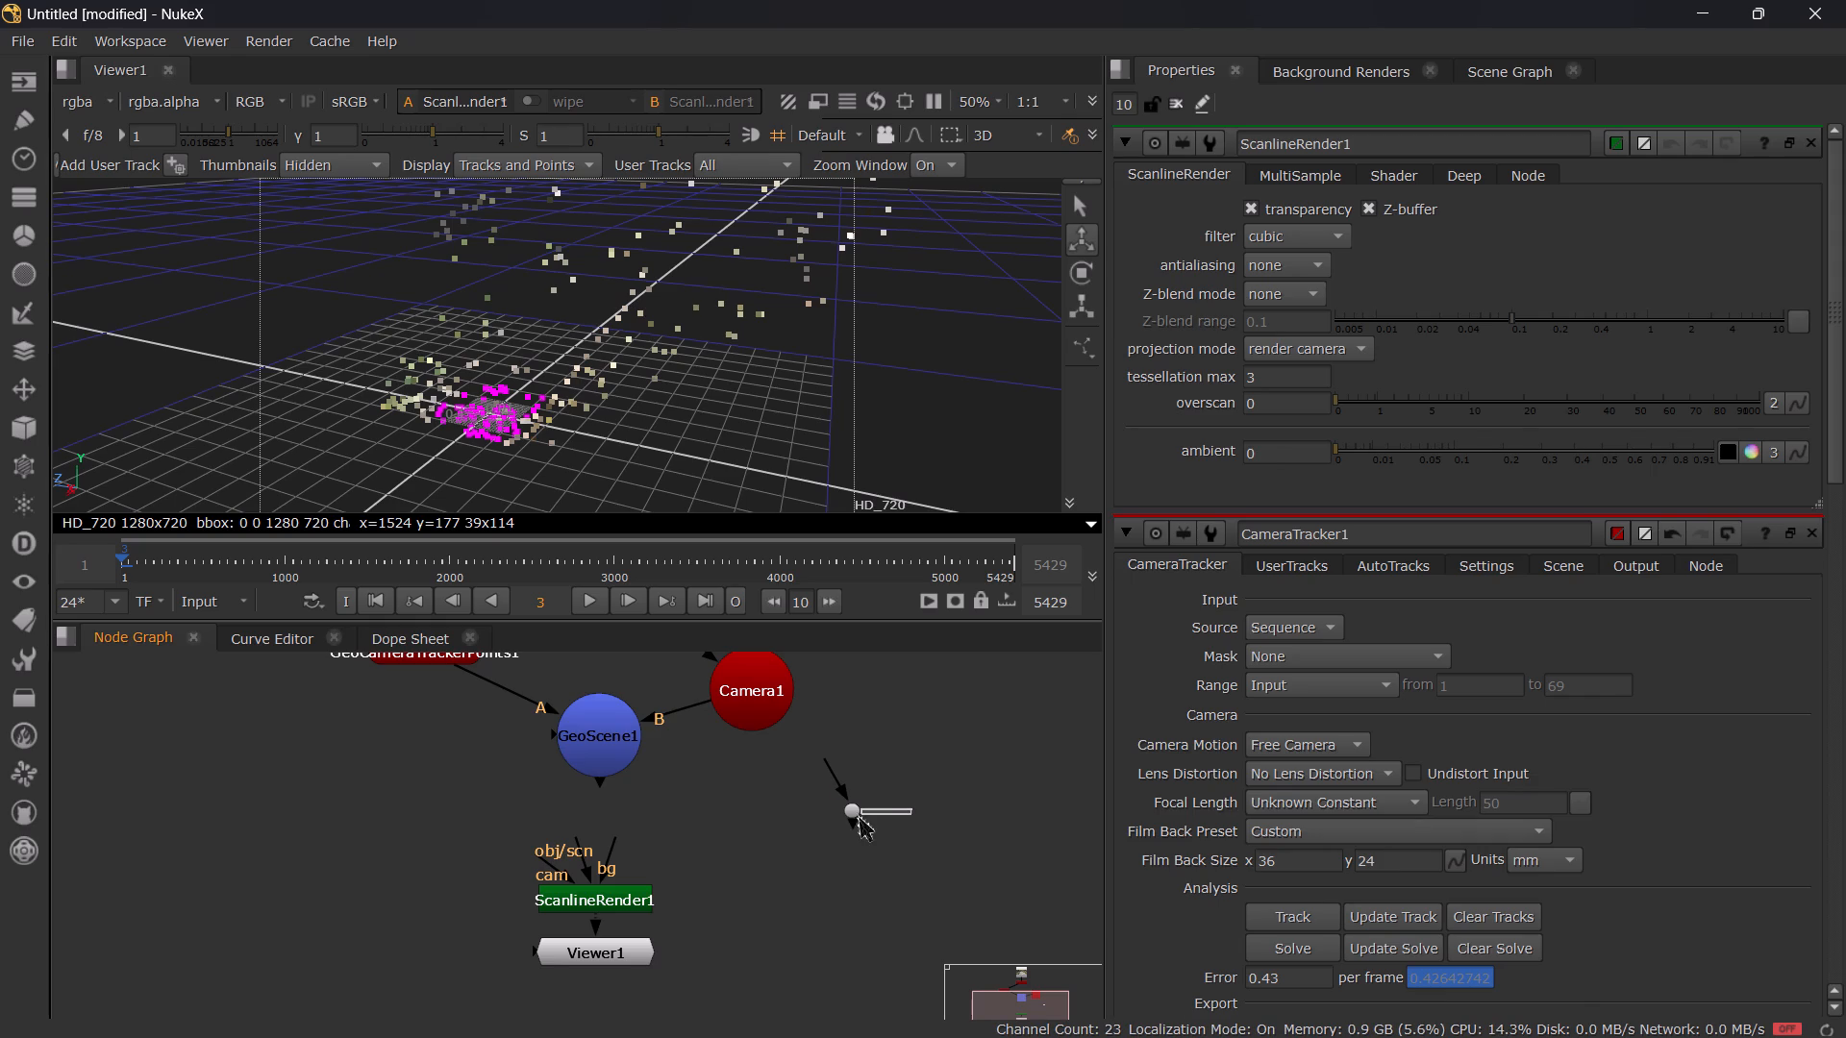
left_click_drag(857, 812, 974, 785)
scroll(802, 793, "down", 5)
middle_click_drag(846, 796, 842, 893)
scroll(840, 879, "up", 4)
middle_click_drag(856, 885, 893, 813)
left_click_drag(935, 817, 848, 892)
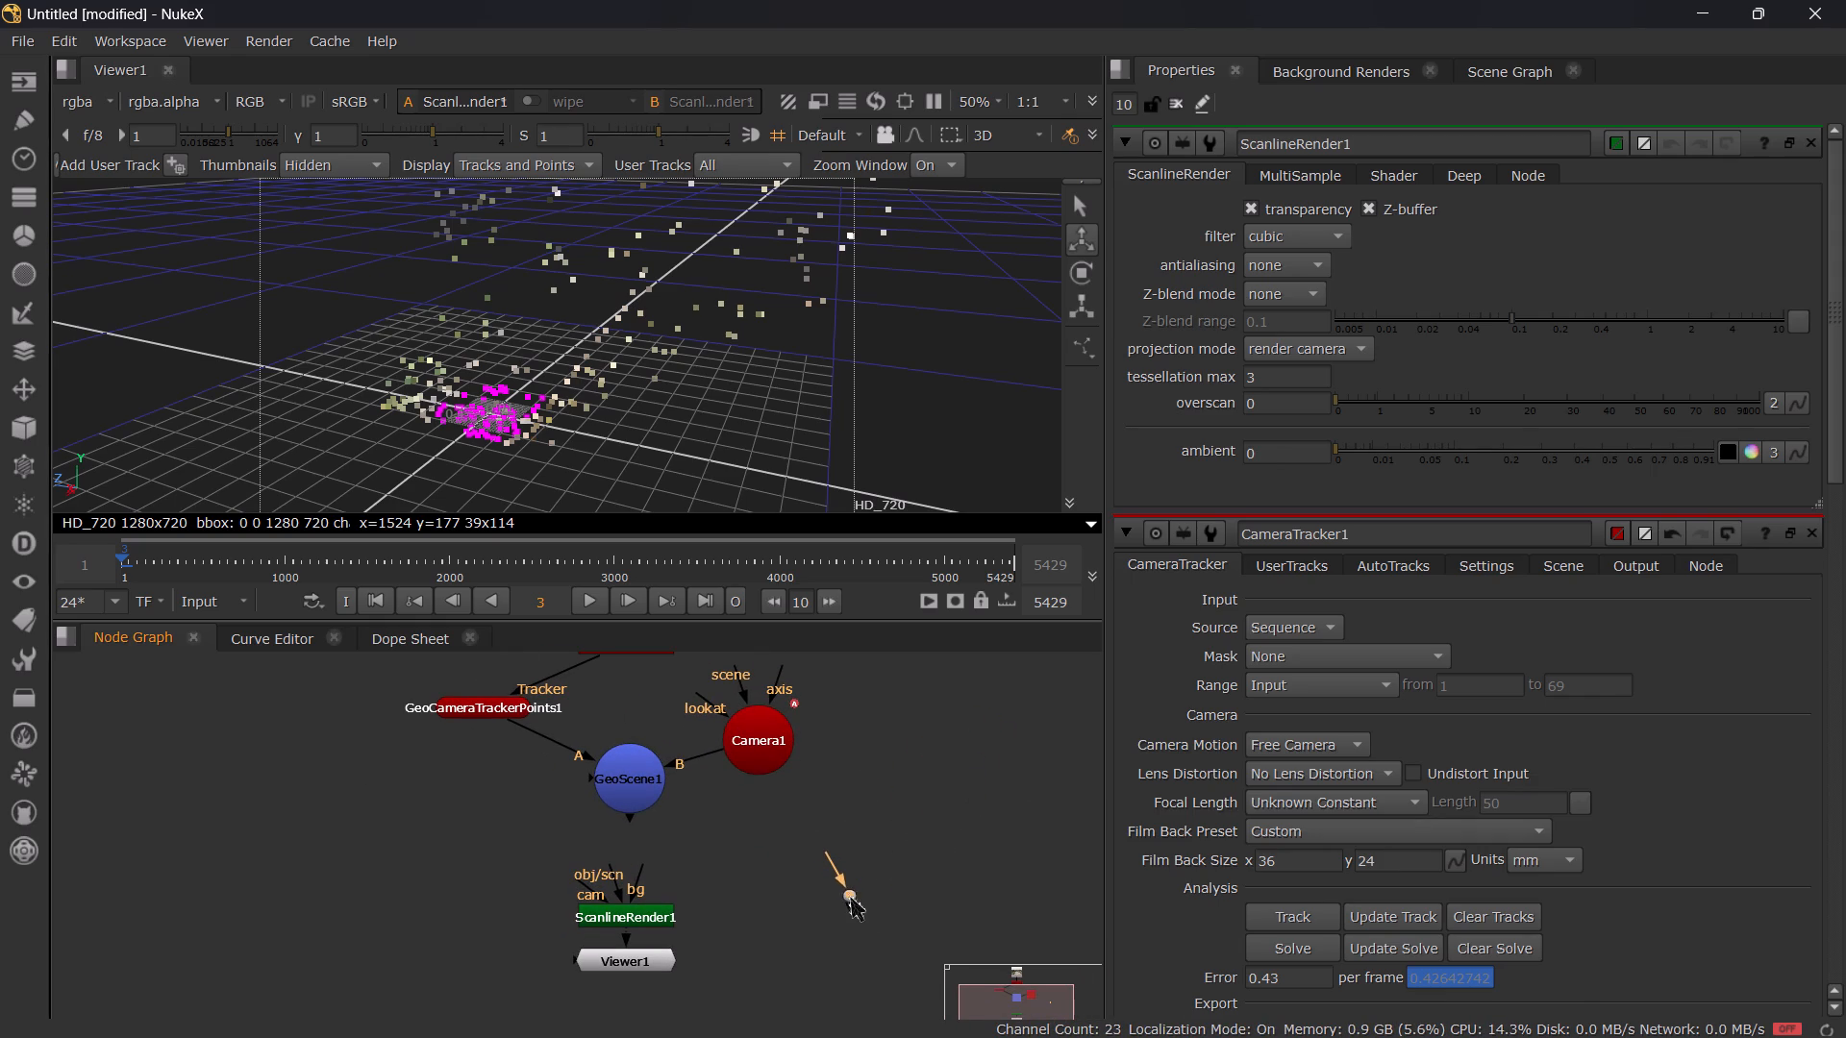
left_click_drag(848, 892, 864, 892)
Check the node layout in the Chrome tutorial, return to NukeX and connect ScanlineRender1's bg input to the Dot.
key("alt+Tab")
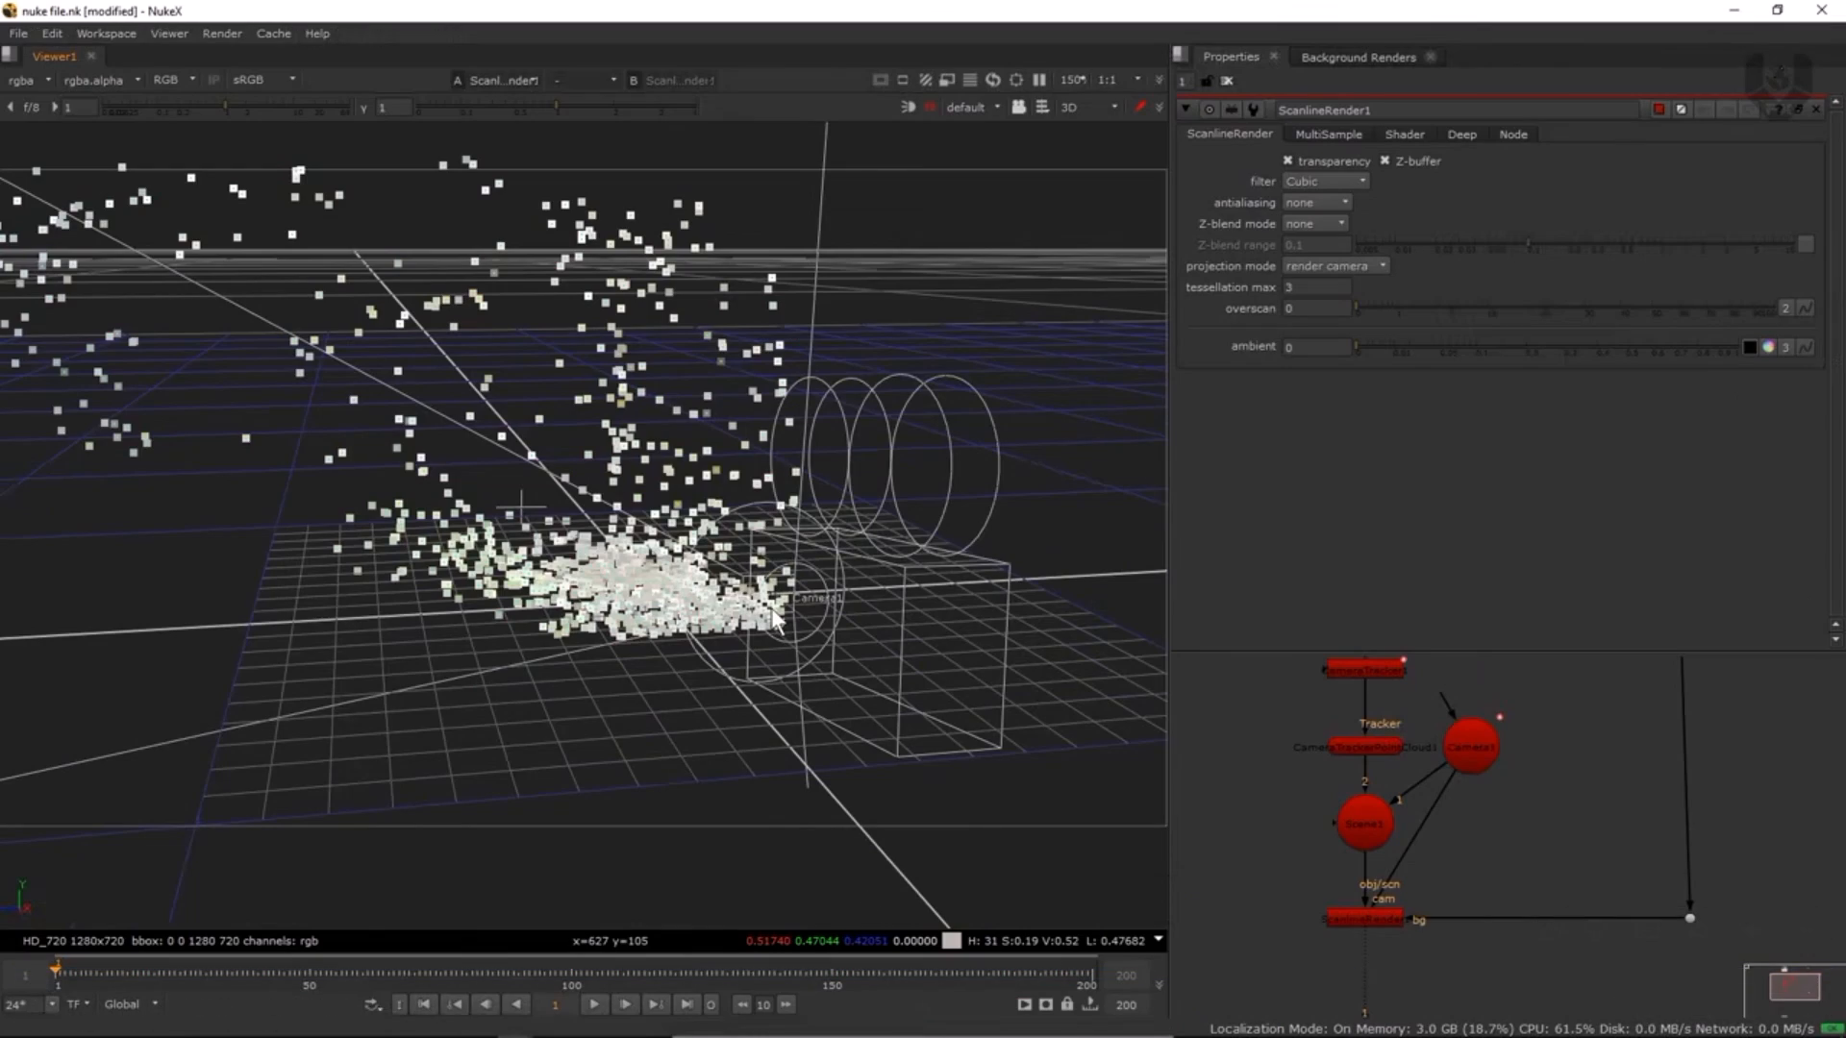
key("alt+Tab")
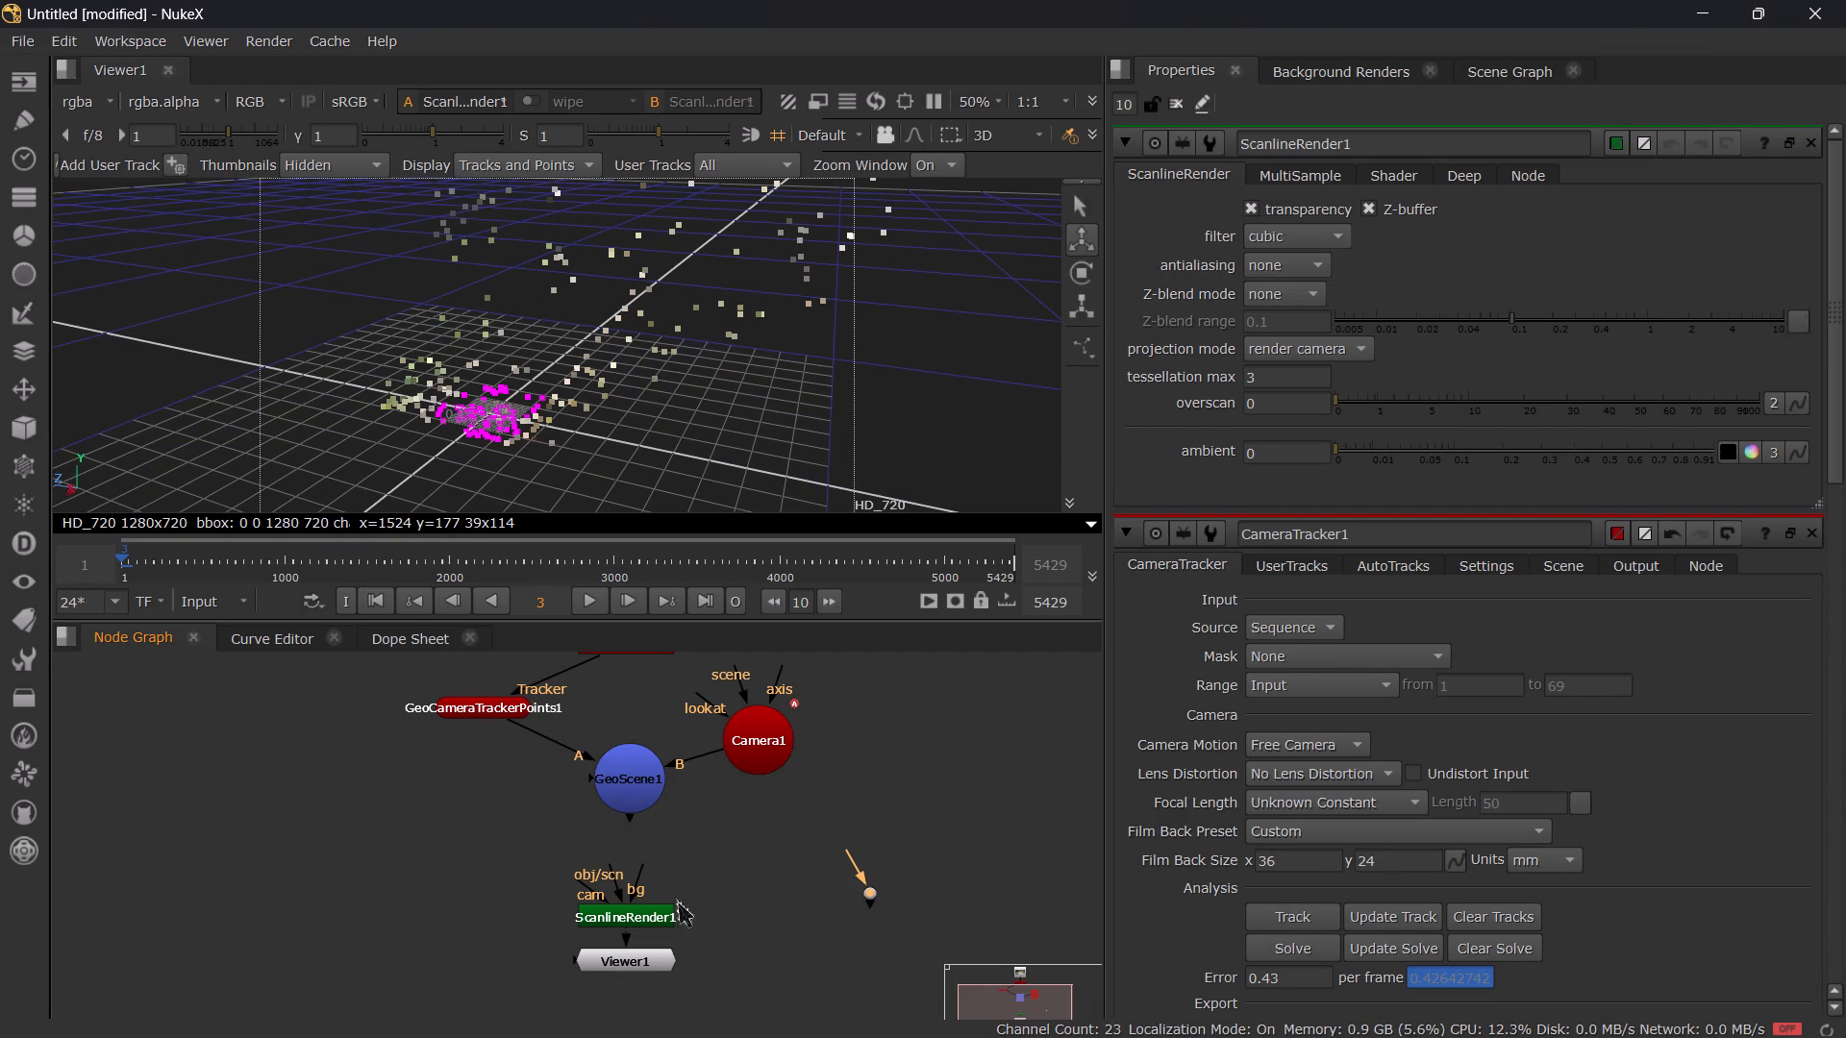
left_click_drag(638, 877, 867, 896)
left_click_drag(867, 896, 872, 894)
Connect the Dot's input to the Read1 clip.
scroll(908, 892, "down", 2)
middle_click_drag(924, 891, 948, 956, "shift")
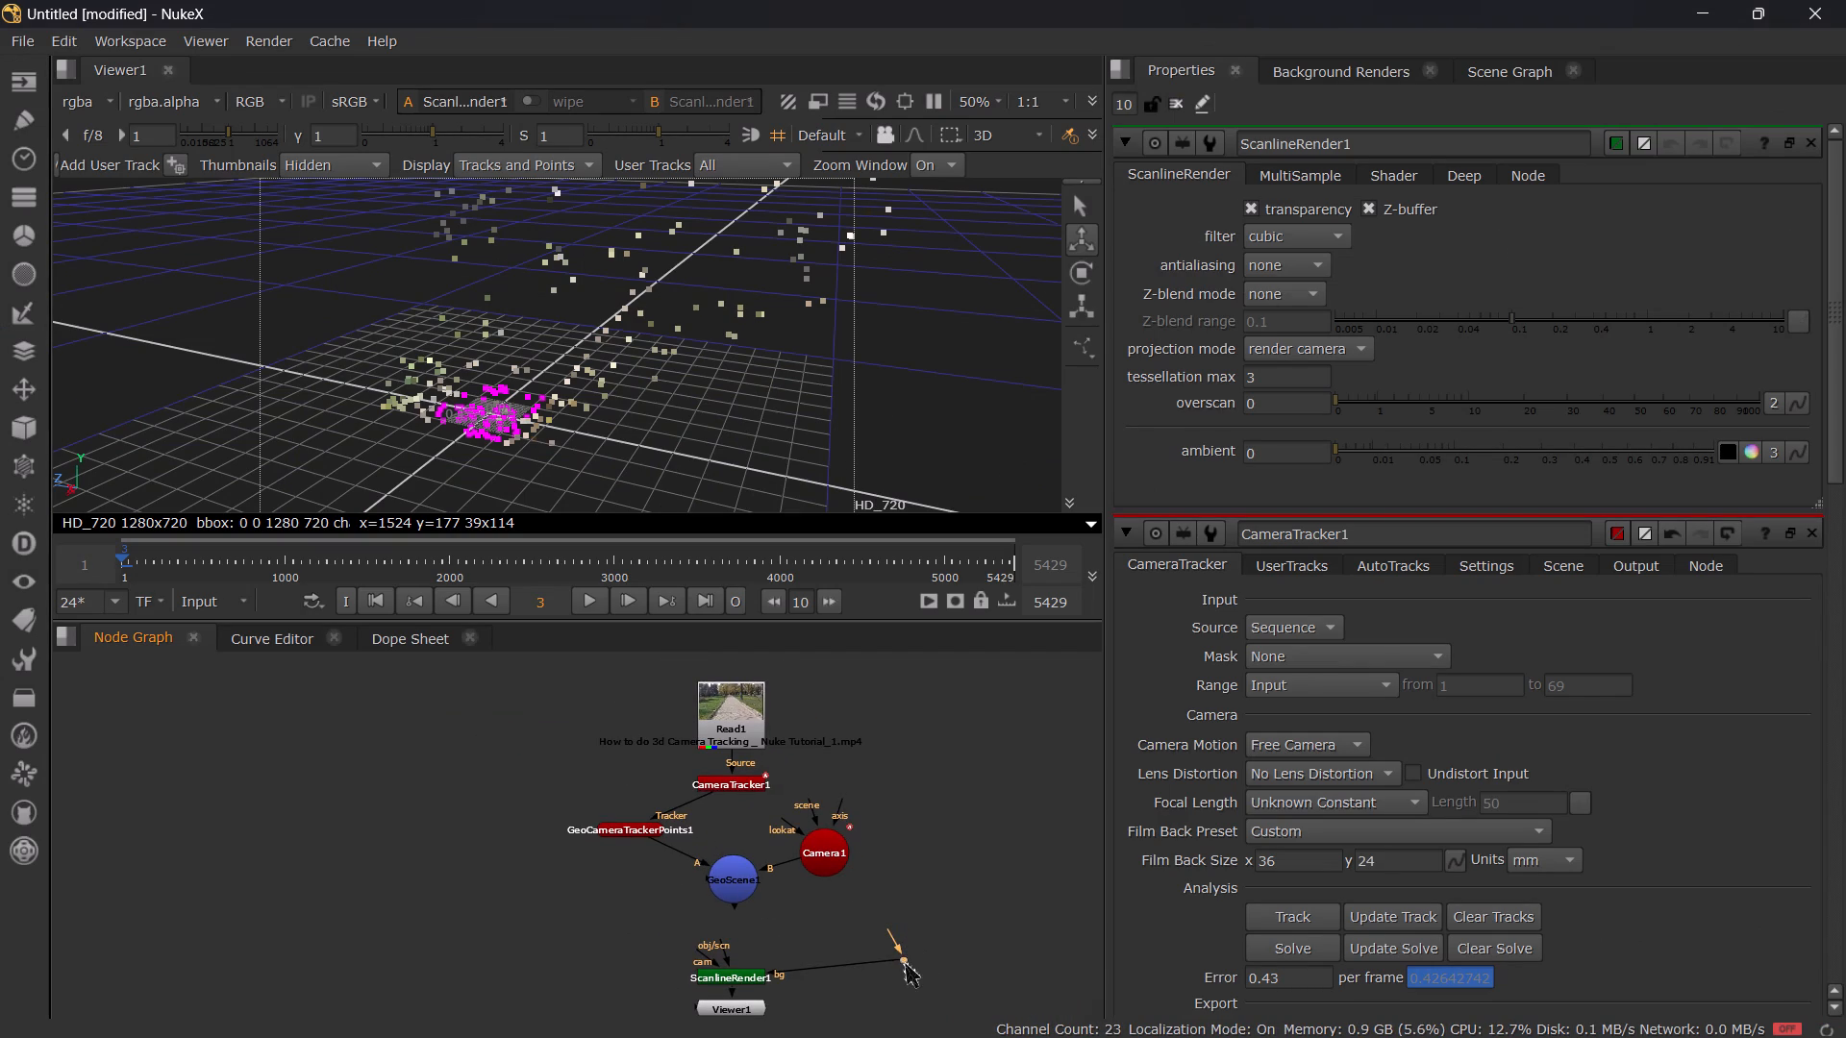
left_click_drag(895, 939, 886, 711)
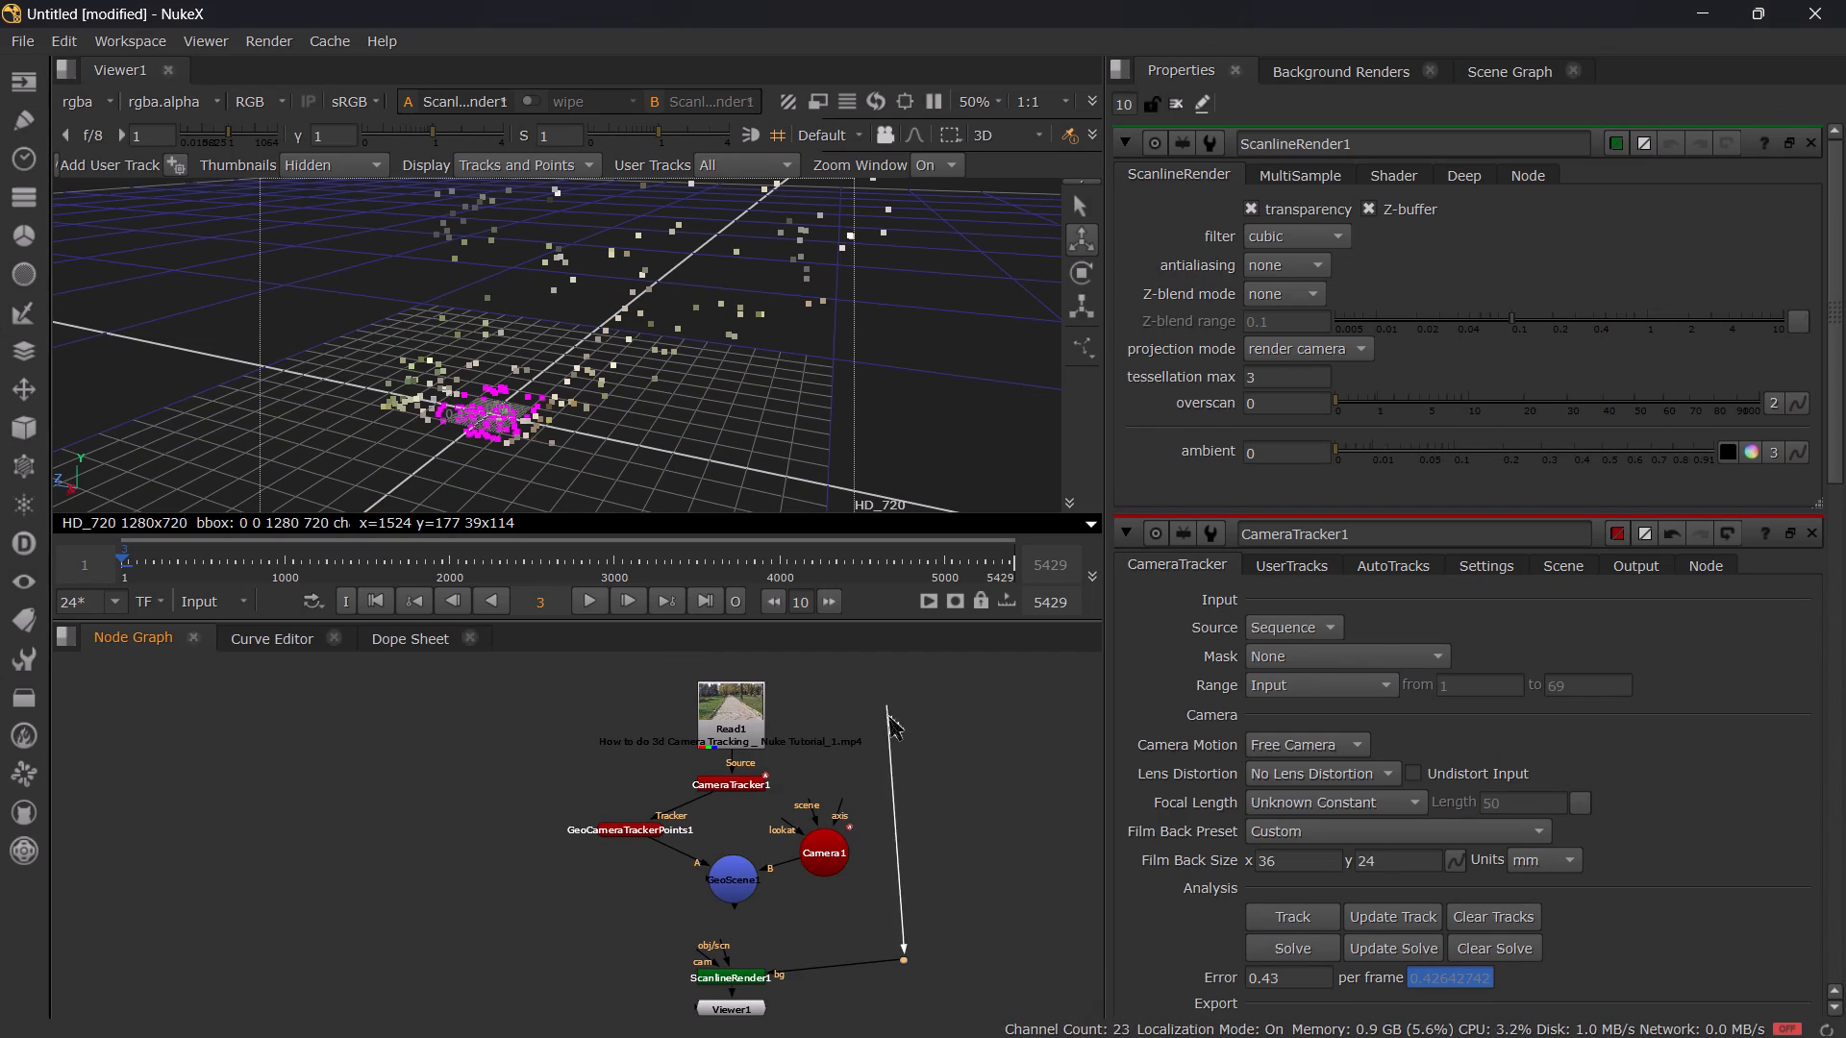
left_click_drag(886, 711, 750, 702)
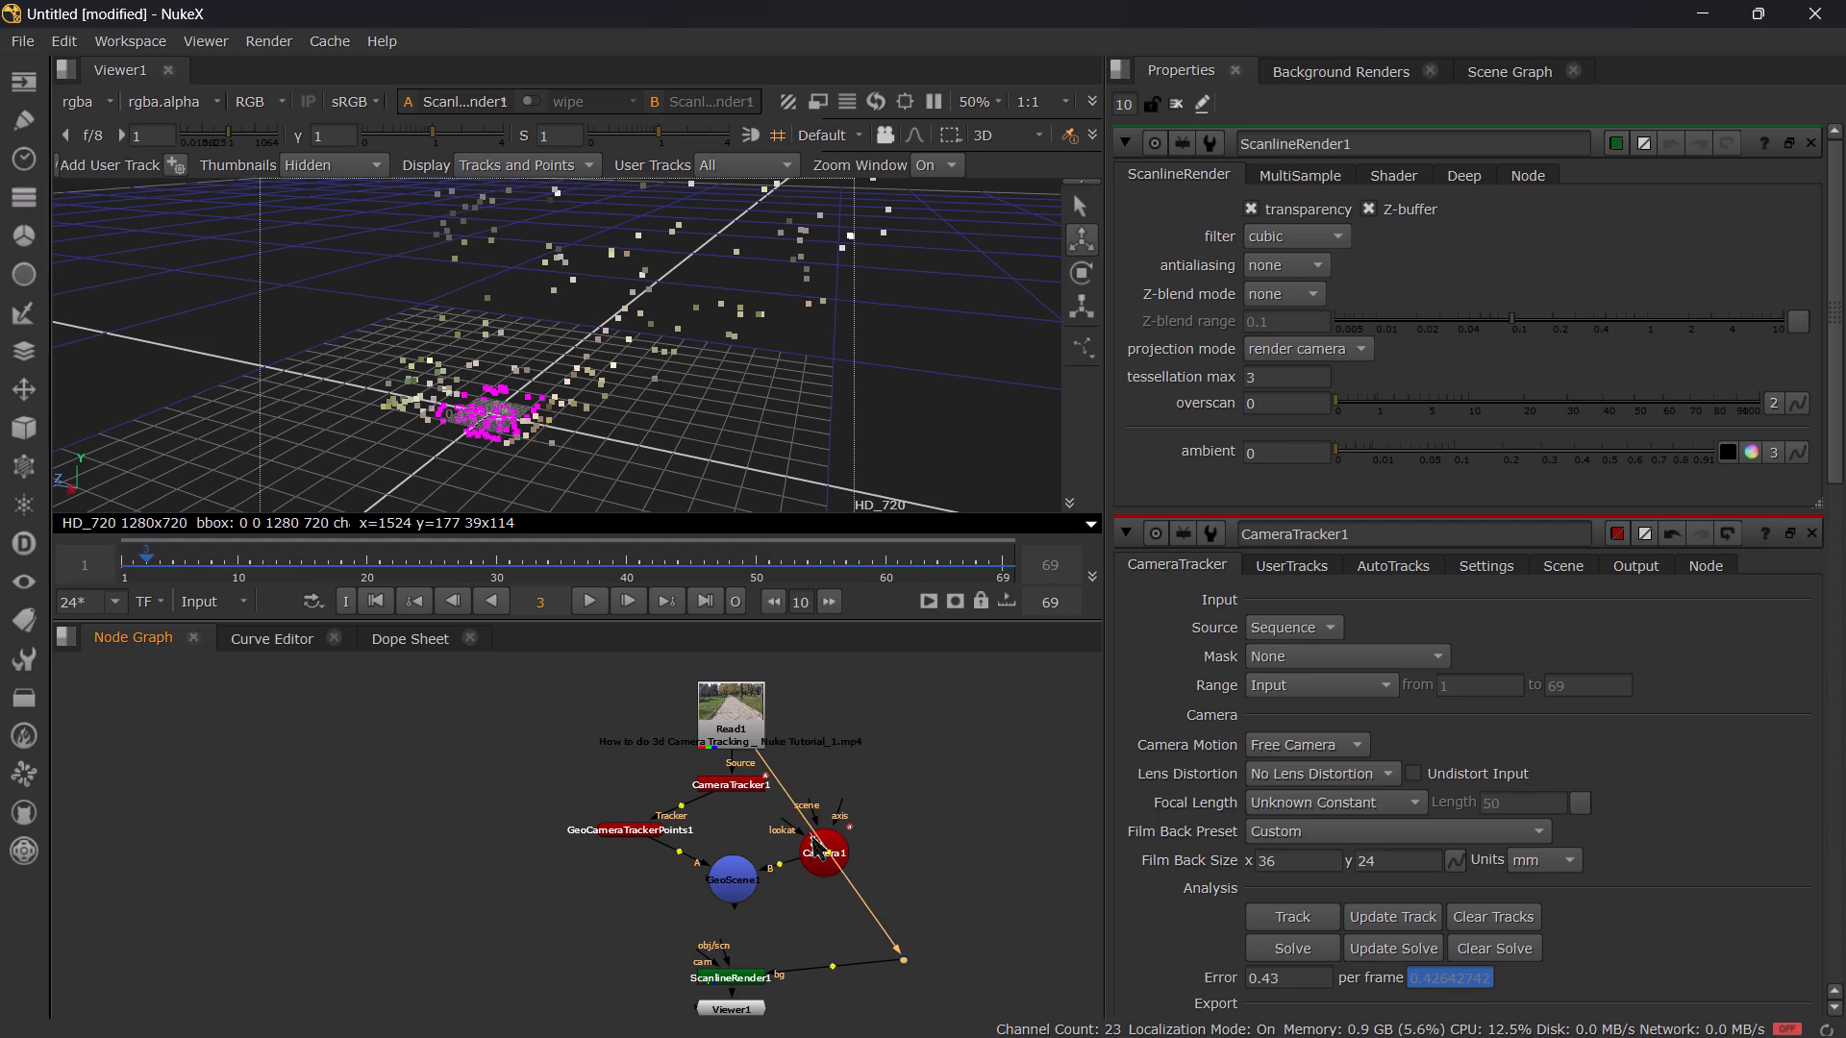
Insert a second Dot level with Read1 and align the lower Dot with ScanlineRender1 so the bg connection runs at right angles.
left_click_drag(823, 847, 916, 673, "ctrl")
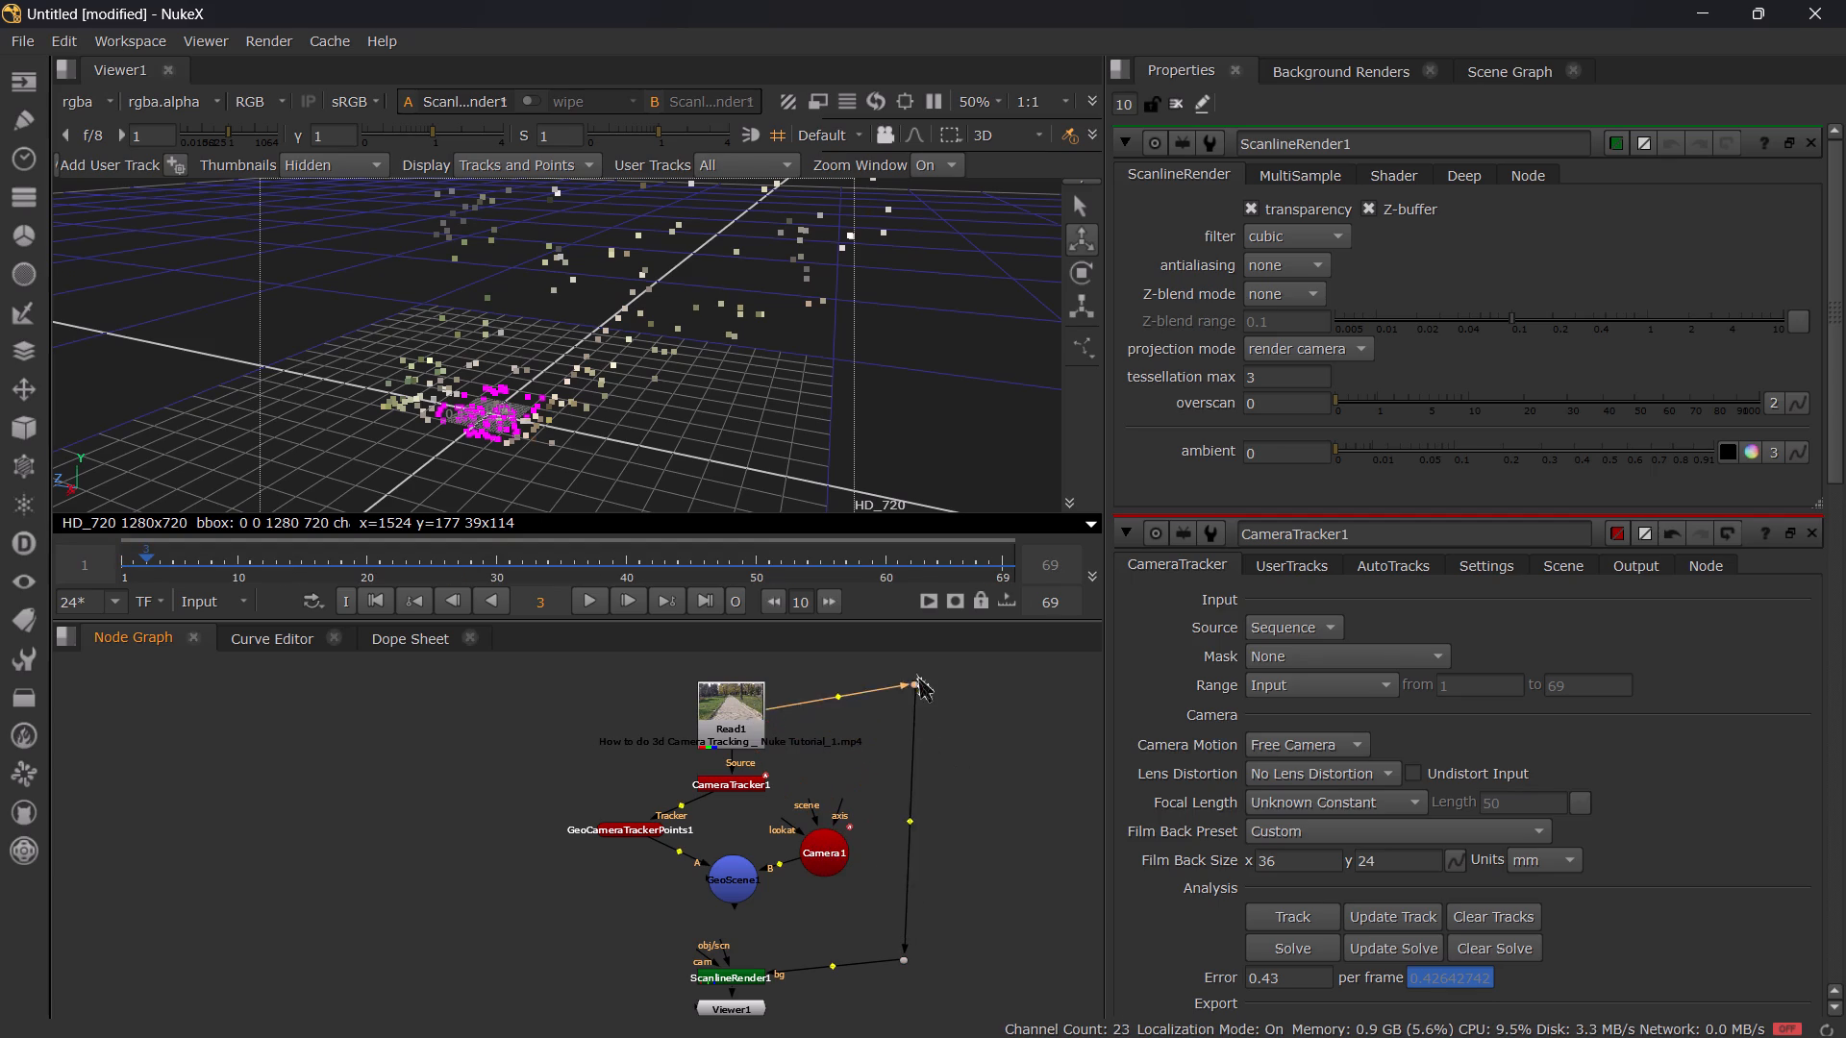
left_click_drag(916, 673, 931, 713, "ctrl")
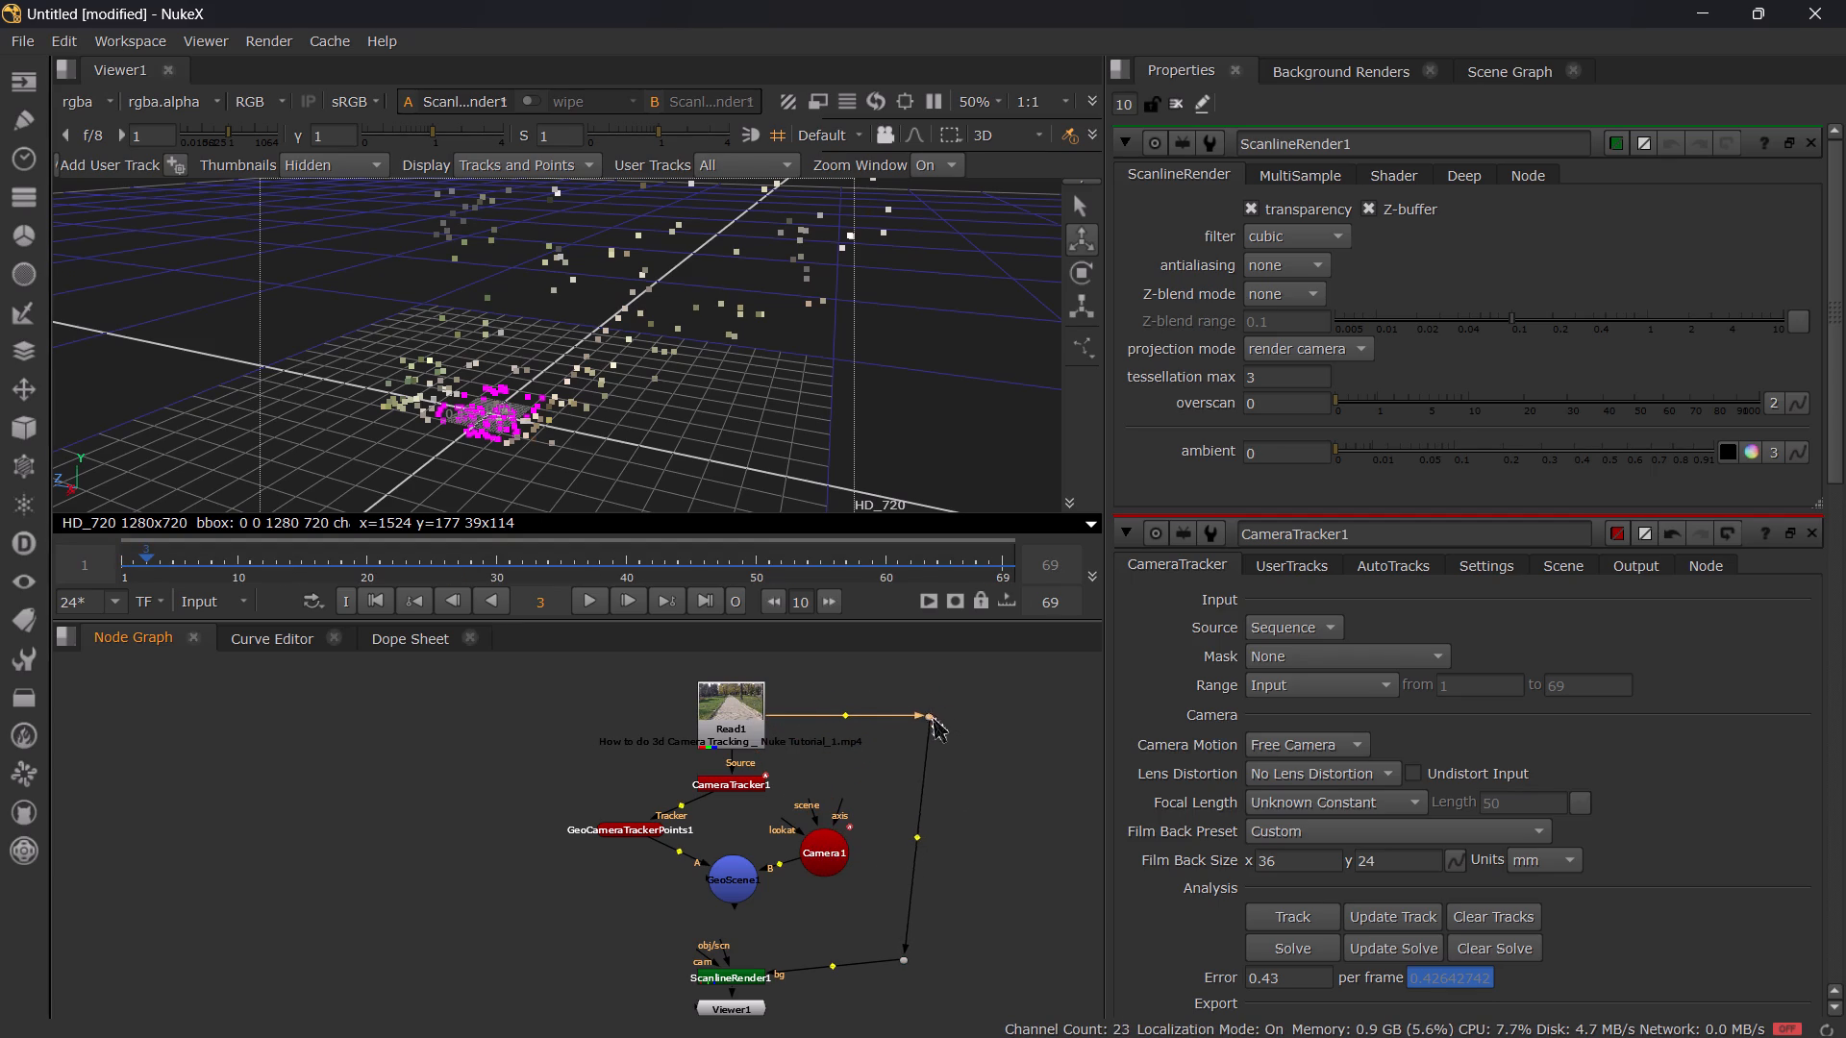
left_click_drag(931, 713, 905, 713, "ctrl")
middle_click_drag(866, 845, 1016, 838, "shift")
scroll(909, 843, "up", 1)
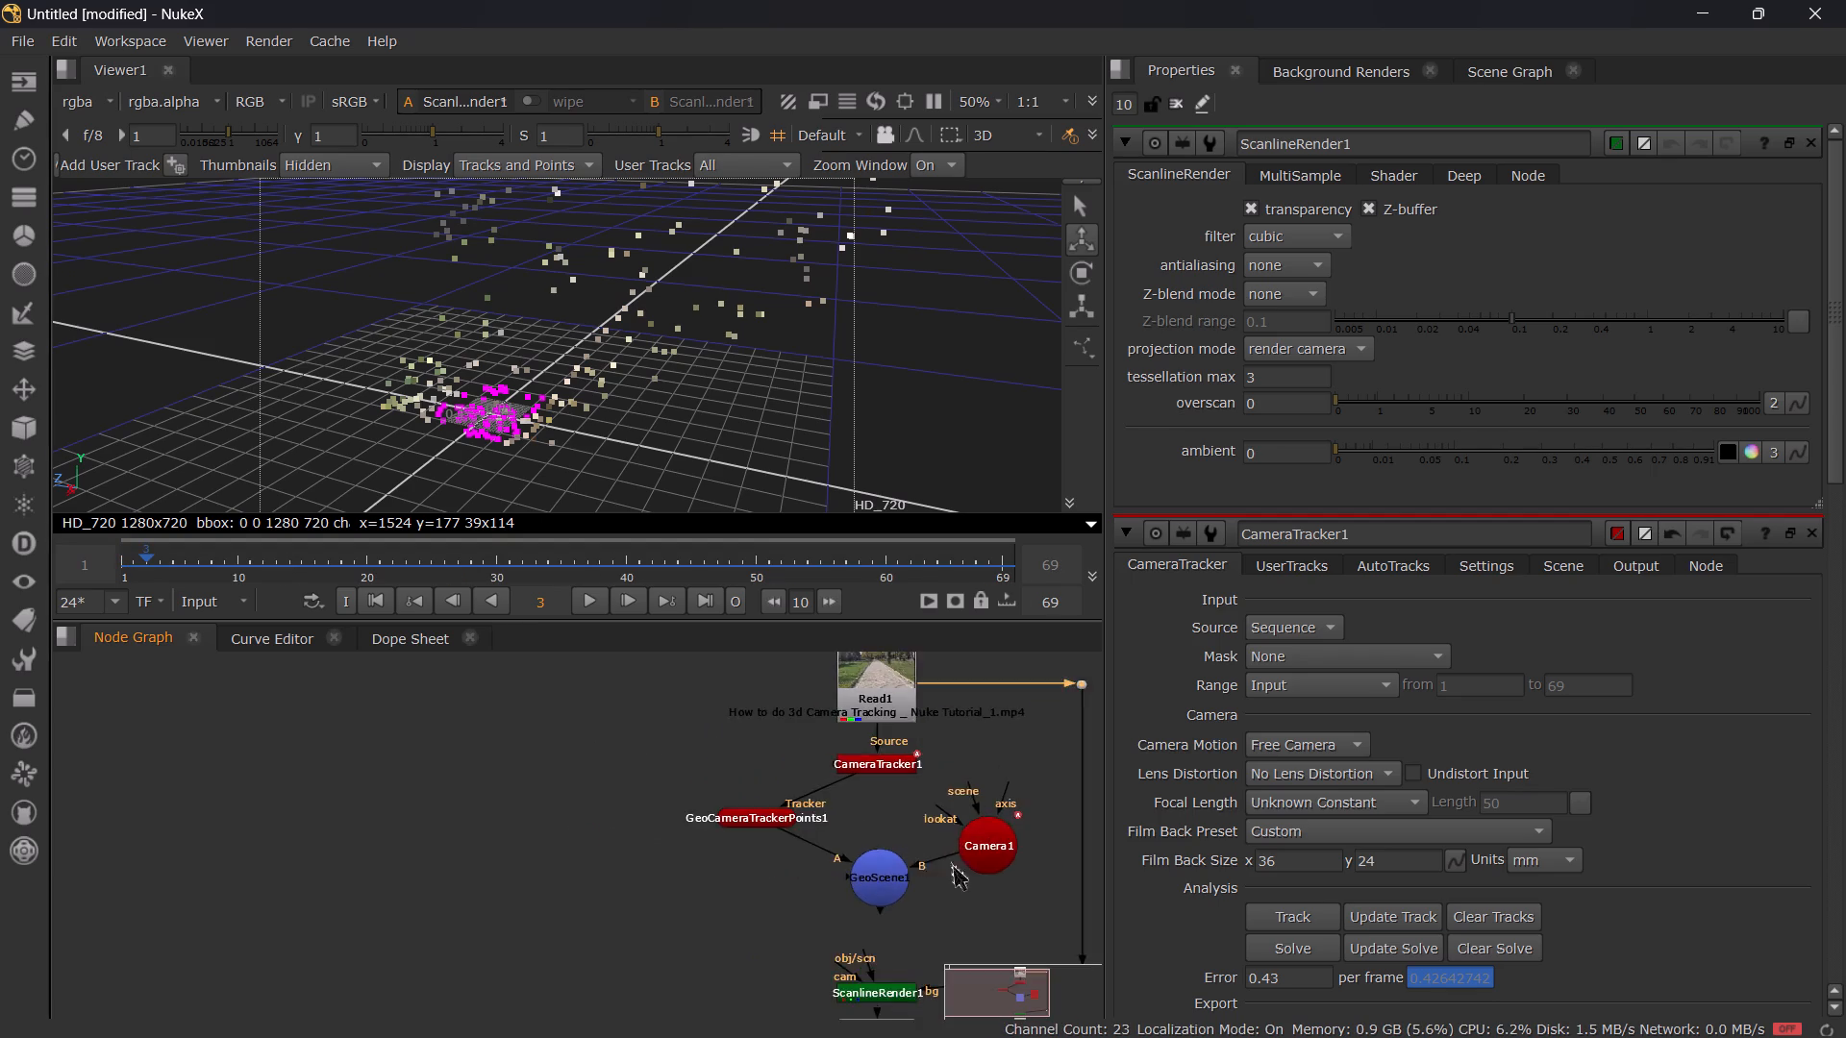
middle_click_drag(968, 846, 701, 695, "shift")
scroll(811, 796, "up", 2)
left_click_drag(816, 832, 810, 871)
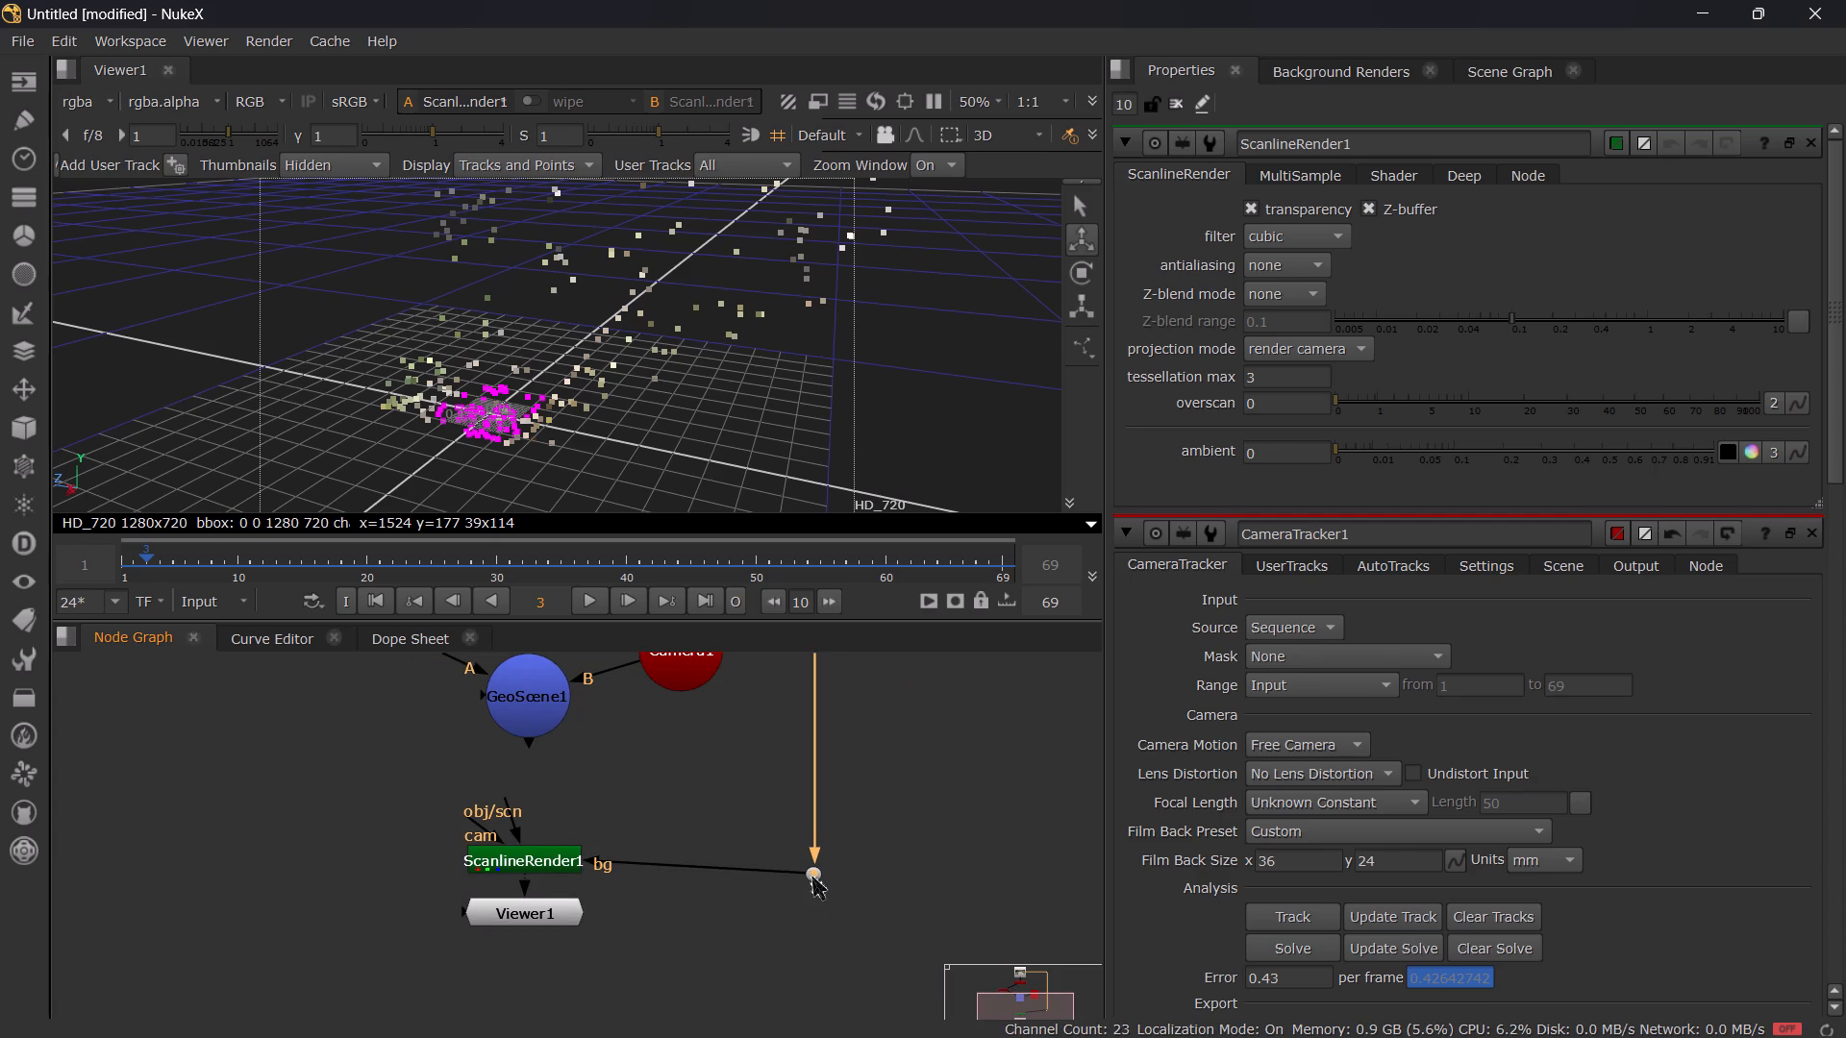
left_click_drag(810, 871, 810, 861)
scroll(678, 845, "down", 3)
middle_click_drag(676, 845, 716, 952, "shift")
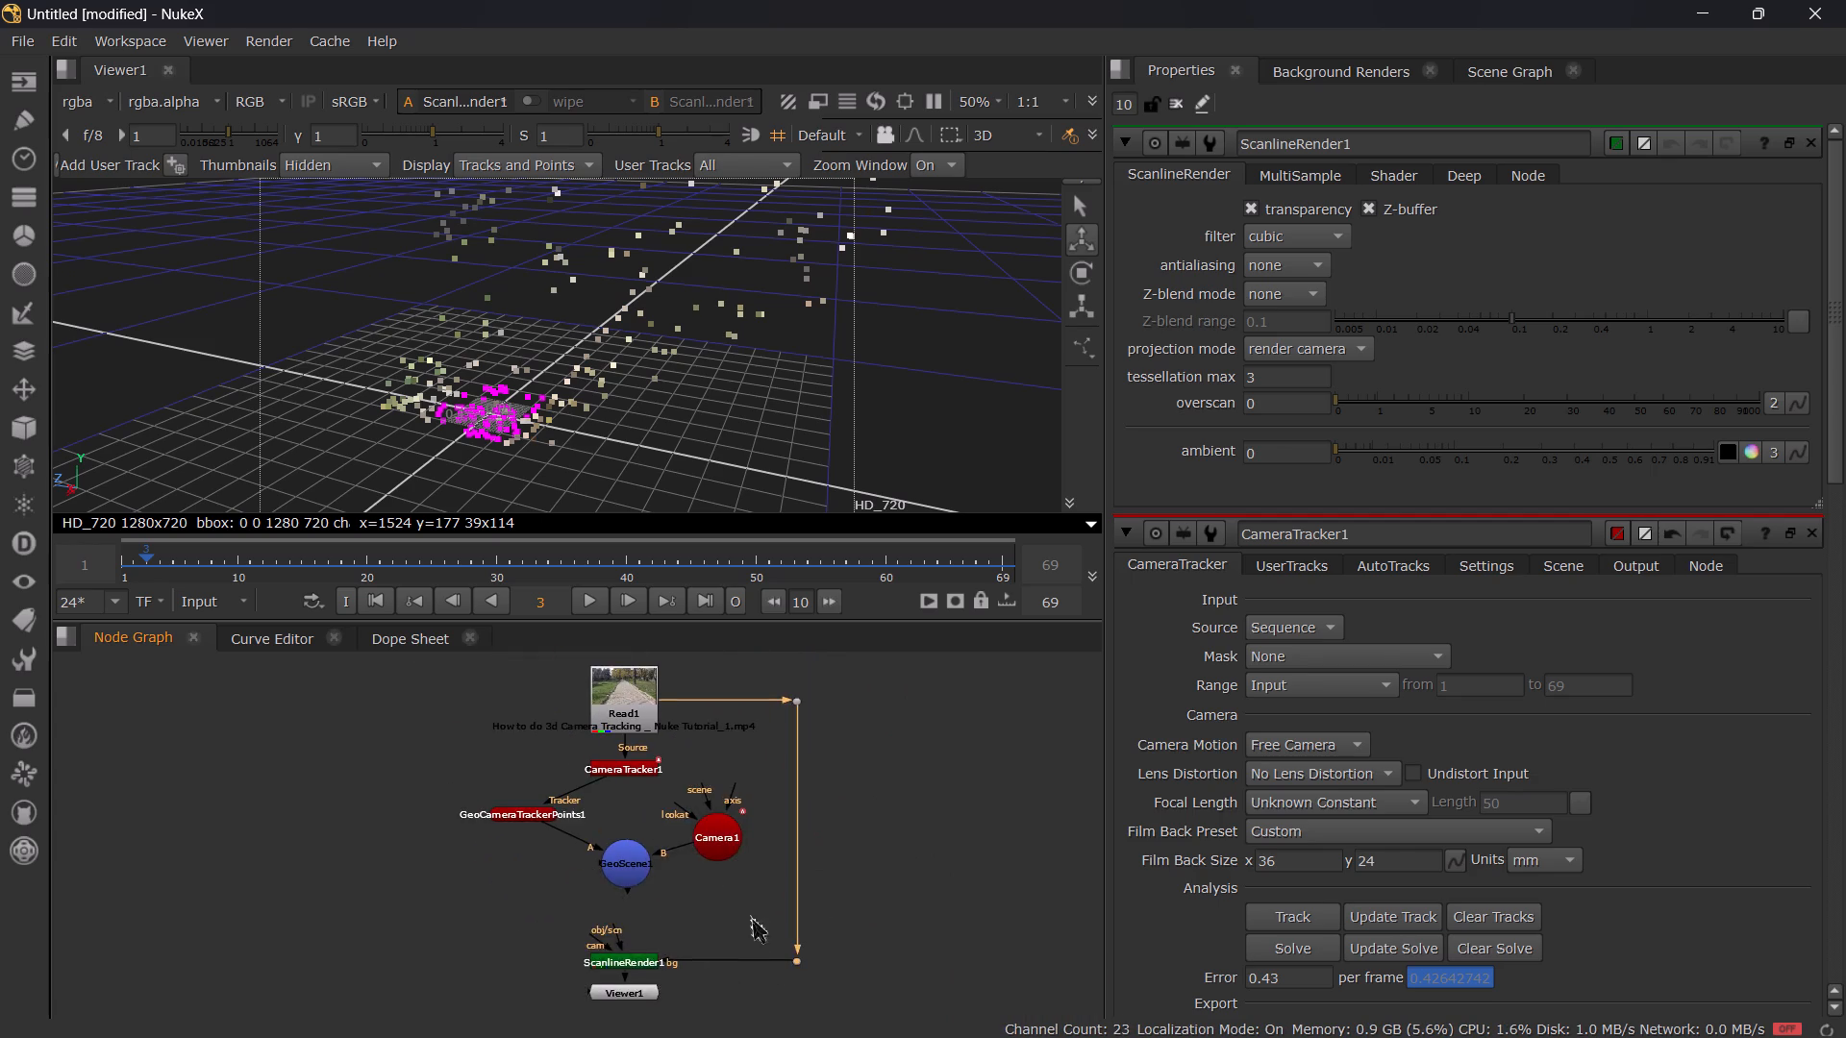
Connect ScanlineRender1's cam input to Camera1.
middle_click_drag(689, 905, 761, 807, "shift")
scroll(741, 816, "up", 5)
middle_click_drag(740, 893, 757, 832, "shift")
middle_click_drag(716, 822, 761, 876, "shift")
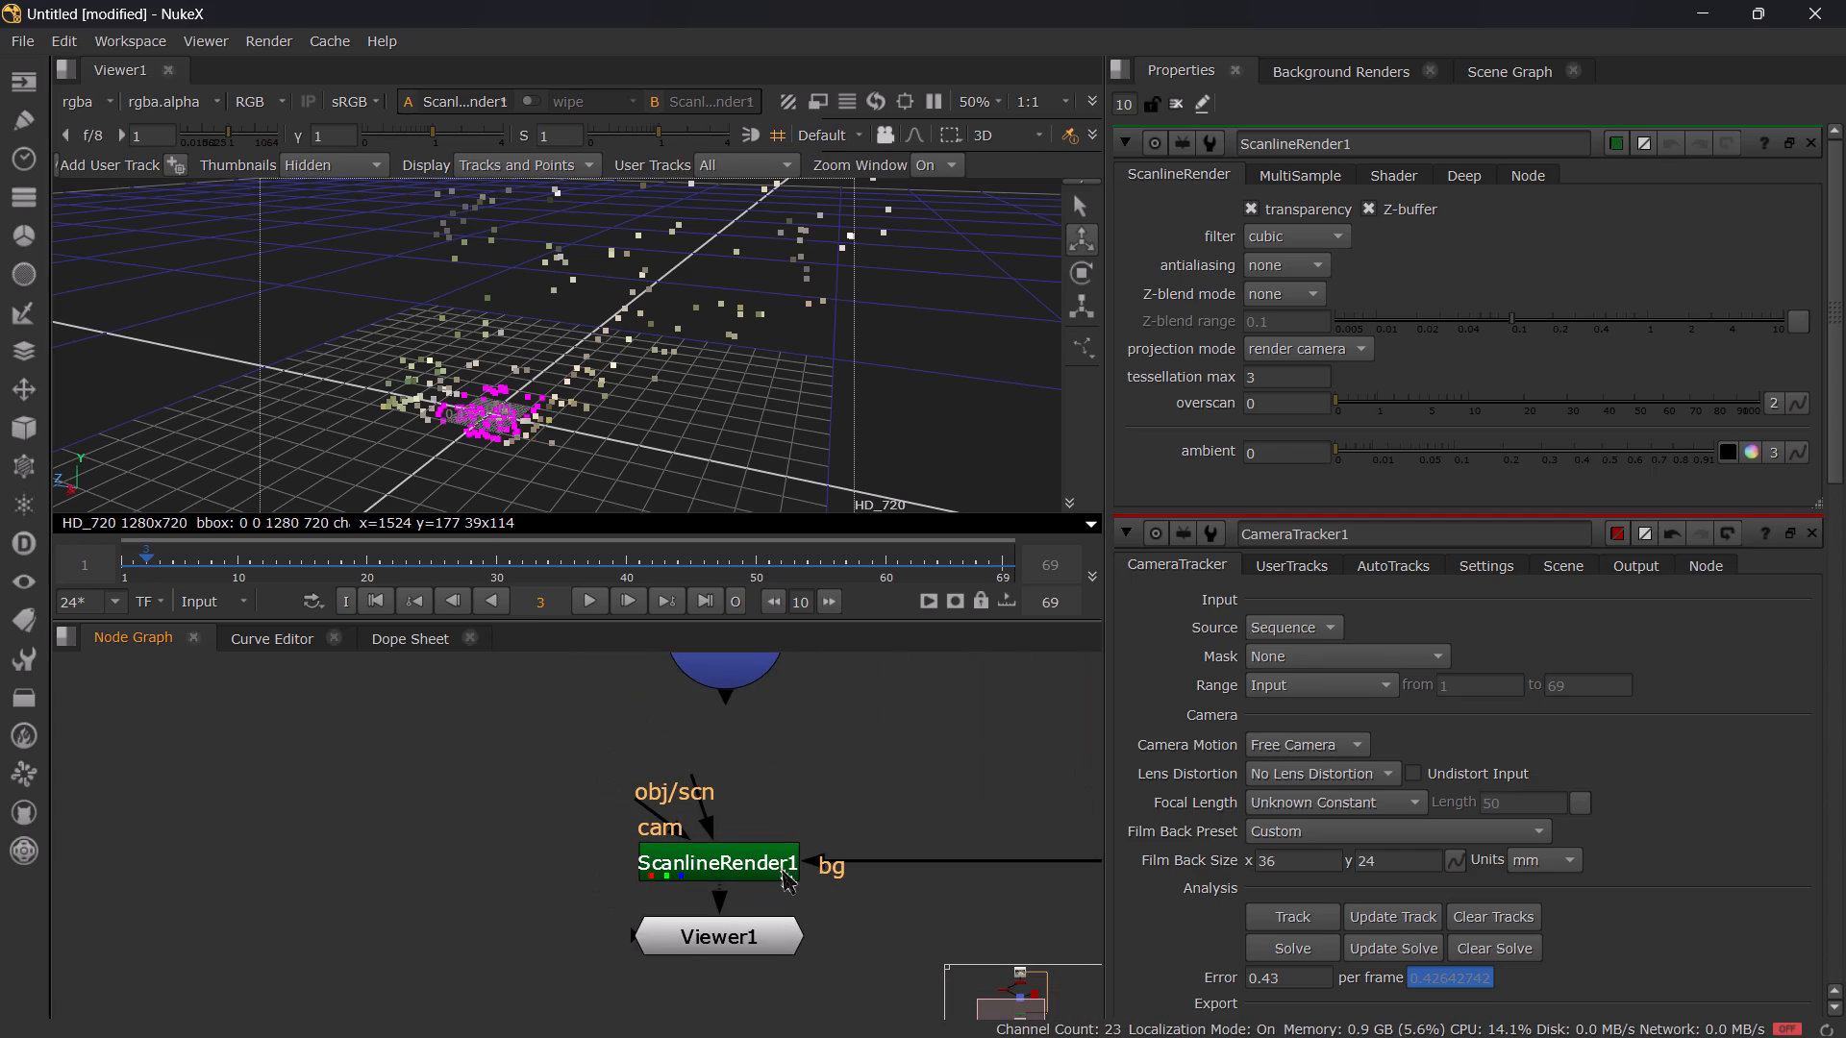
scroll(793, 860, "down", 3)
middle_click_drag(791, 870, 783, 902, "shift")
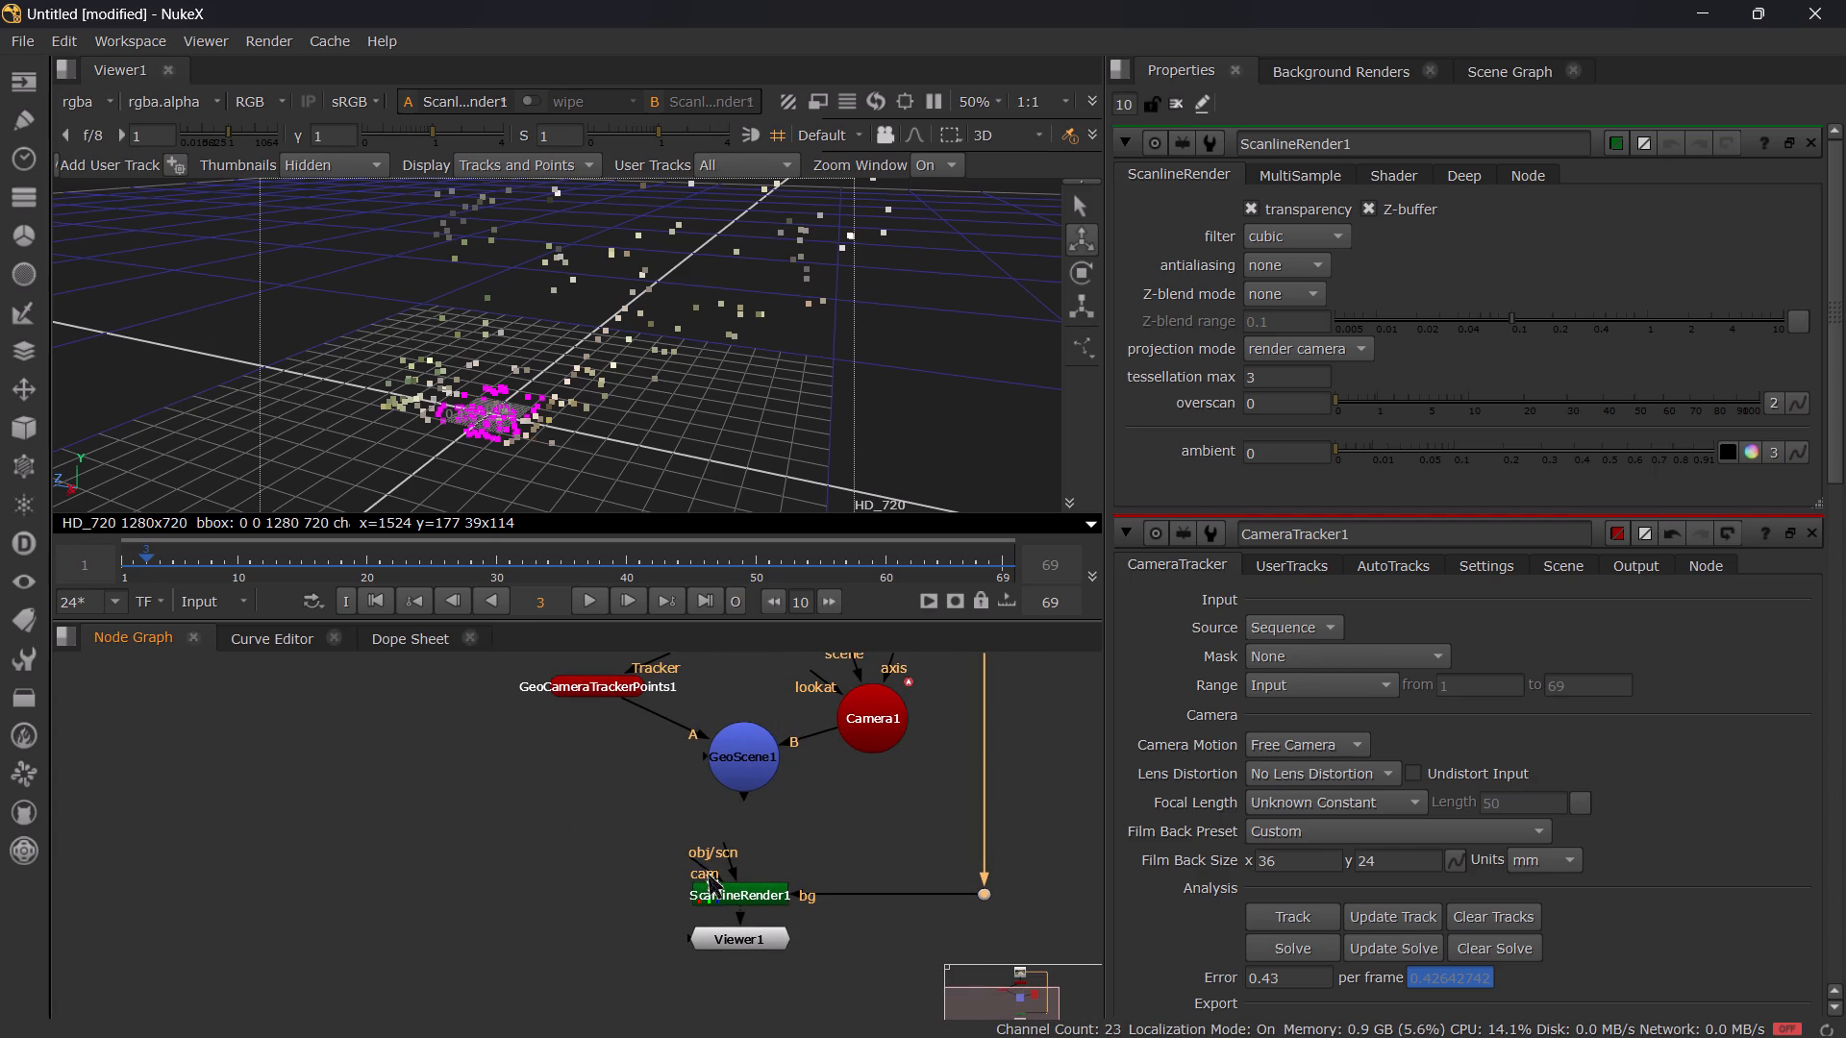
left_click_drag(706, 869, 874, 731)
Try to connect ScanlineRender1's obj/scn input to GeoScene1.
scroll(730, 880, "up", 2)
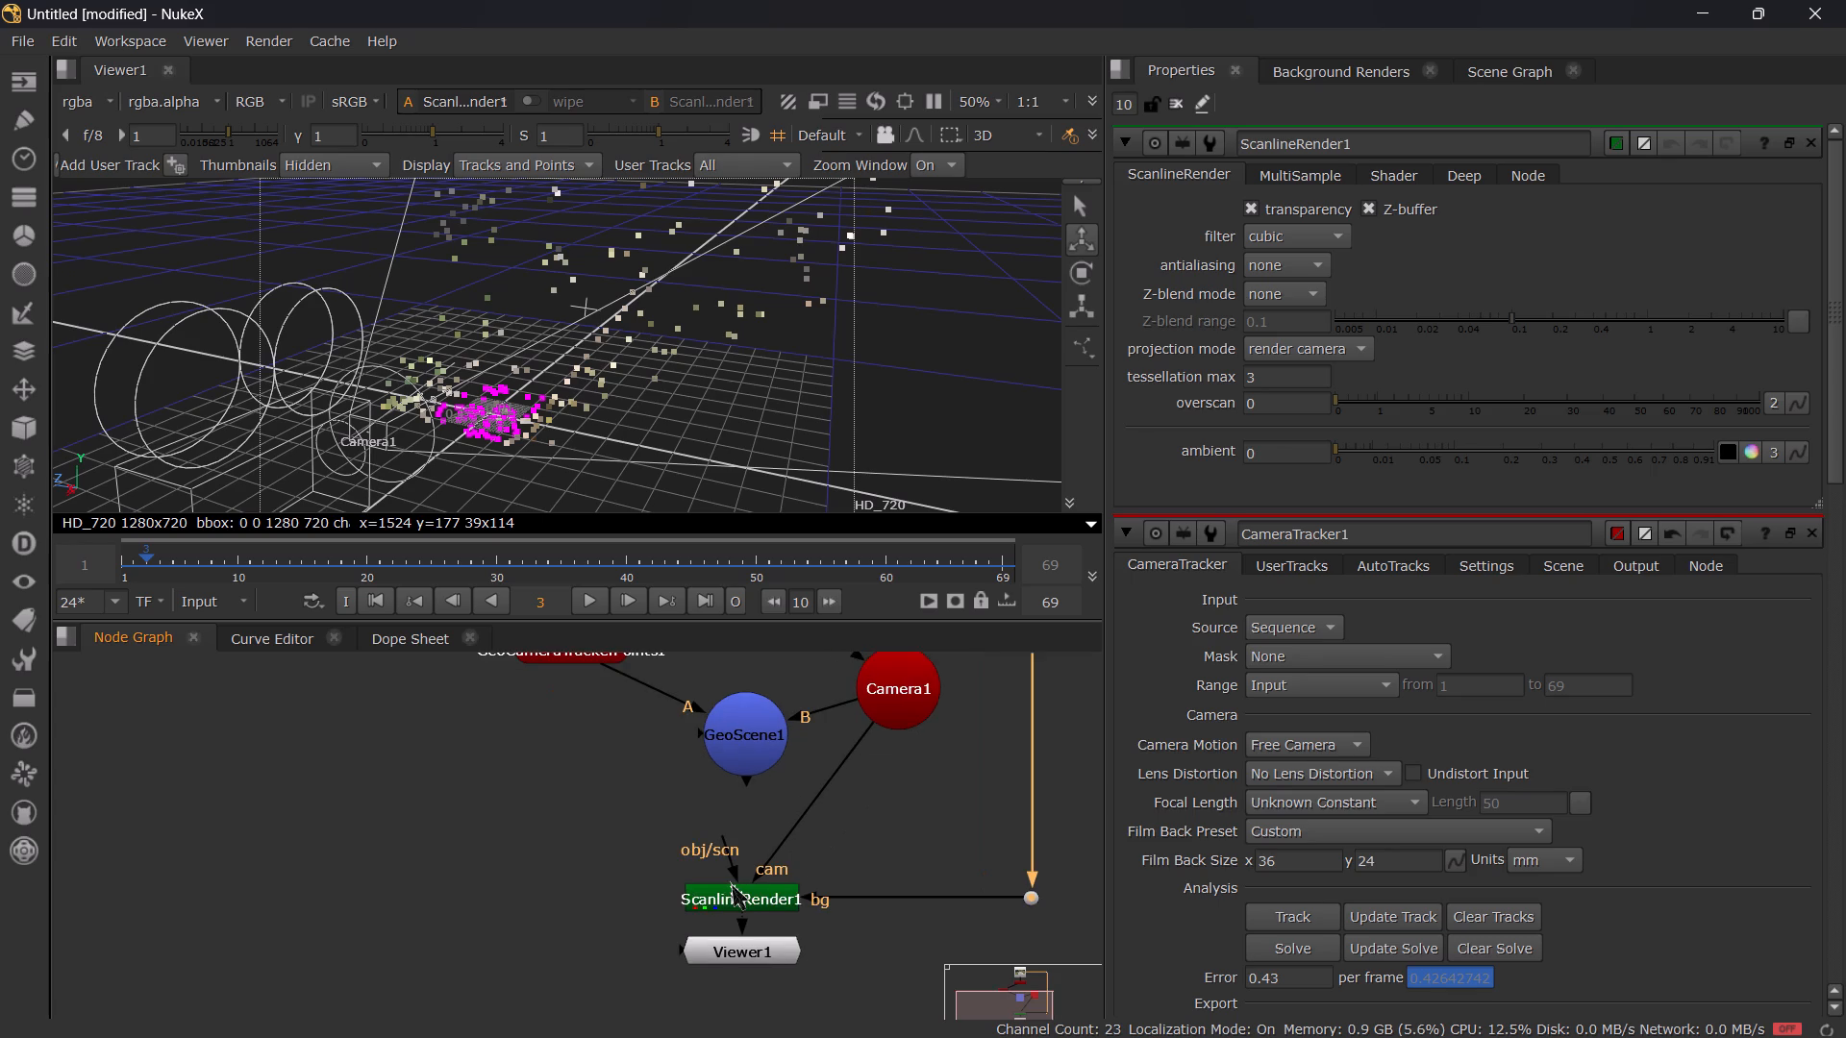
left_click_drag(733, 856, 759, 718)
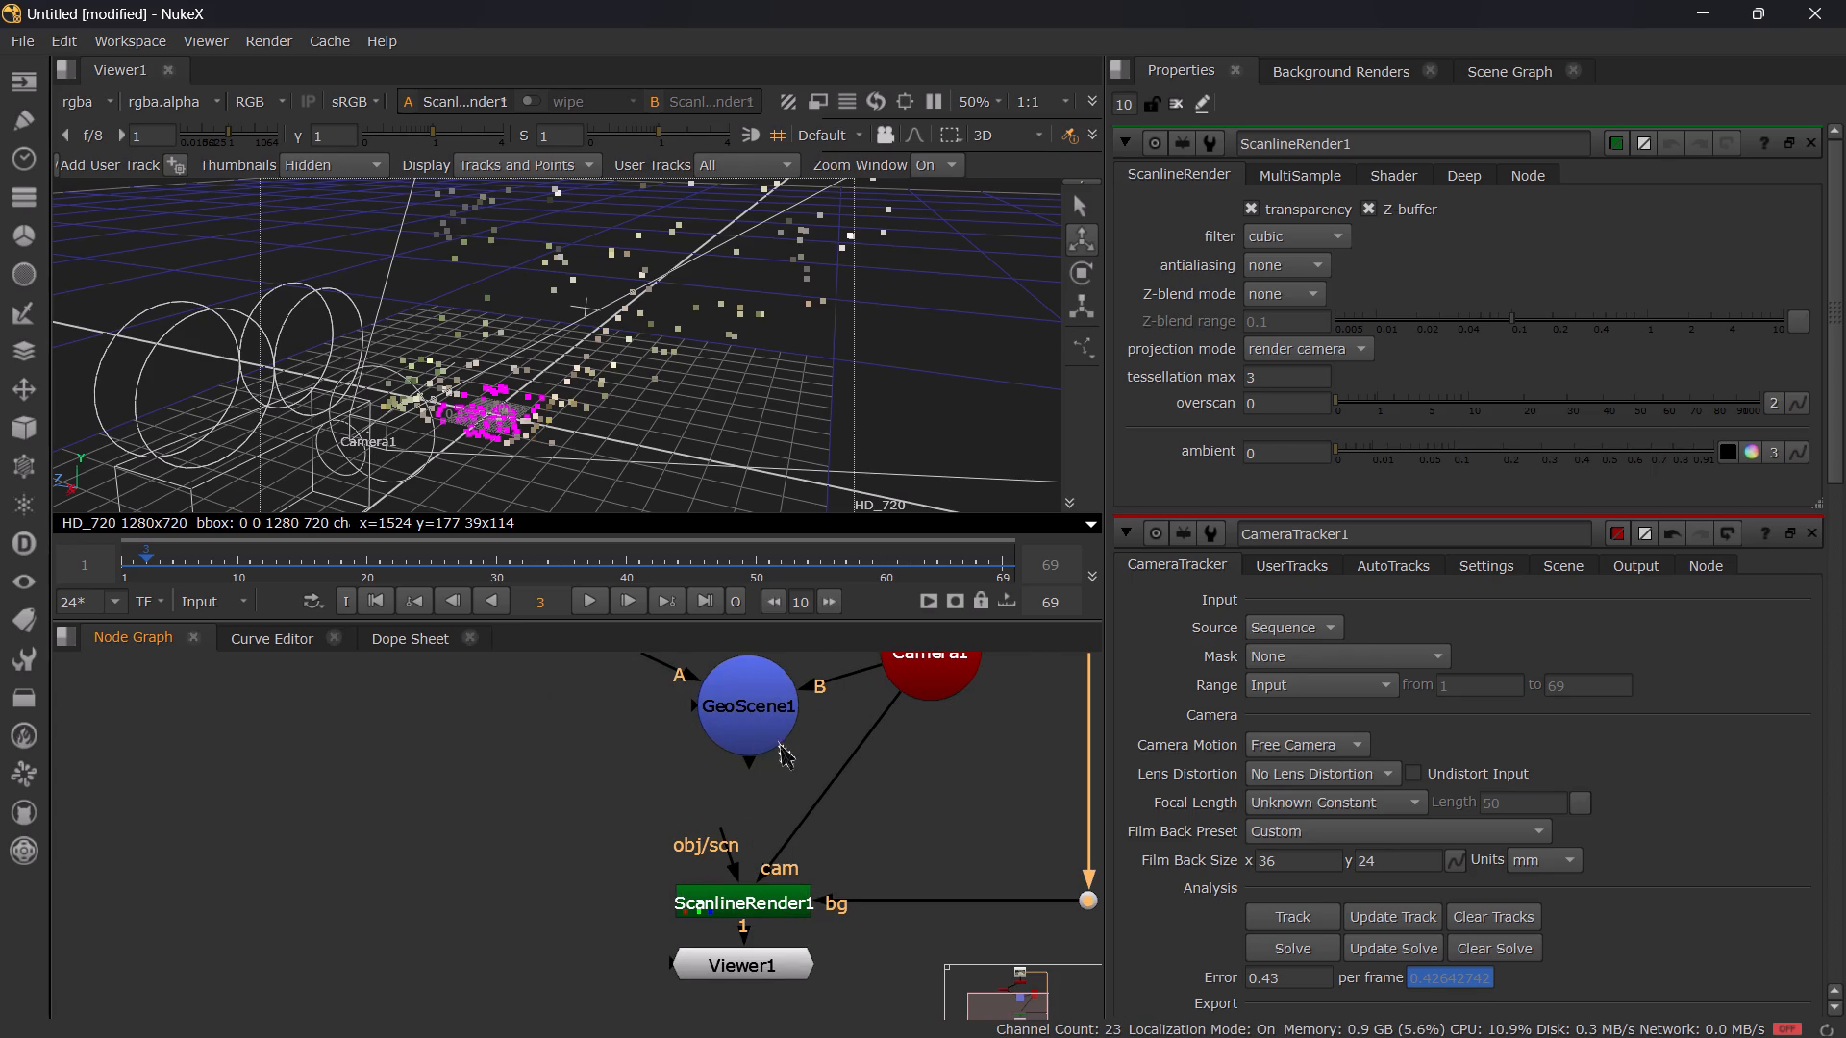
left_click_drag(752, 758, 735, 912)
Move ScanlineRender1 slightly closer to GeoScene1.
scroll(820, 869, "up", 2)
middle_click_drag(829, 865, 841, 795, "shift")
scroll(841, 795, "down", 5)
middle_click_drag(848, 821, 856, 886, "shift")
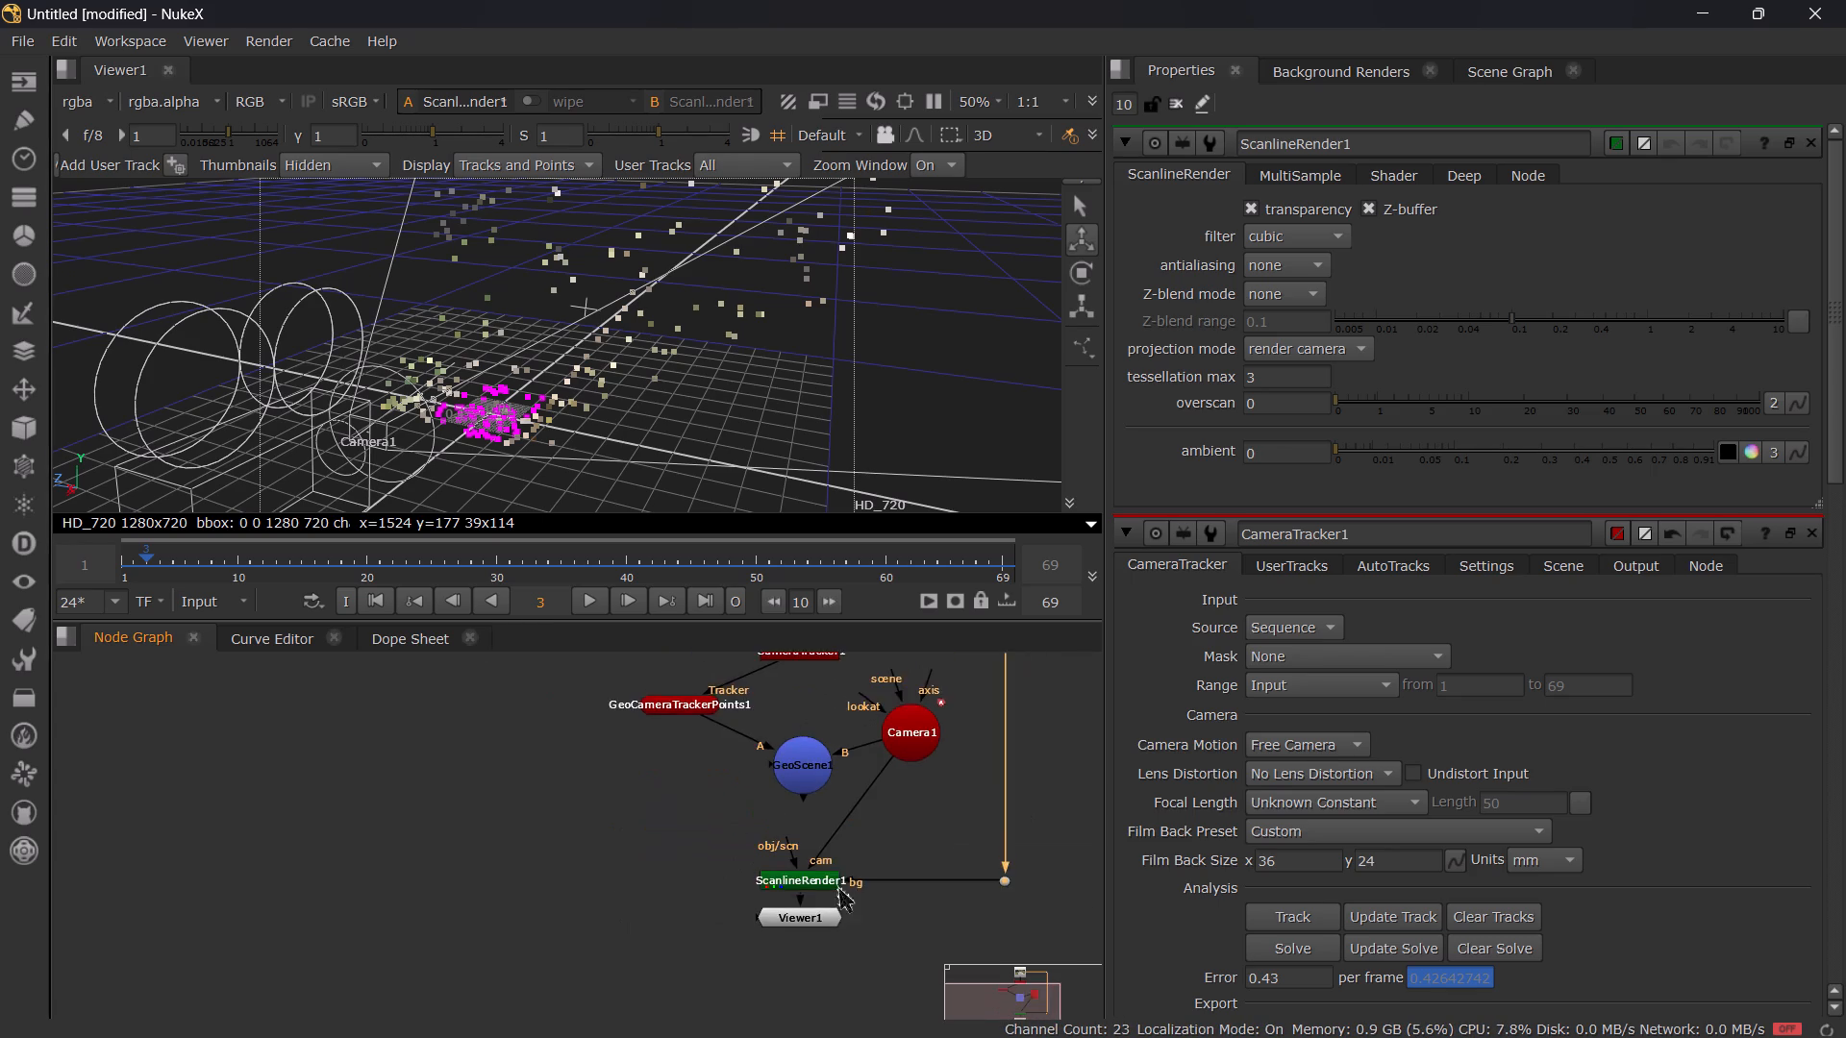
scroll(818, 905, "up", 2)
left_click_drag(799, 881, 803, 839)
scroll(812, 829, "up", 3)
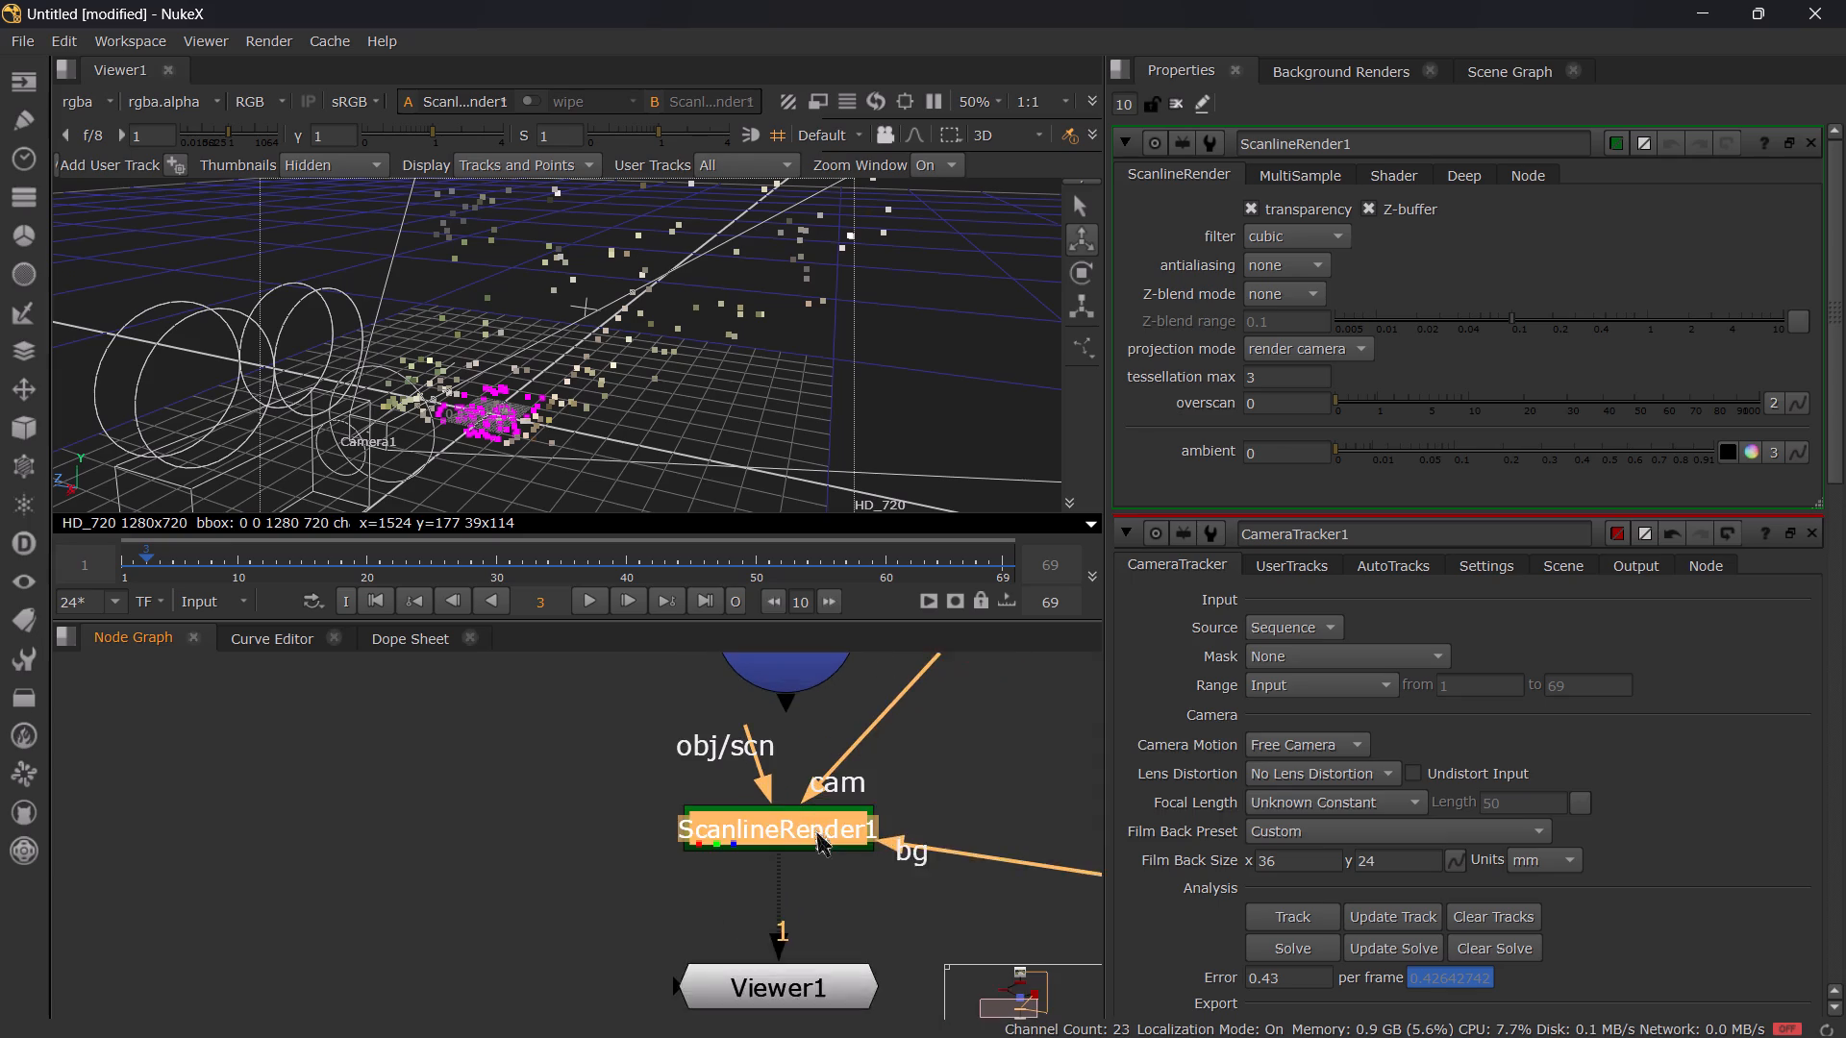
middle_click_drag(819, 828, 815, 917, "shift")
Switch to Chrome and replay the last few seconds of the tutorial on the ScanlineRender connections, pausing there.
key("alt+Tab")
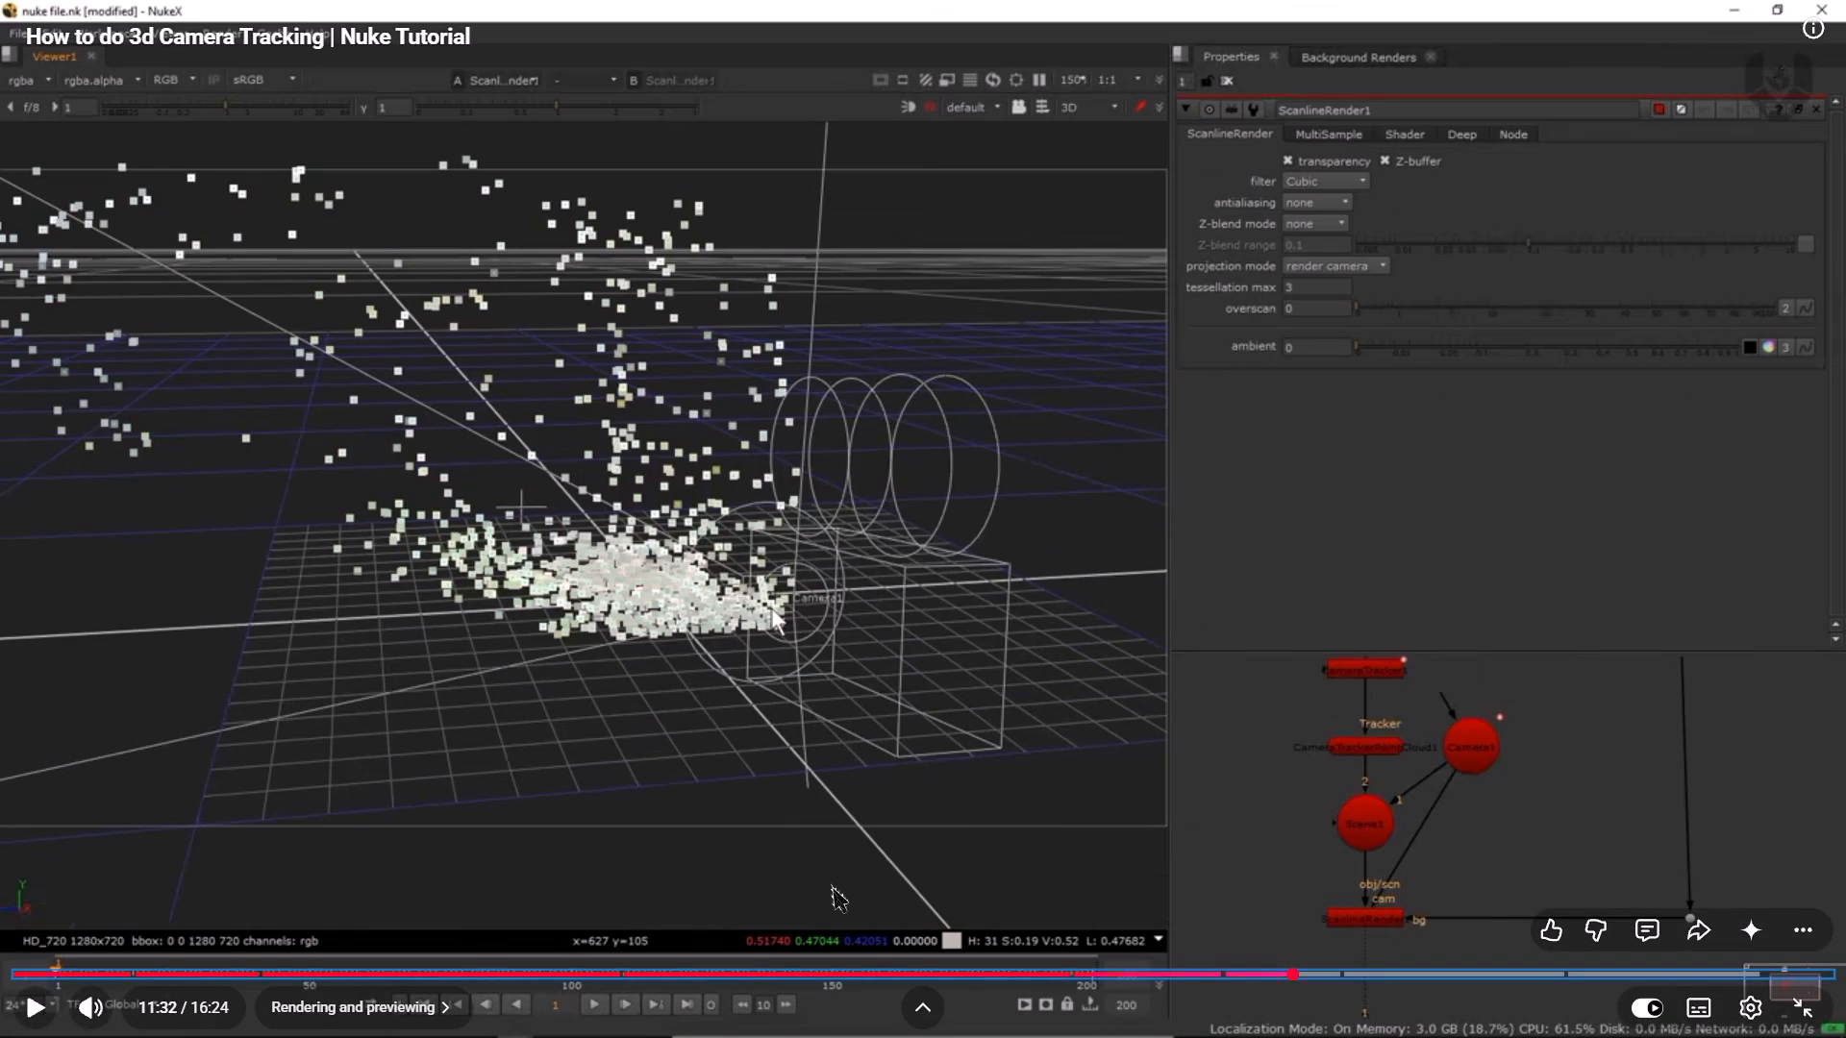
key("space")
key("Left")
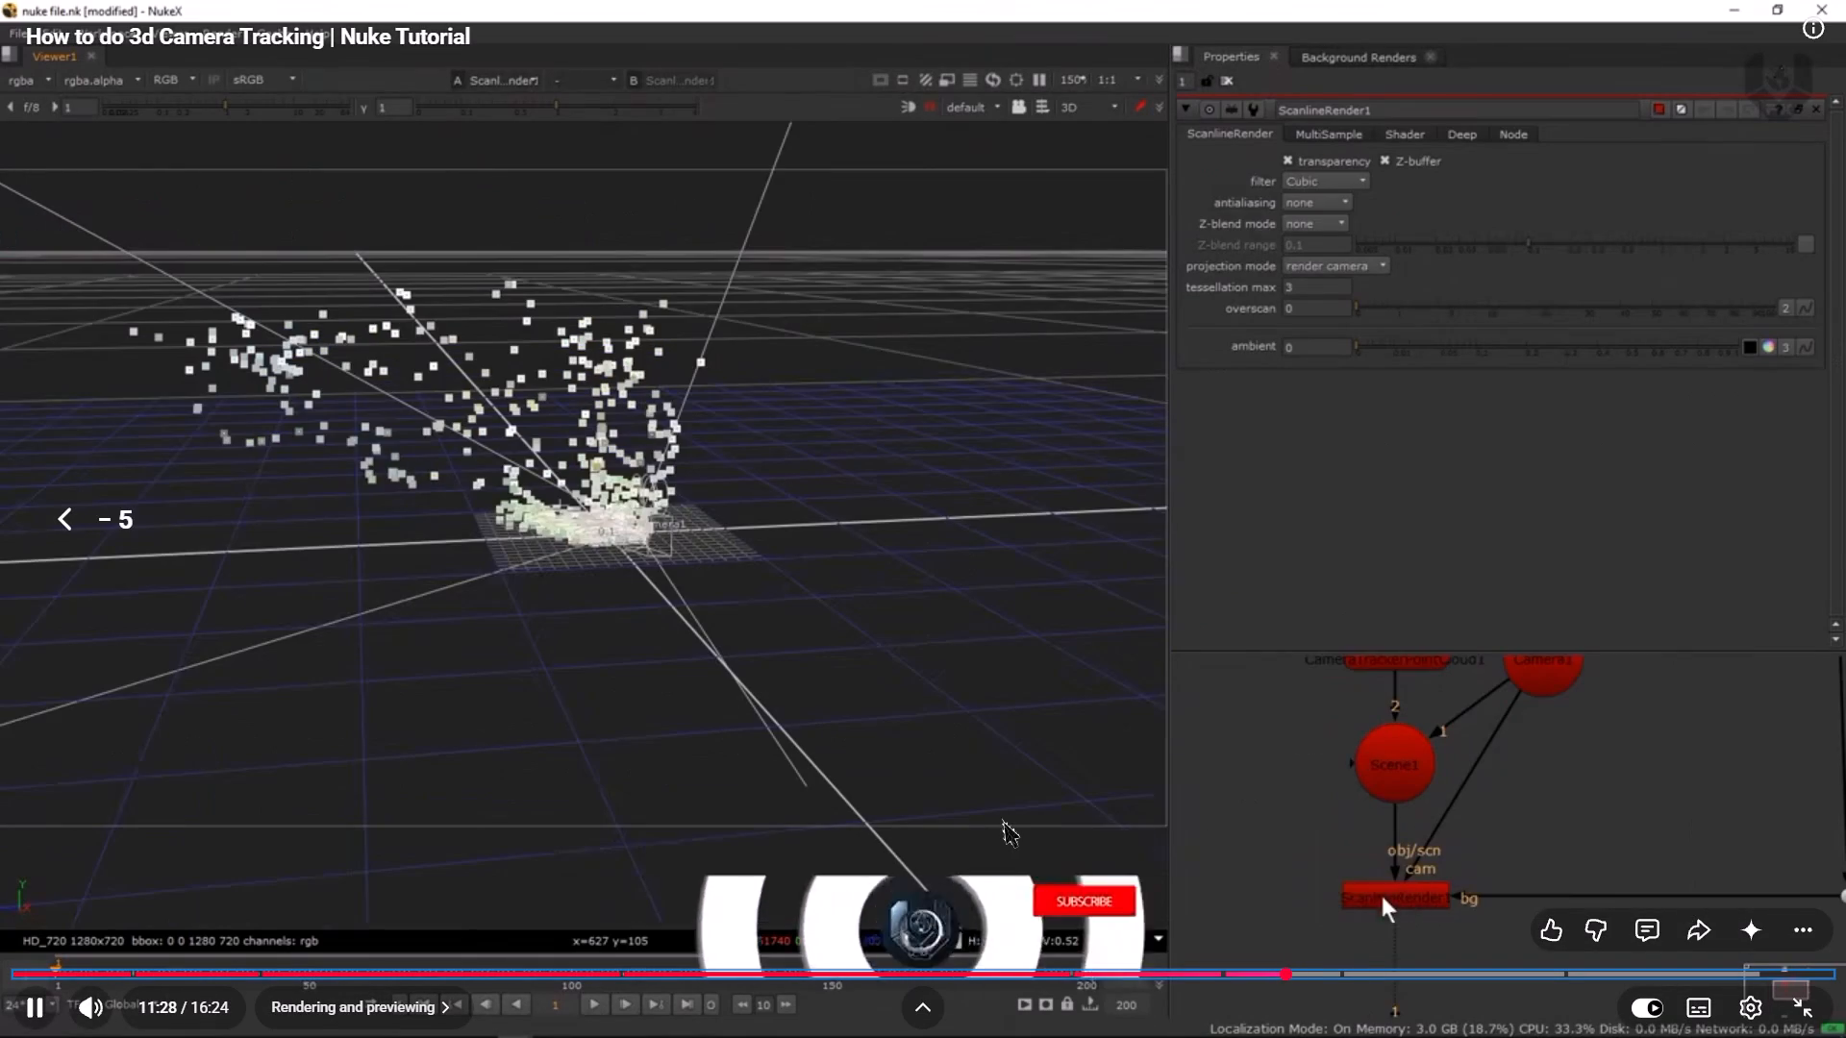
key("space")
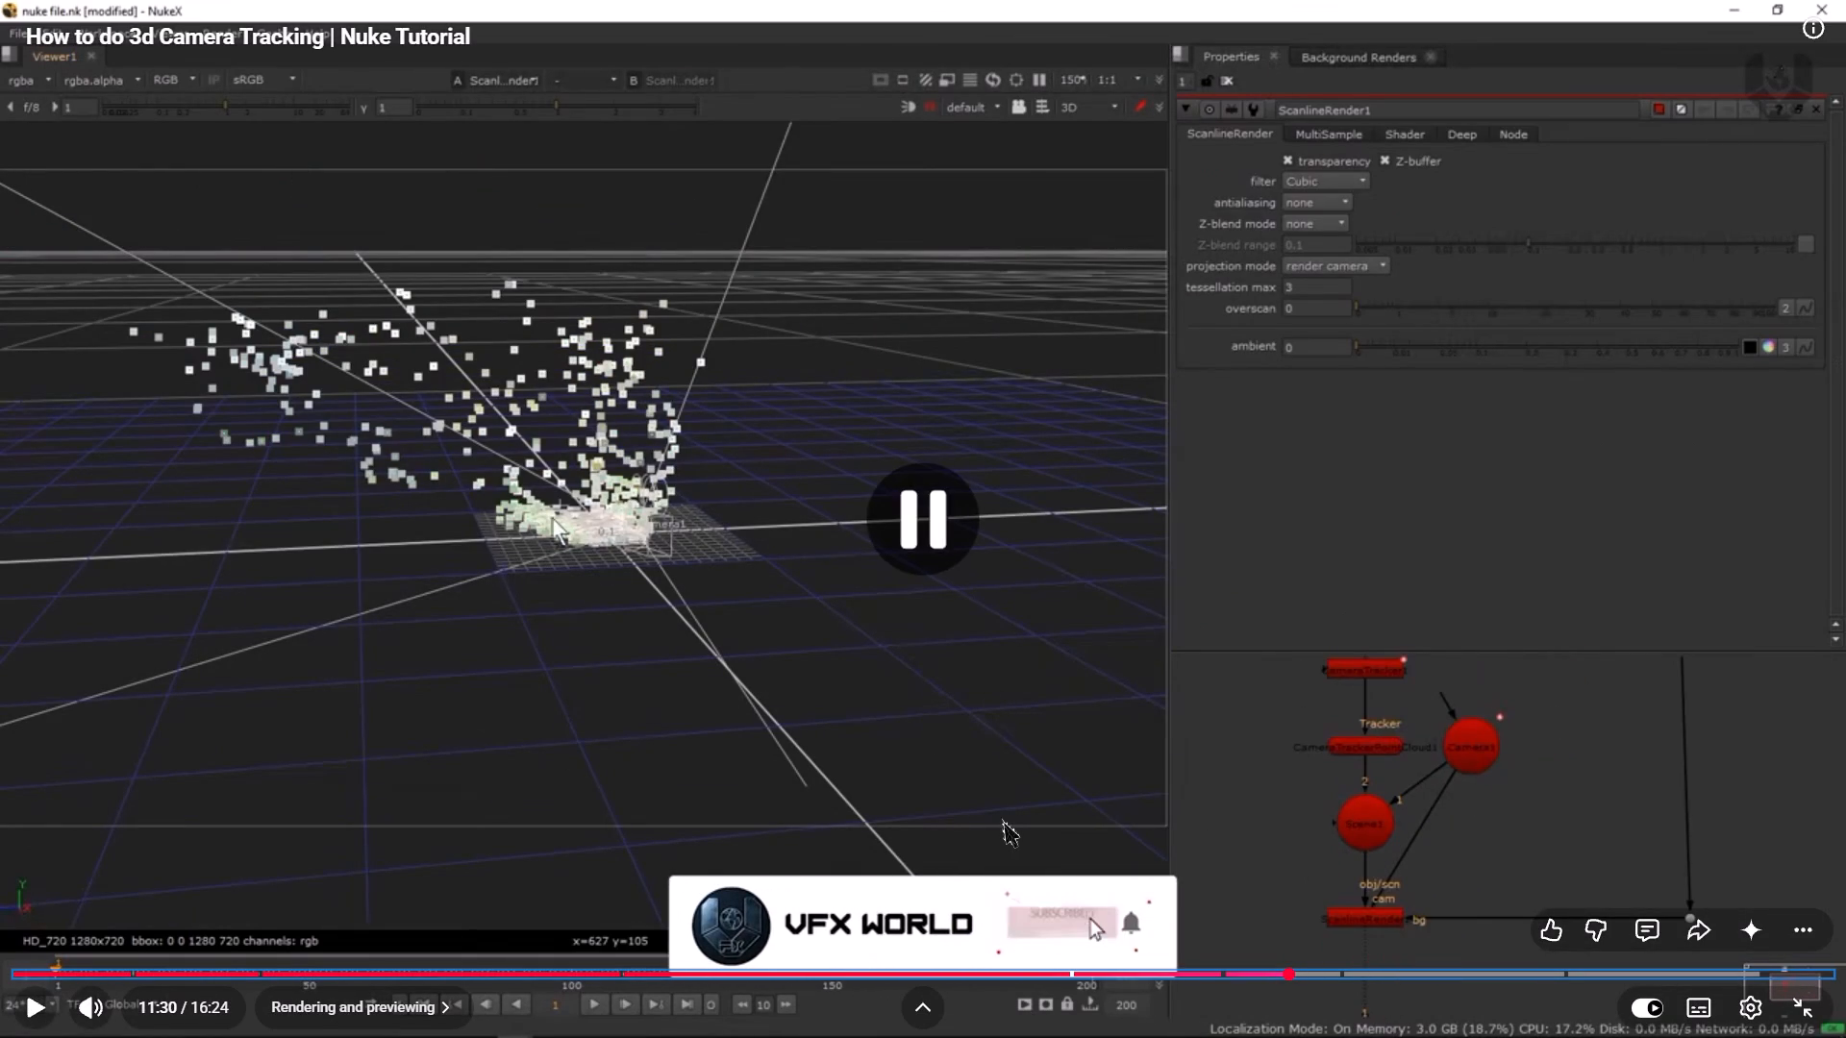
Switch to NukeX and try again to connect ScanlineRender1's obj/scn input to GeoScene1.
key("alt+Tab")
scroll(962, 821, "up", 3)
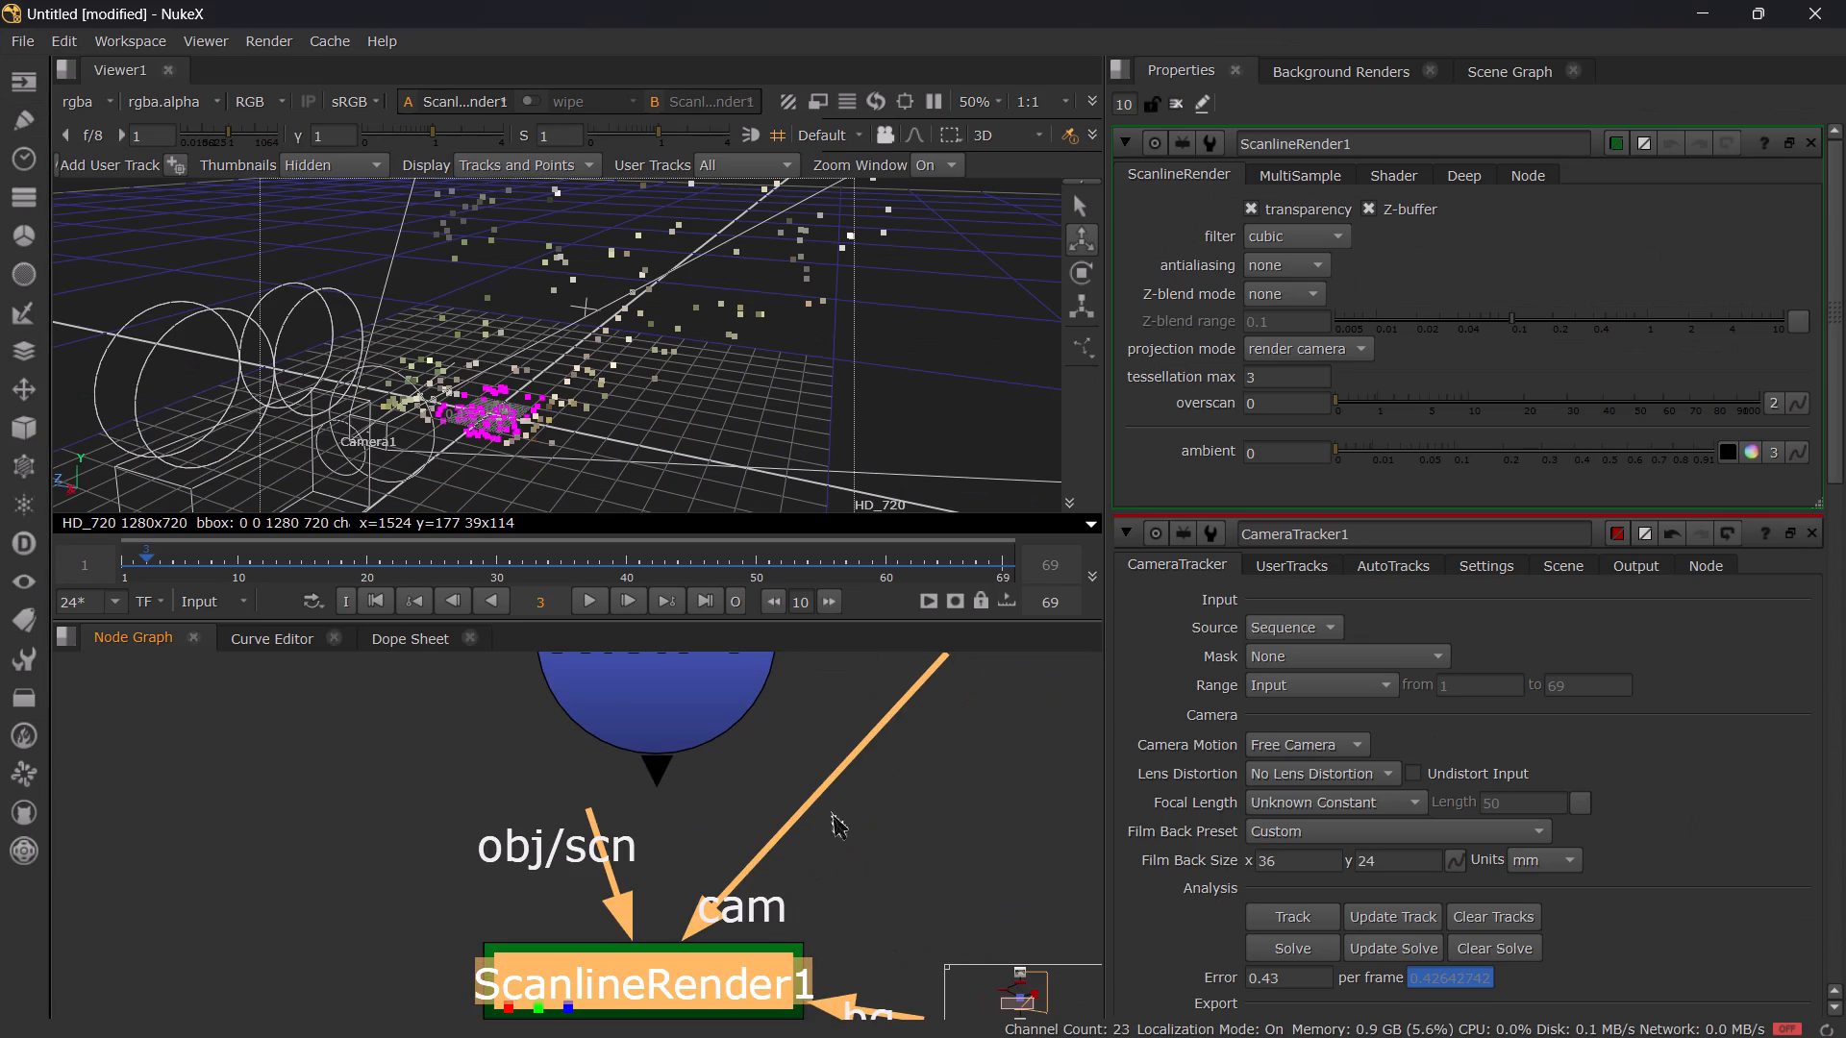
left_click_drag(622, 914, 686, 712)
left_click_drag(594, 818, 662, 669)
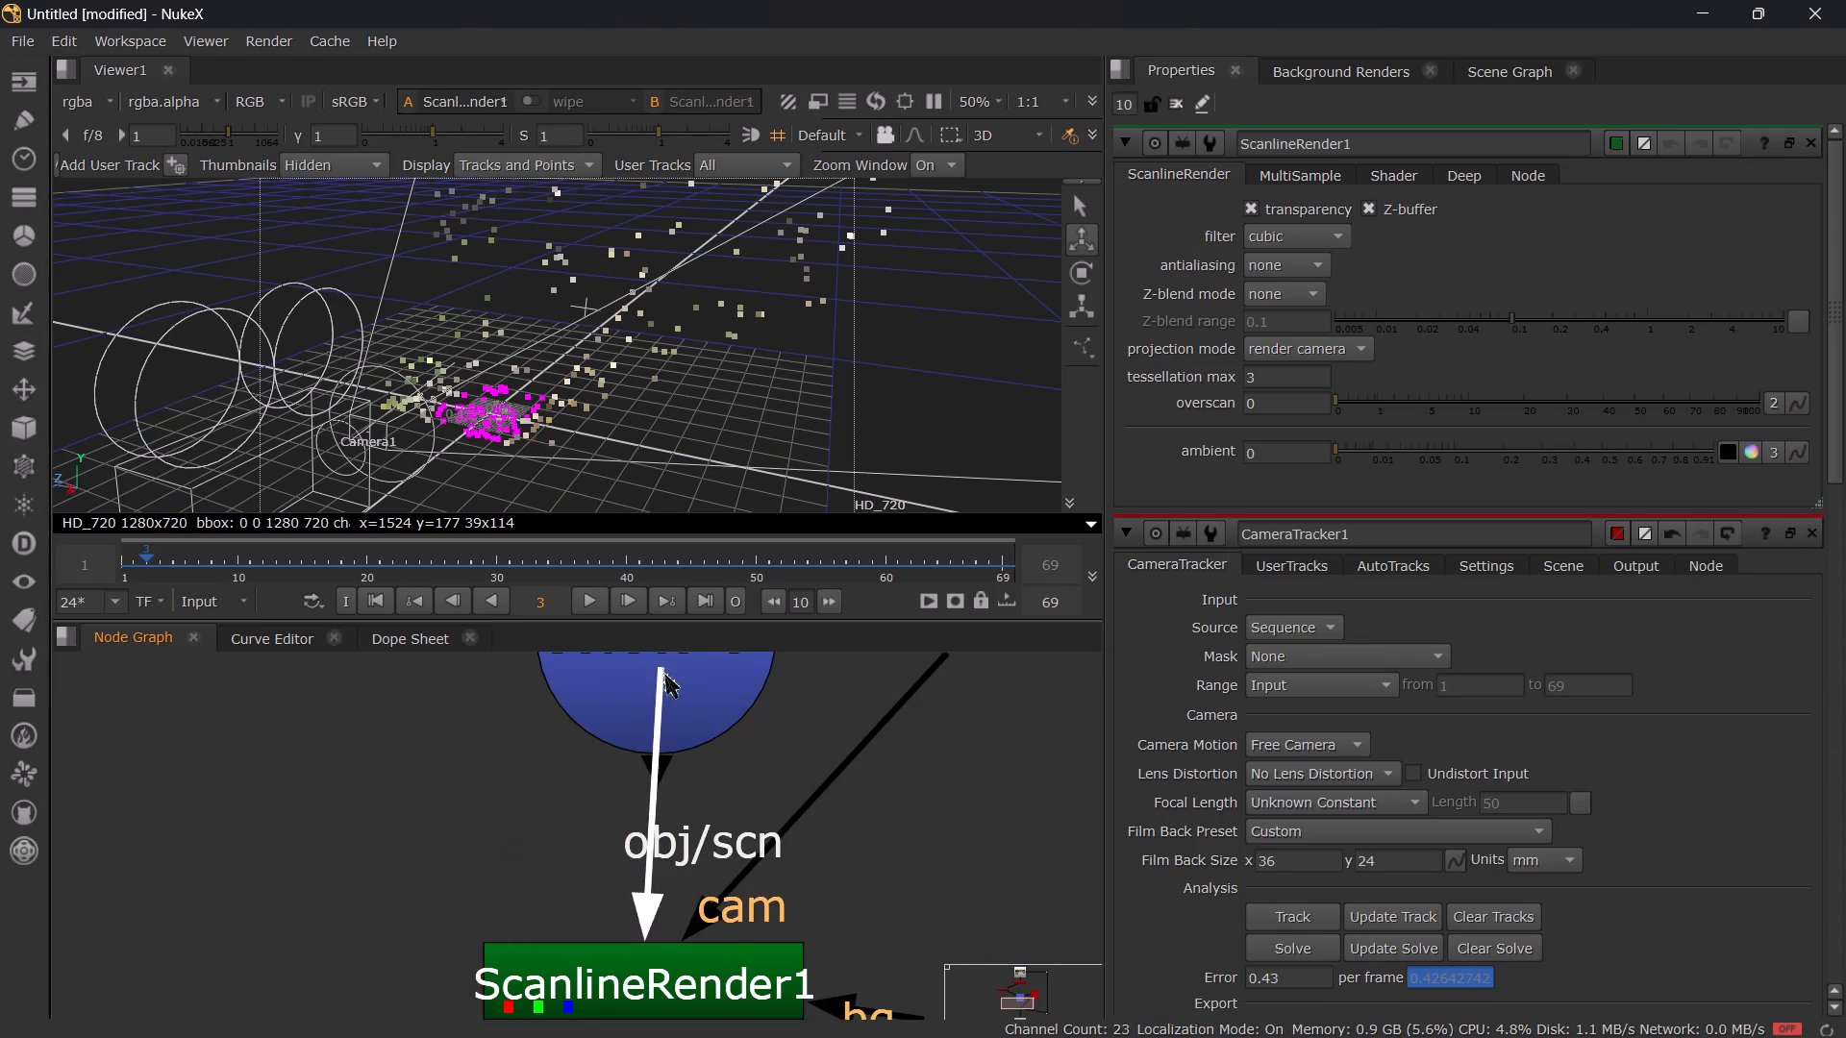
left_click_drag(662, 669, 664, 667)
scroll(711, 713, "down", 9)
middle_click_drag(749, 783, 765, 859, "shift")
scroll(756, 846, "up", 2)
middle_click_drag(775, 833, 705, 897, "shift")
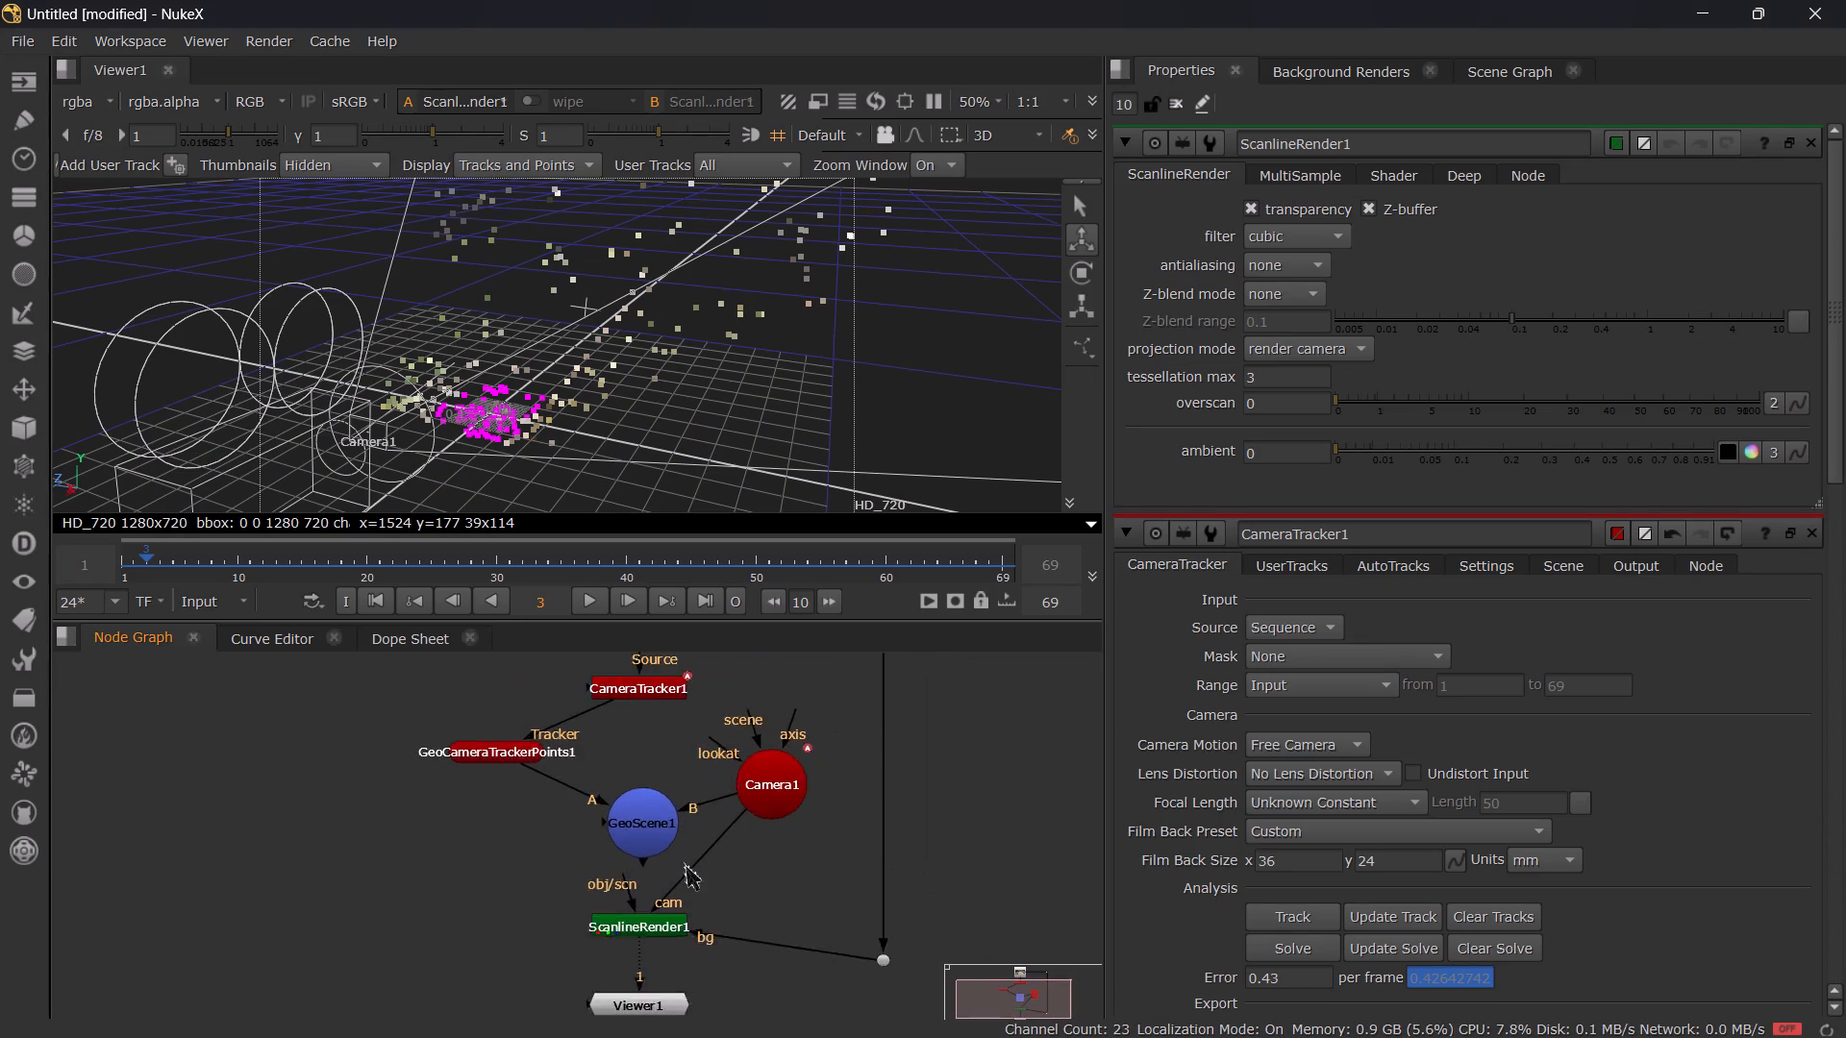
Maximize the node graph and reposition Viewer1 a little lower, straight beneath ScanlineRender1.
key("f")
key("space")
scroll(874, 706, "up", 2)
middle_click_drag(673, 466, 1093, 883, "shift")
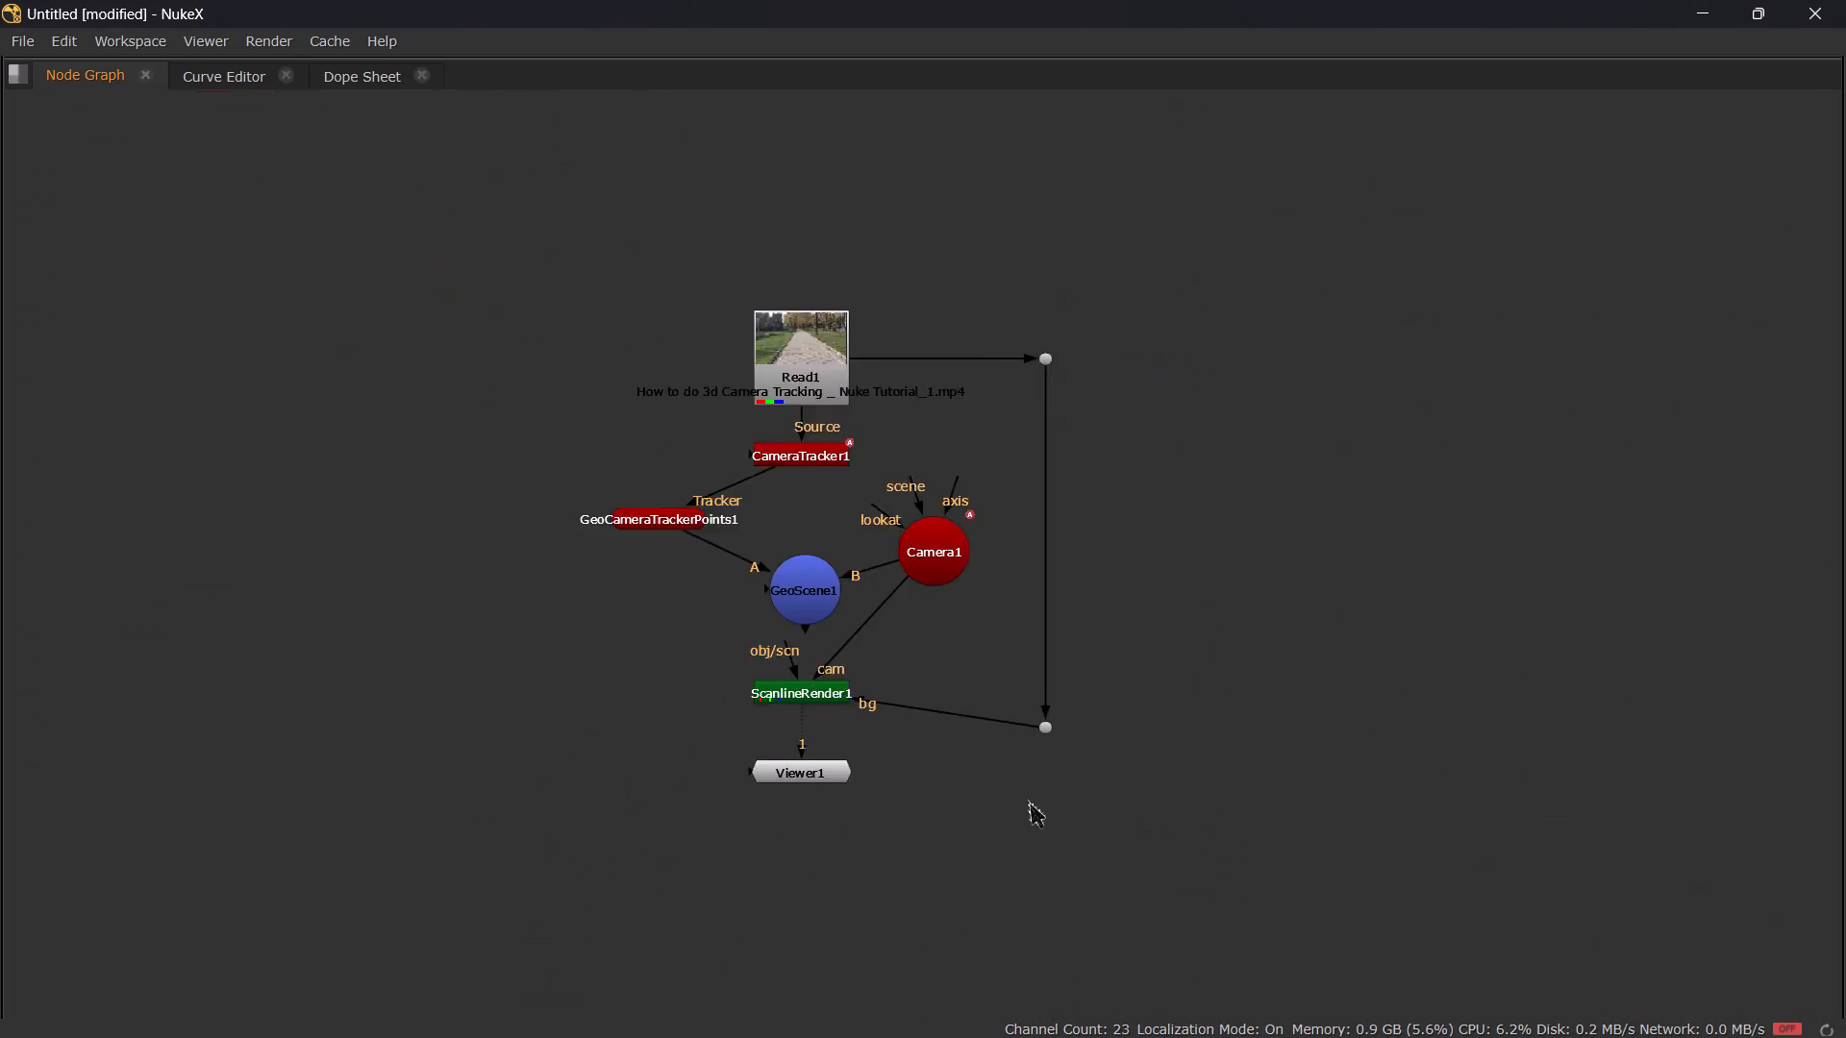
scroll(796, 647, "up", 5)
scroll(984, 674, "down", 1)
middle_click_drag(946, 691, 929, 691, "shift")
left_click_drag(803, 891, 811, 946)
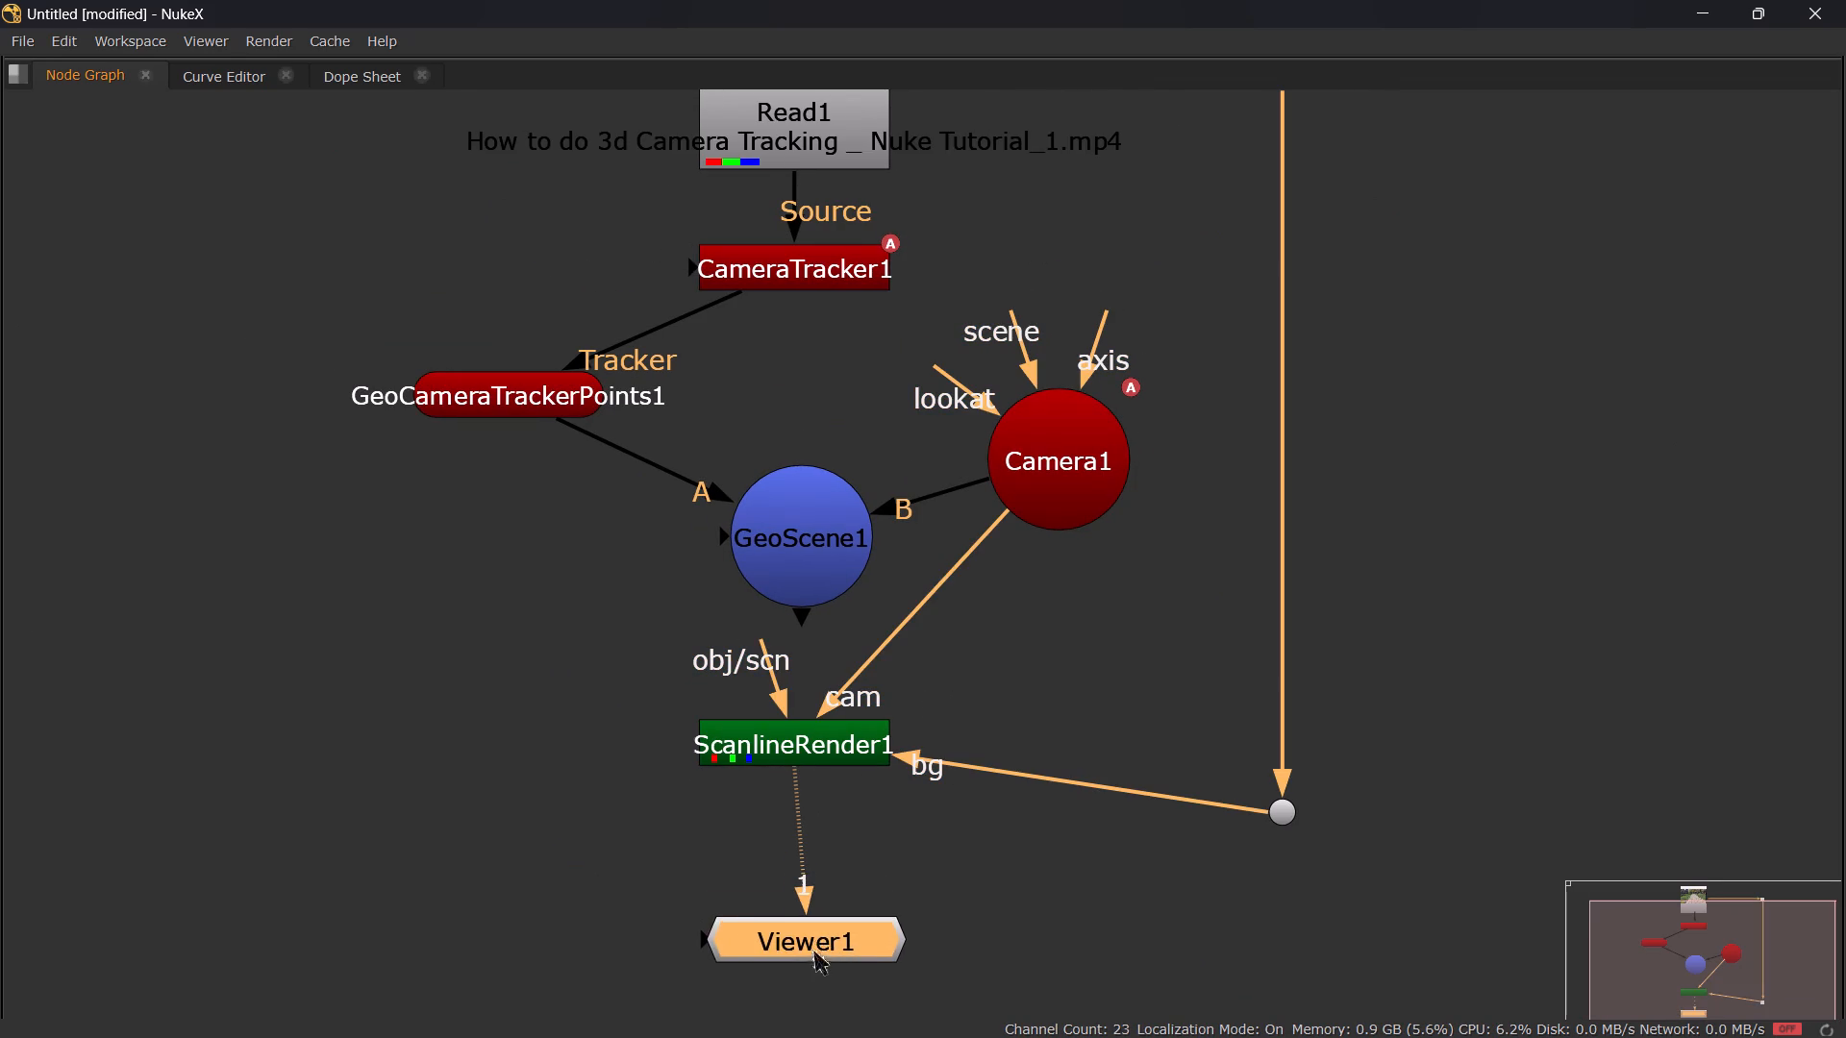
left_click_drag(811, 946, 797, 949)
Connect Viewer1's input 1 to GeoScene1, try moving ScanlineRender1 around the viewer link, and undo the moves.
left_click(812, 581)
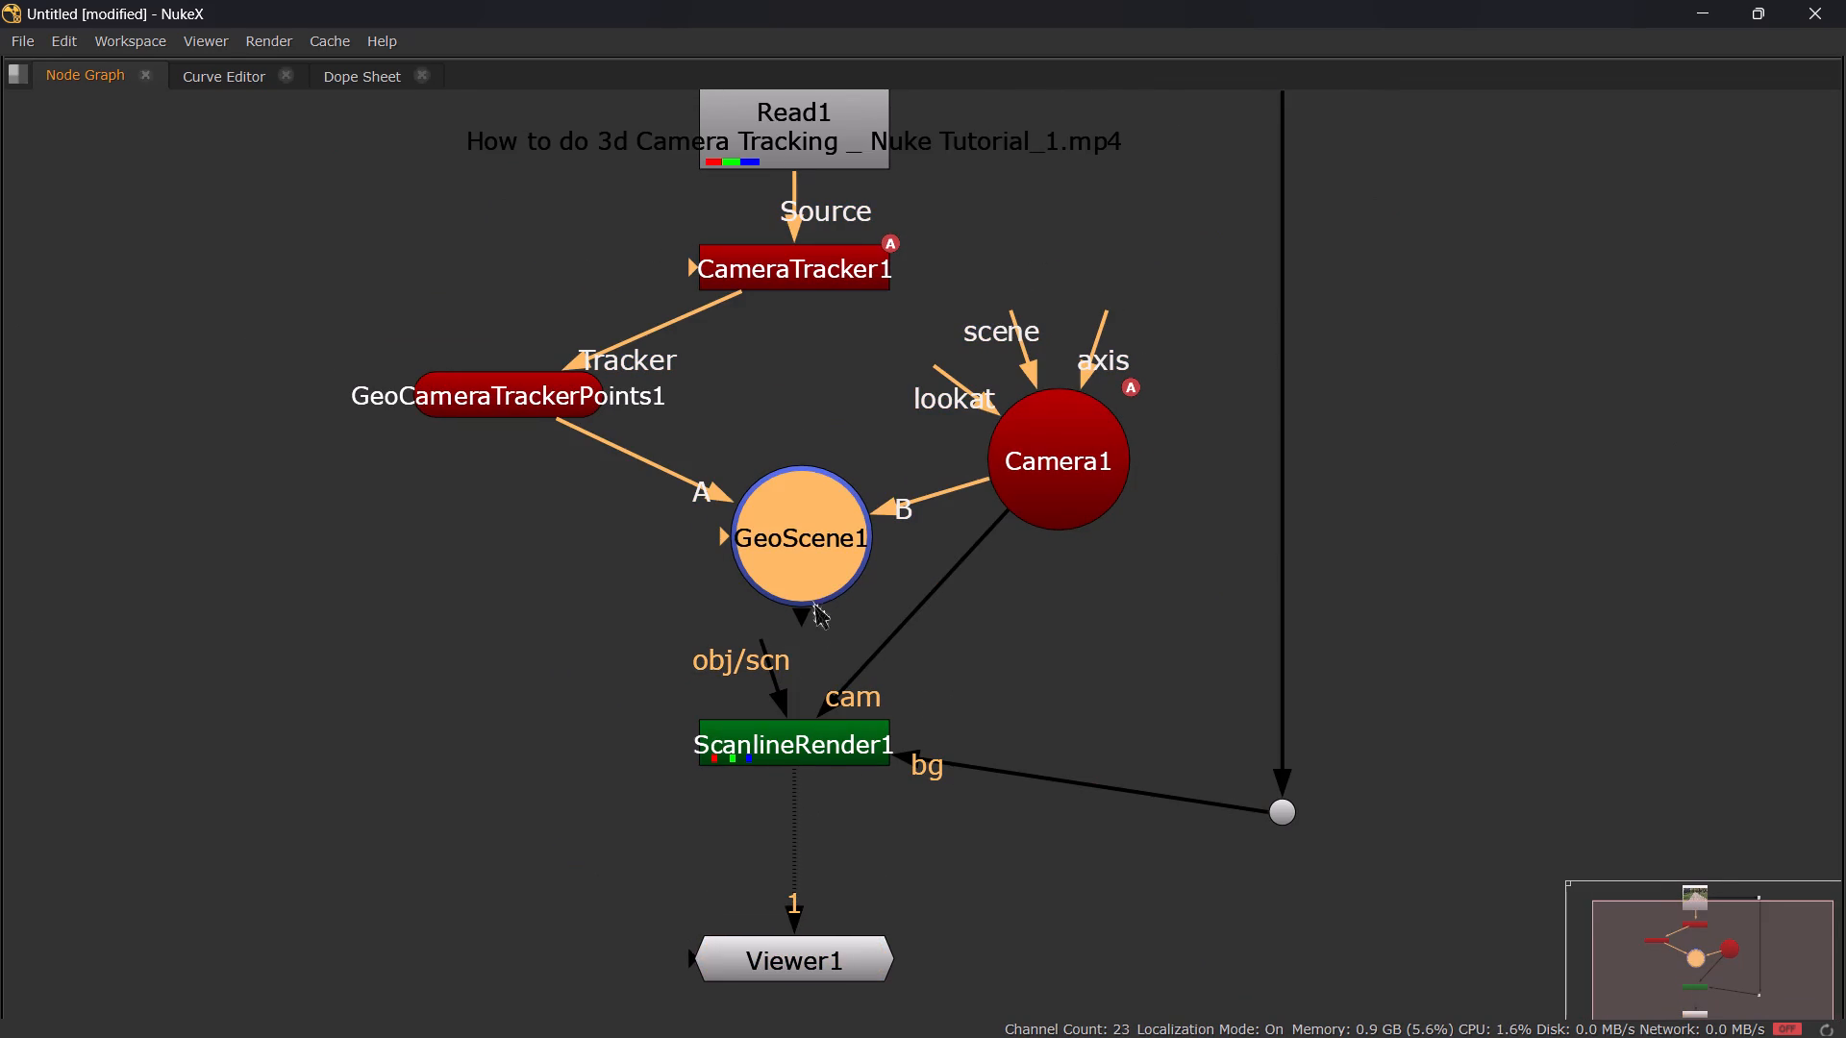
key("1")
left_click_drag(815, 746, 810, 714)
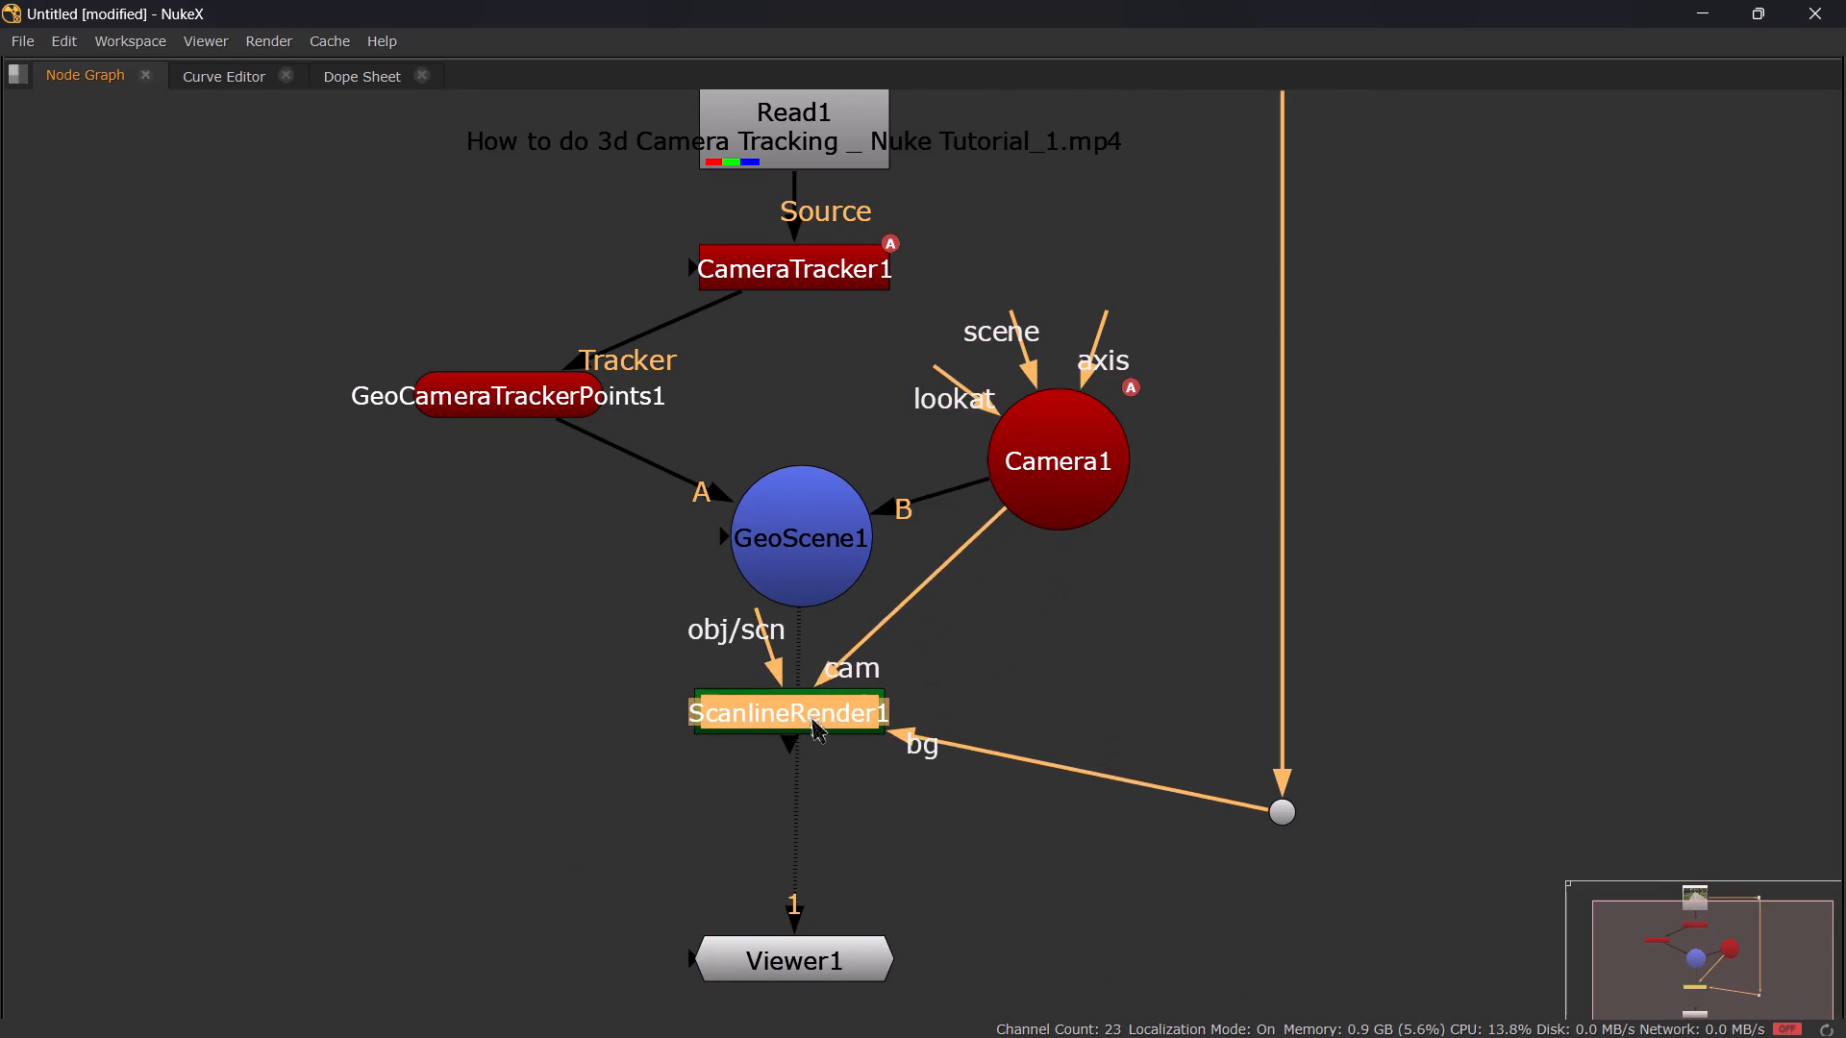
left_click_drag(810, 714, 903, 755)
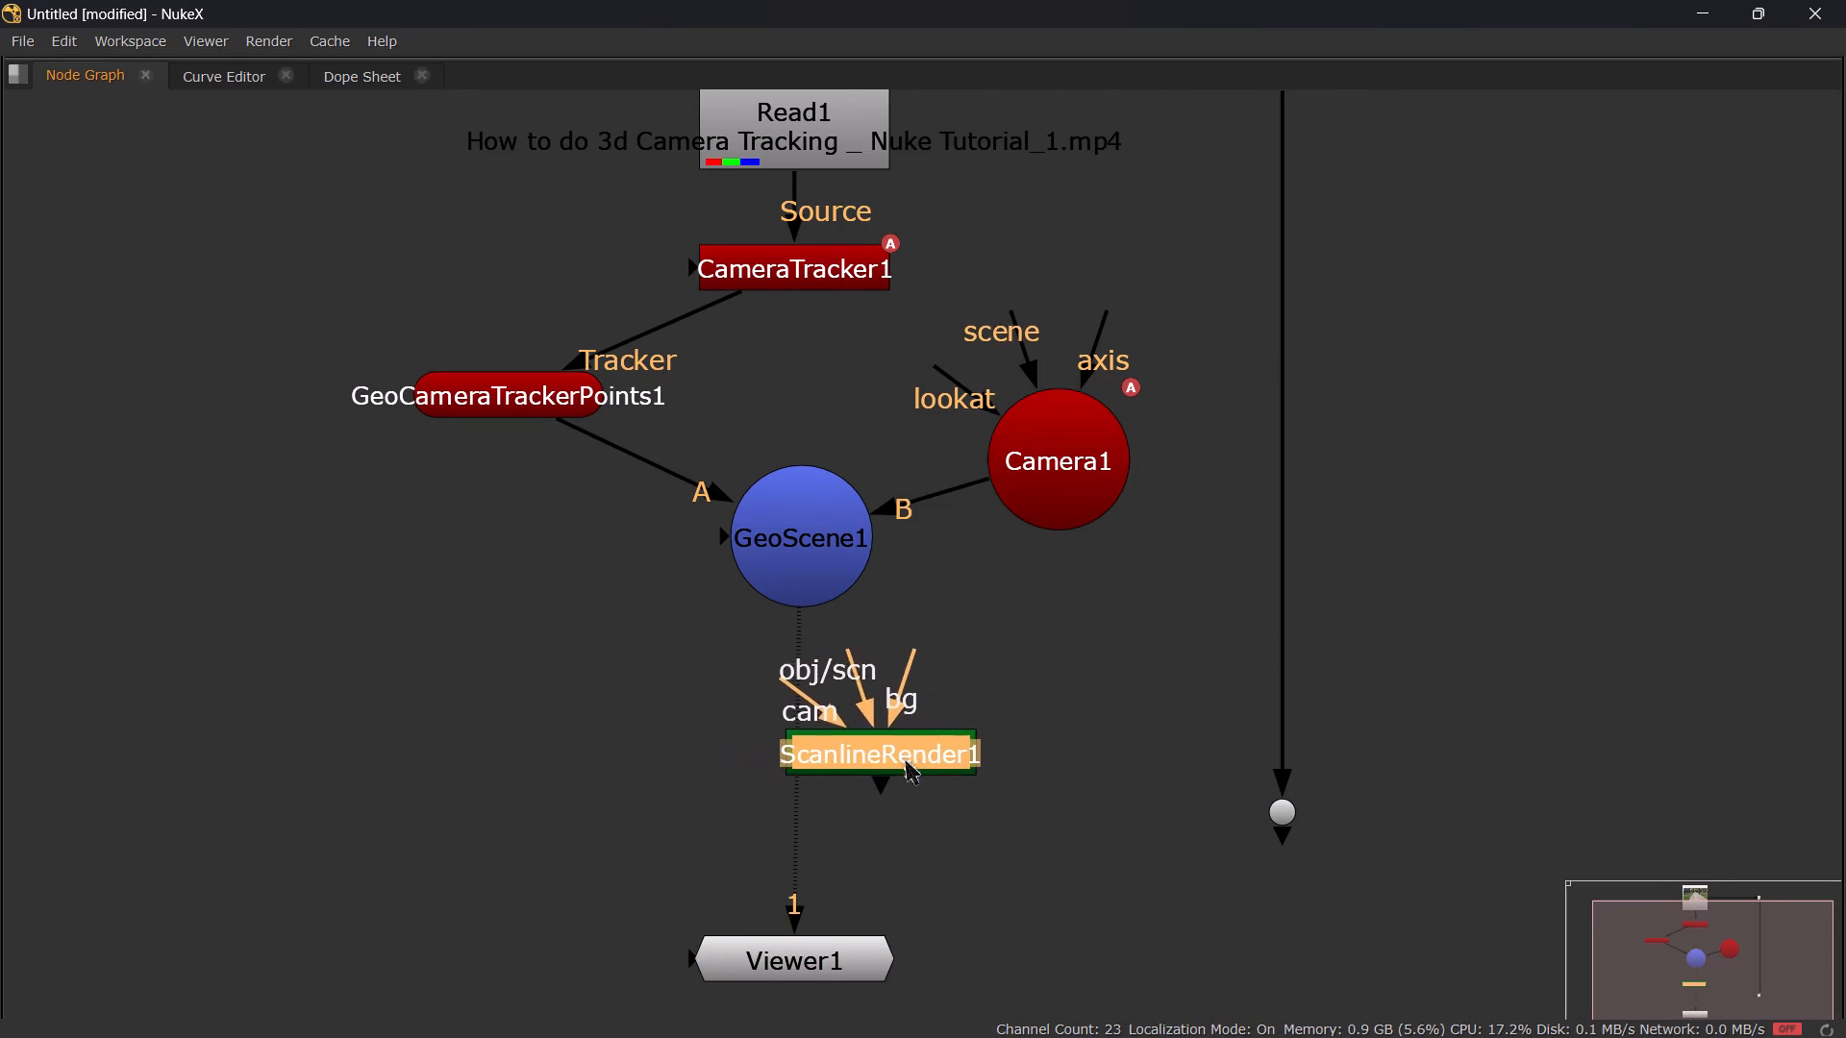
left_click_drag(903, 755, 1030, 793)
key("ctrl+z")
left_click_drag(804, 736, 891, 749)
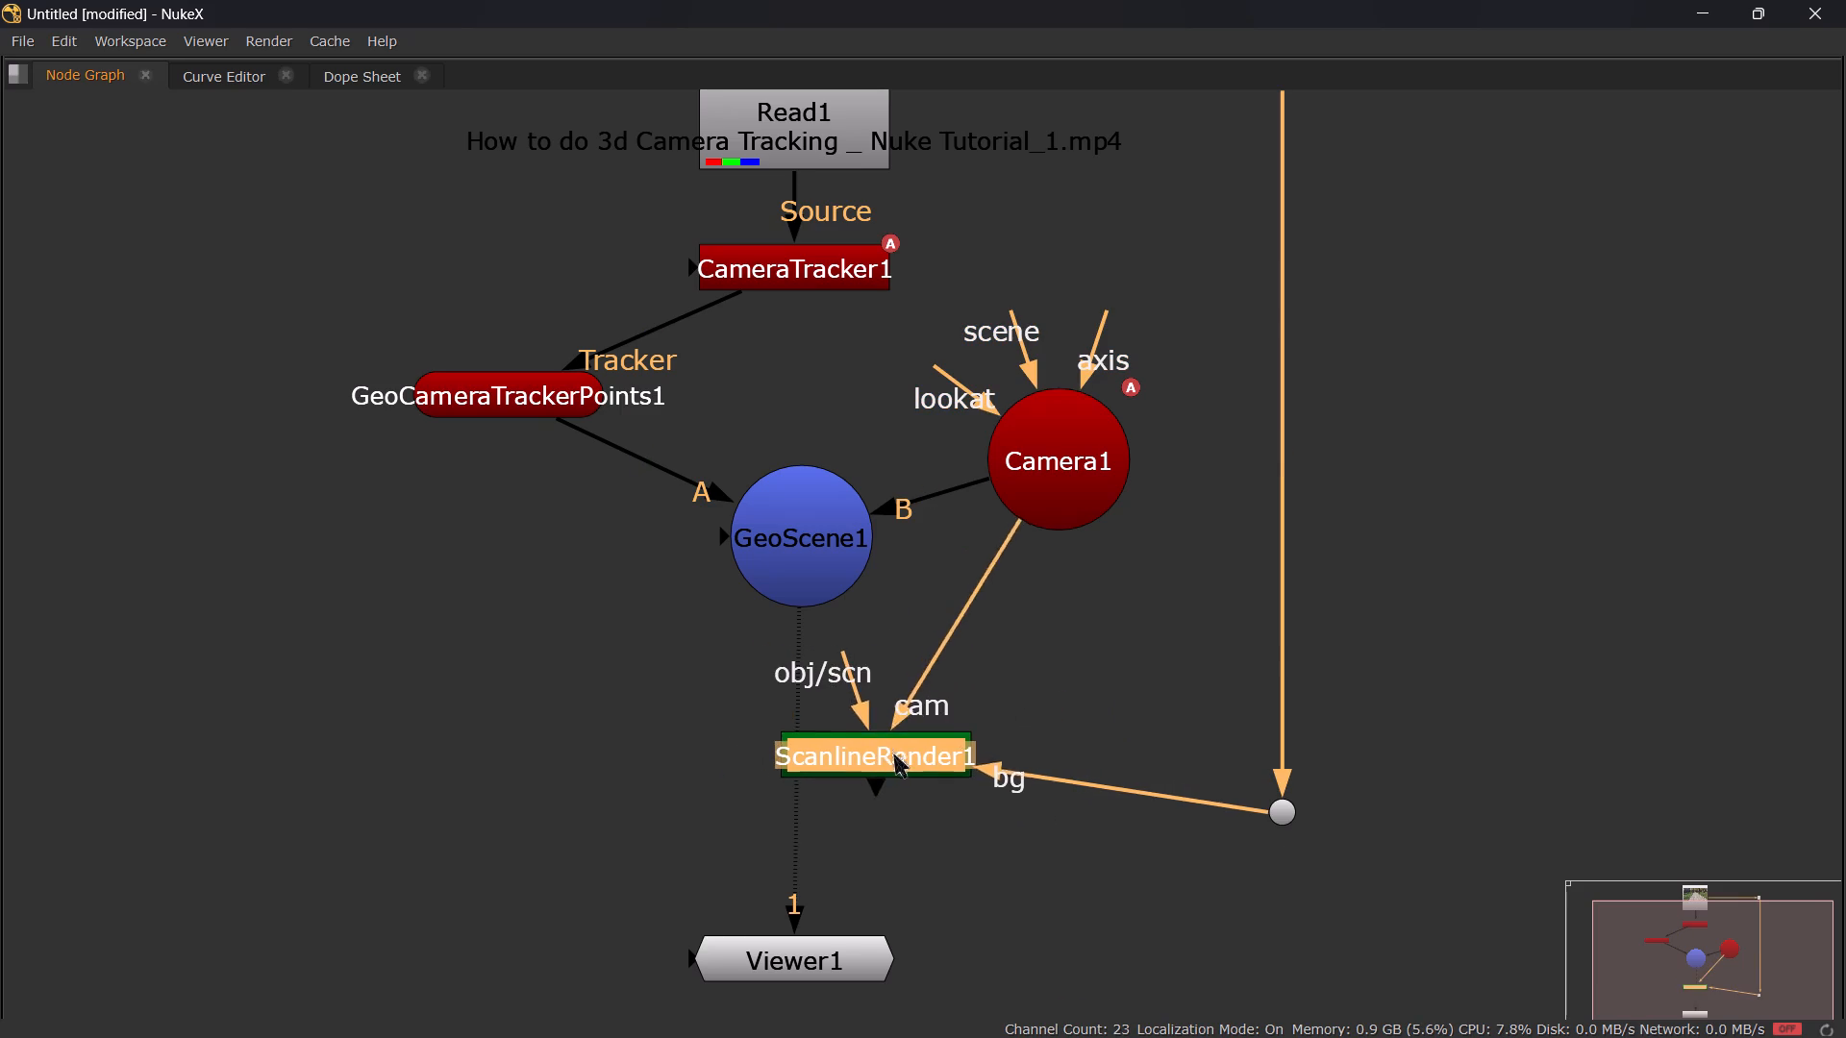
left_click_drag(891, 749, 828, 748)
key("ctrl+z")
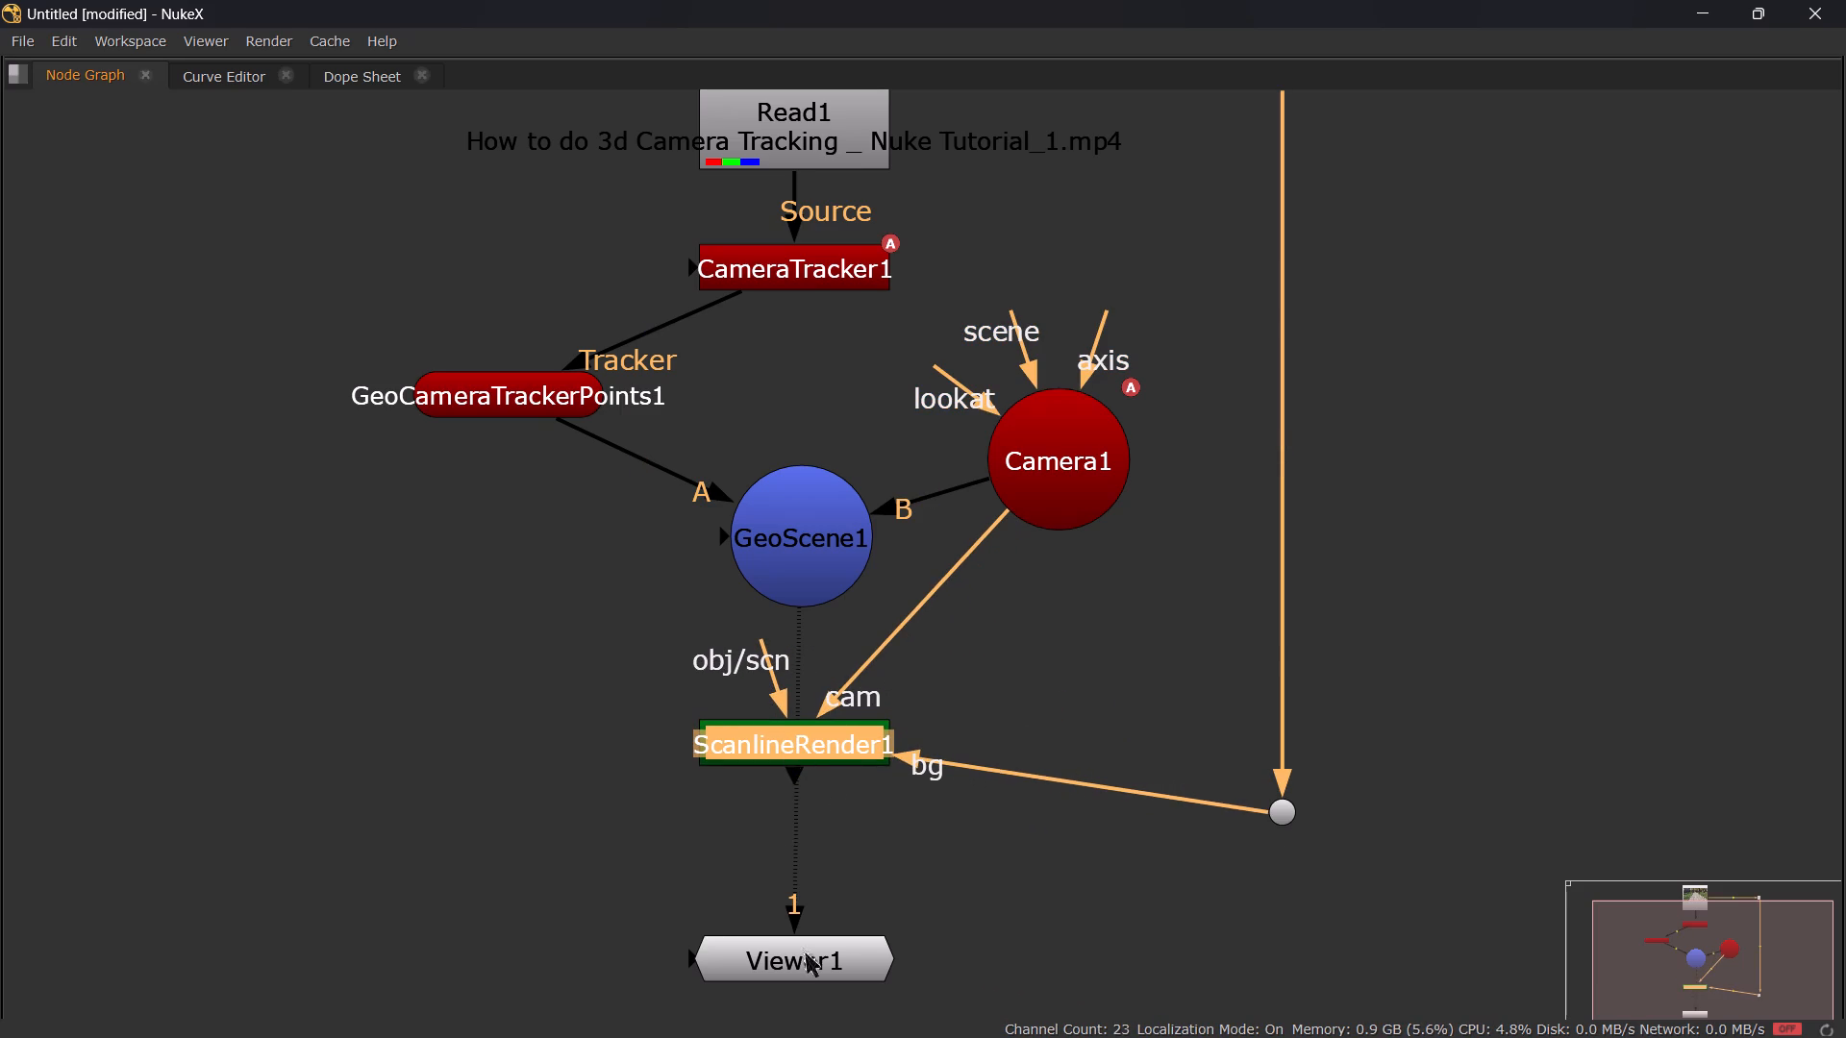
Detach Viewer1 from GeoScene1, reconnect its input 1 to ScanlineRender1, and align Viewer1 beneath that node.
left_click_drag(803, 948, 814, 951)
left_click_drag(789, 912, 835, 729)
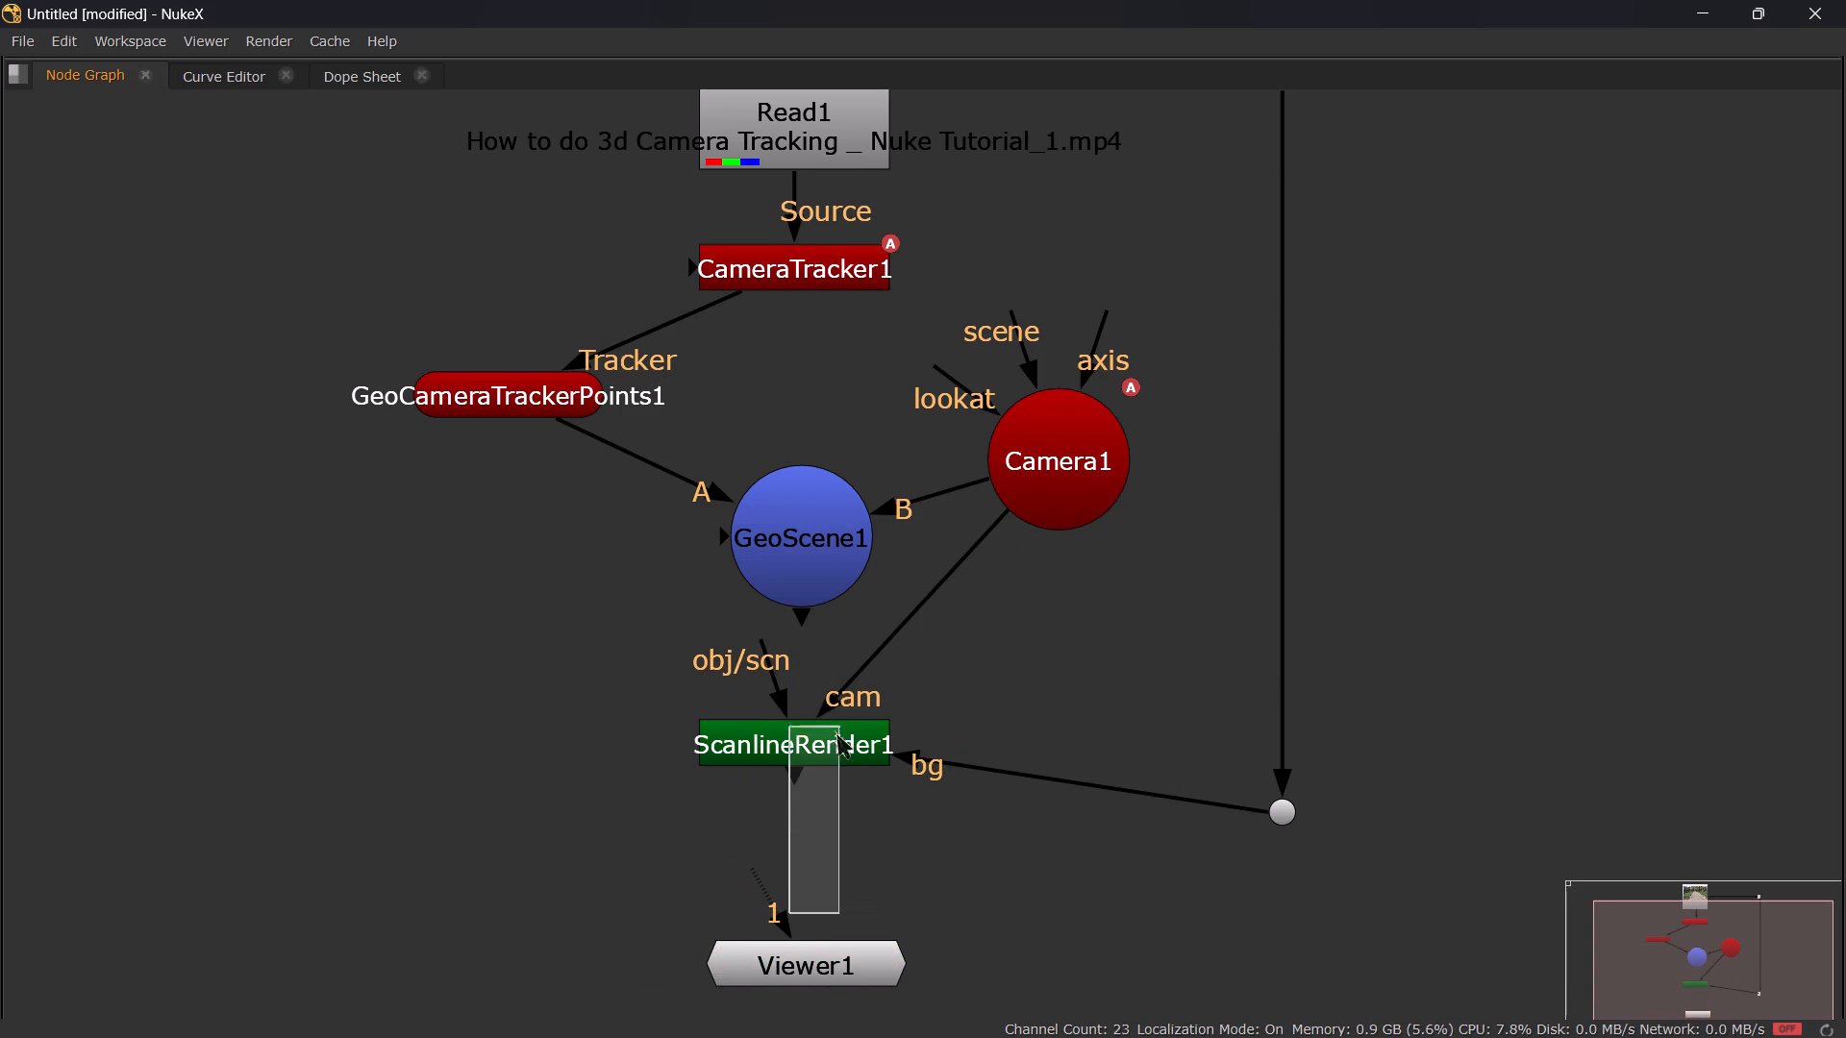
left_click_drag(835, 729, 801, 806)
left_click_drag(781, 918, 798, 793)
left_click_drag(783, 907, 807, 823)
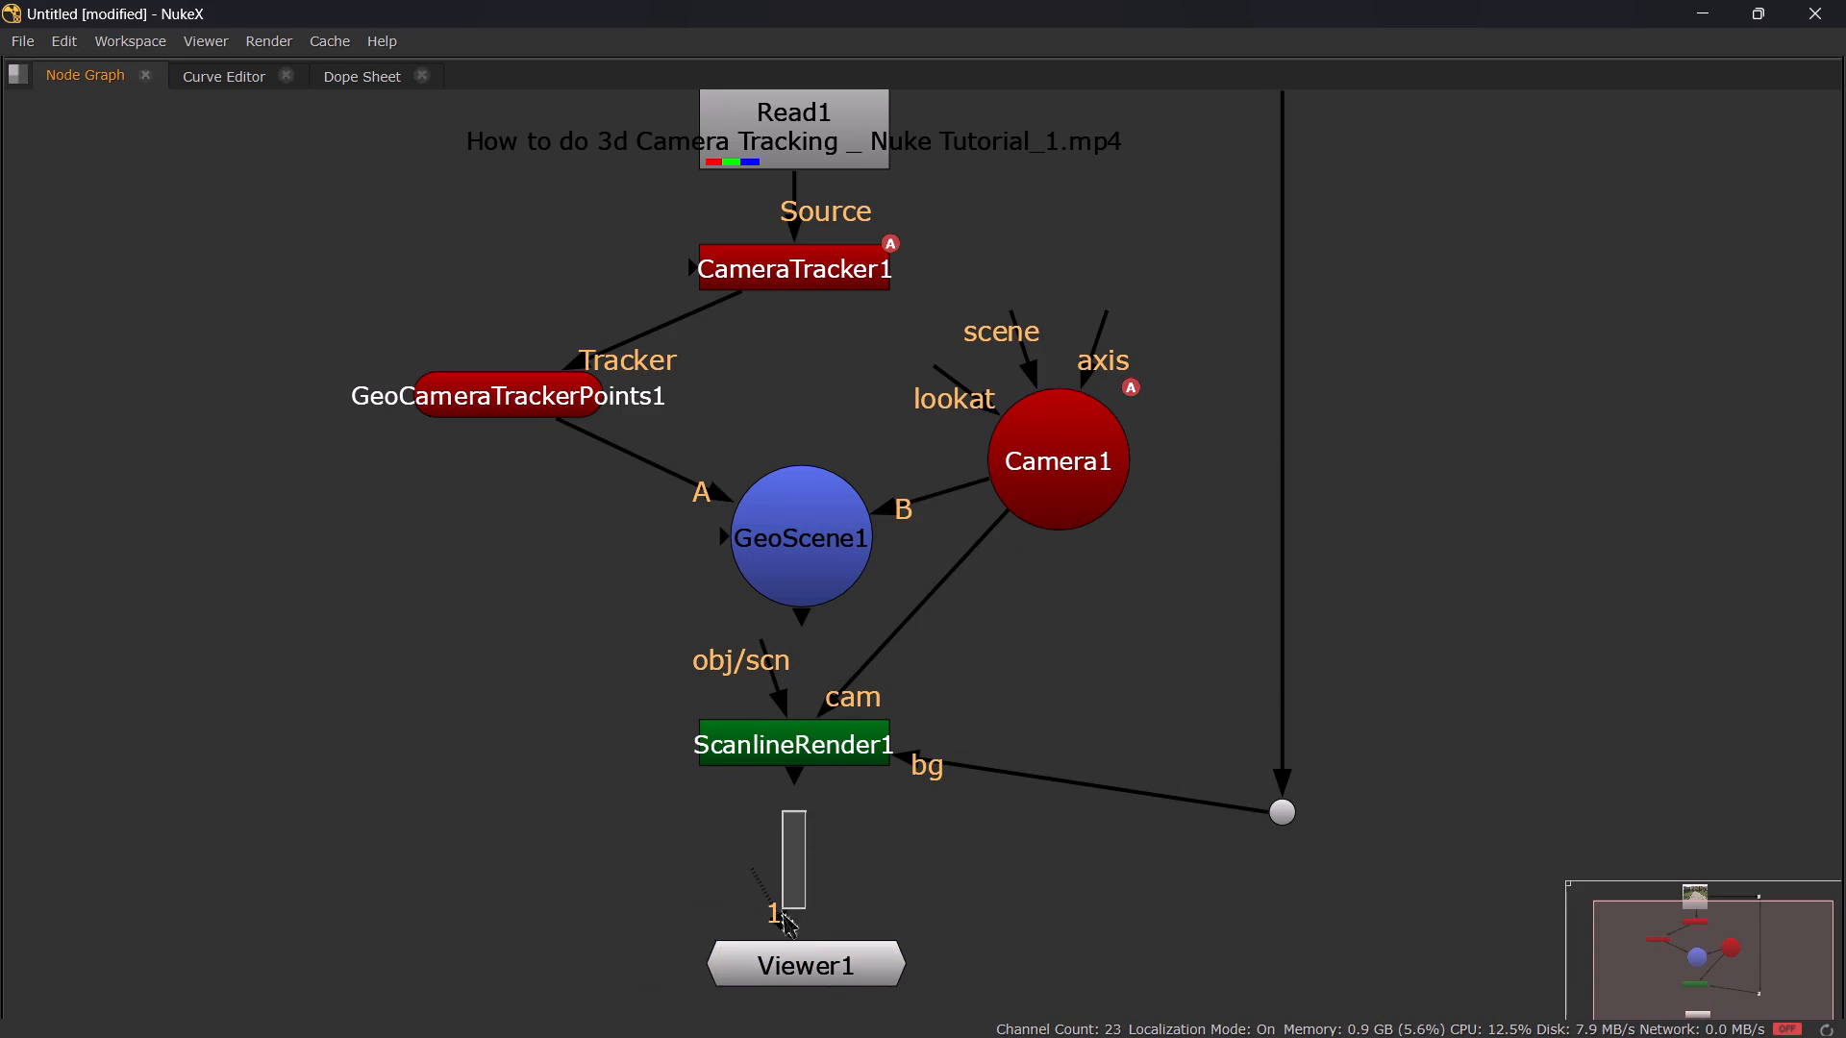
left_click_drag(777, 921, 824, 806)
left_click_drag(762, 869, 821, 760)
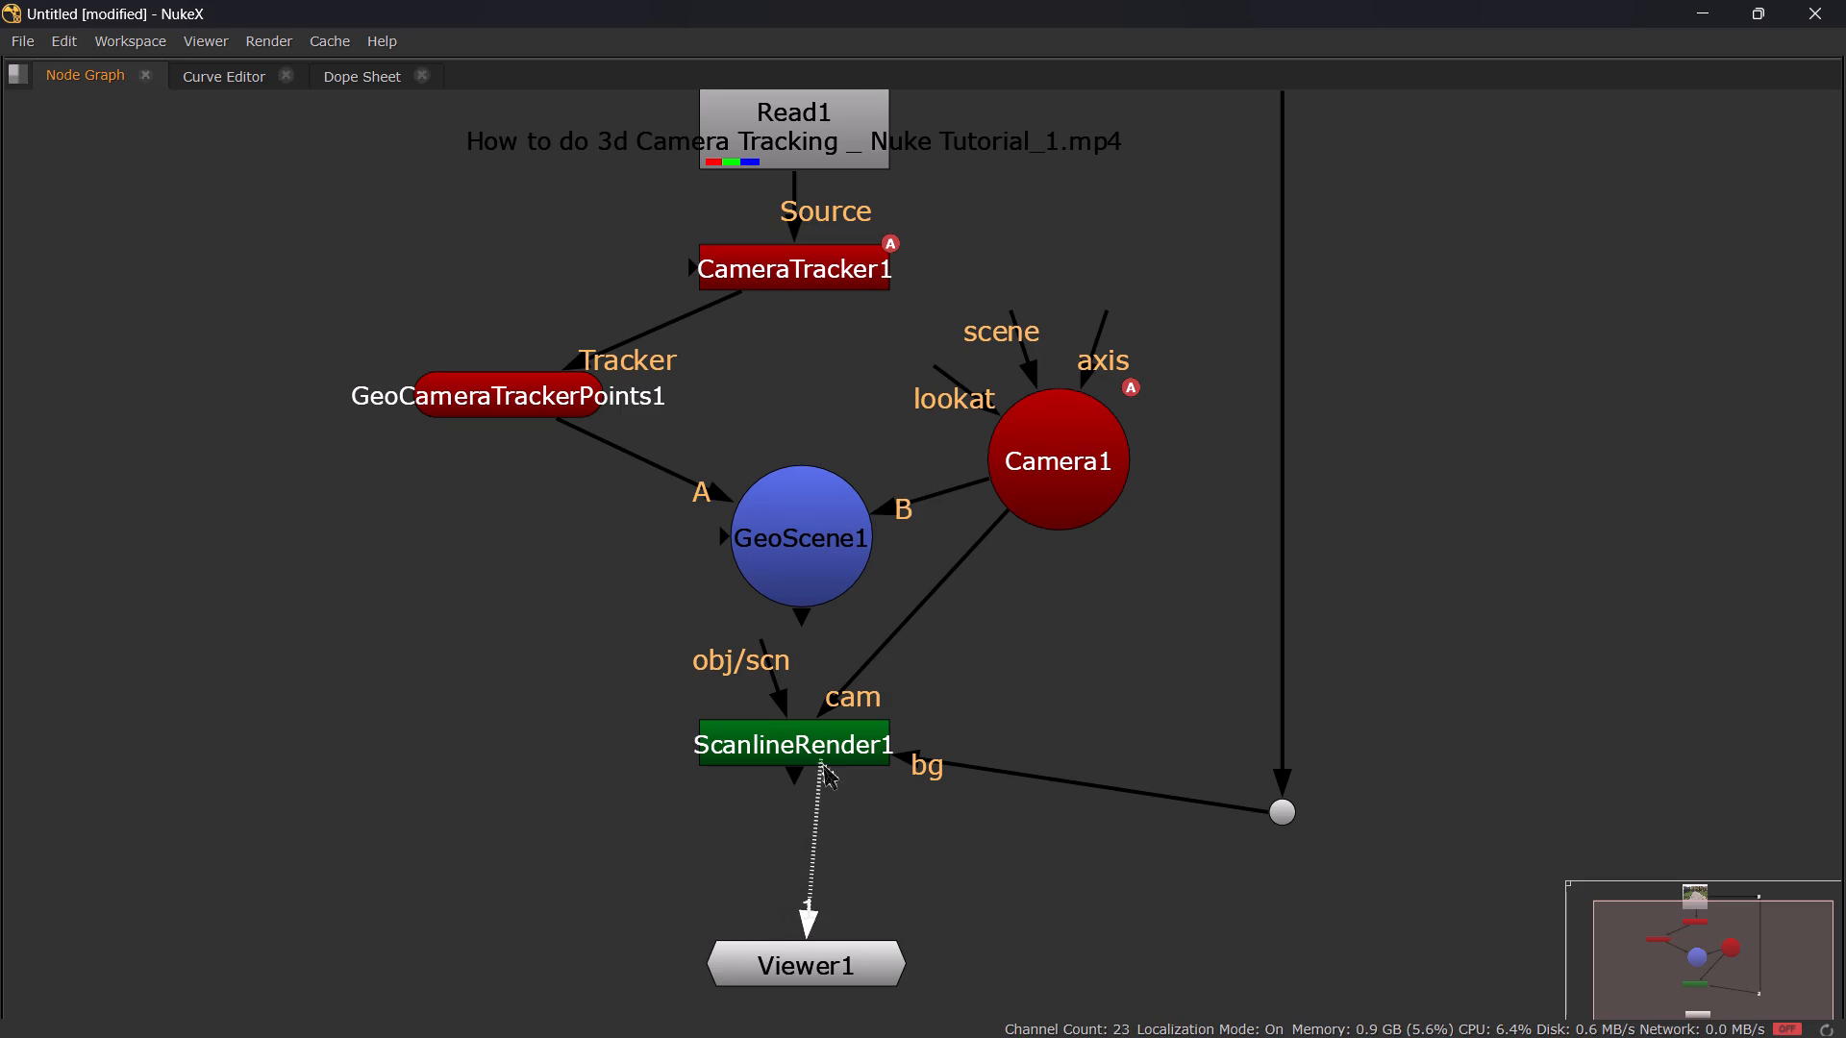
left_click_drag(821, 760, 808, 746)
left_click_drag(820, 962, 795, 959)
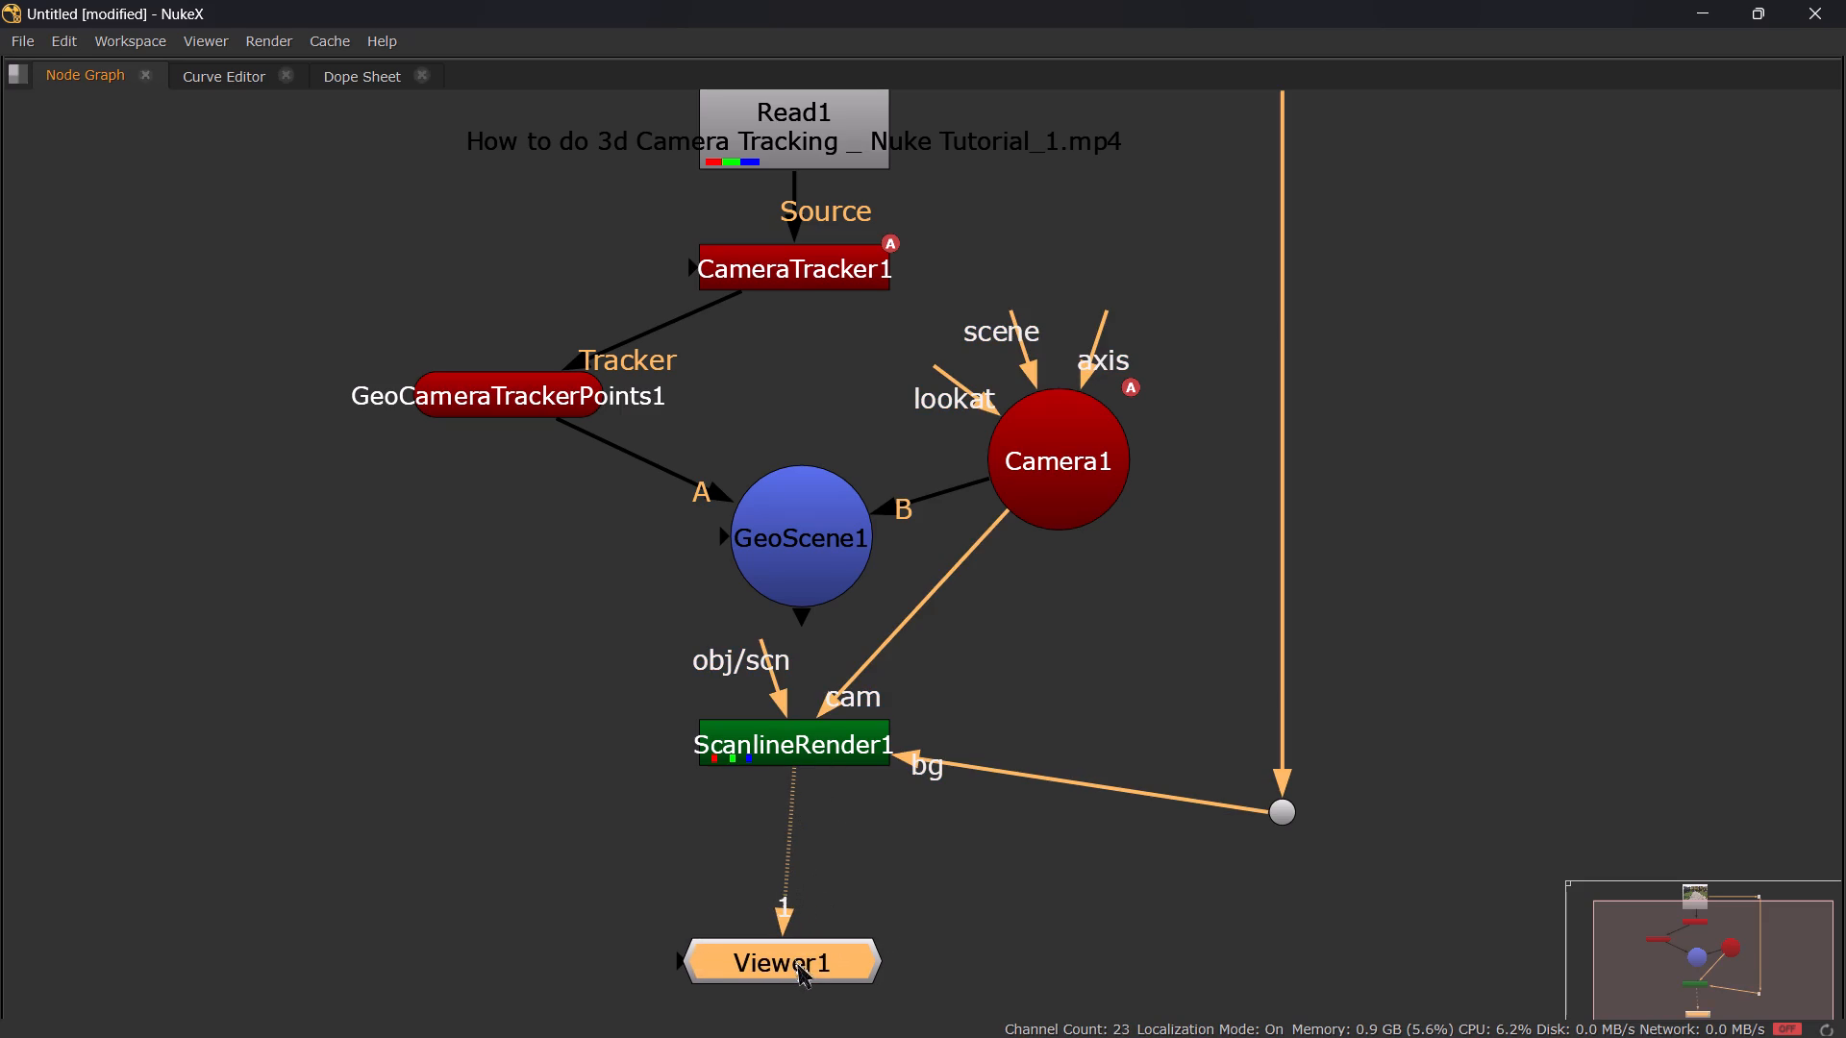
left_click_drag(795, 959, 802, 959)
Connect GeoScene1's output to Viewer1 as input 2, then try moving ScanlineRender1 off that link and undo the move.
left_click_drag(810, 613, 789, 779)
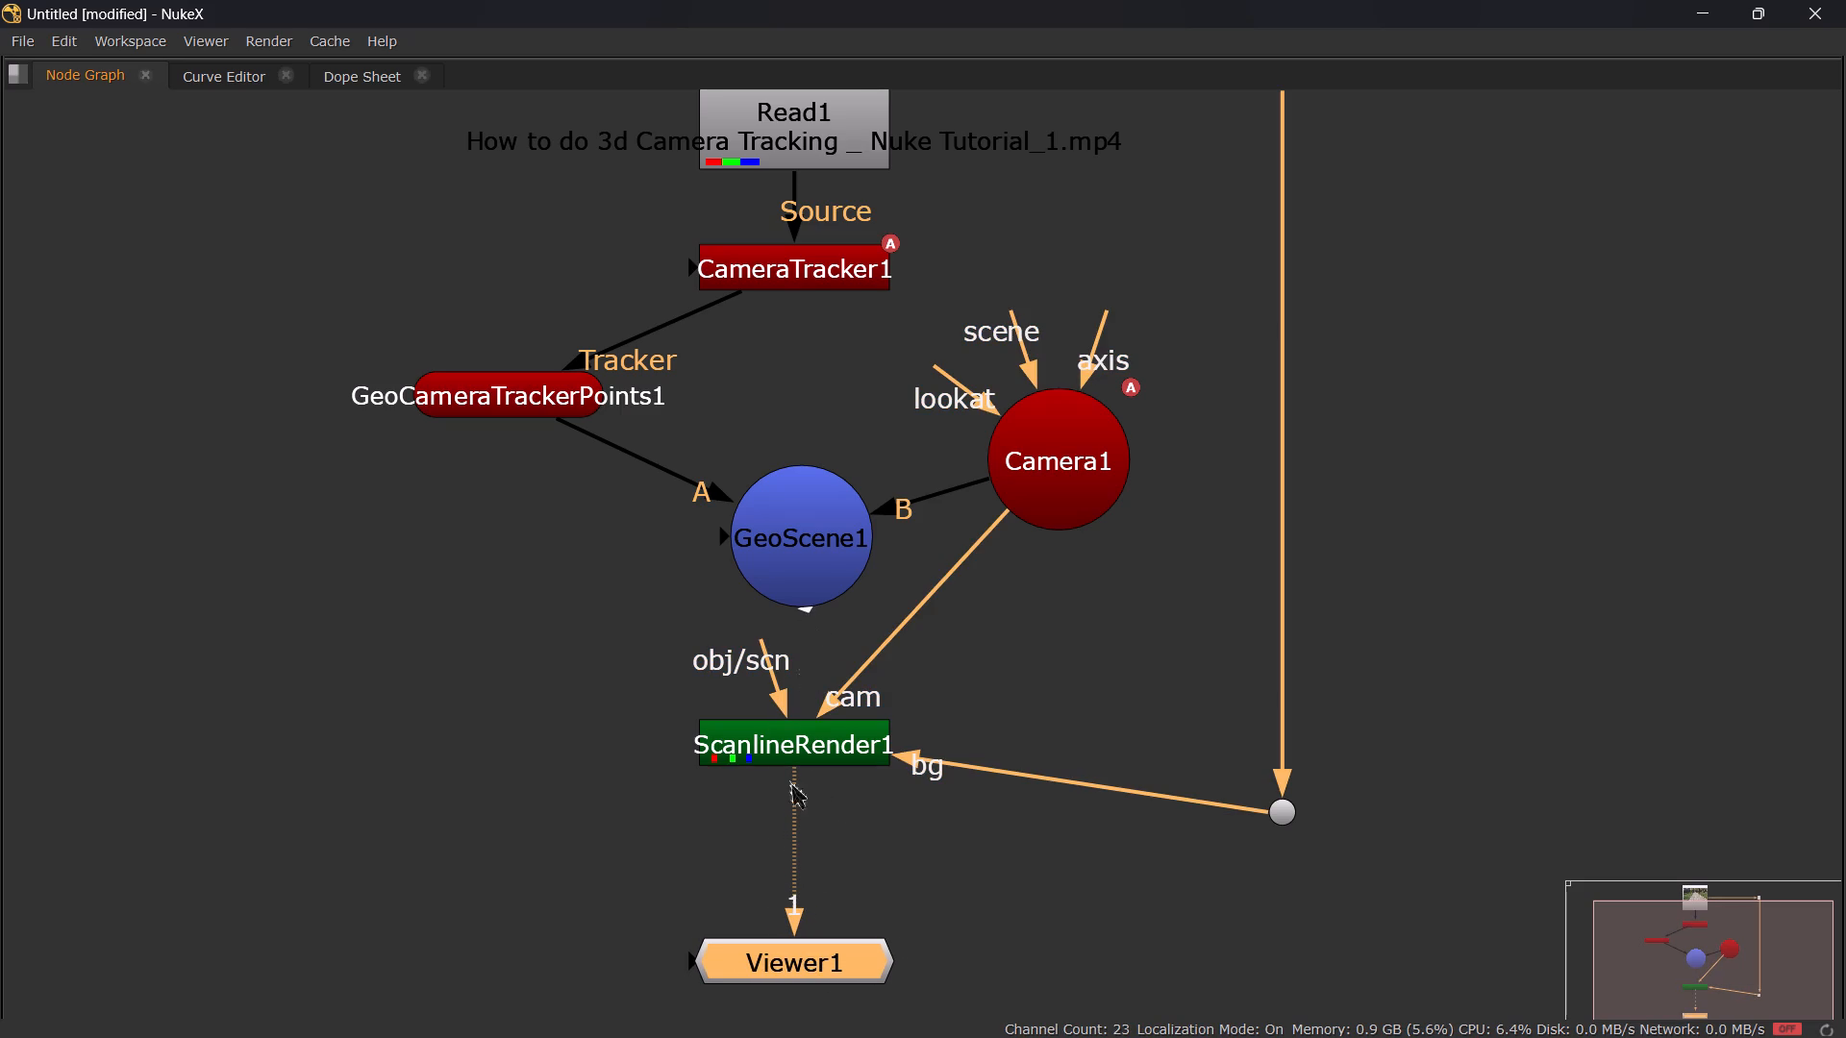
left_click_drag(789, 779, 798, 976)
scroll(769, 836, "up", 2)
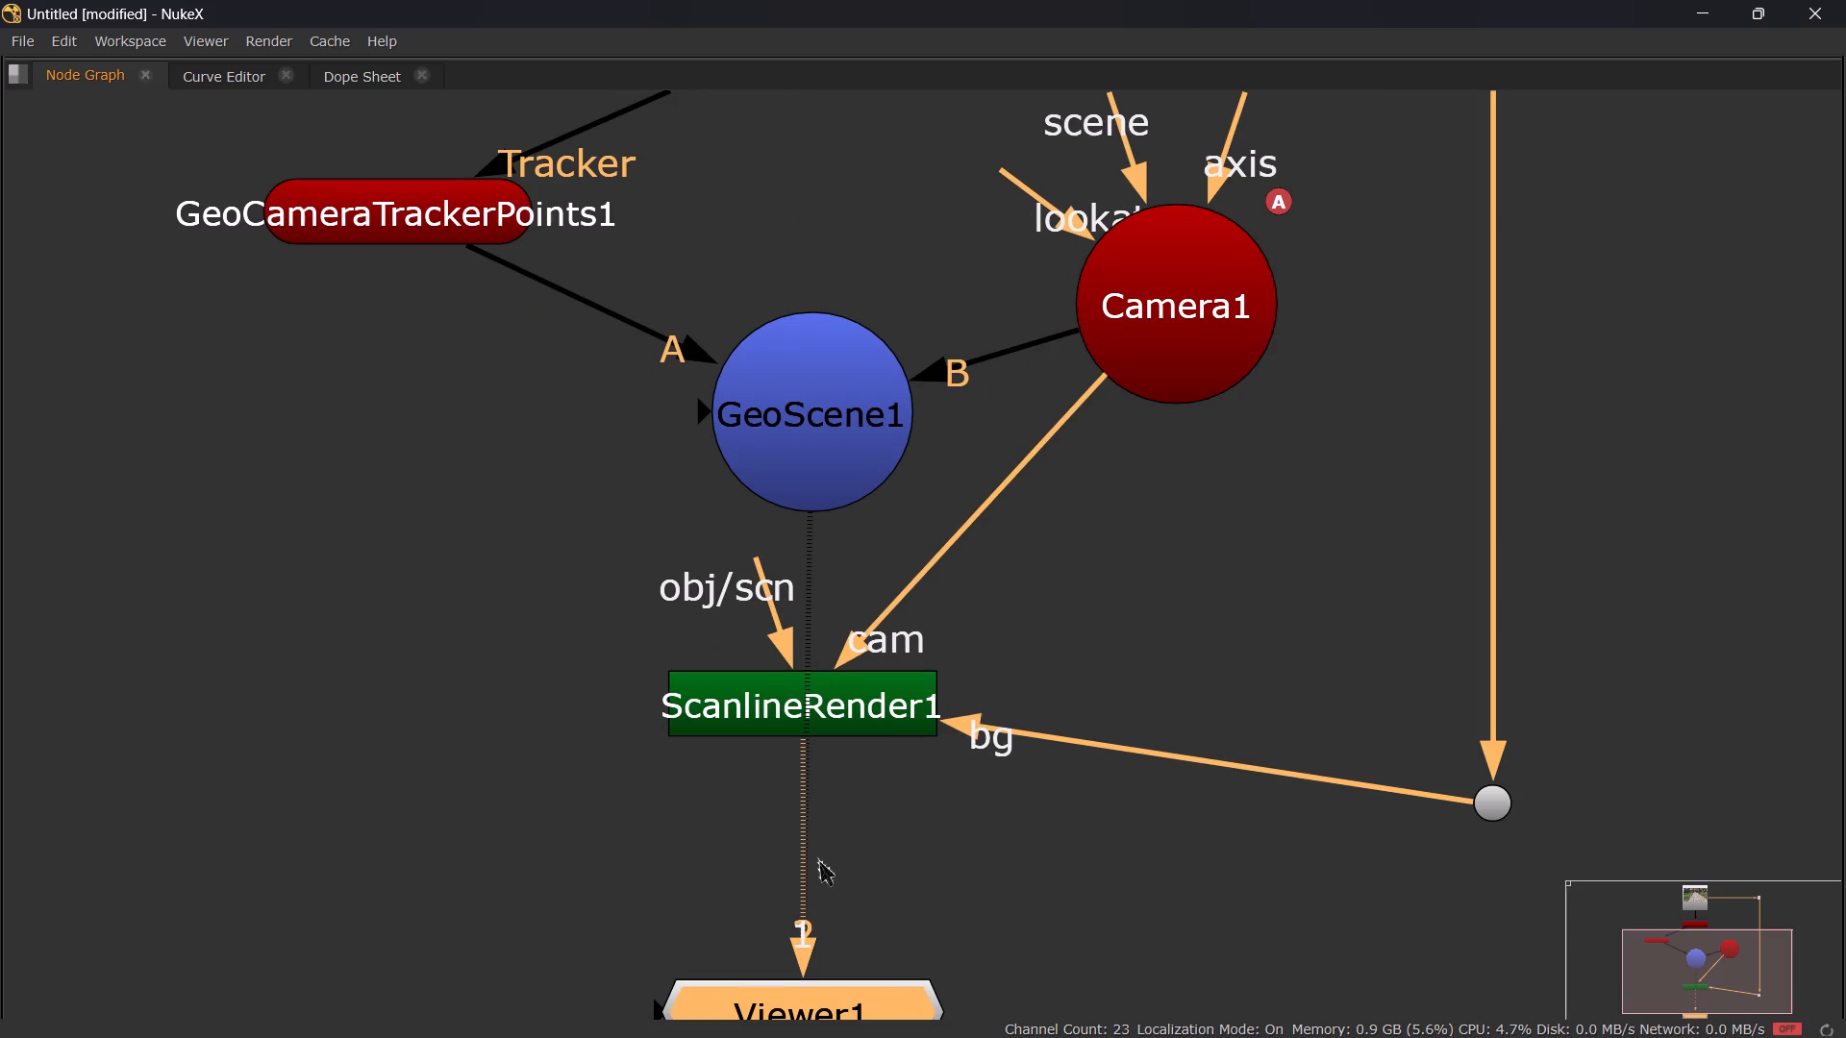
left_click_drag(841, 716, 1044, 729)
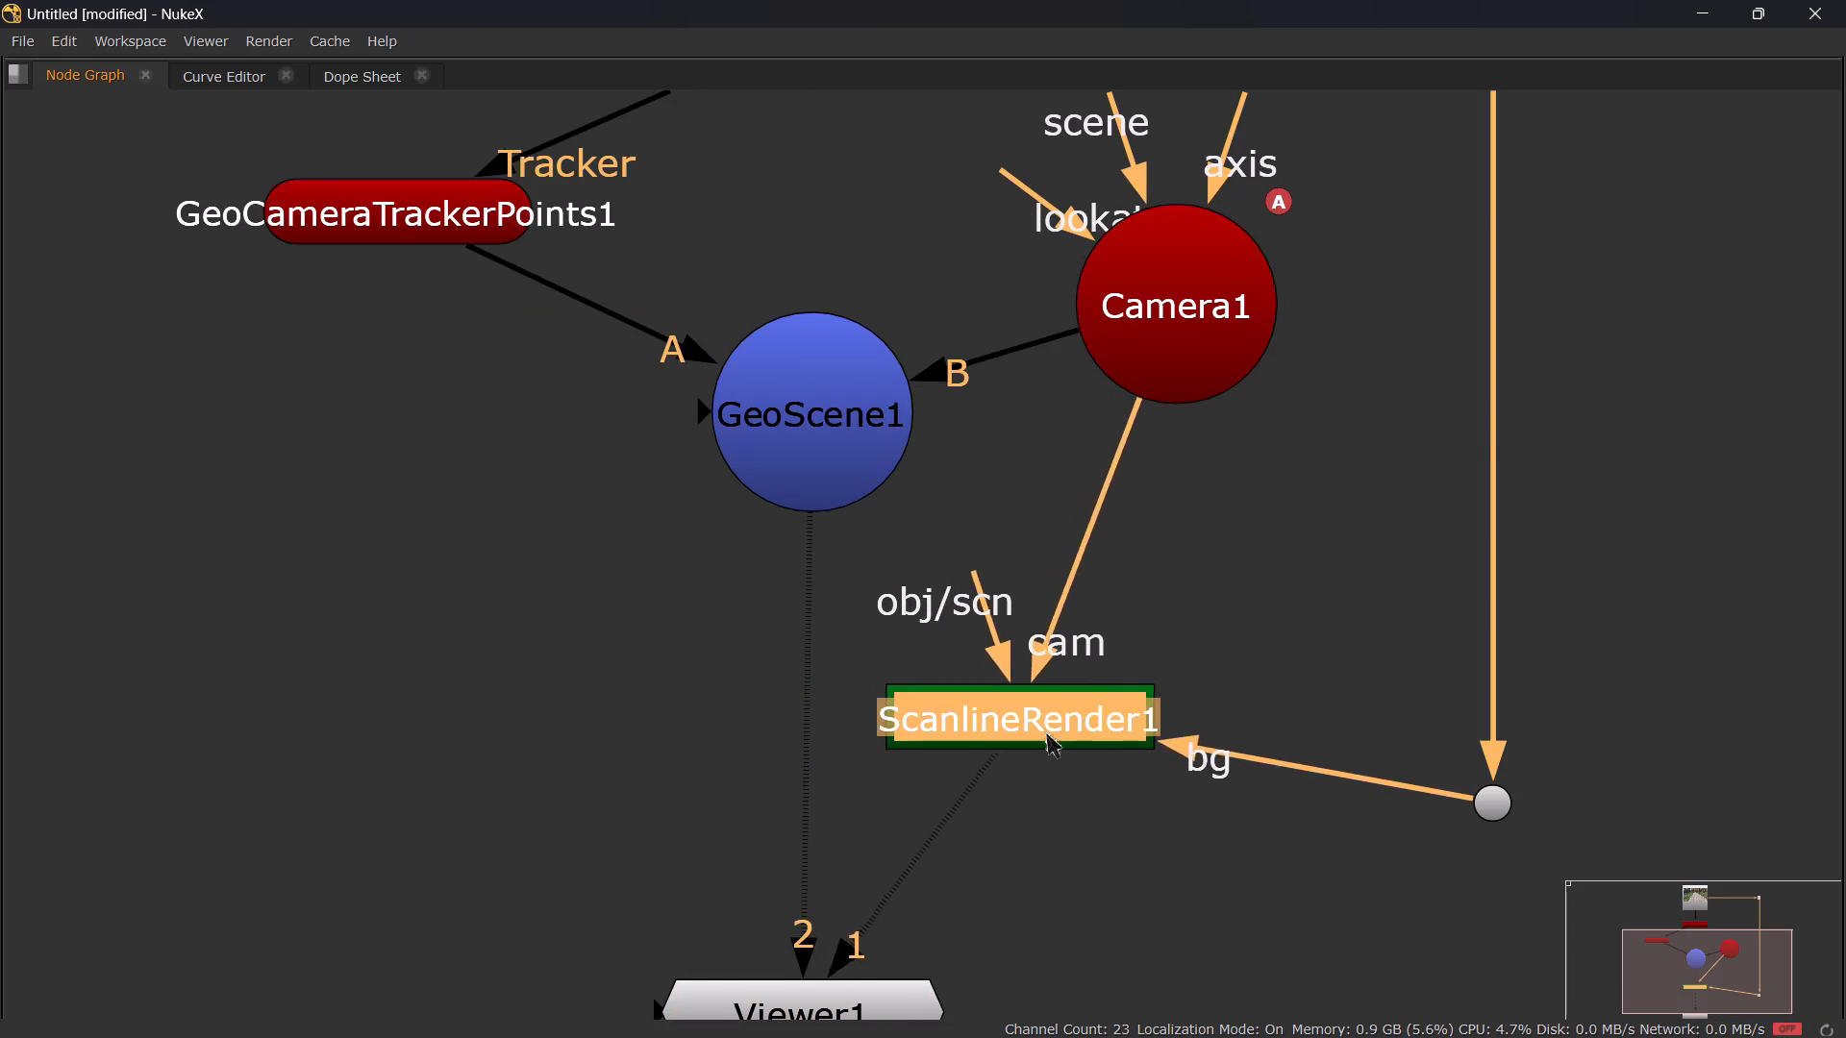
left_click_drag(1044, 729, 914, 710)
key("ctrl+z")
Switch to Chrome and play a moment of the tutorial to check its ScanlineRender connections, pausing again.
key("alt+Tab")
key("space")
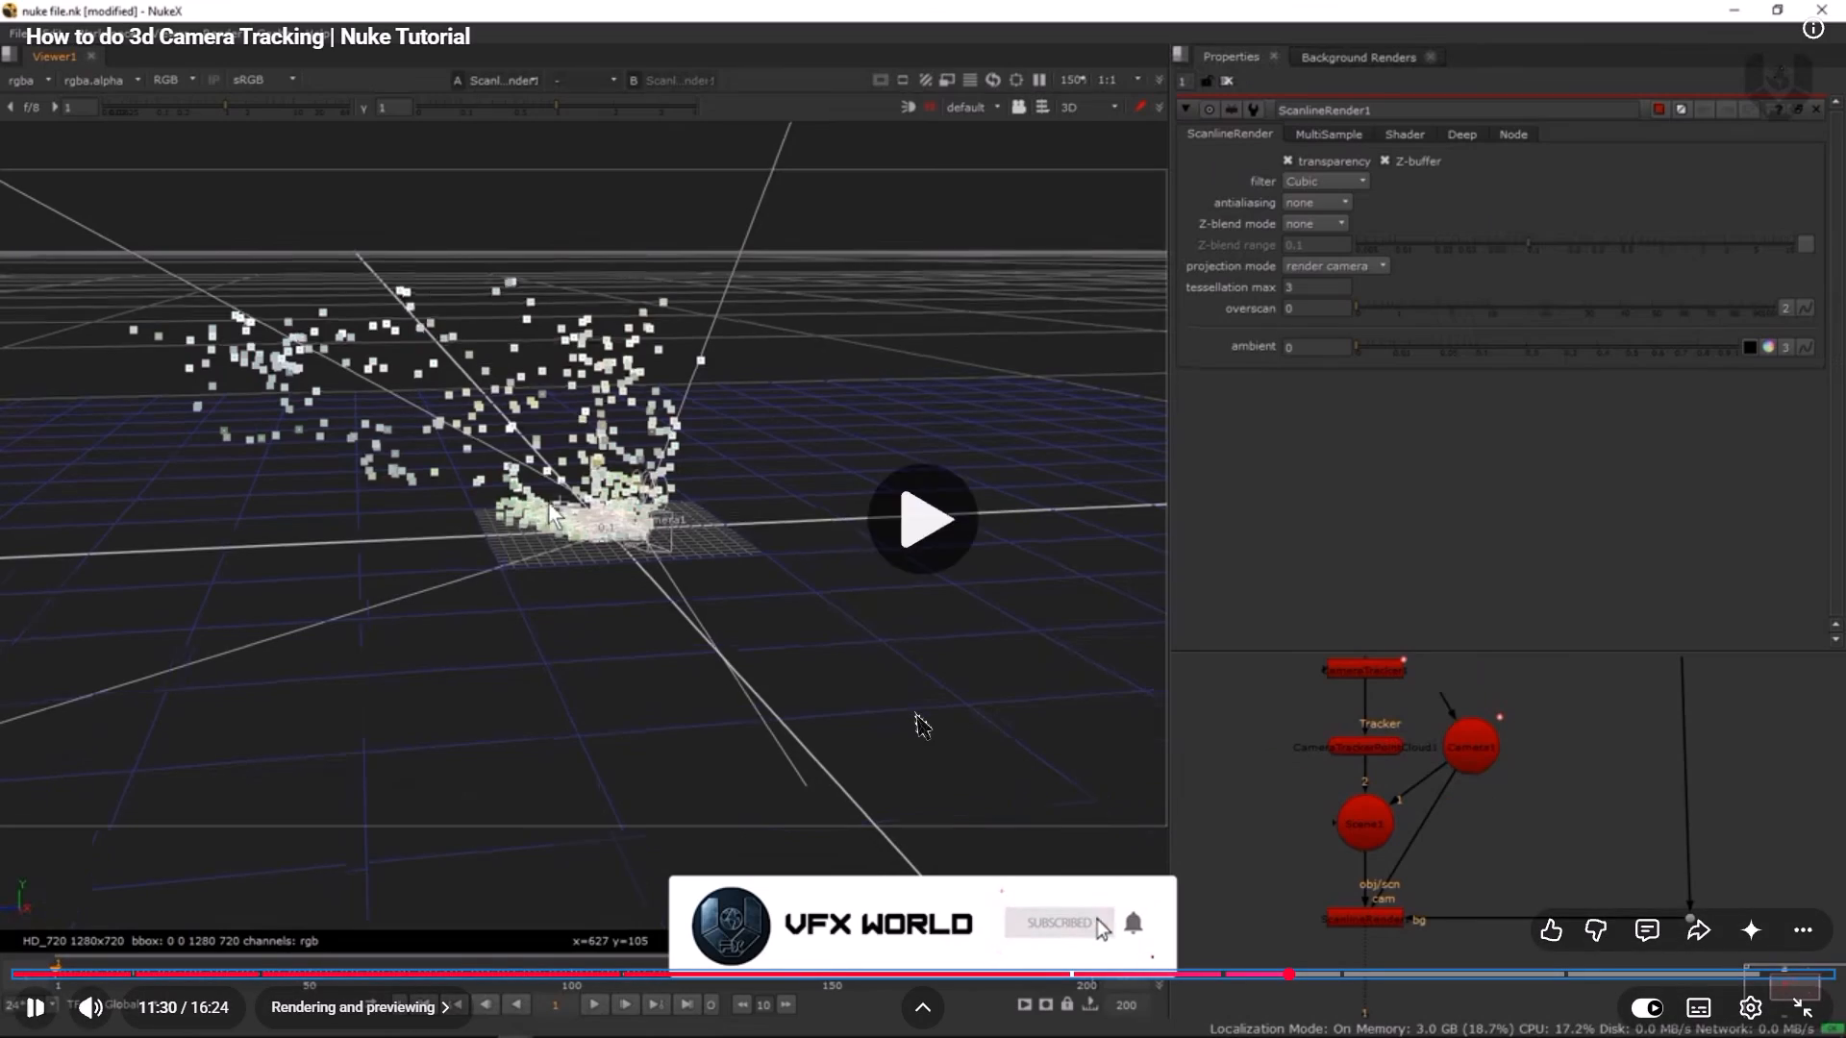
key("space")
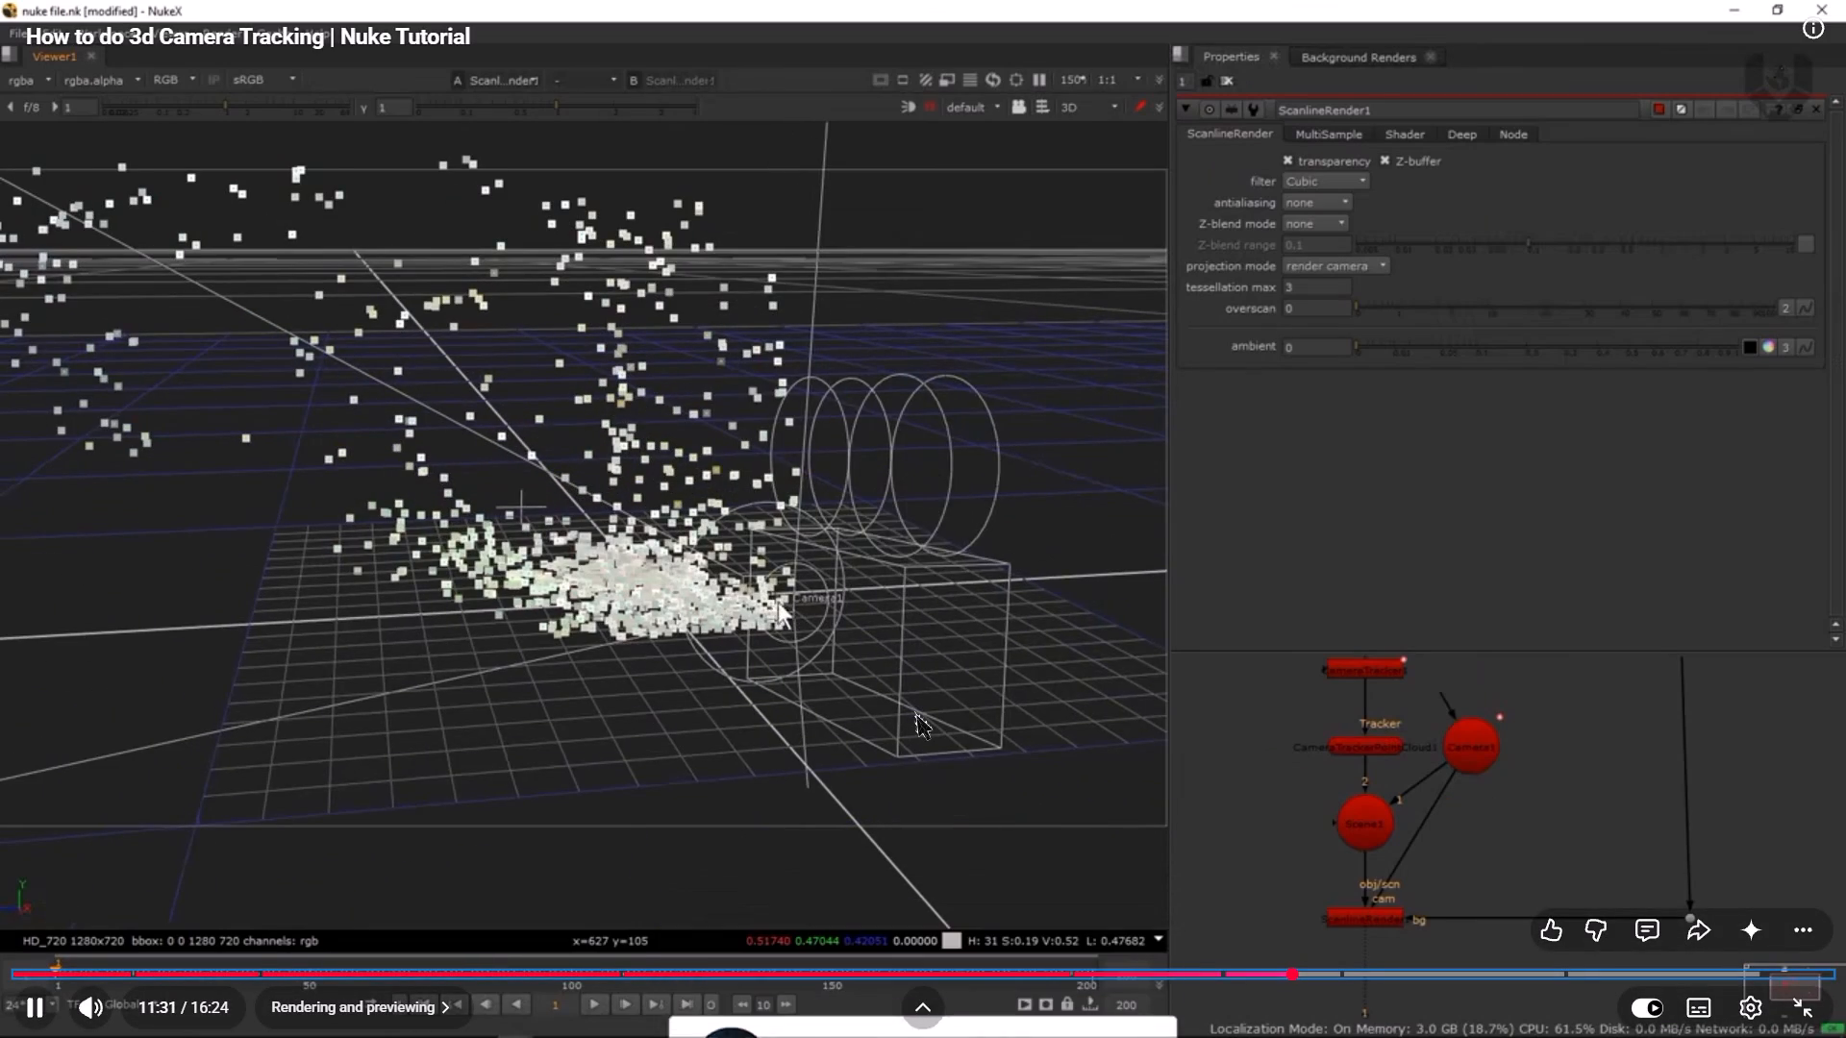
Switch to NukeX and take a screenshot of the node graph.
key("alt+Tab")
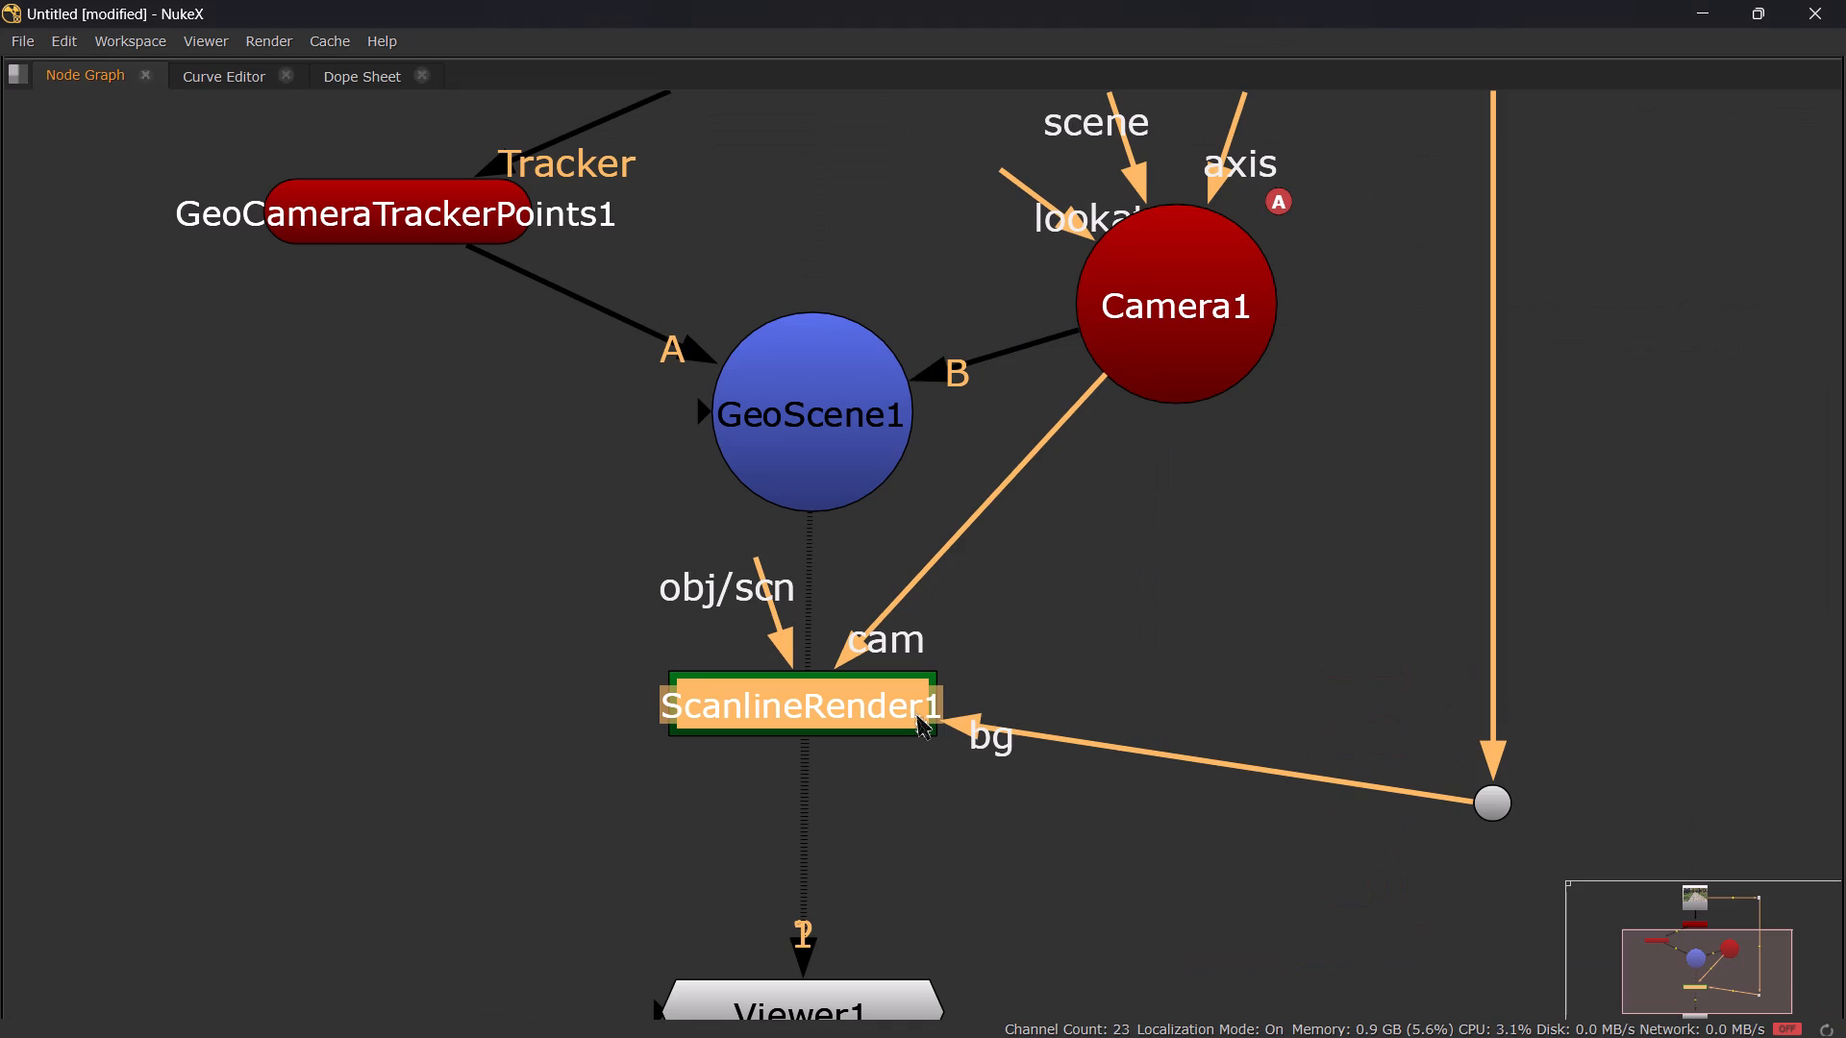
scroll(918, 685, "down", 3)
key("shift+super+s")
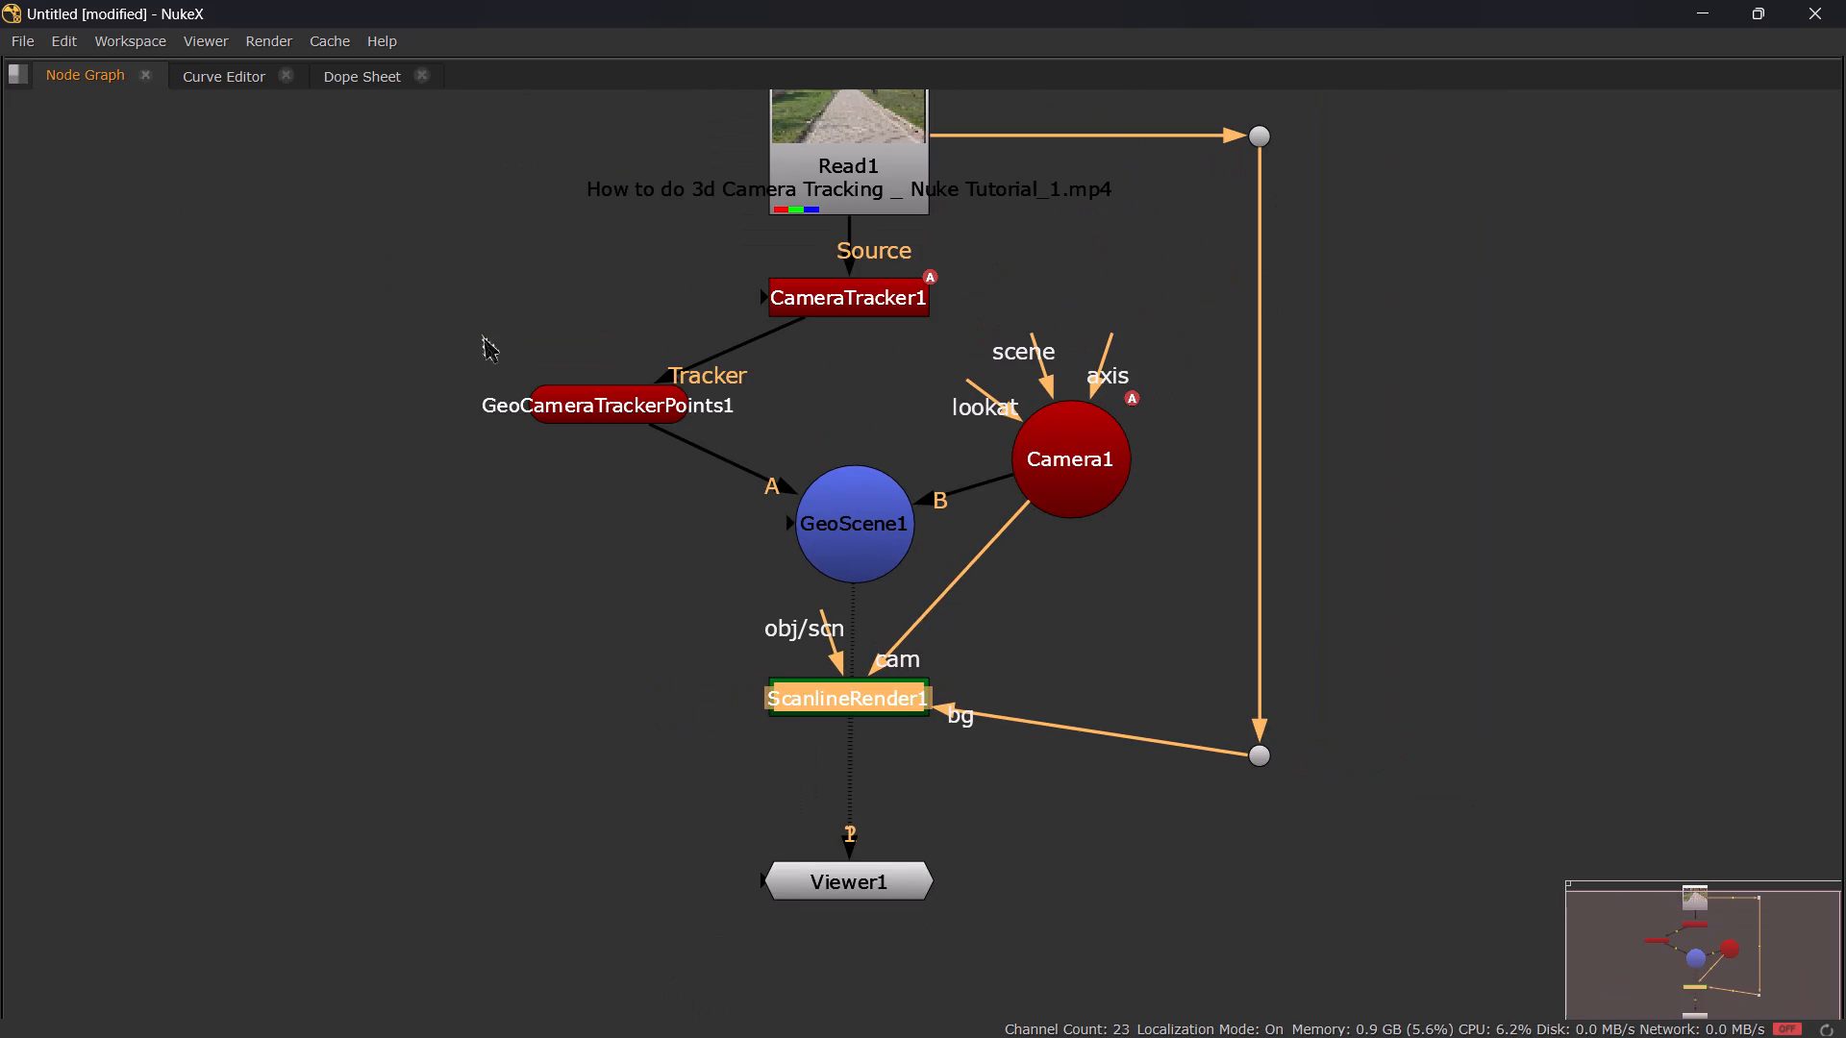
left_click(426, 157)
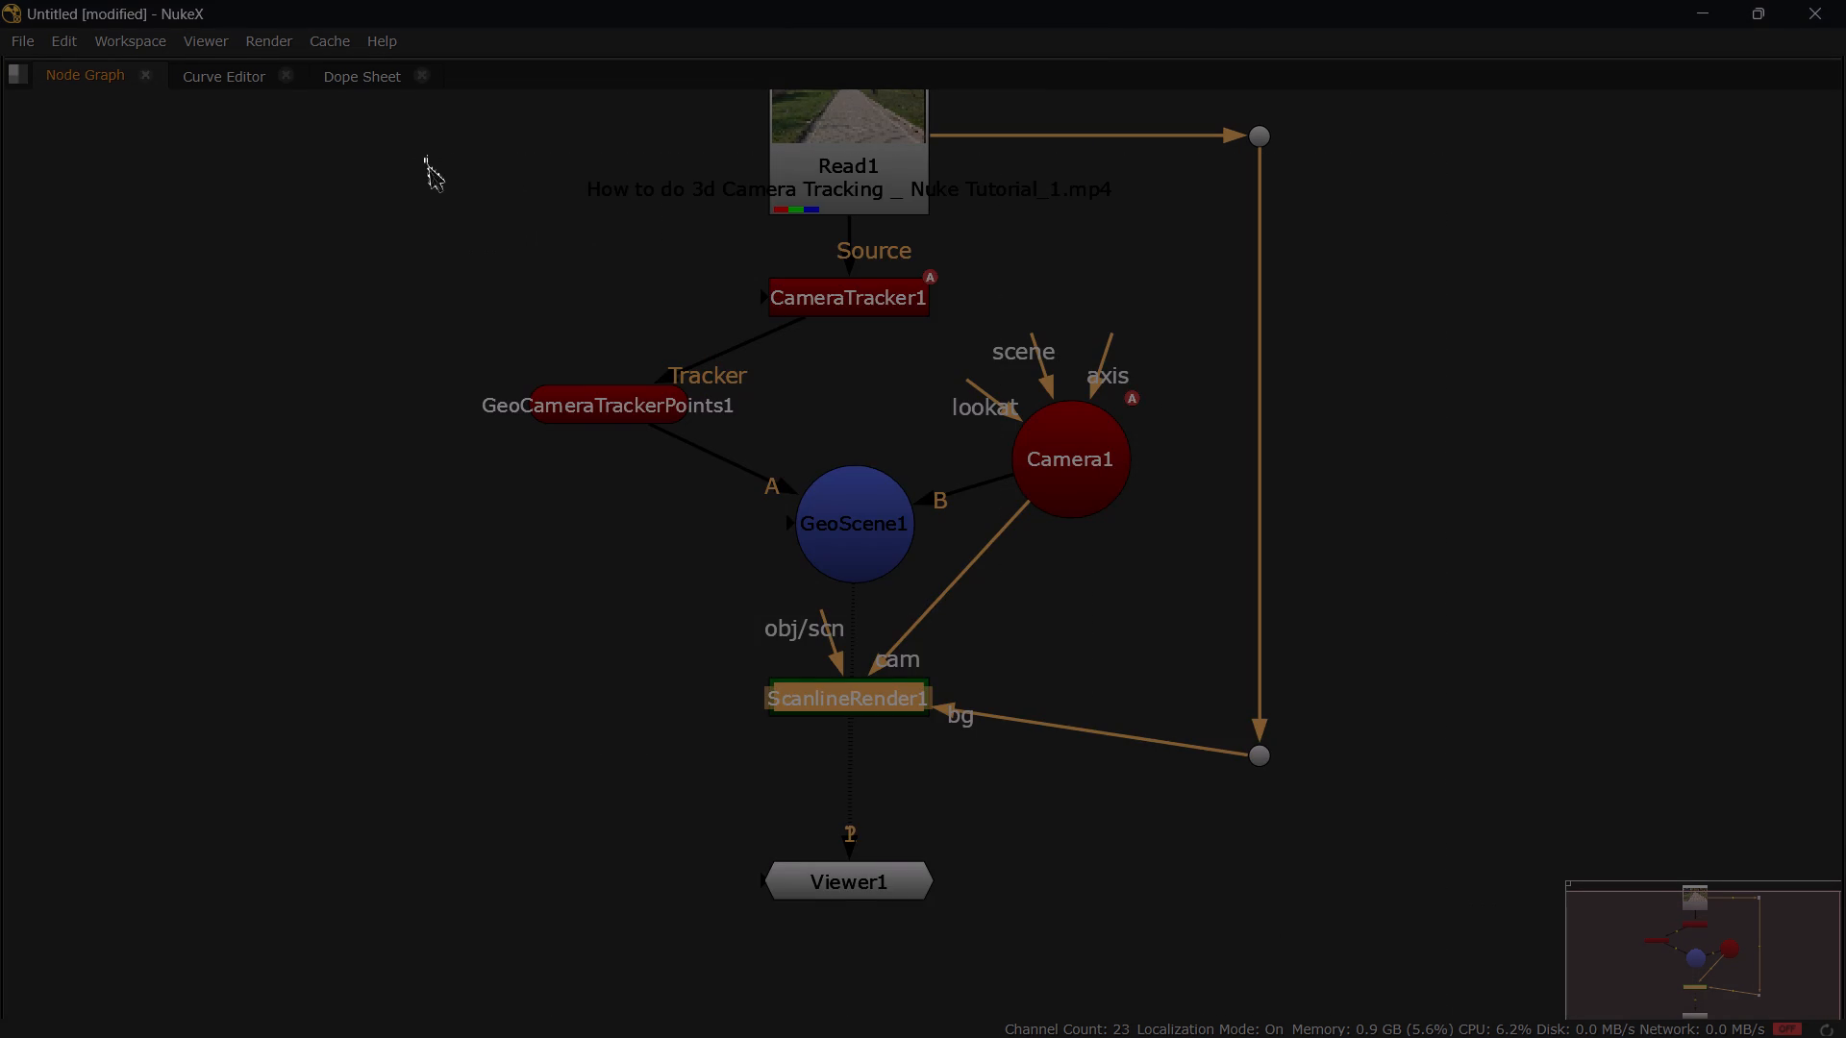
Disconnect Viewer1's input 2 from GeoScene1, keeping input 1 on ScanlineRender1, and place ScanlineRender1 between GeoScene1 and Viewer1.
scroll(819, 608, "up", 4)
left_click_drag(890, 761, 1191, 790)
scroll(1067, 775, "down", 5)
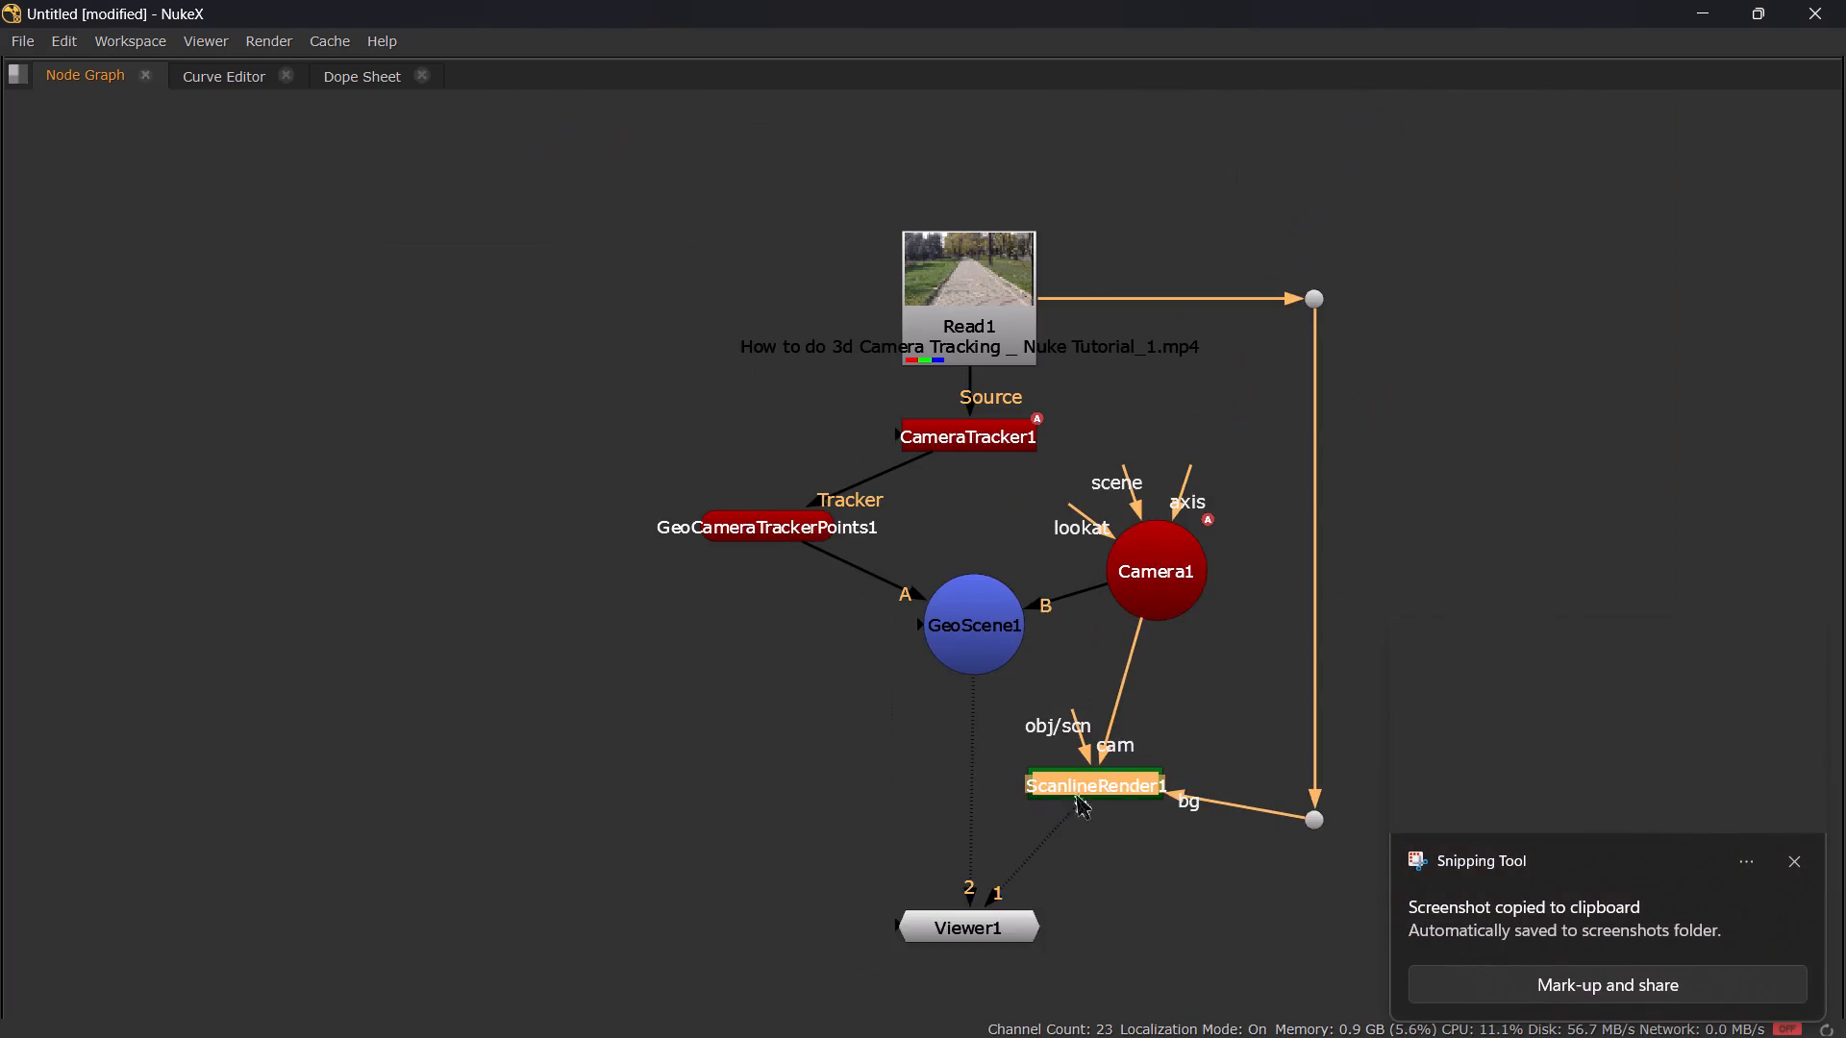
middle_click_drag(1096, 762, 990, 642, "shift")
scroll(921, 721, "up", 4)
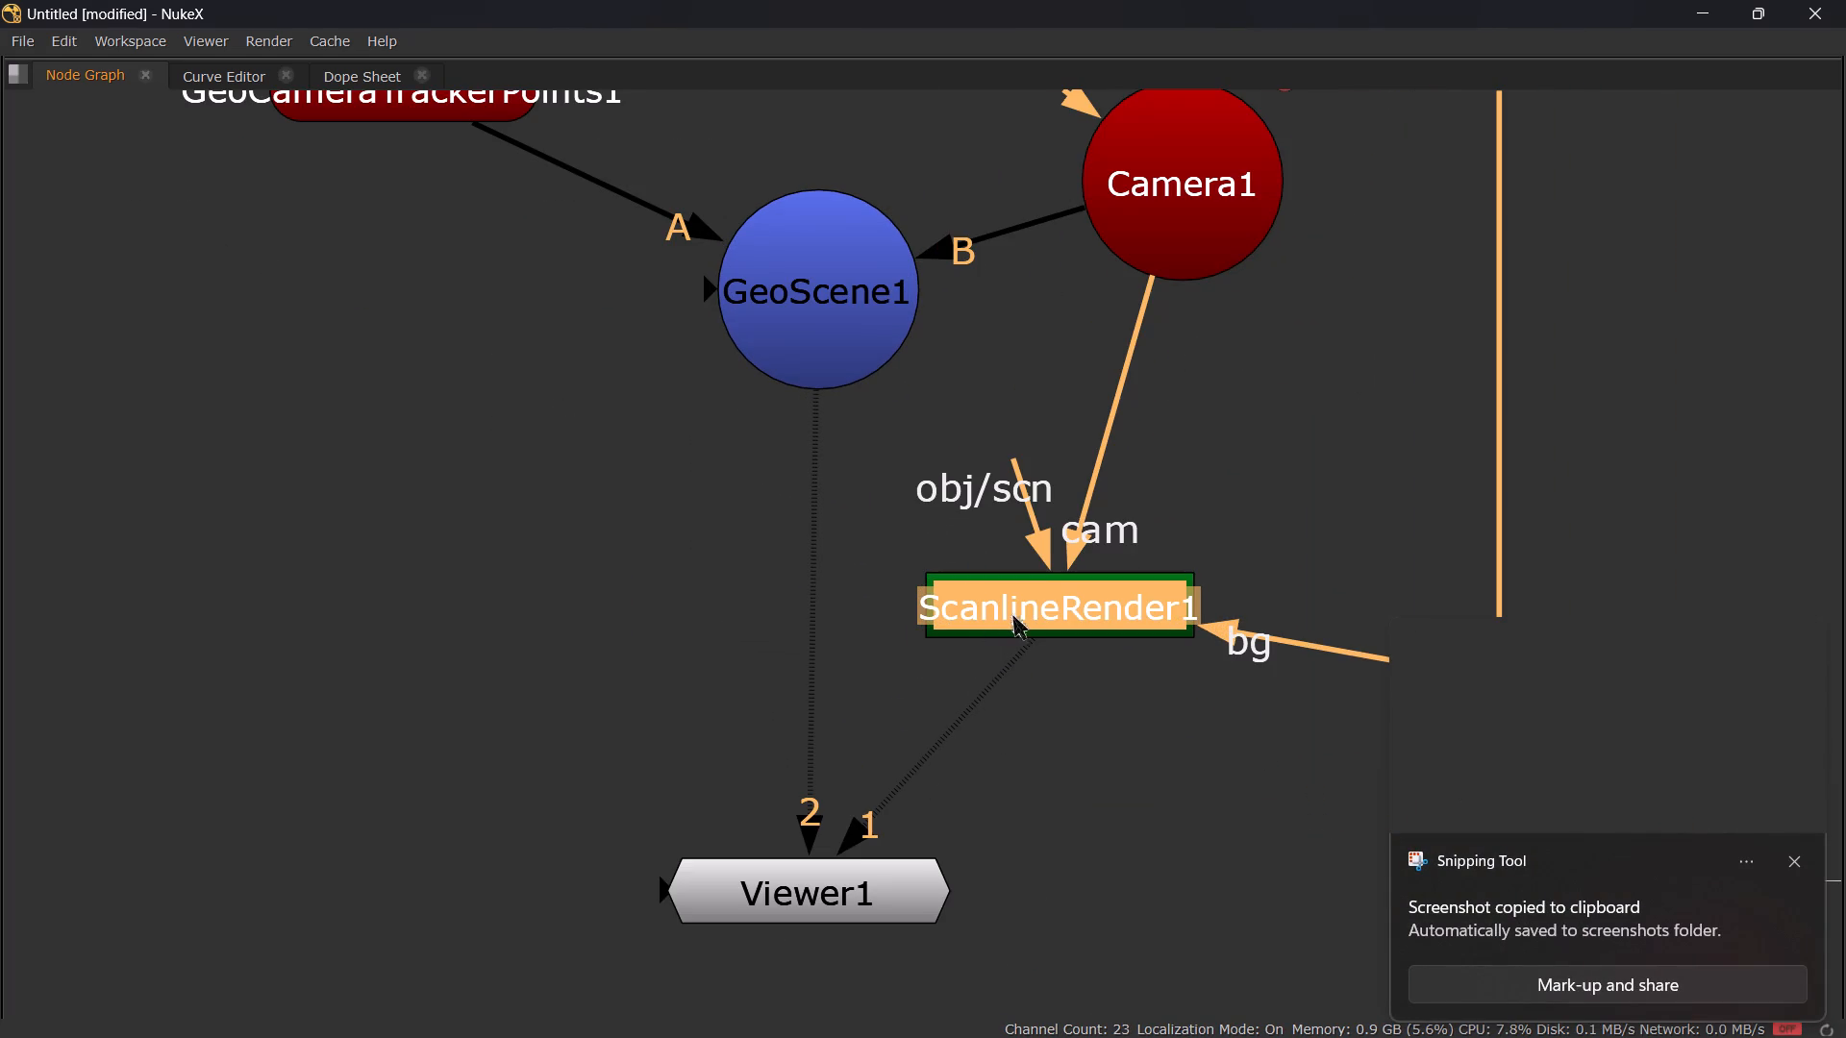
left_click(1019, 607)
key("1")
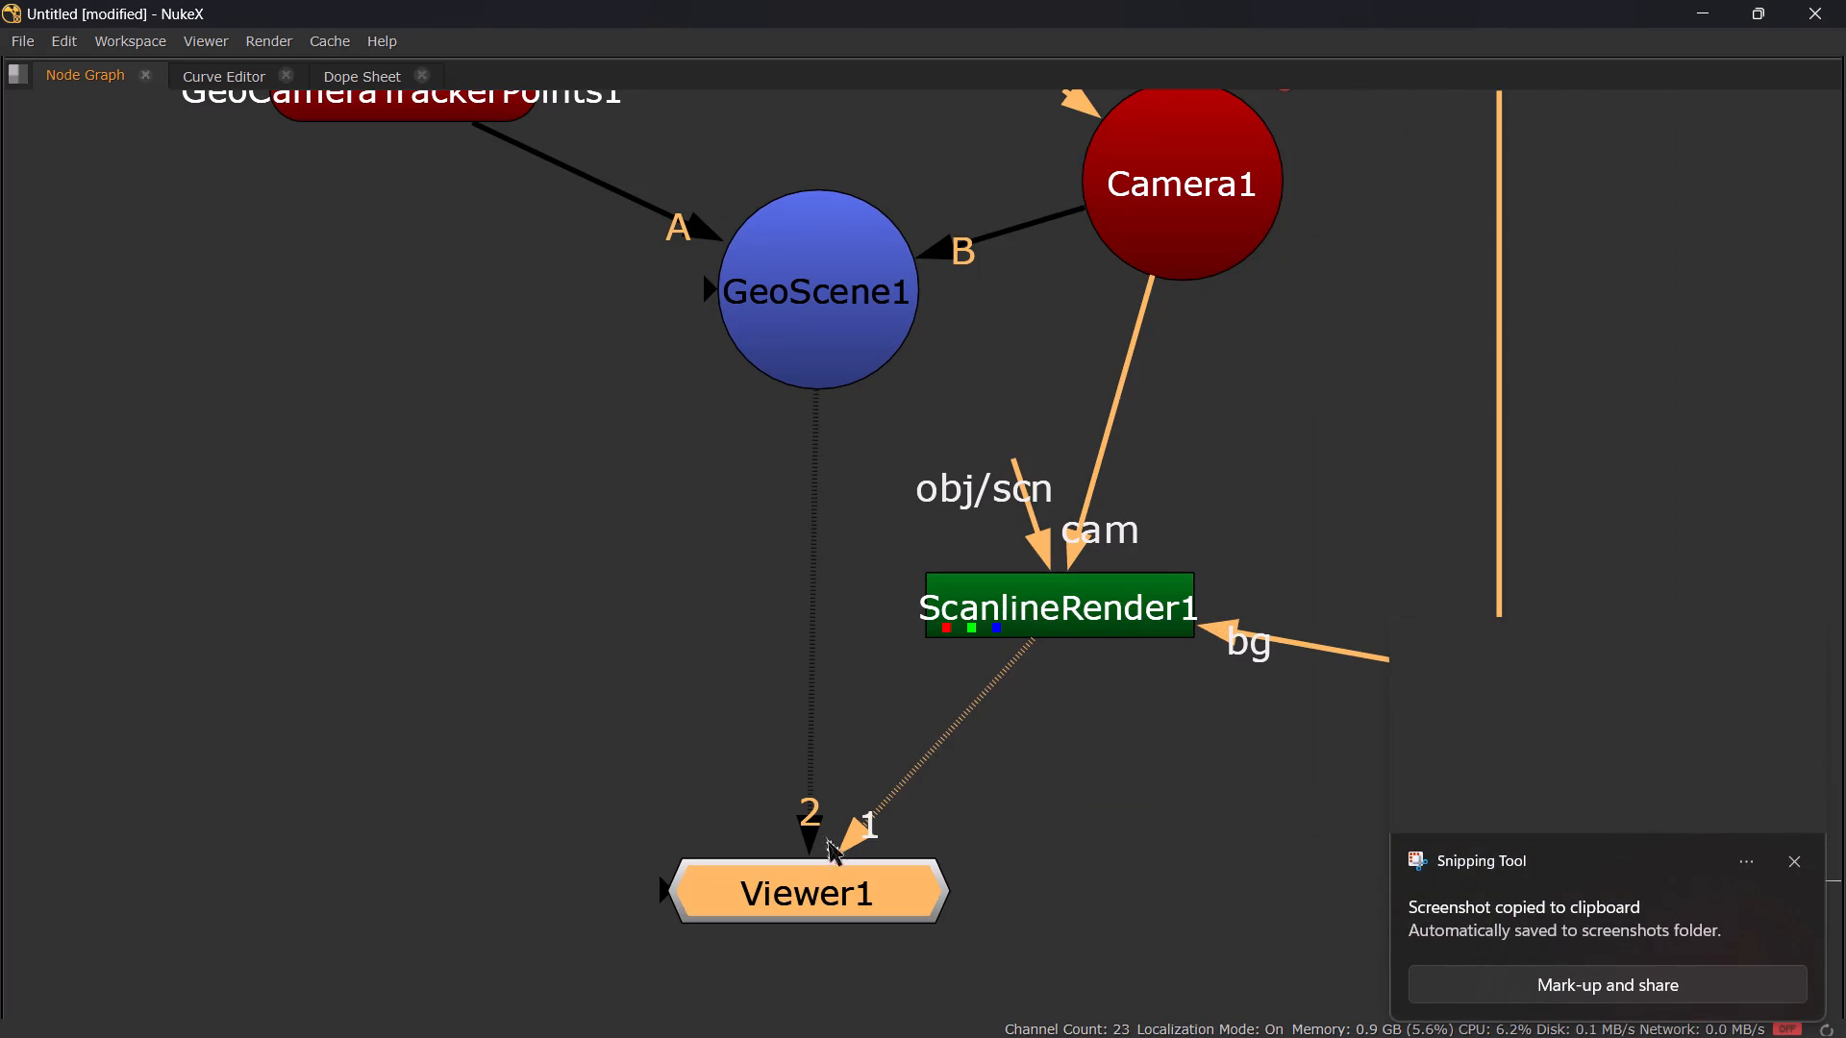
left_click_drag(808, 822, 813, 680)
left_click_drag(1063, 618, 845, 641)
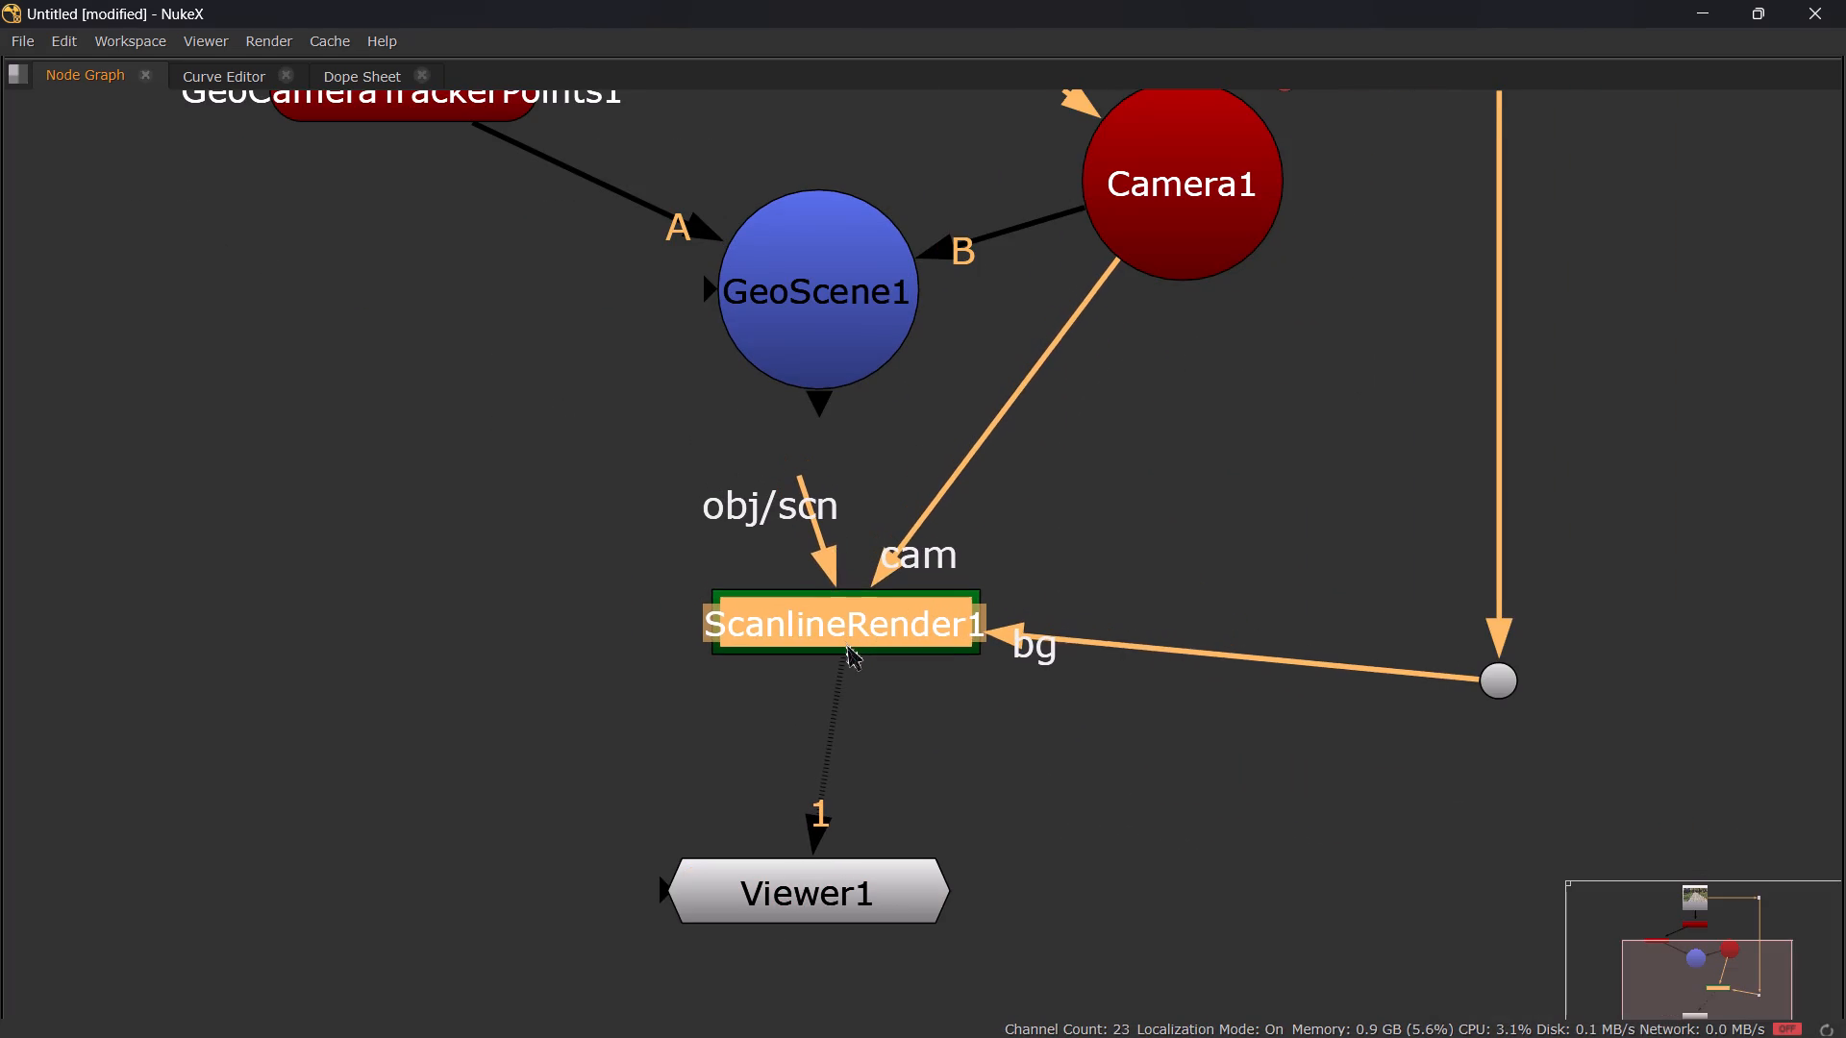
left_click_drag(845, 641, 835, 650)
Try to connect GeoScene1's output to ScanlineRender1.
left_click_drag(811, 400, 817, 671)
Capture a screenshot of the area containing the whole node tree, from Read1 down to Viewer1.
scroll(841, 647, "down", 5)
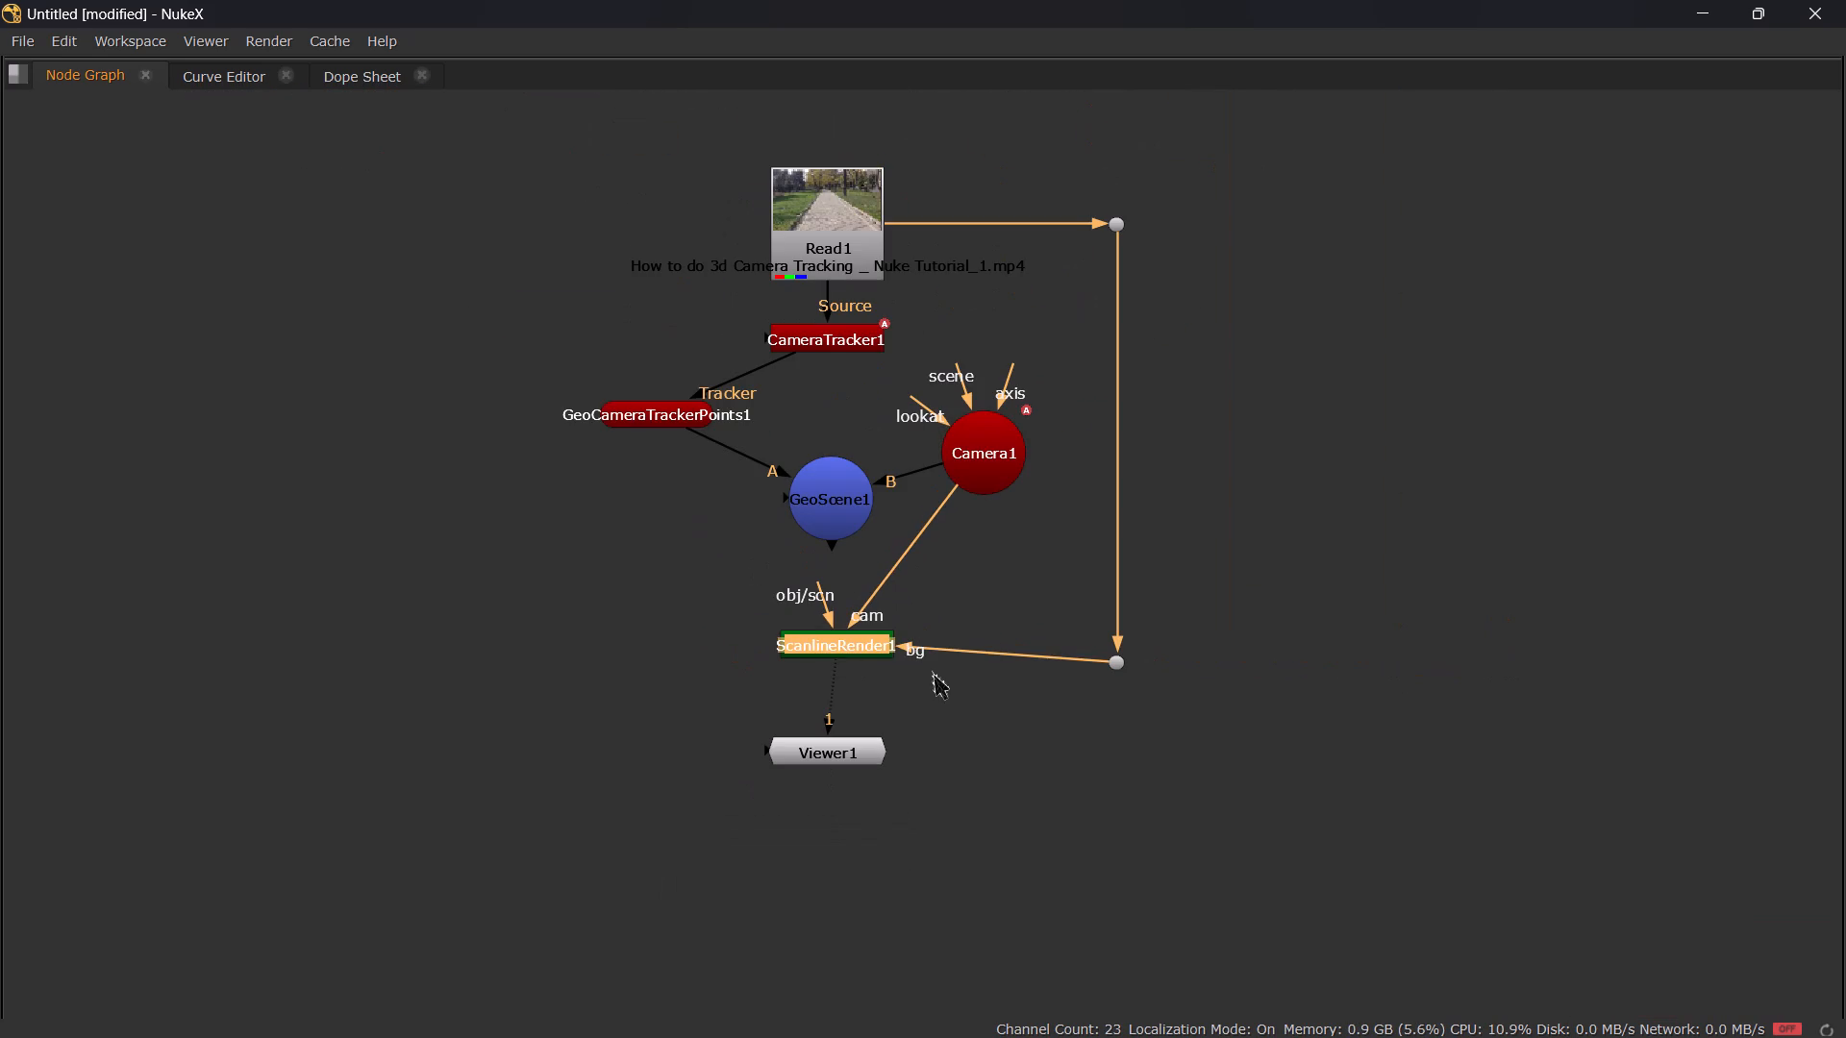
key("shift+super+s")
left_click_drag(378, 203, 1274, 919)
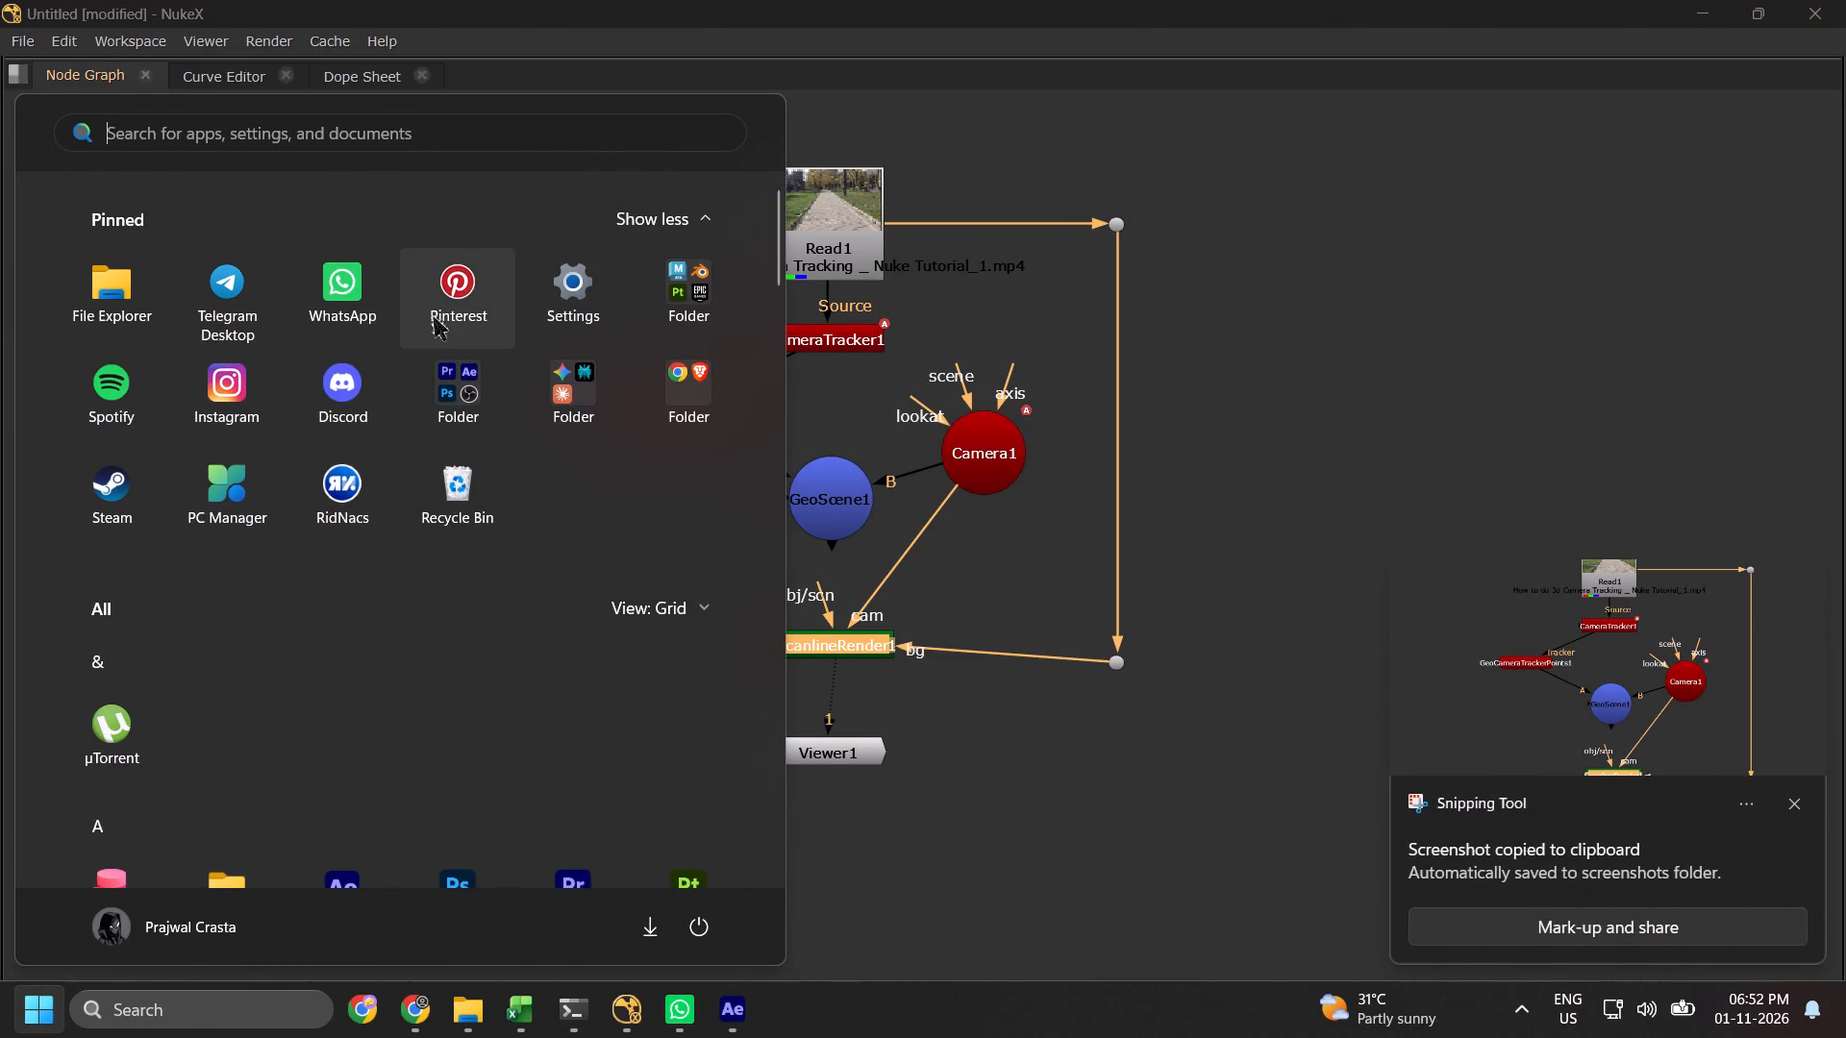
Switch to After Effects and close it.
left_click(729, 1013)
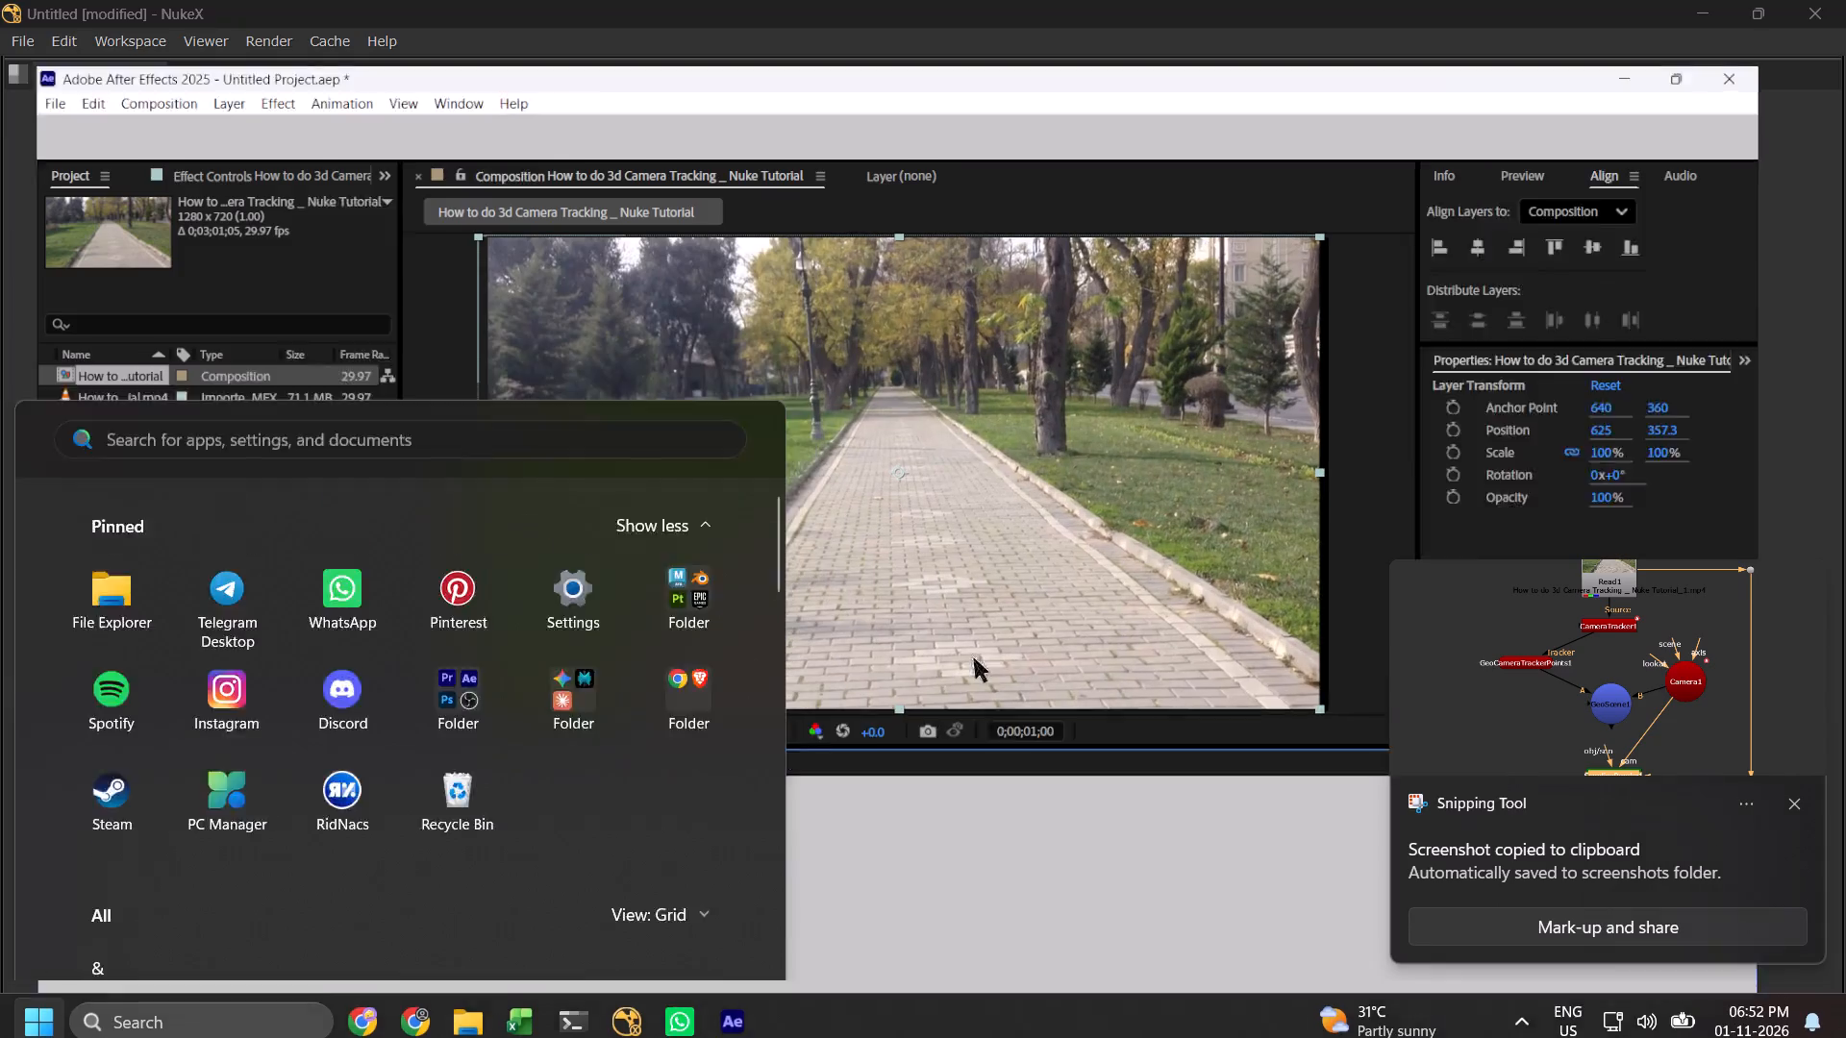
left_click(1845, 0)
left_click(976, 611)
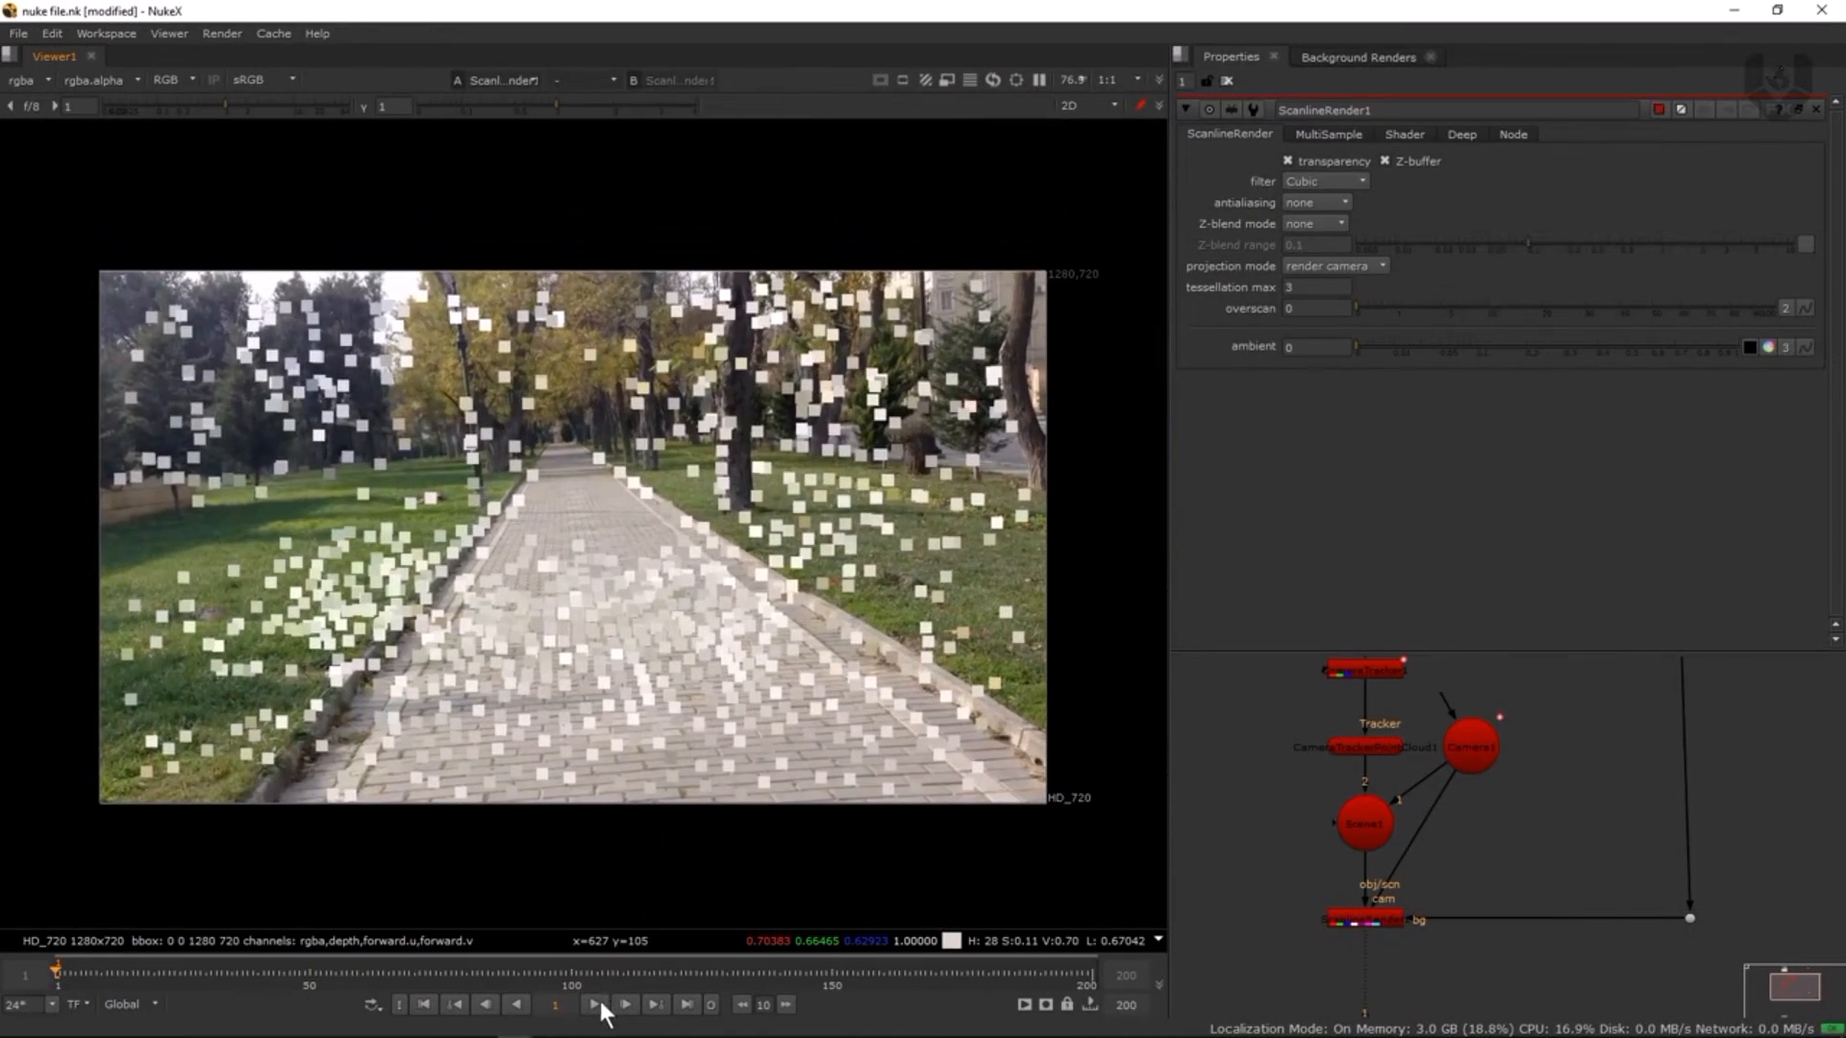
key("space")
key("alt+Tab")
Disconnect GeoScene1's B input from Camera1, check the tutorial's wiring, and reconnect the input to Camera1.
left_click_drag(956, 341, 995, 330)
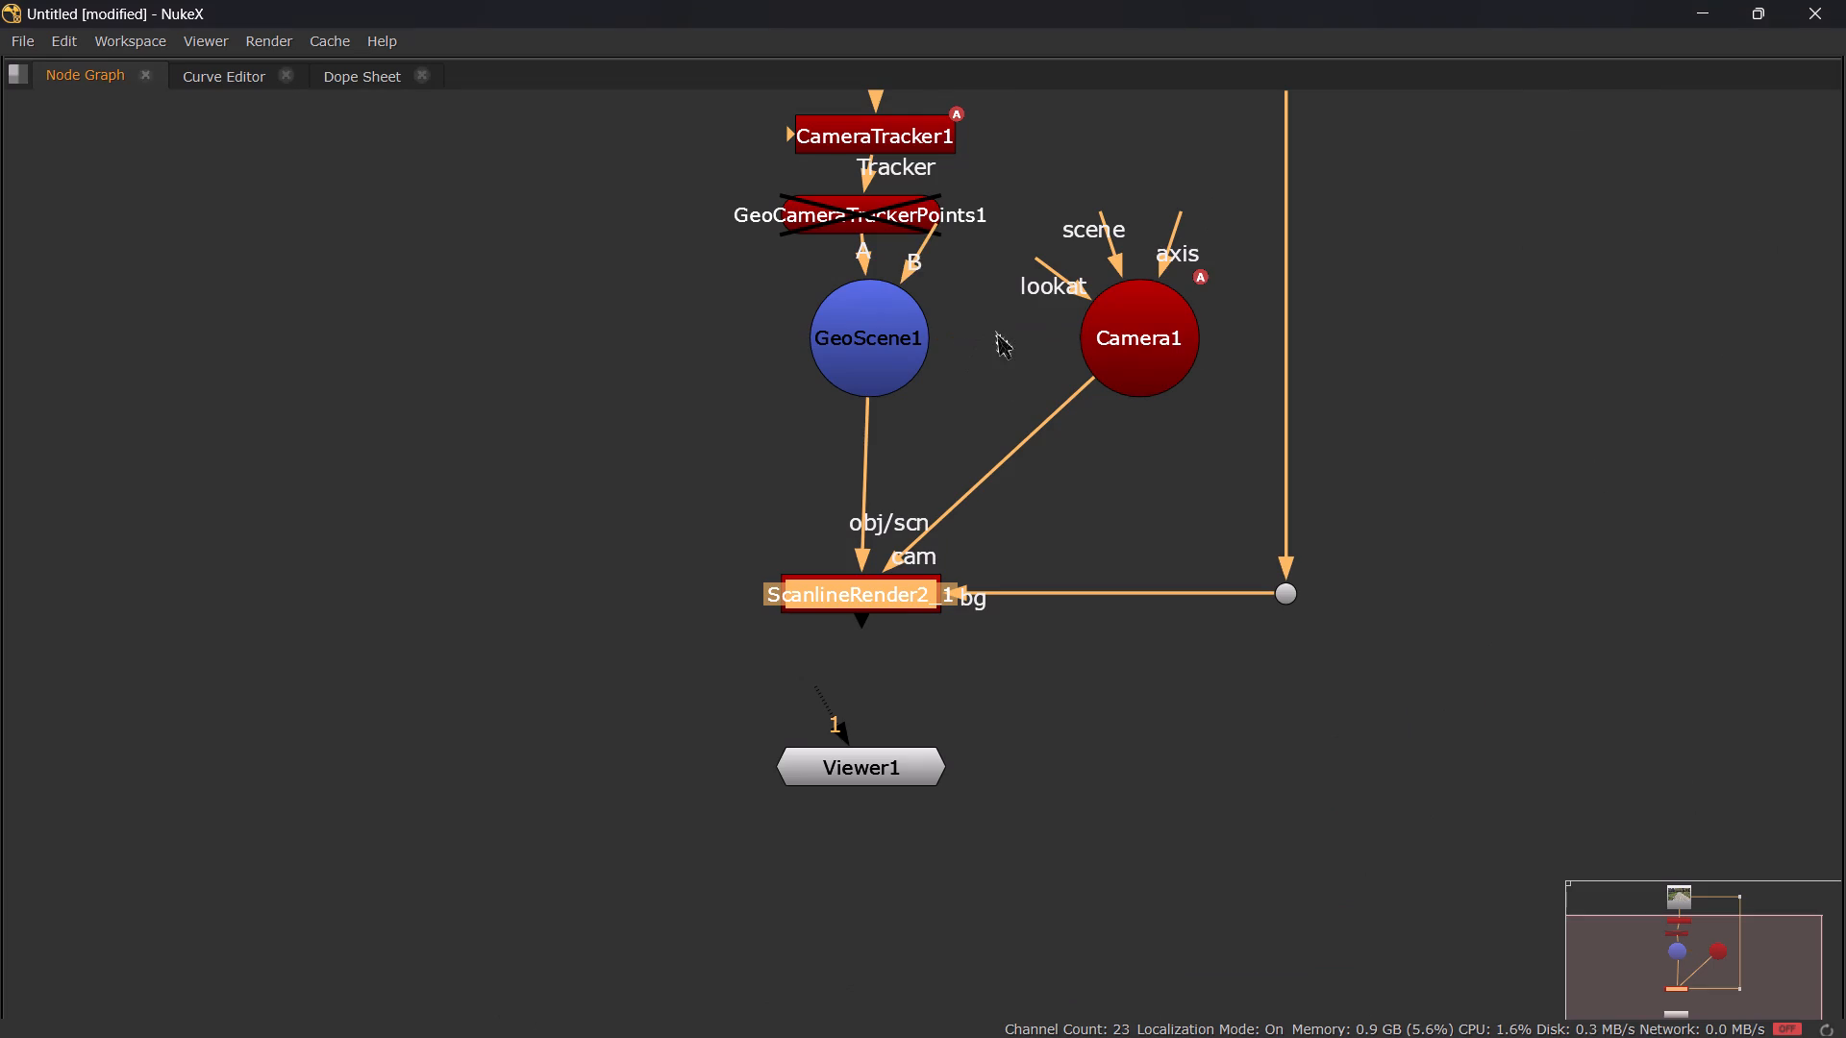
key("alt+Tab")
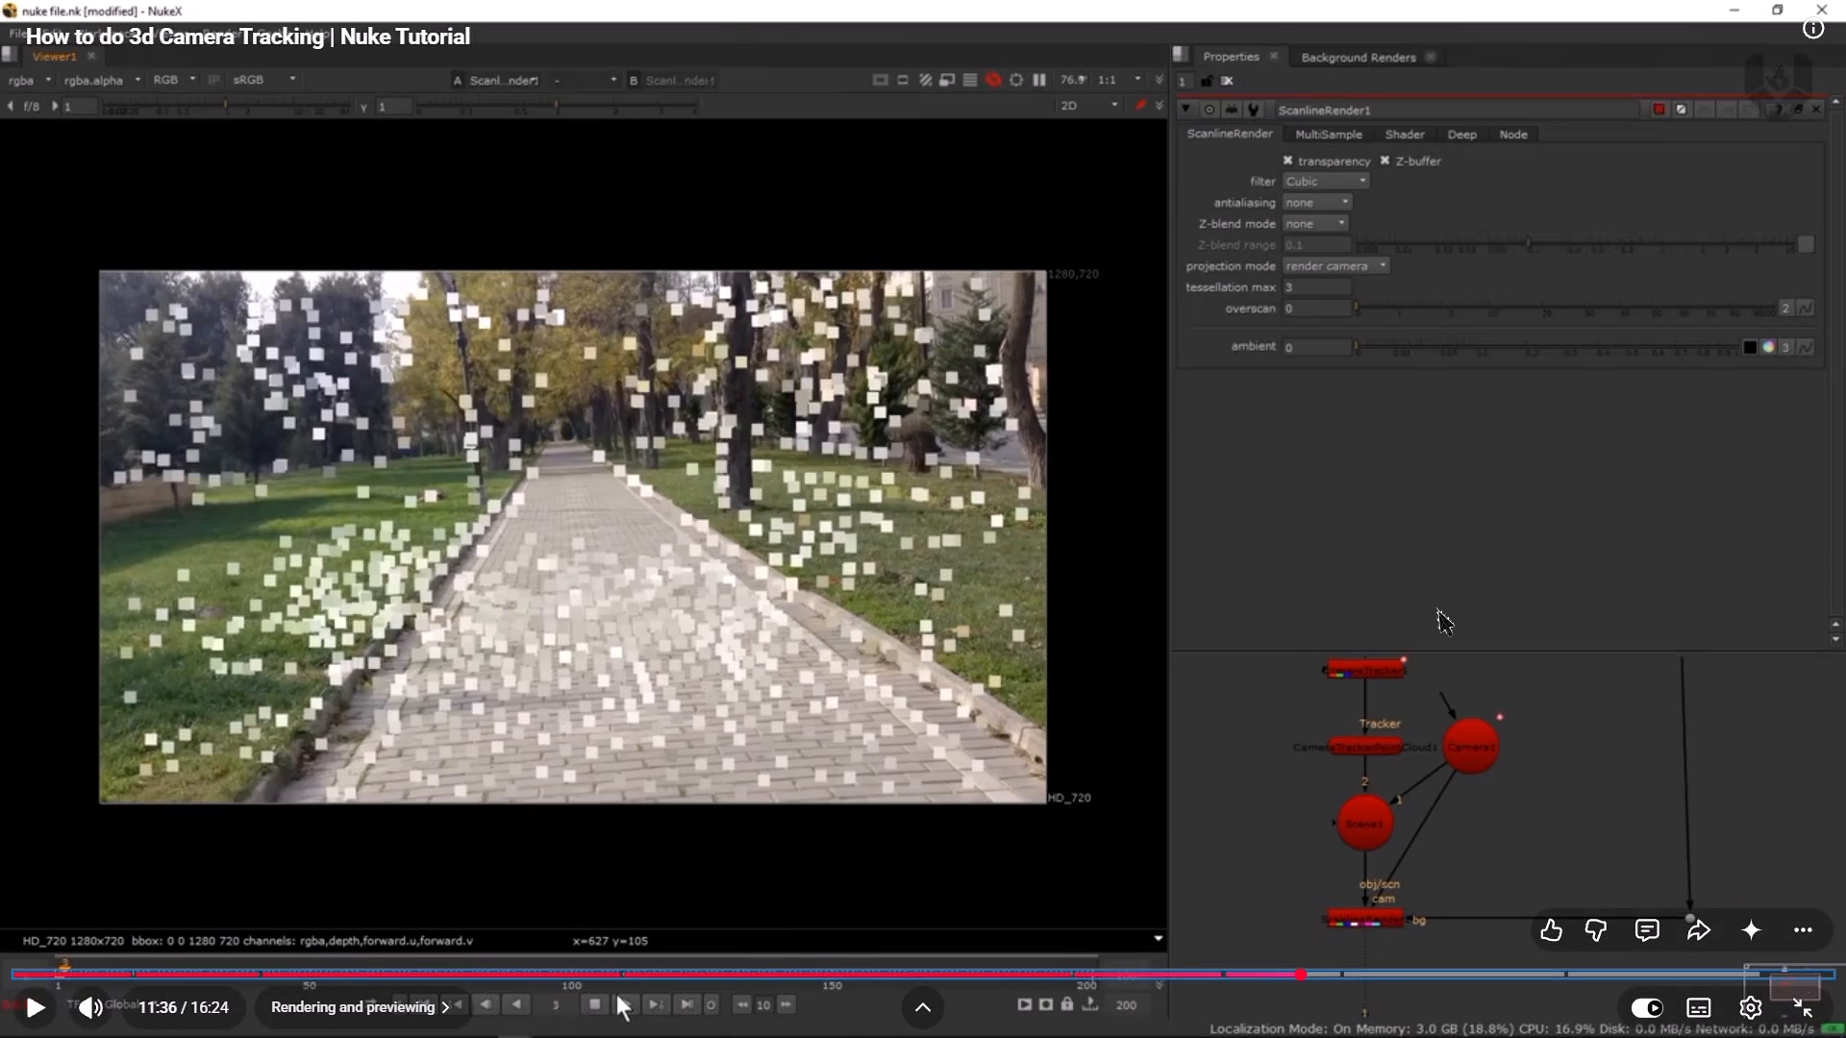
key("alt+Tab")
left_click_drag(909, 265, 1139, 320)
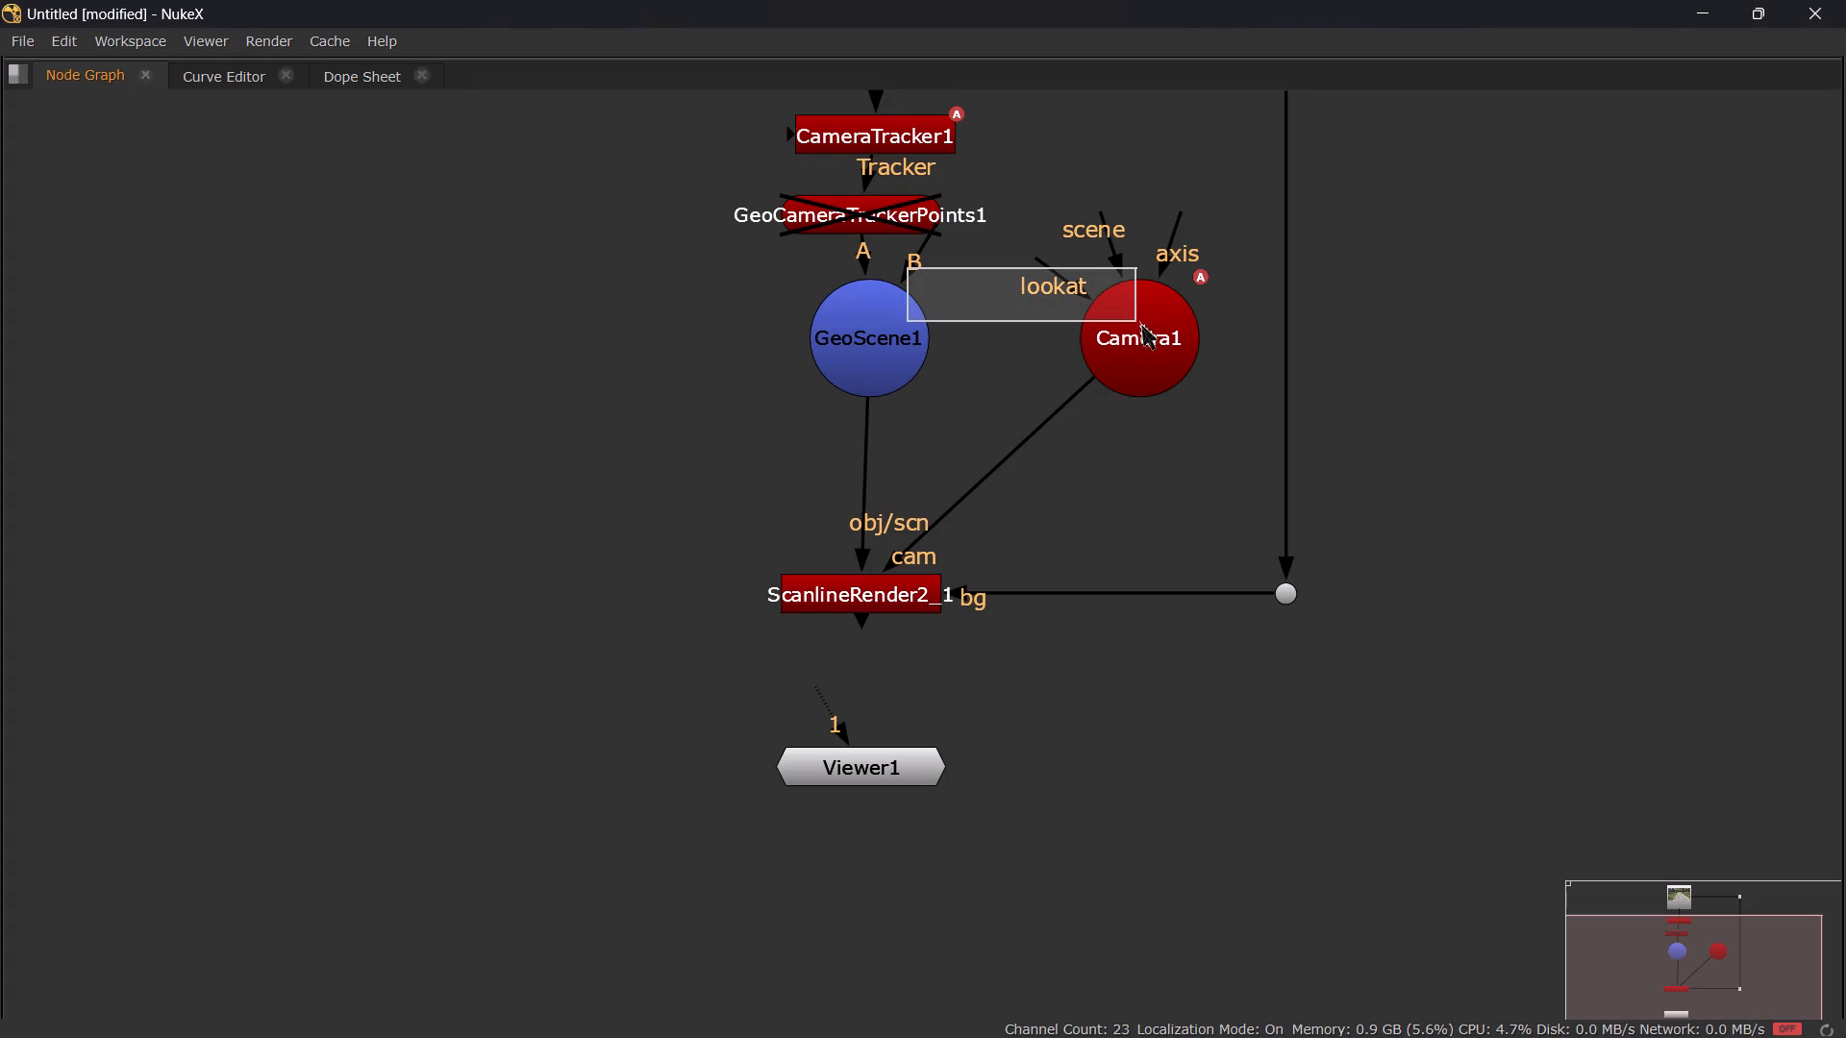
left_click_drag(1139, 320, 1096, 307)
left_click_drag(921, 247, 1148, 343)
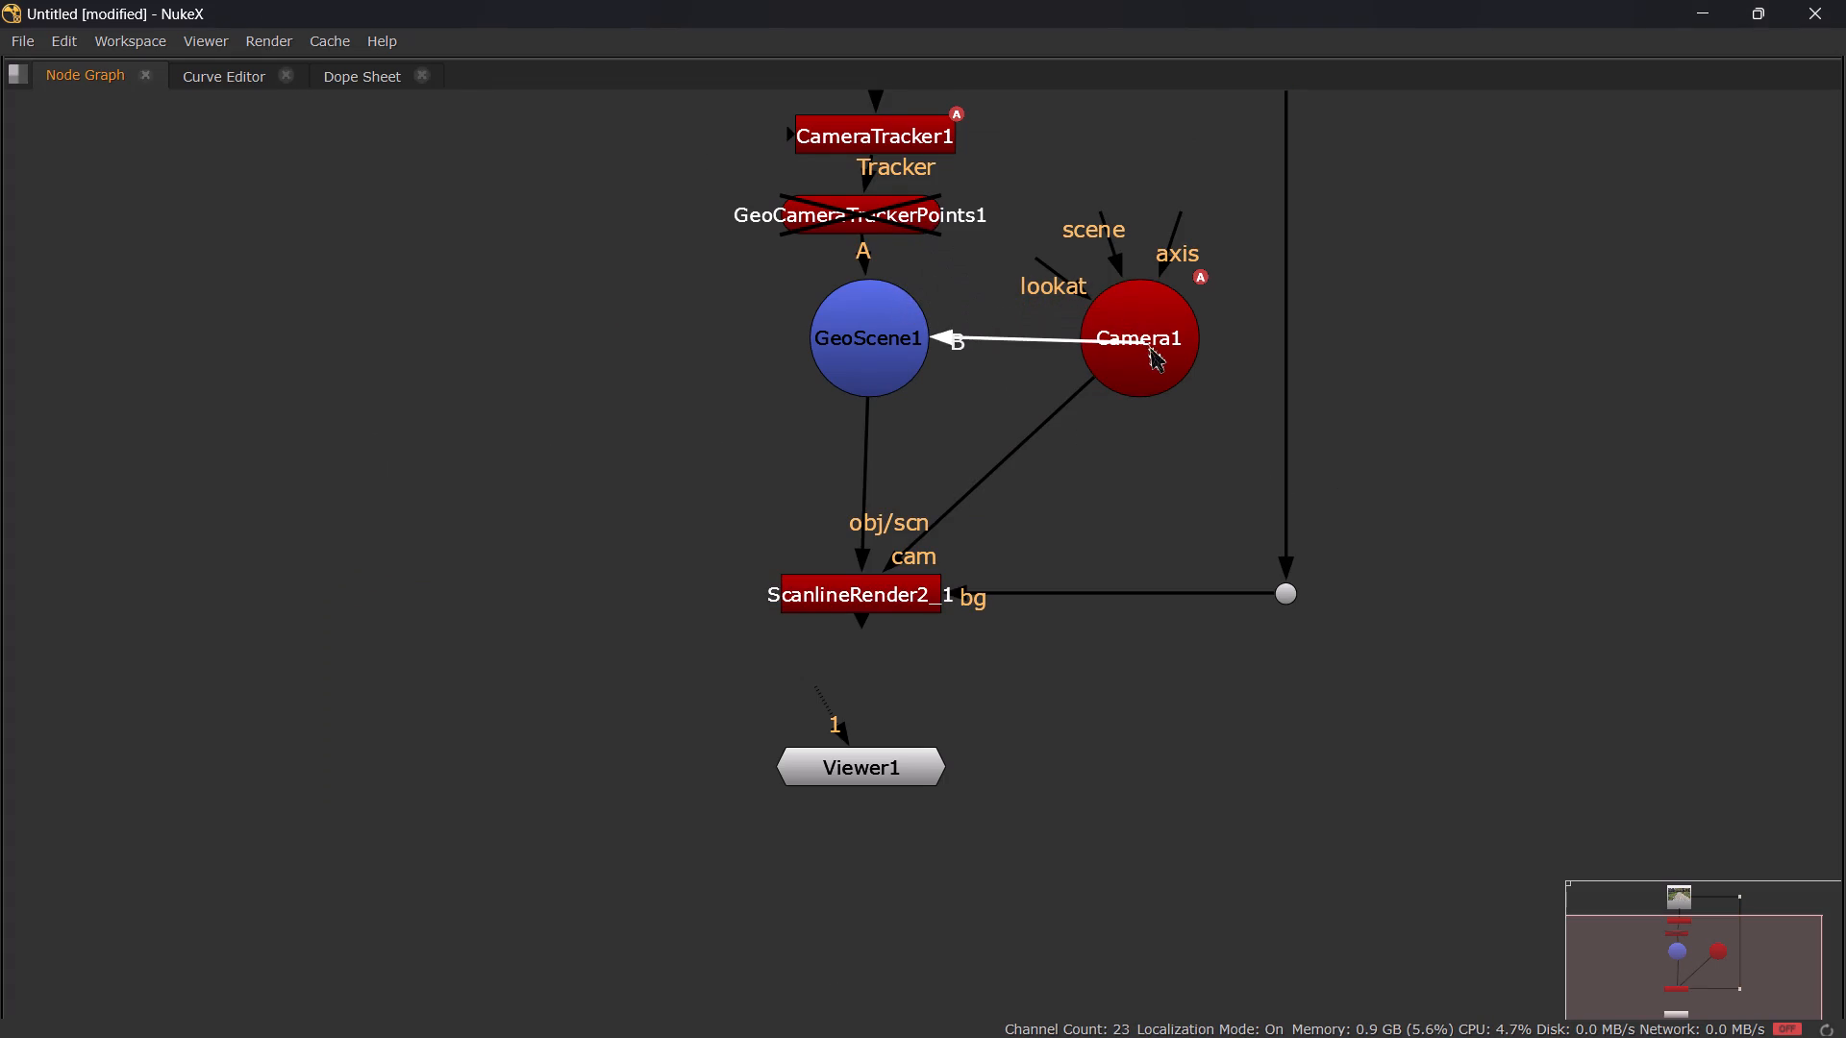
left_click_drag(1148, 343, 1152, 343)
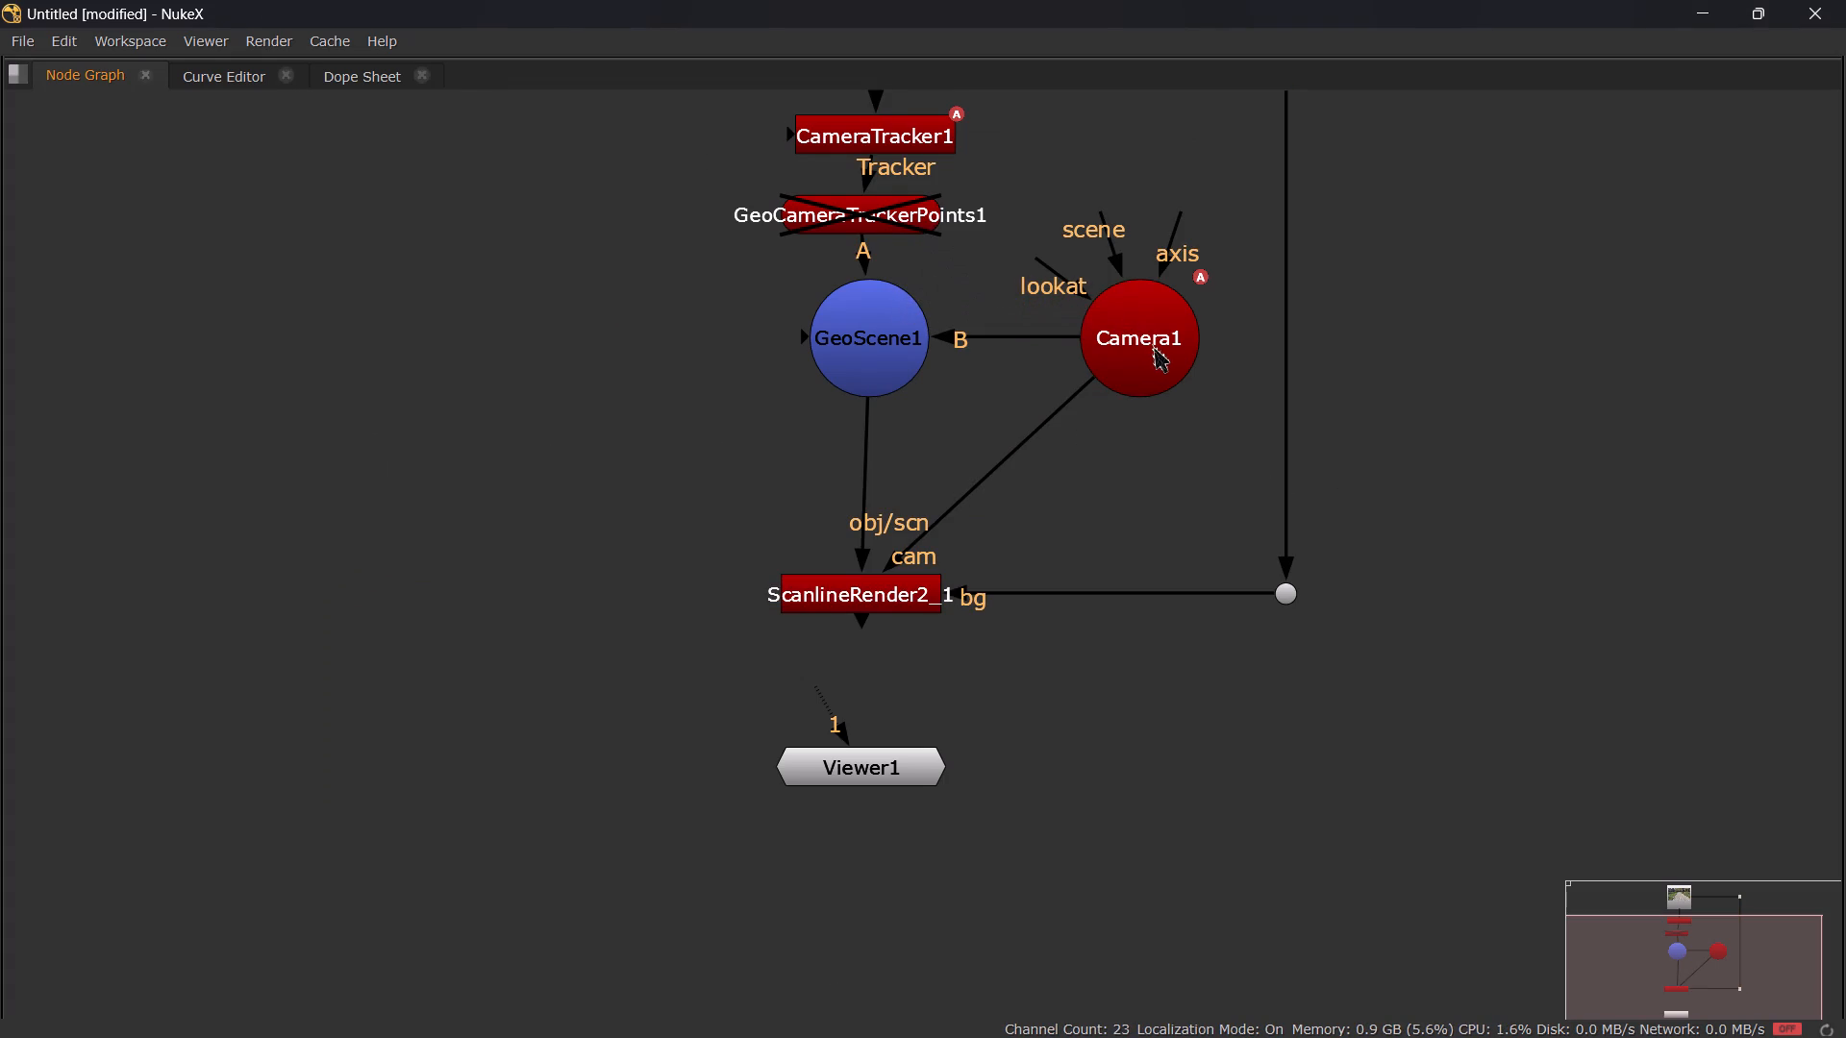
Switch to the tutorial and watch the playback of its rendered point cloud over the footage.
key("alt+Tab")
key("space")
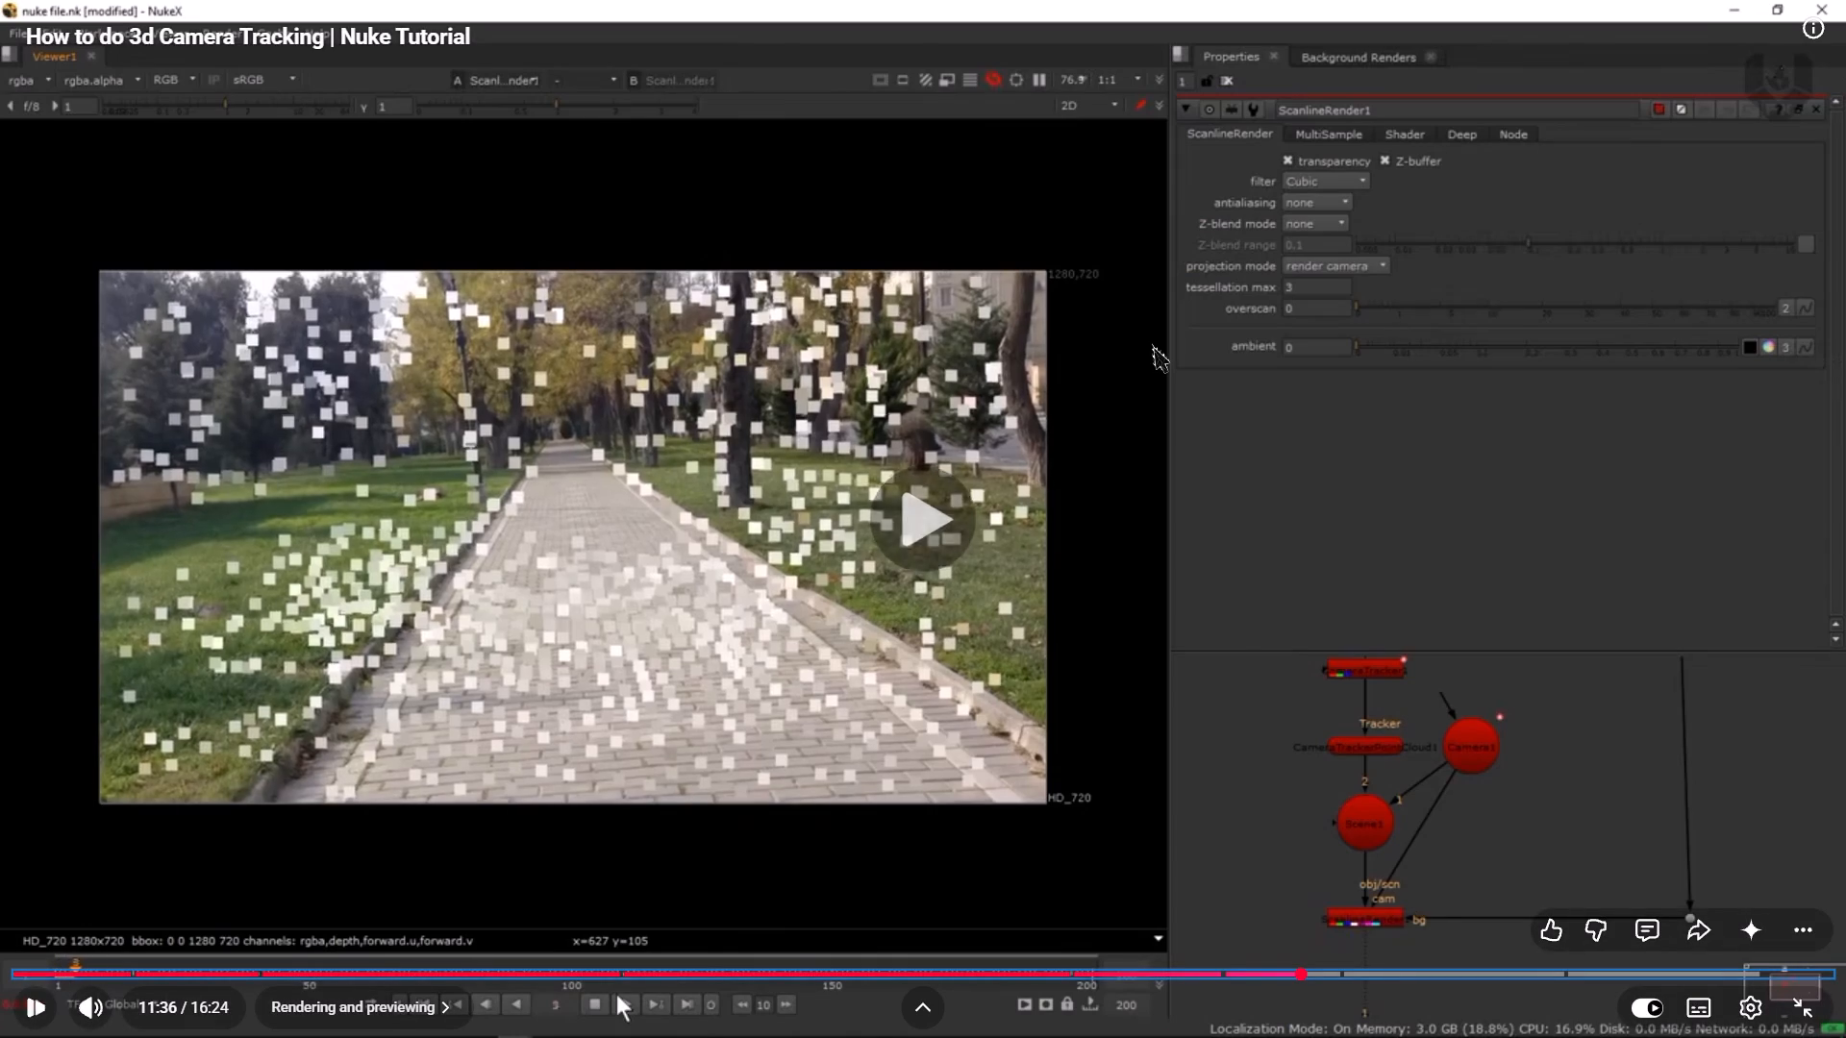
key("space")
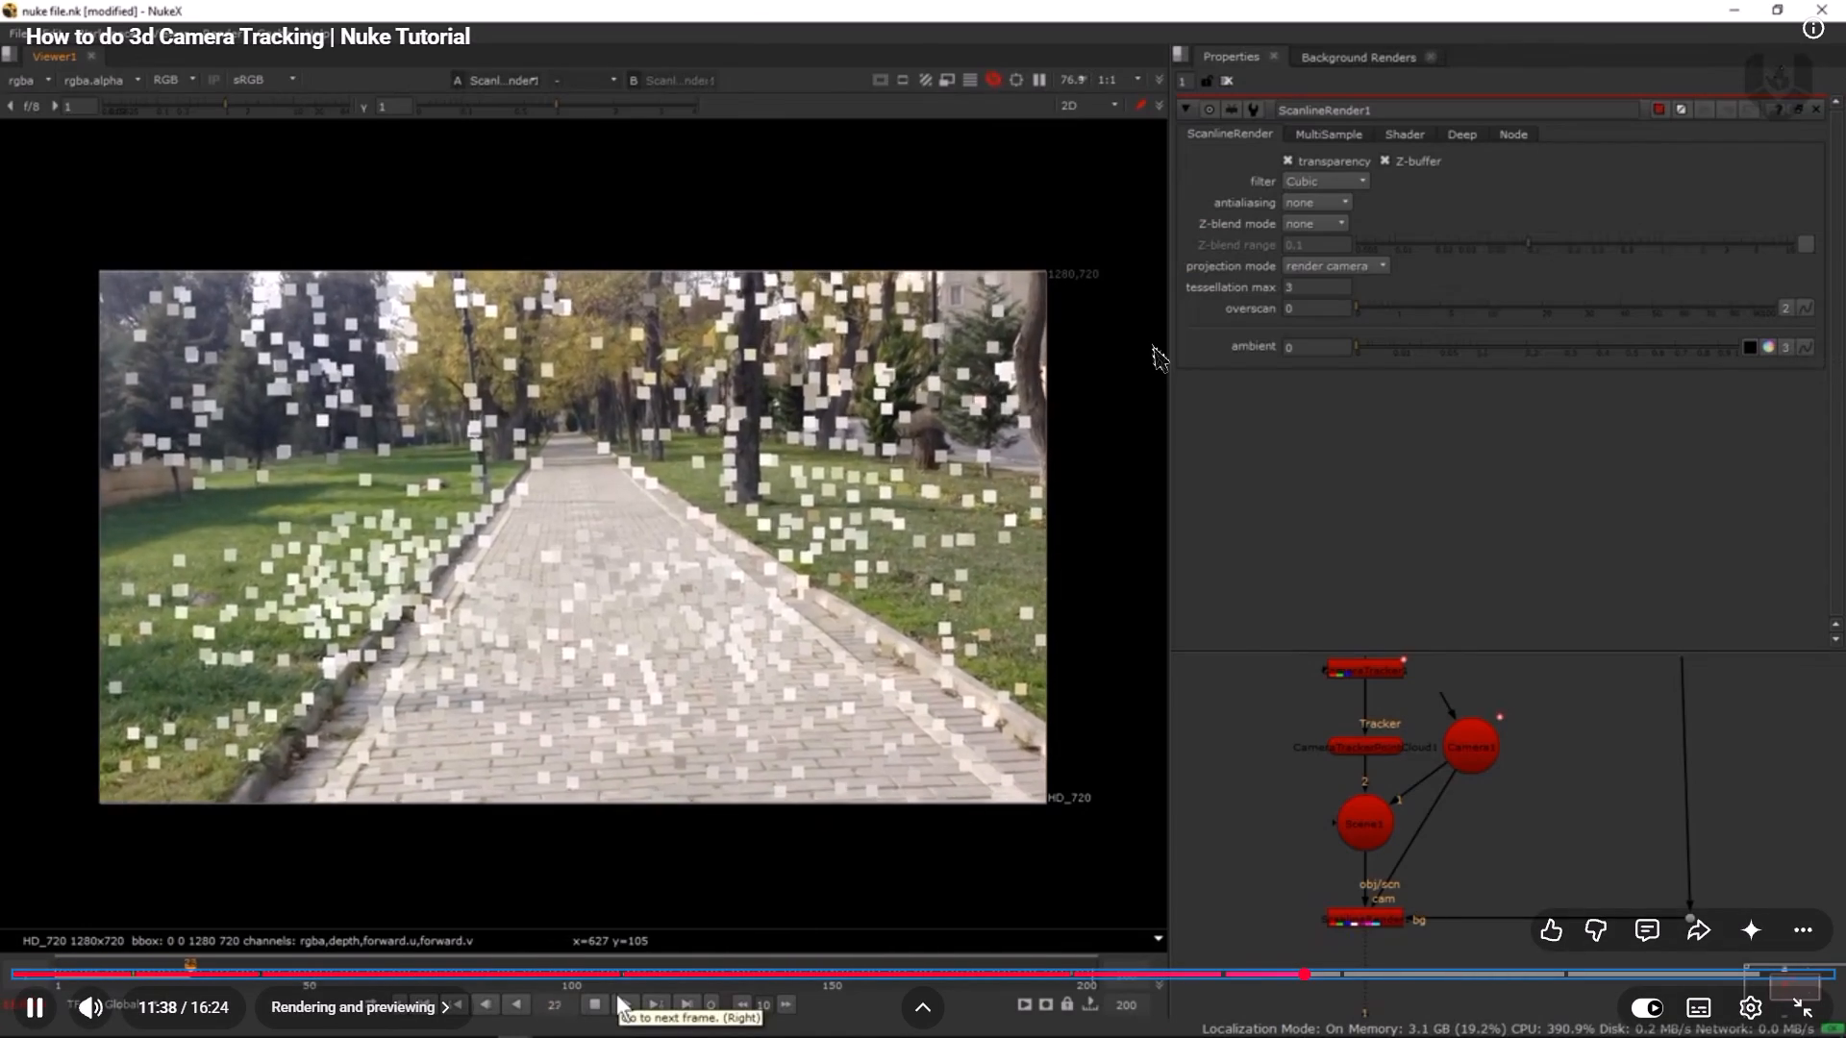
key("alt+Tab")
Restore the full workspace from the maximised node graph and switch the viewer from 3D to 2D.
key("space")
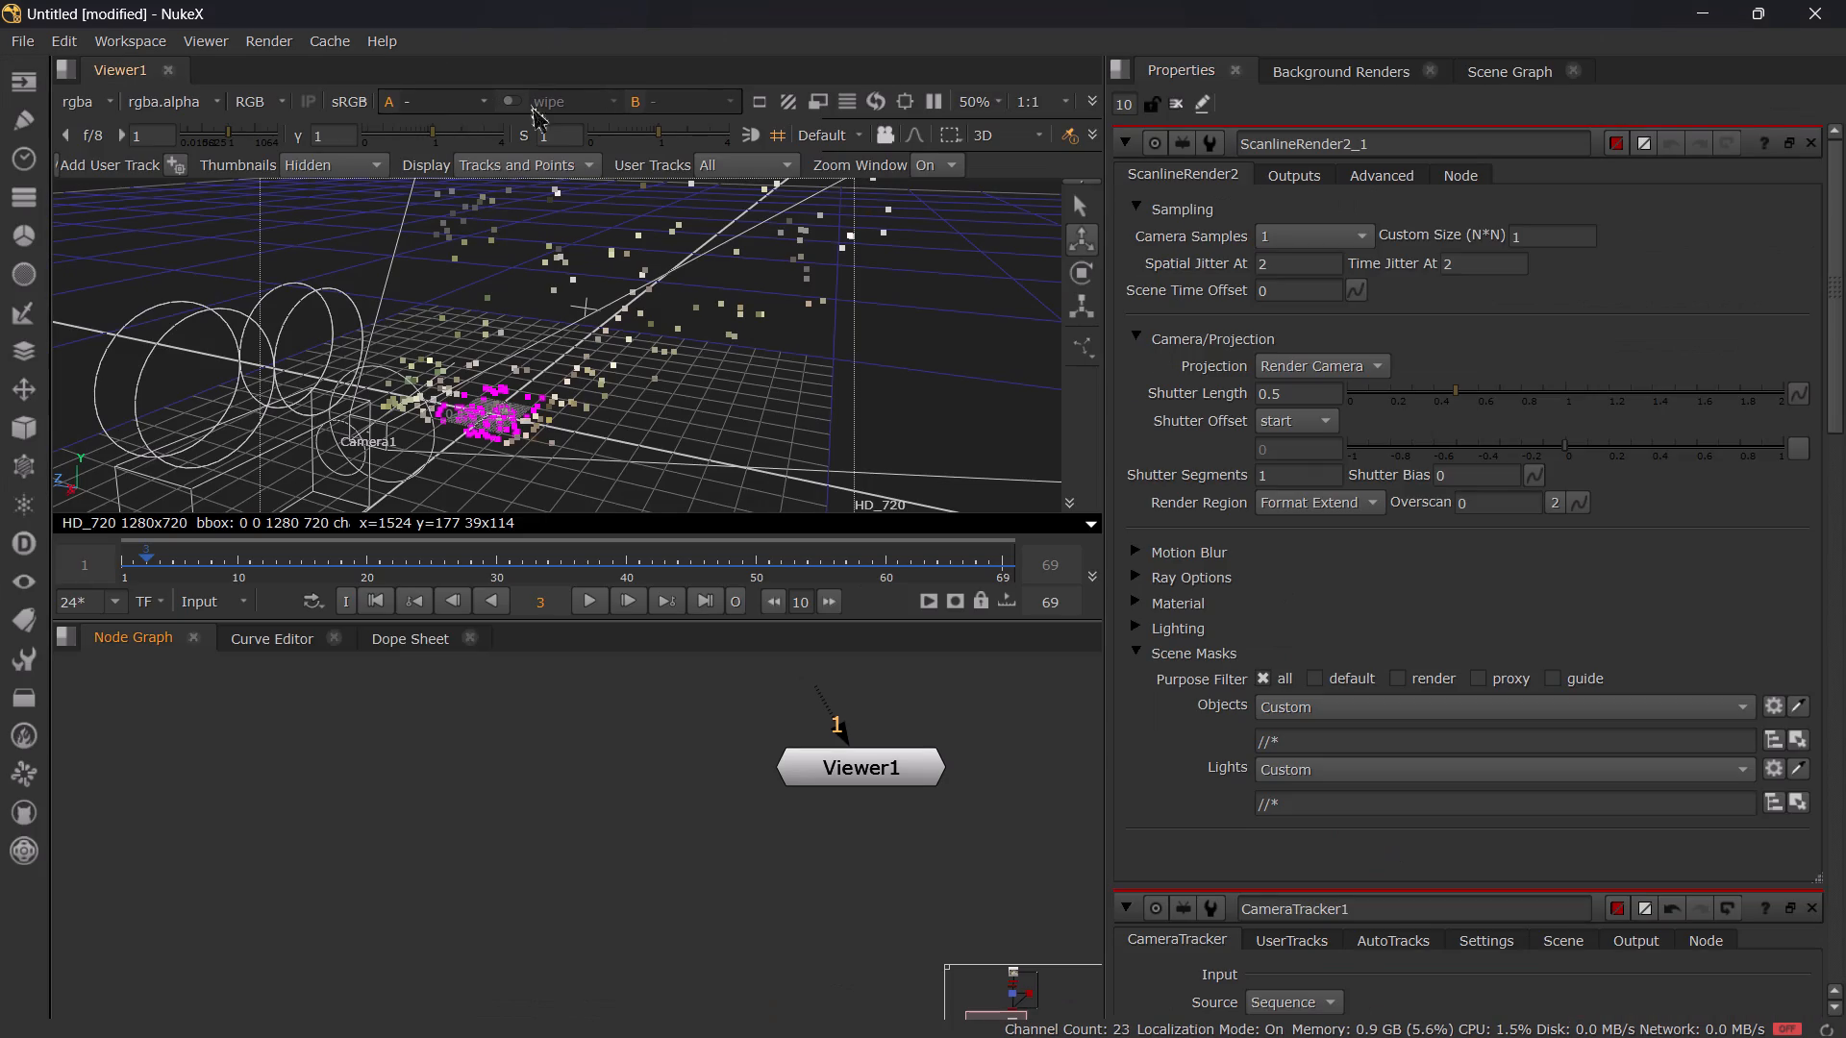
key("Tab")
middle_click_drag(602, 340, 666, 390, "shift")
Connect ScanlineRender2_1 to input 1 of Viewer1.
scroll(814, 796, "down", 7)
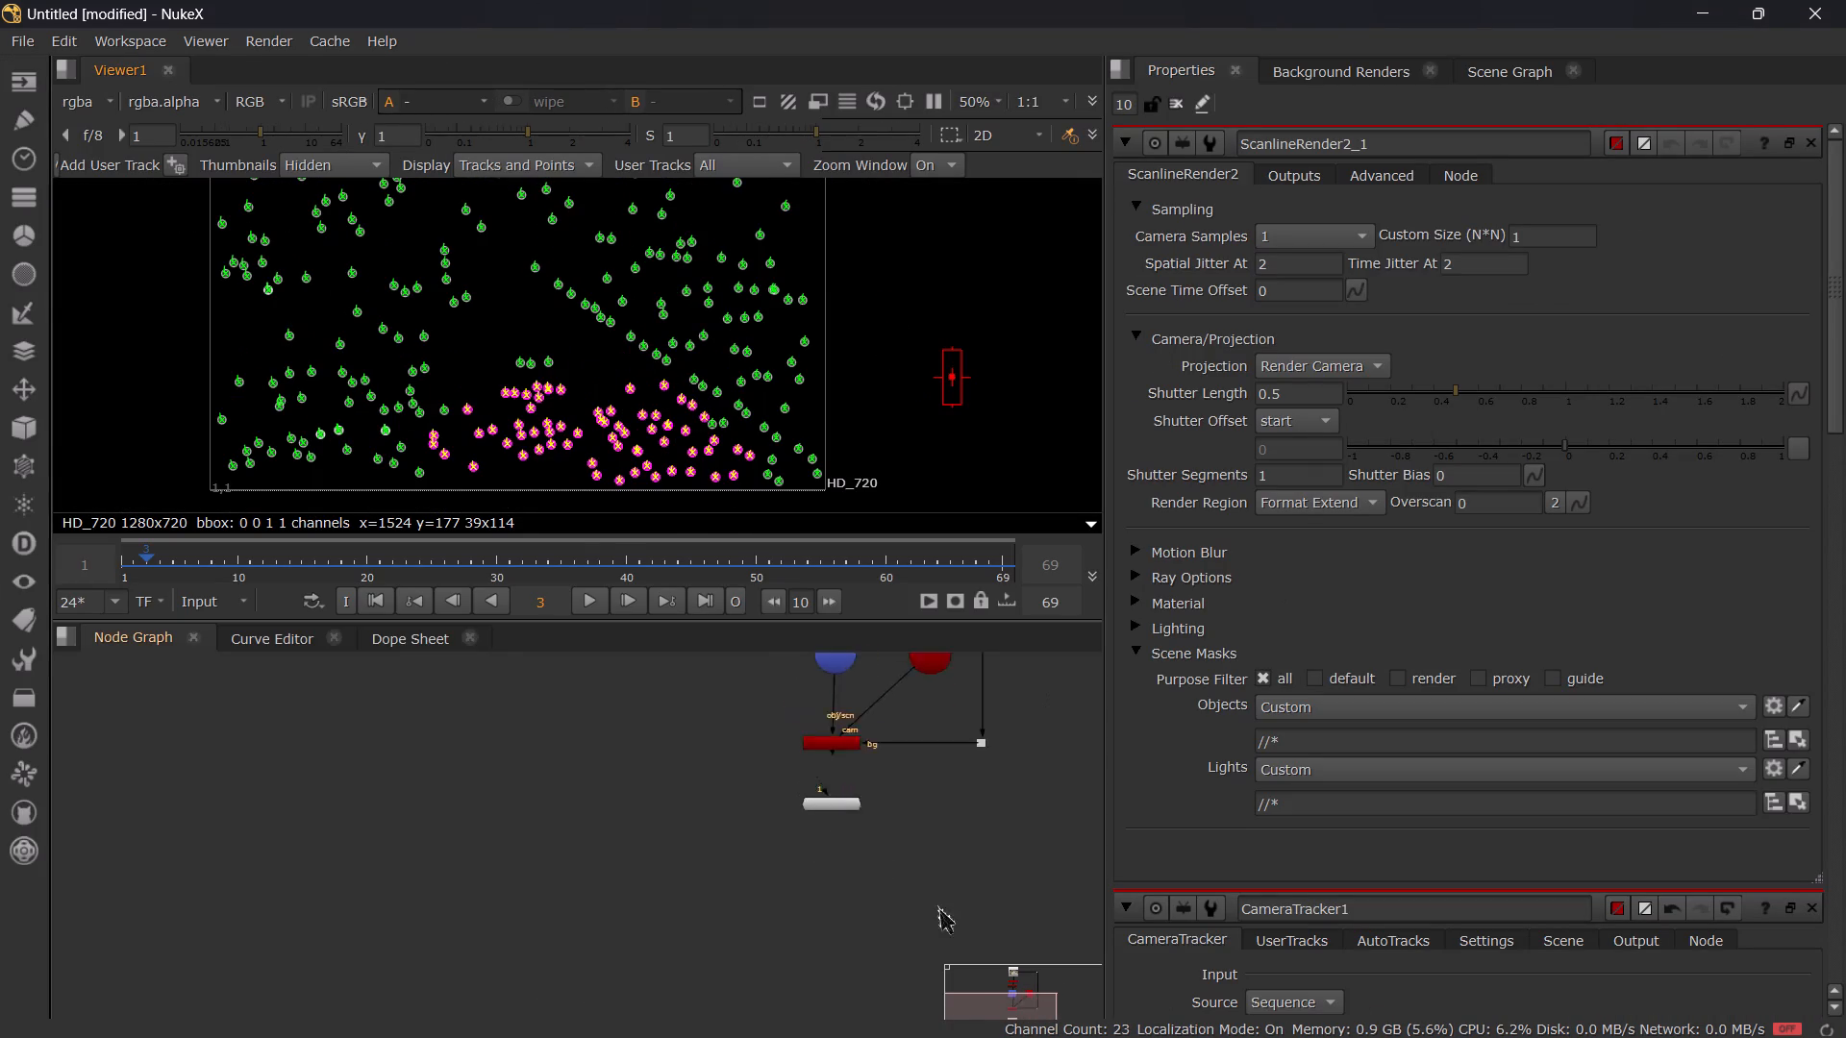
middle_click_drag(923, 896, 840, 803, "shift")
scroll(821, 784, "up", 7)
middle_click_drag(809, 812, 837, 921, "shift")
scroll(713, 740, "up", 1, "shift")
middle_click_drag(740, 793, 798, 927, "shift")
left_click(751, 677)
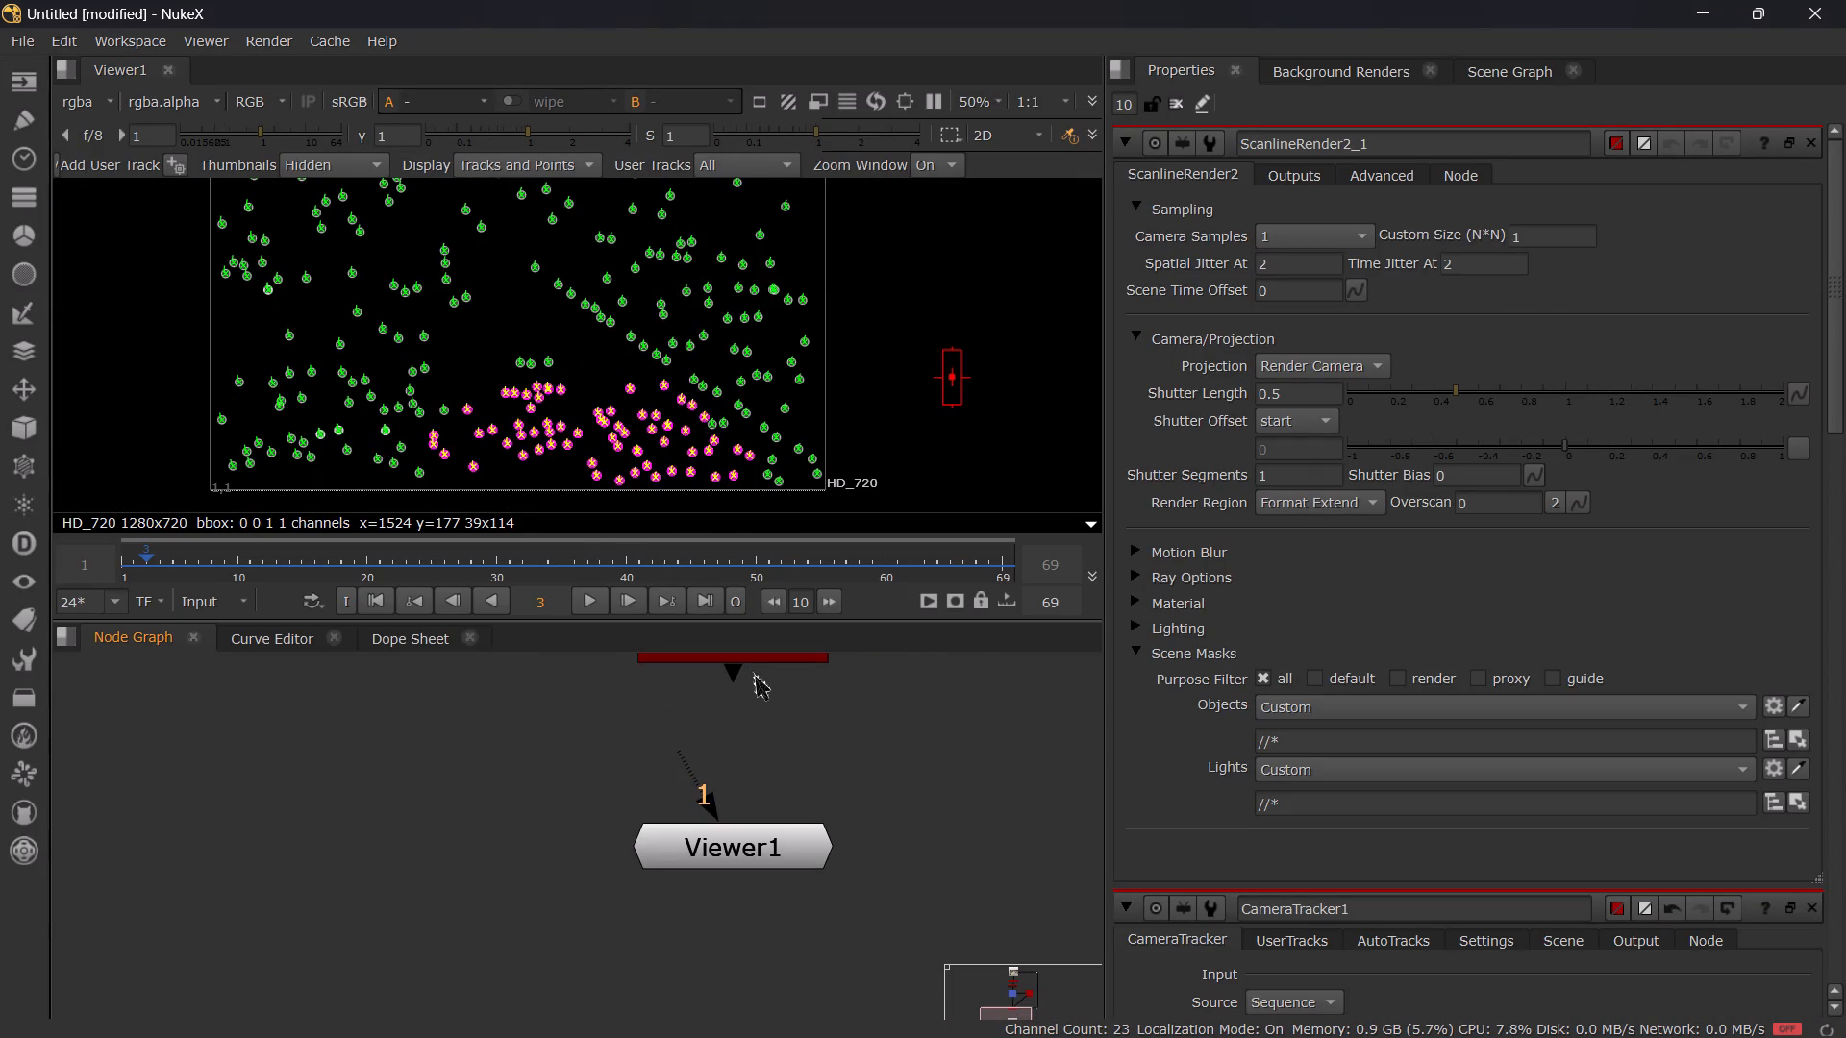
left_click(757, 665)
middle_click_drag(713, 717, 730, 812)
left_click(742, 727)
key("1")
scroll(762, 785, "down", 3)
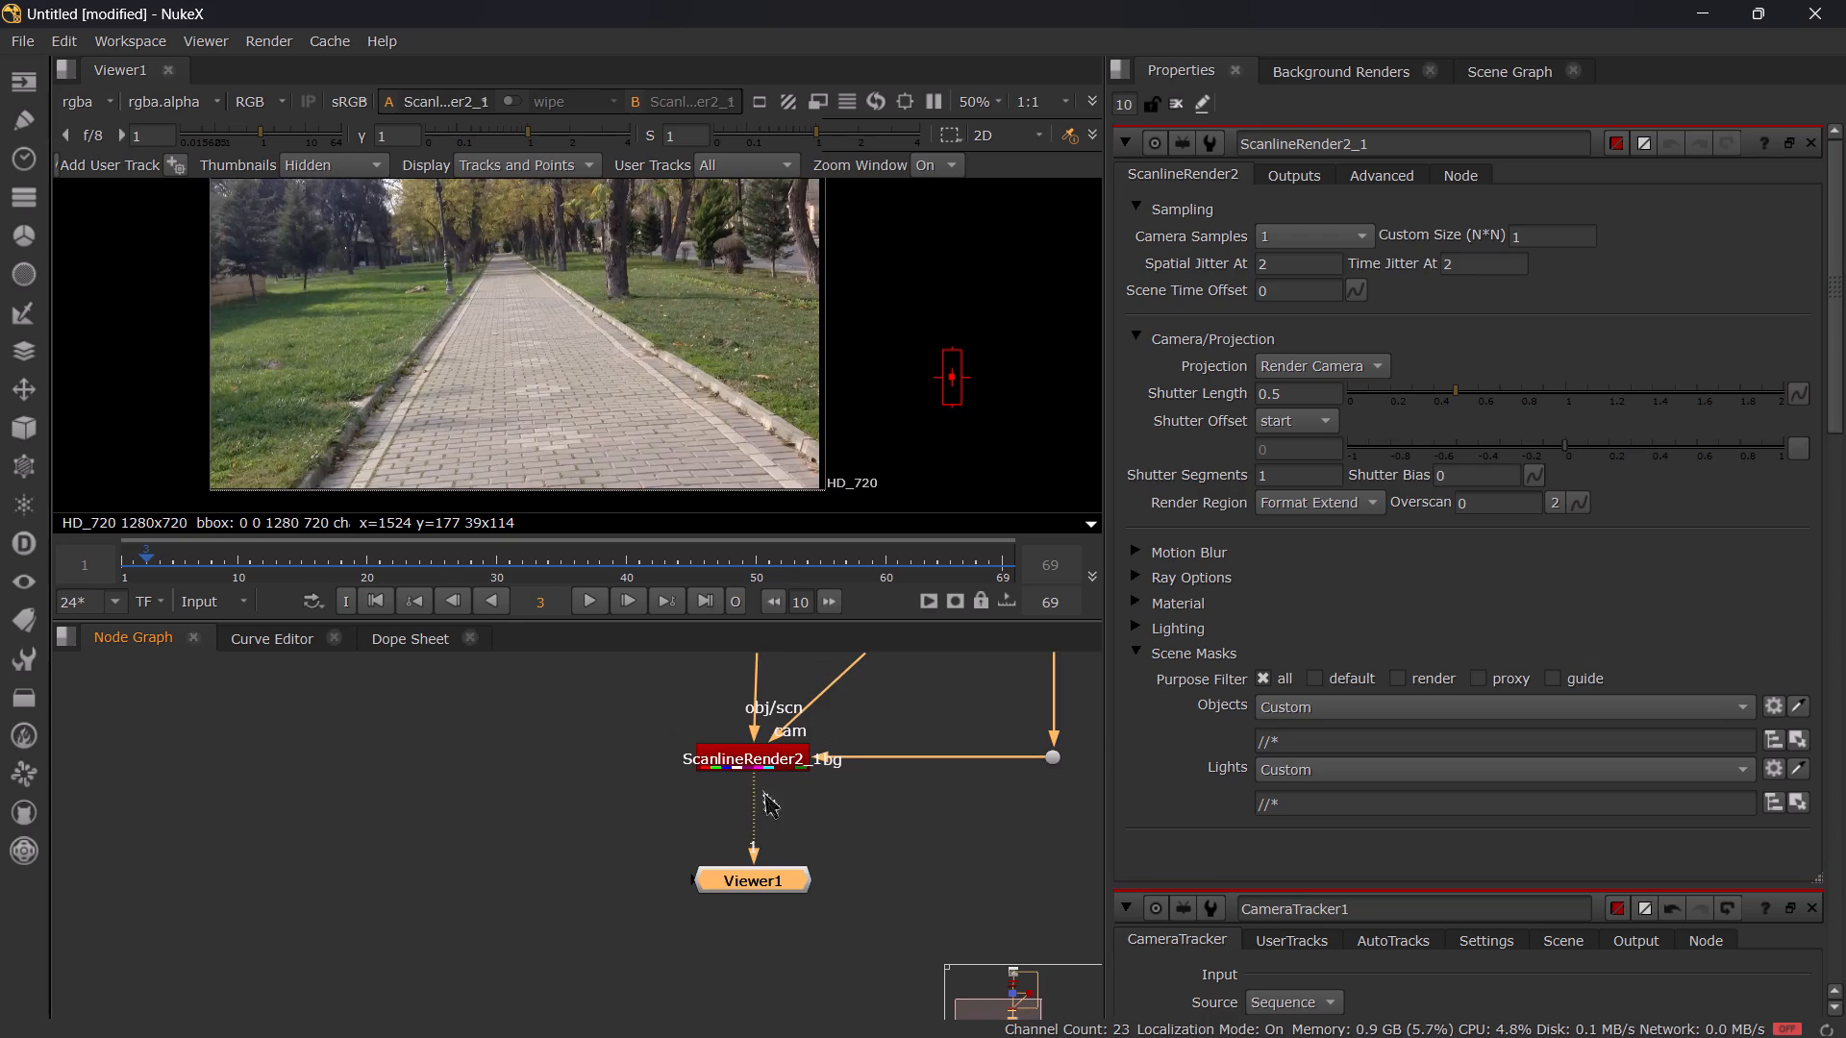
Play the ScanlineRender2_1 result forward in the viewer to review the clip.
scroll(635, 423, "up", 2)
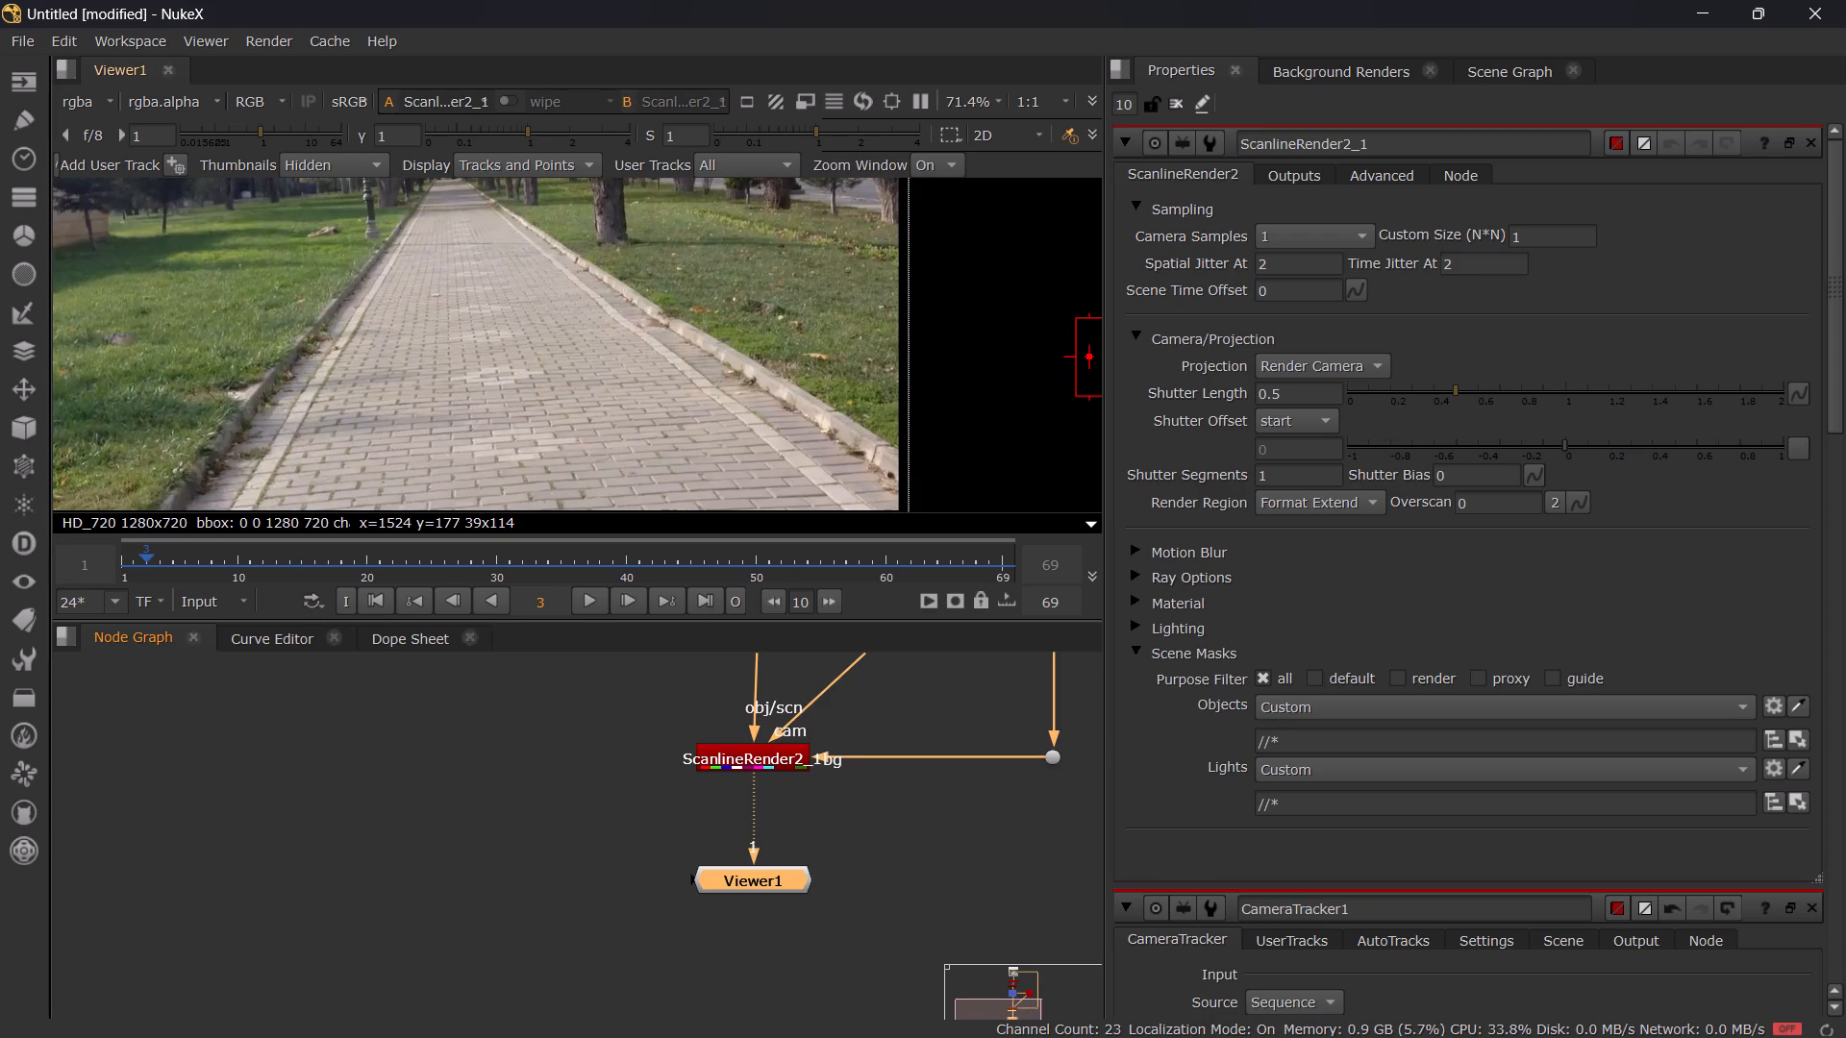
left_click(586, 606)
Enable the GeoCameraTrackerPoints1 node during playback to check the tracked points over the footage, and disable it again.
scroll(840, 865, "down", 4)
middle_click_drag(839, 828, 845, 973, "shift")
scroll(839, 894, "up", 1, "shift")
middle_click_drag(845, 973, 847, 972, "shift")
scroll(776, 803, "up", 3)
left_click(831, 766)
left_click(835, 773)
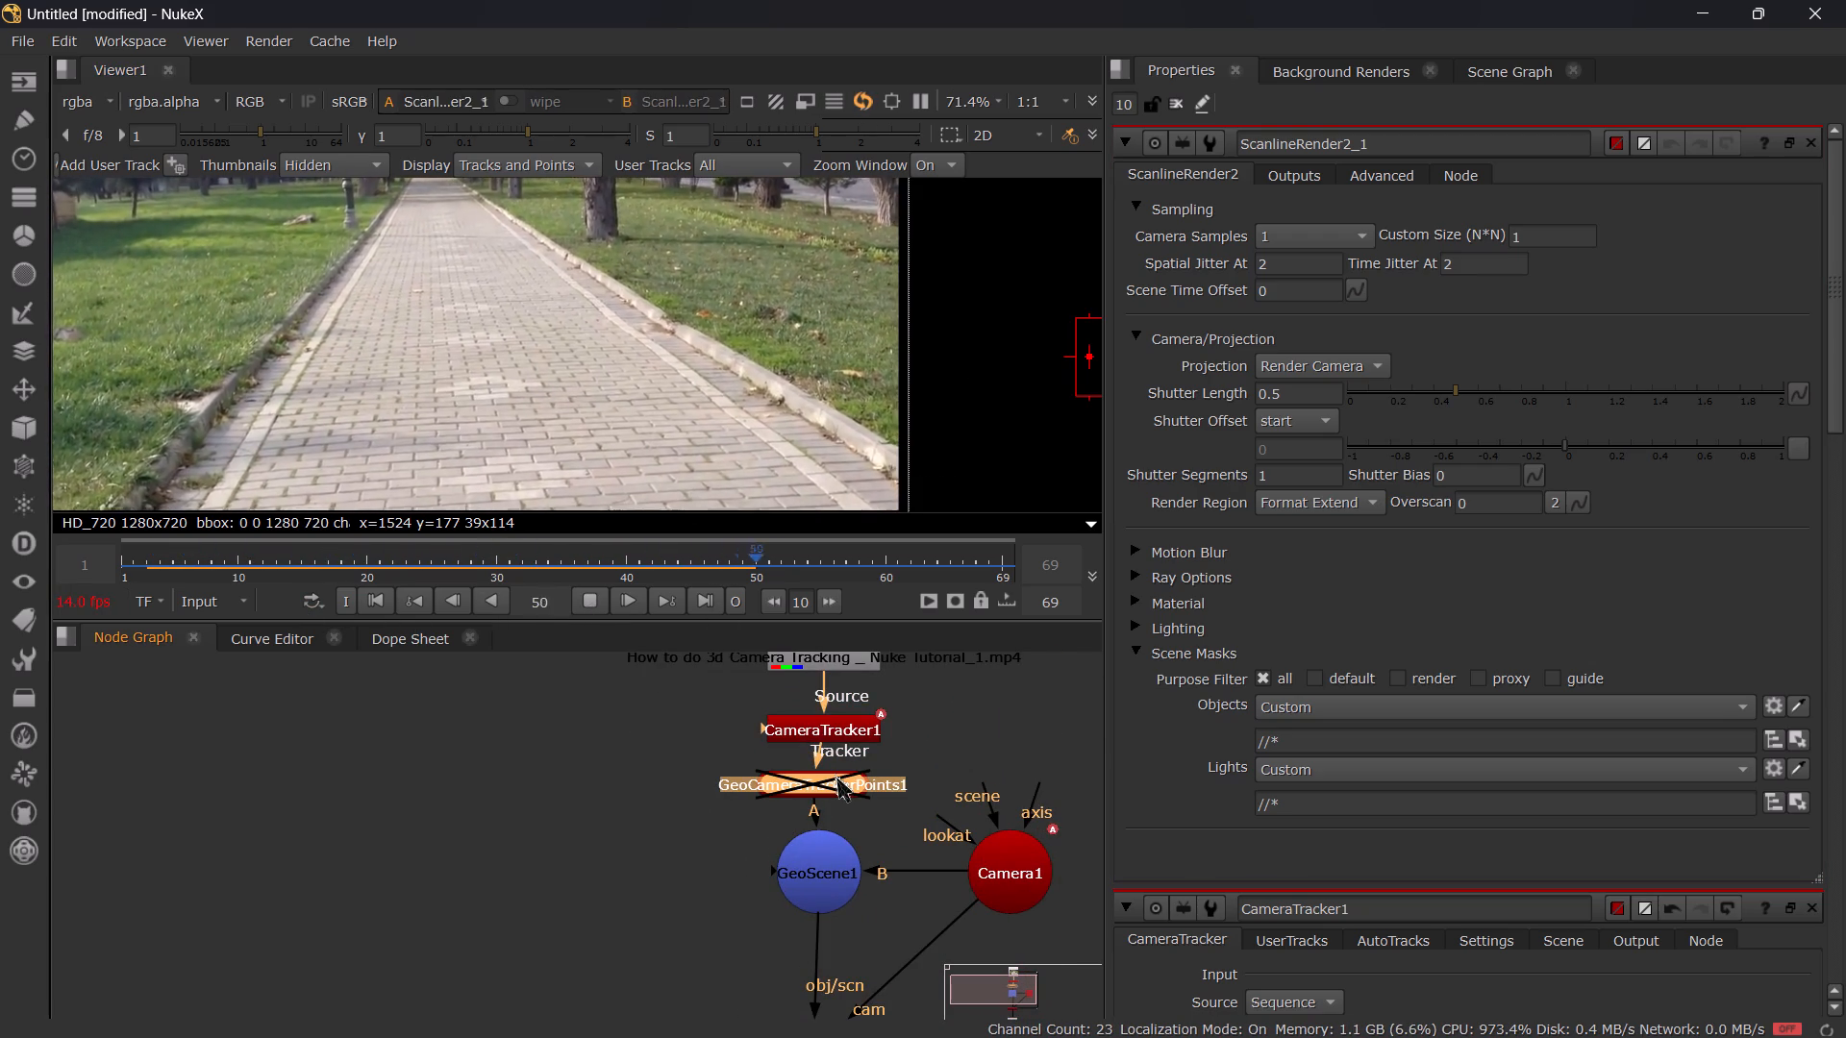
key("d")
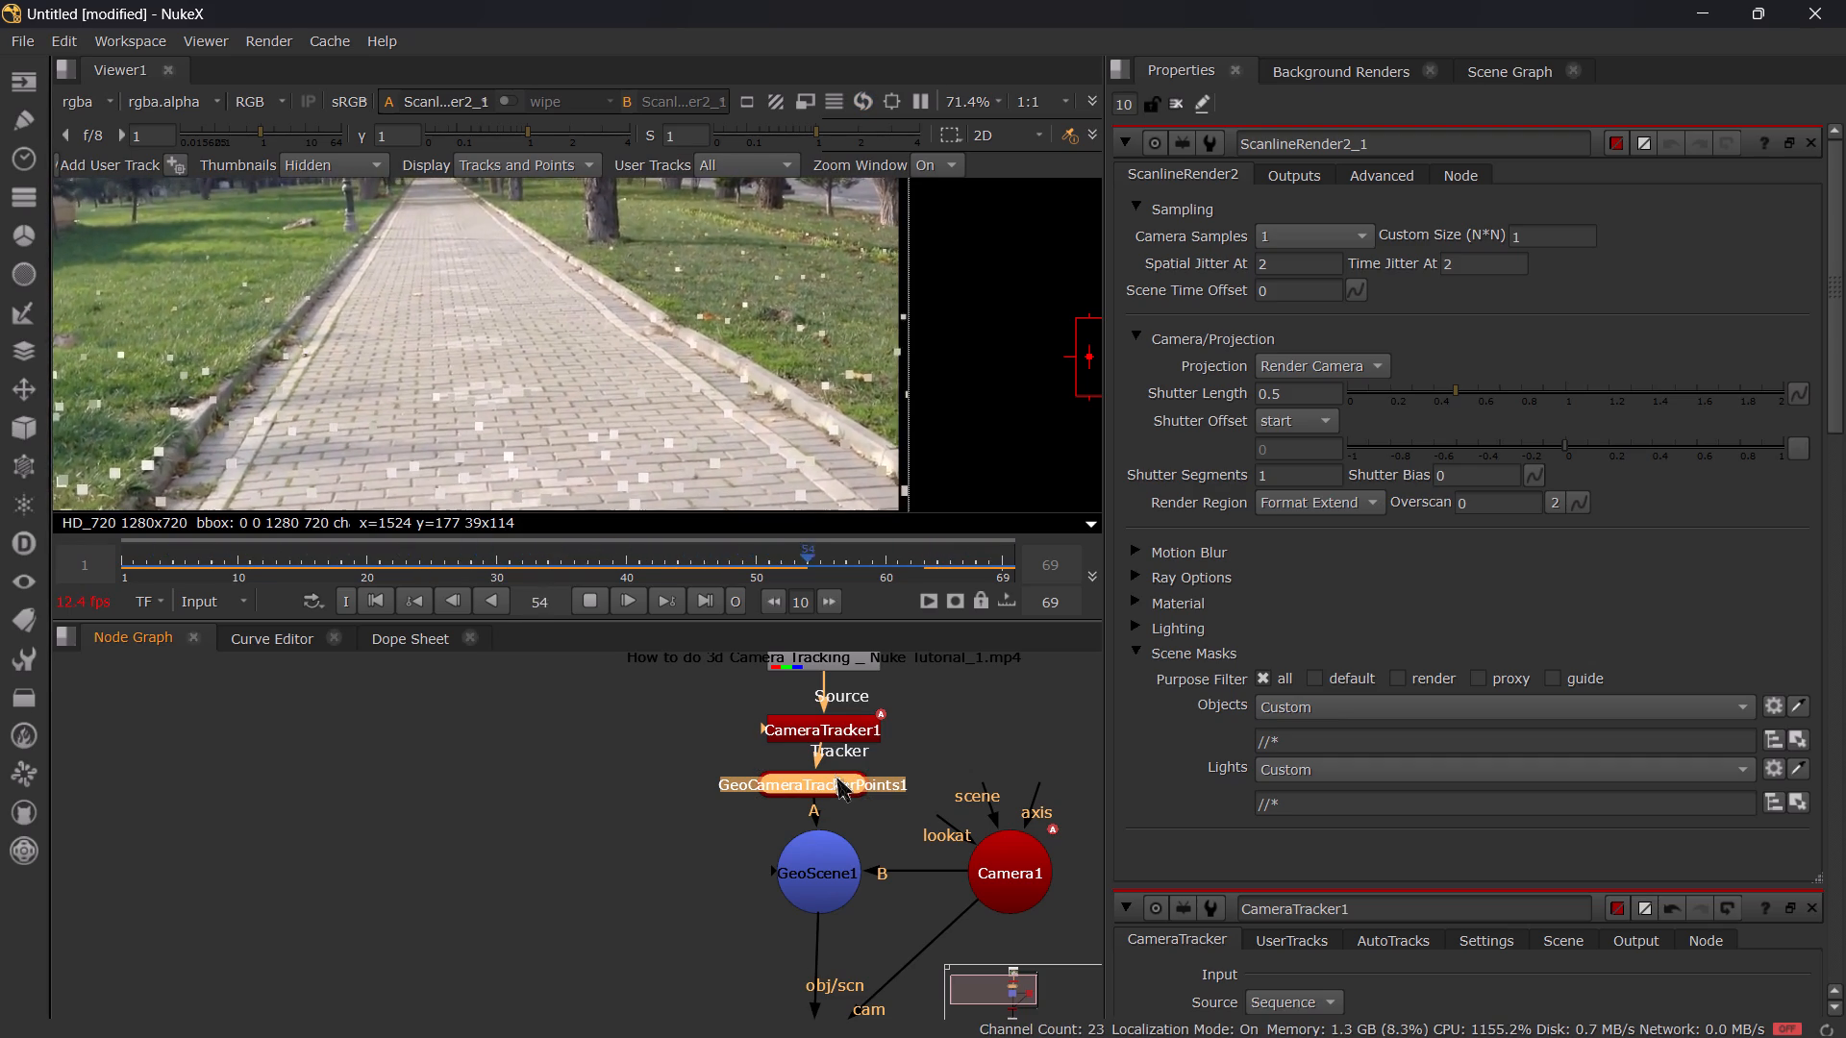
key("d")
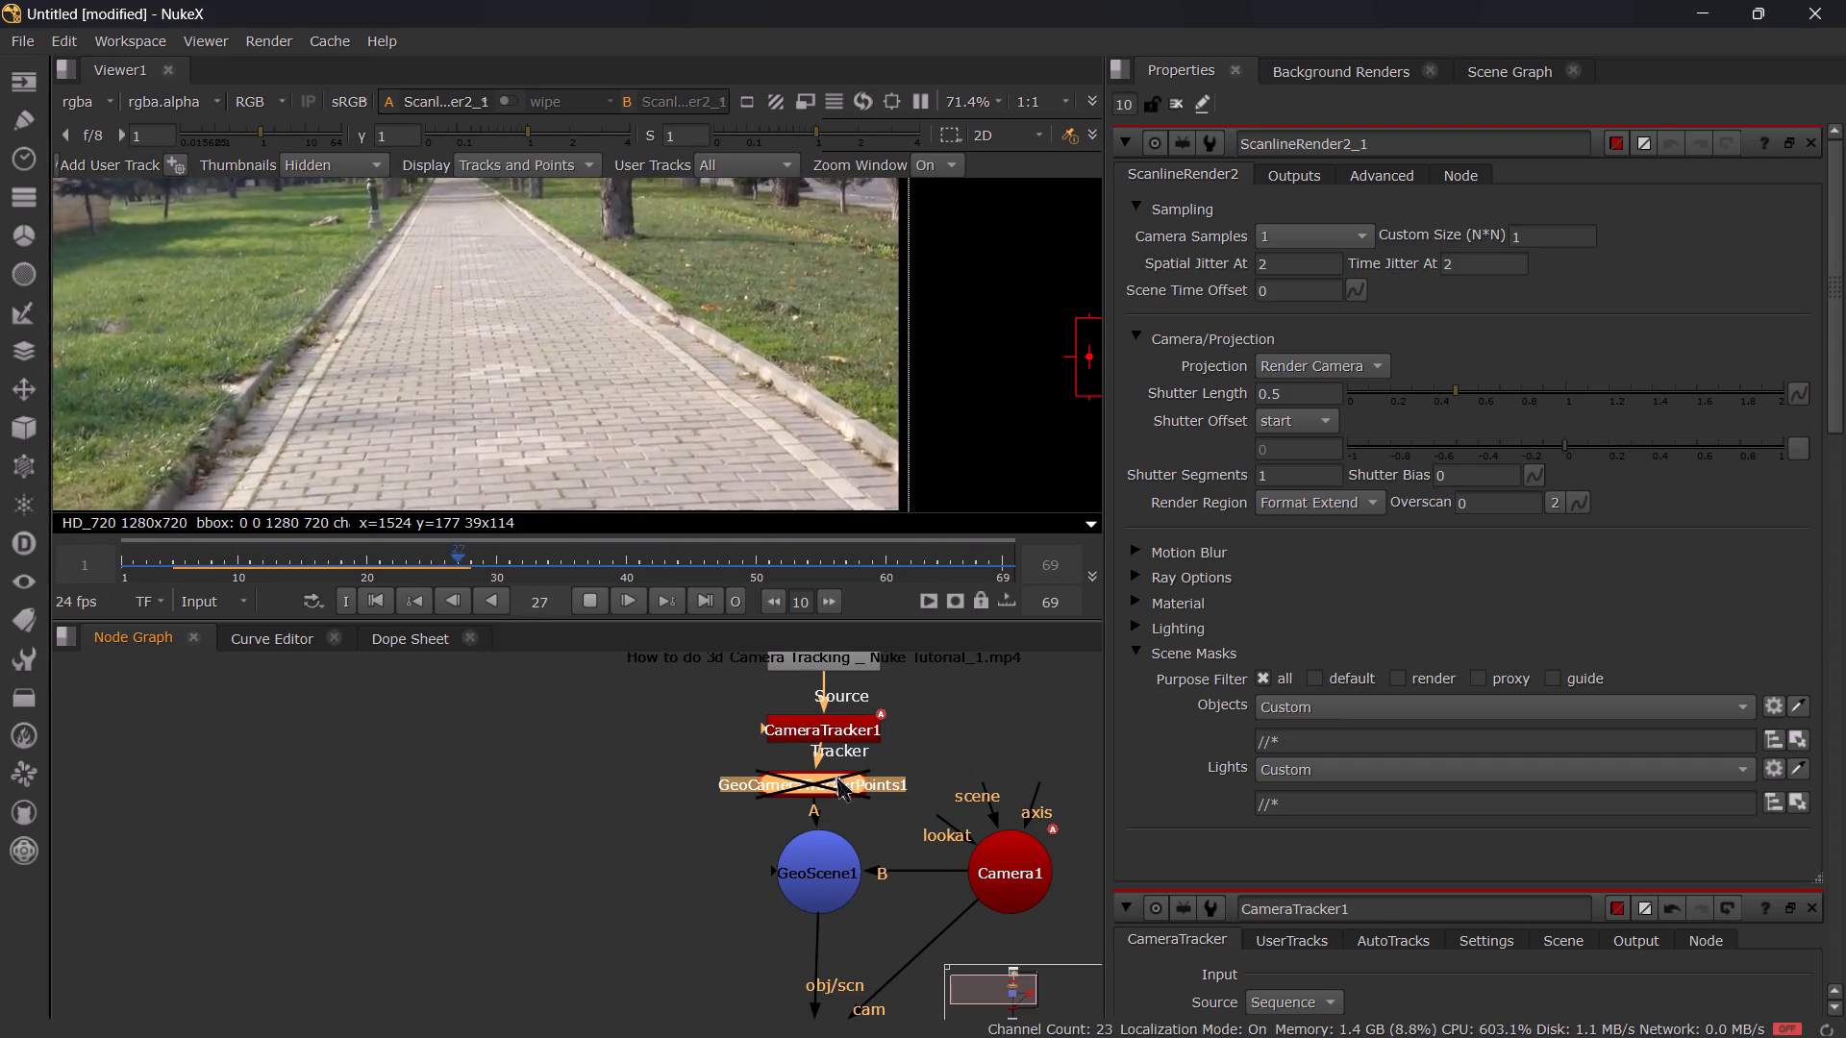
Switch to the 3D camera tracking tutorial and resume it from the rendering and previewing section.
key("alt+Tab")
key("space")
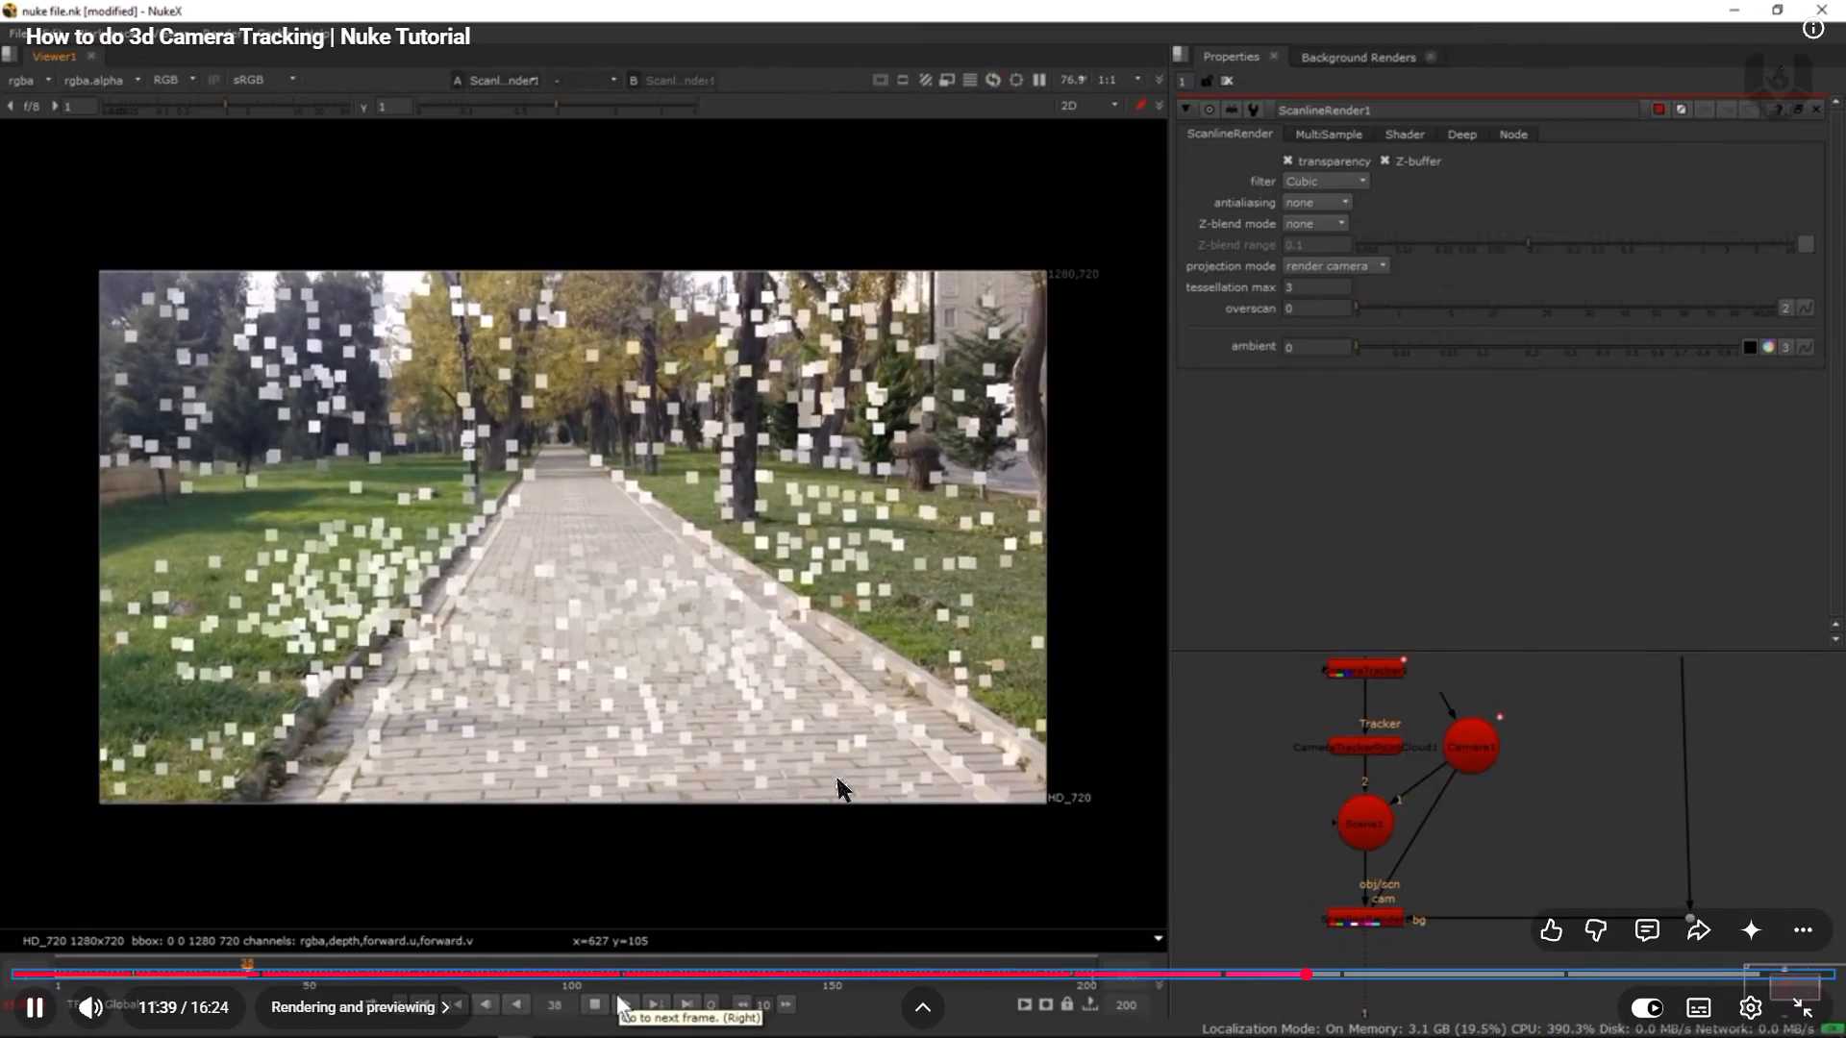
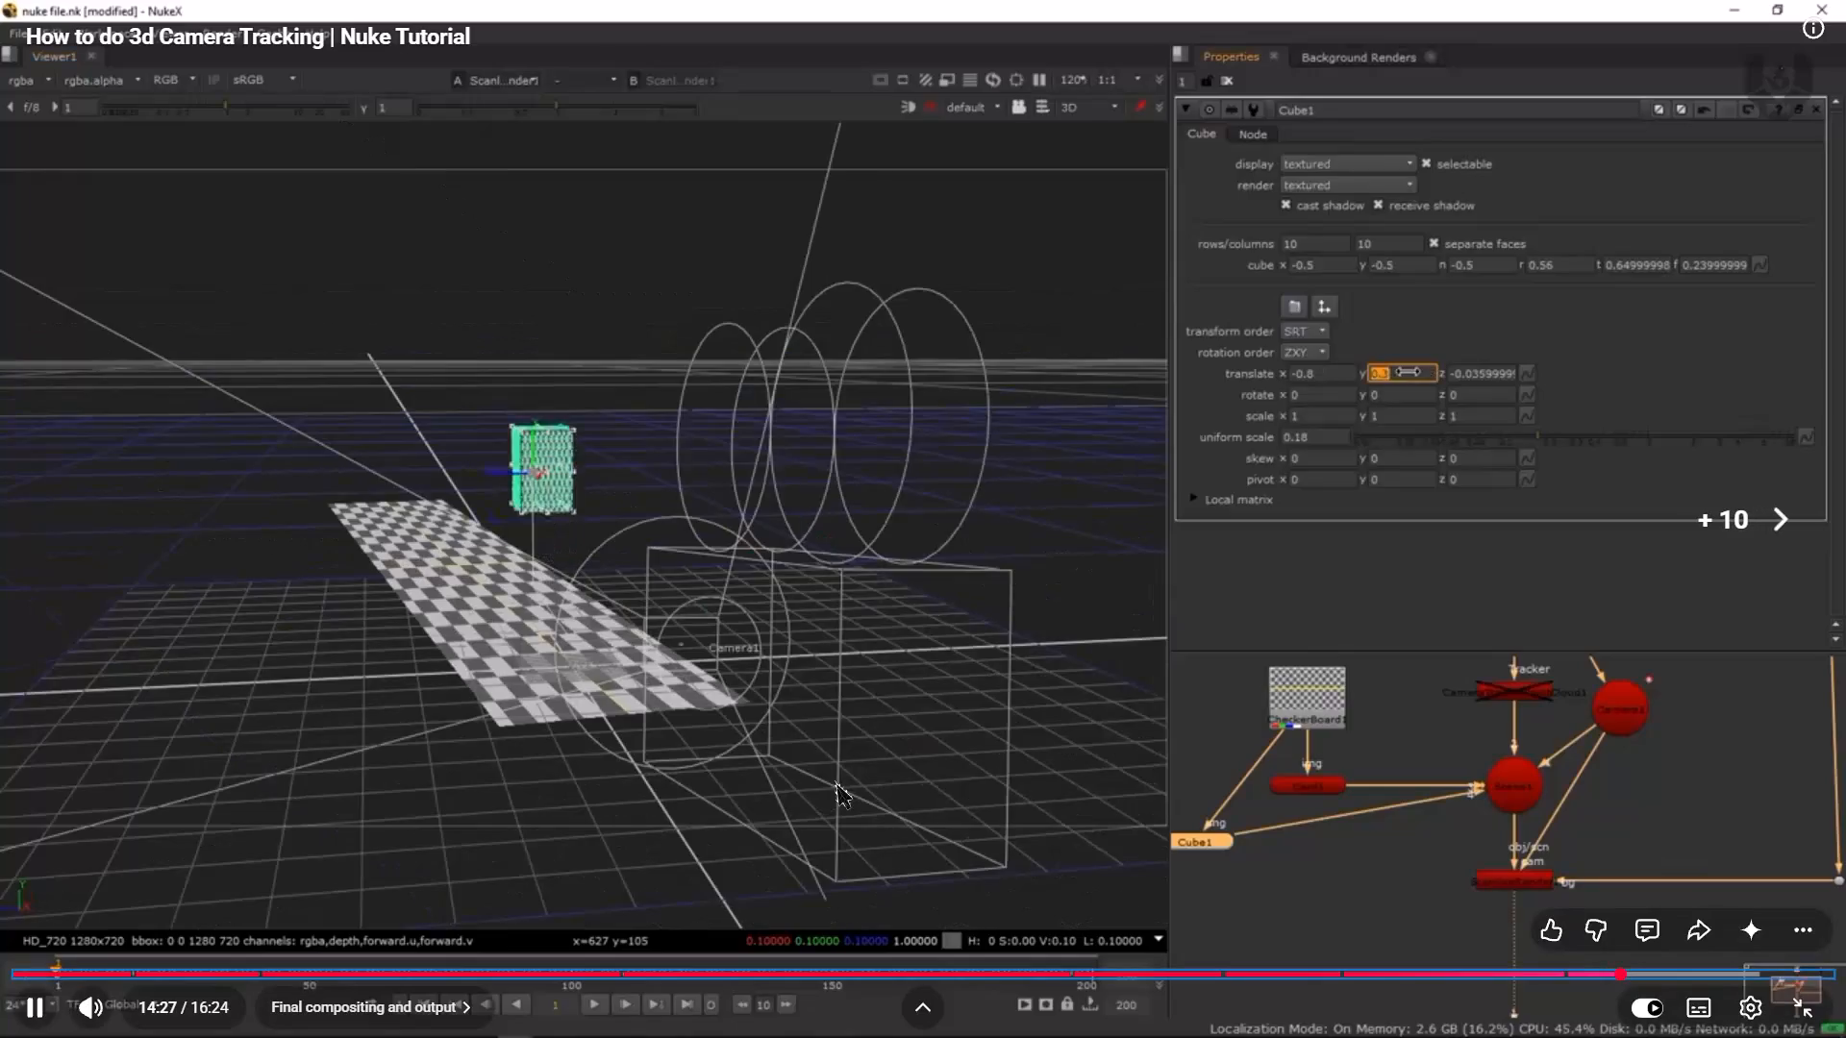
Skip ahead in the tutorial's final compositing section, pause it with the checkerboard result showing, and switch back to NukeX.
key("Right")
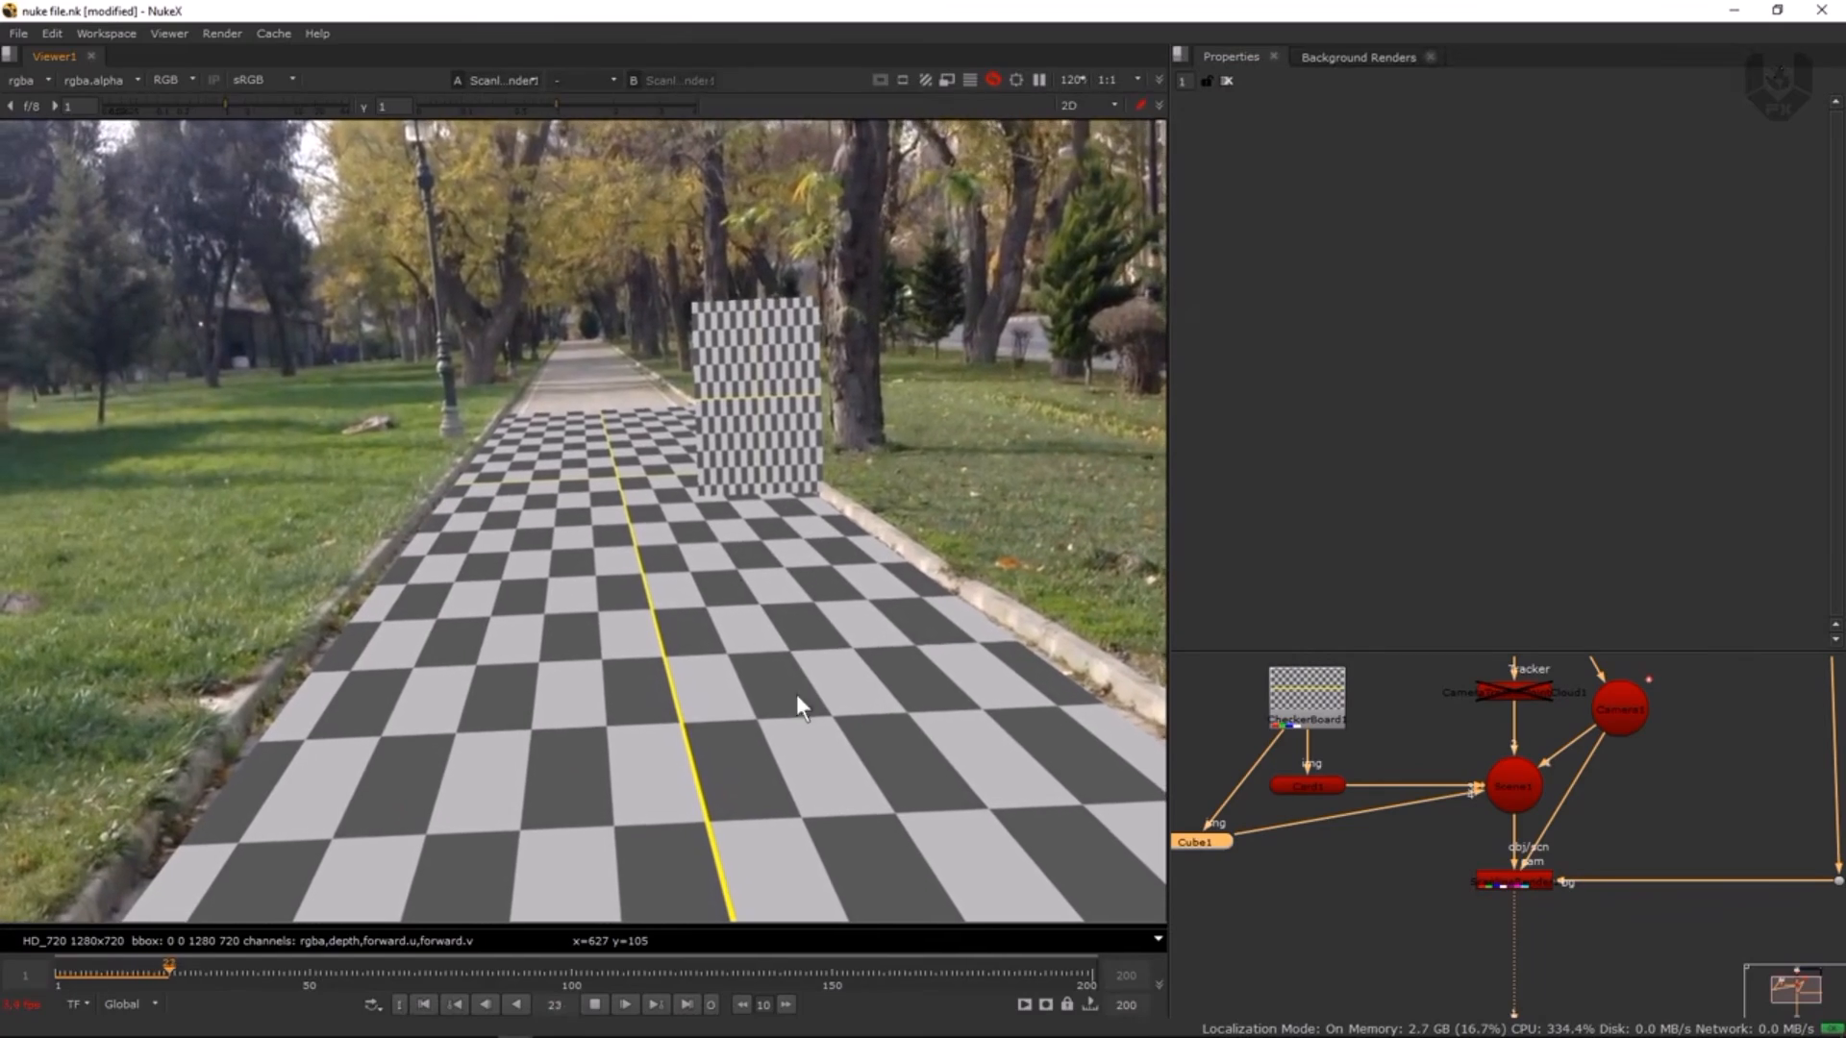
key("space")
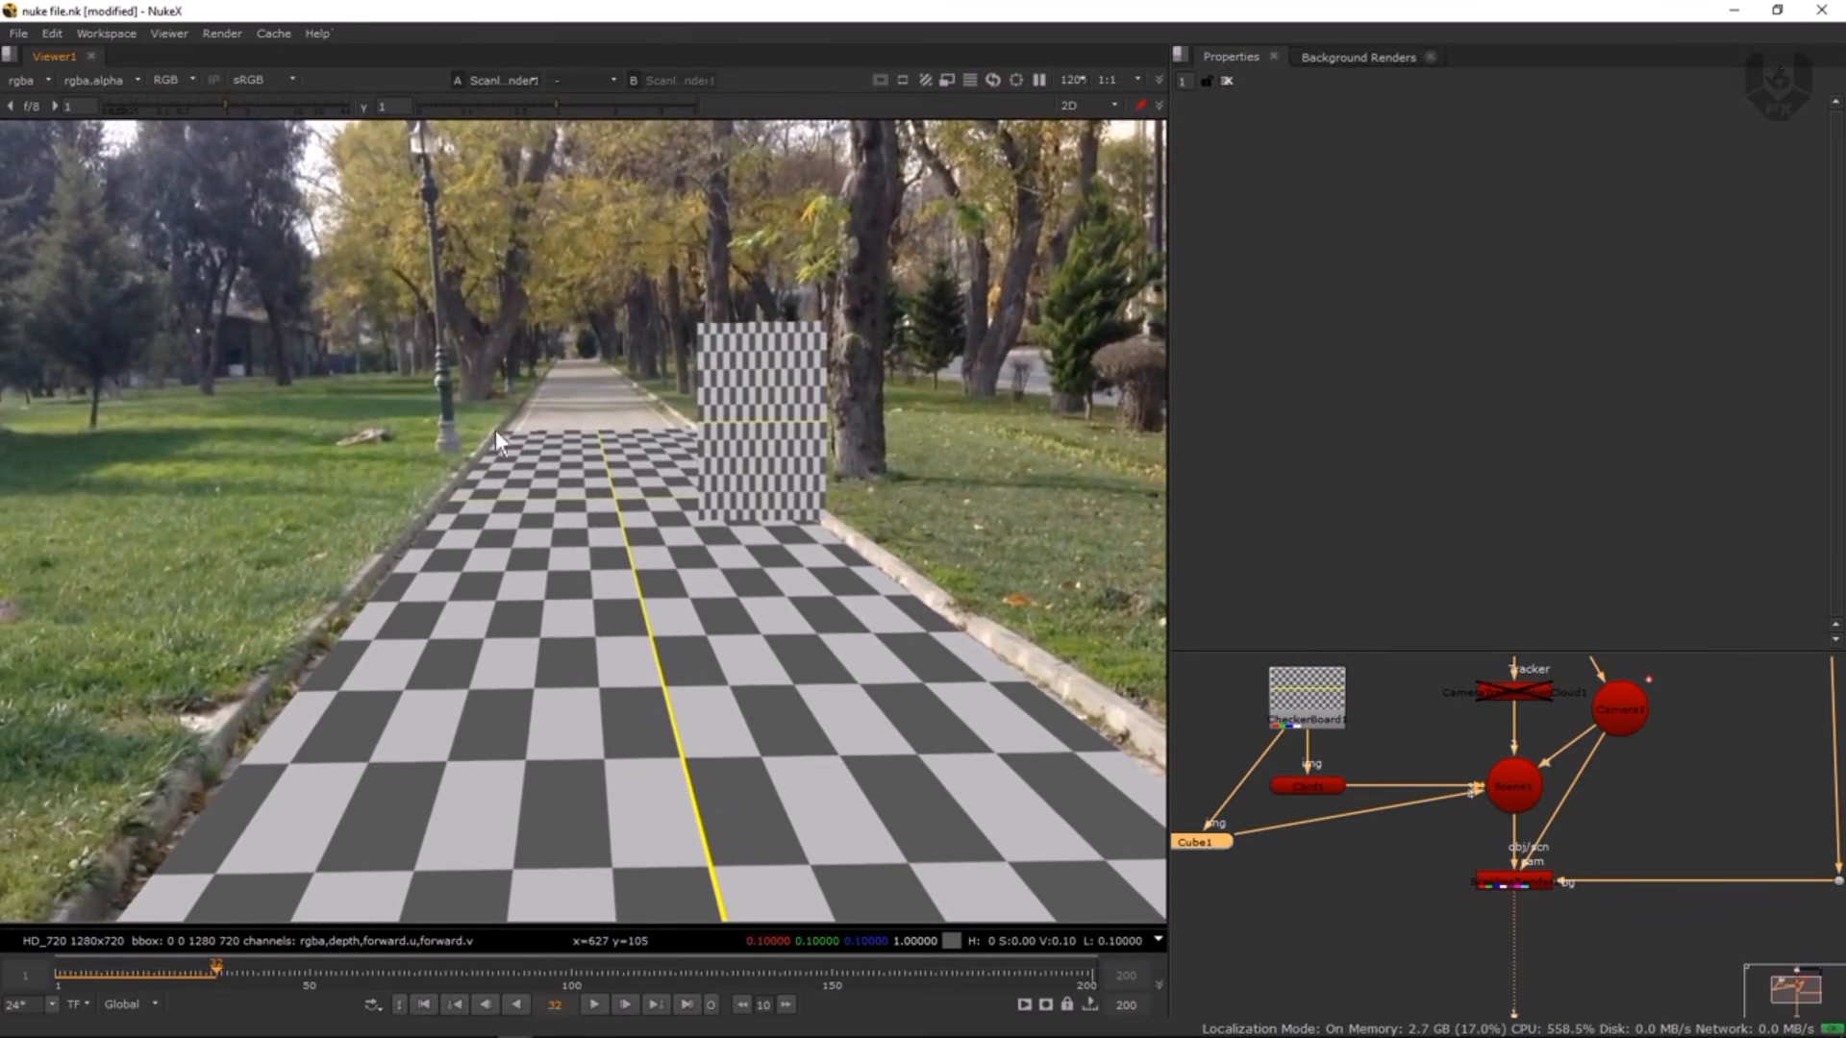
key("Escape")
key("alt+Tab")
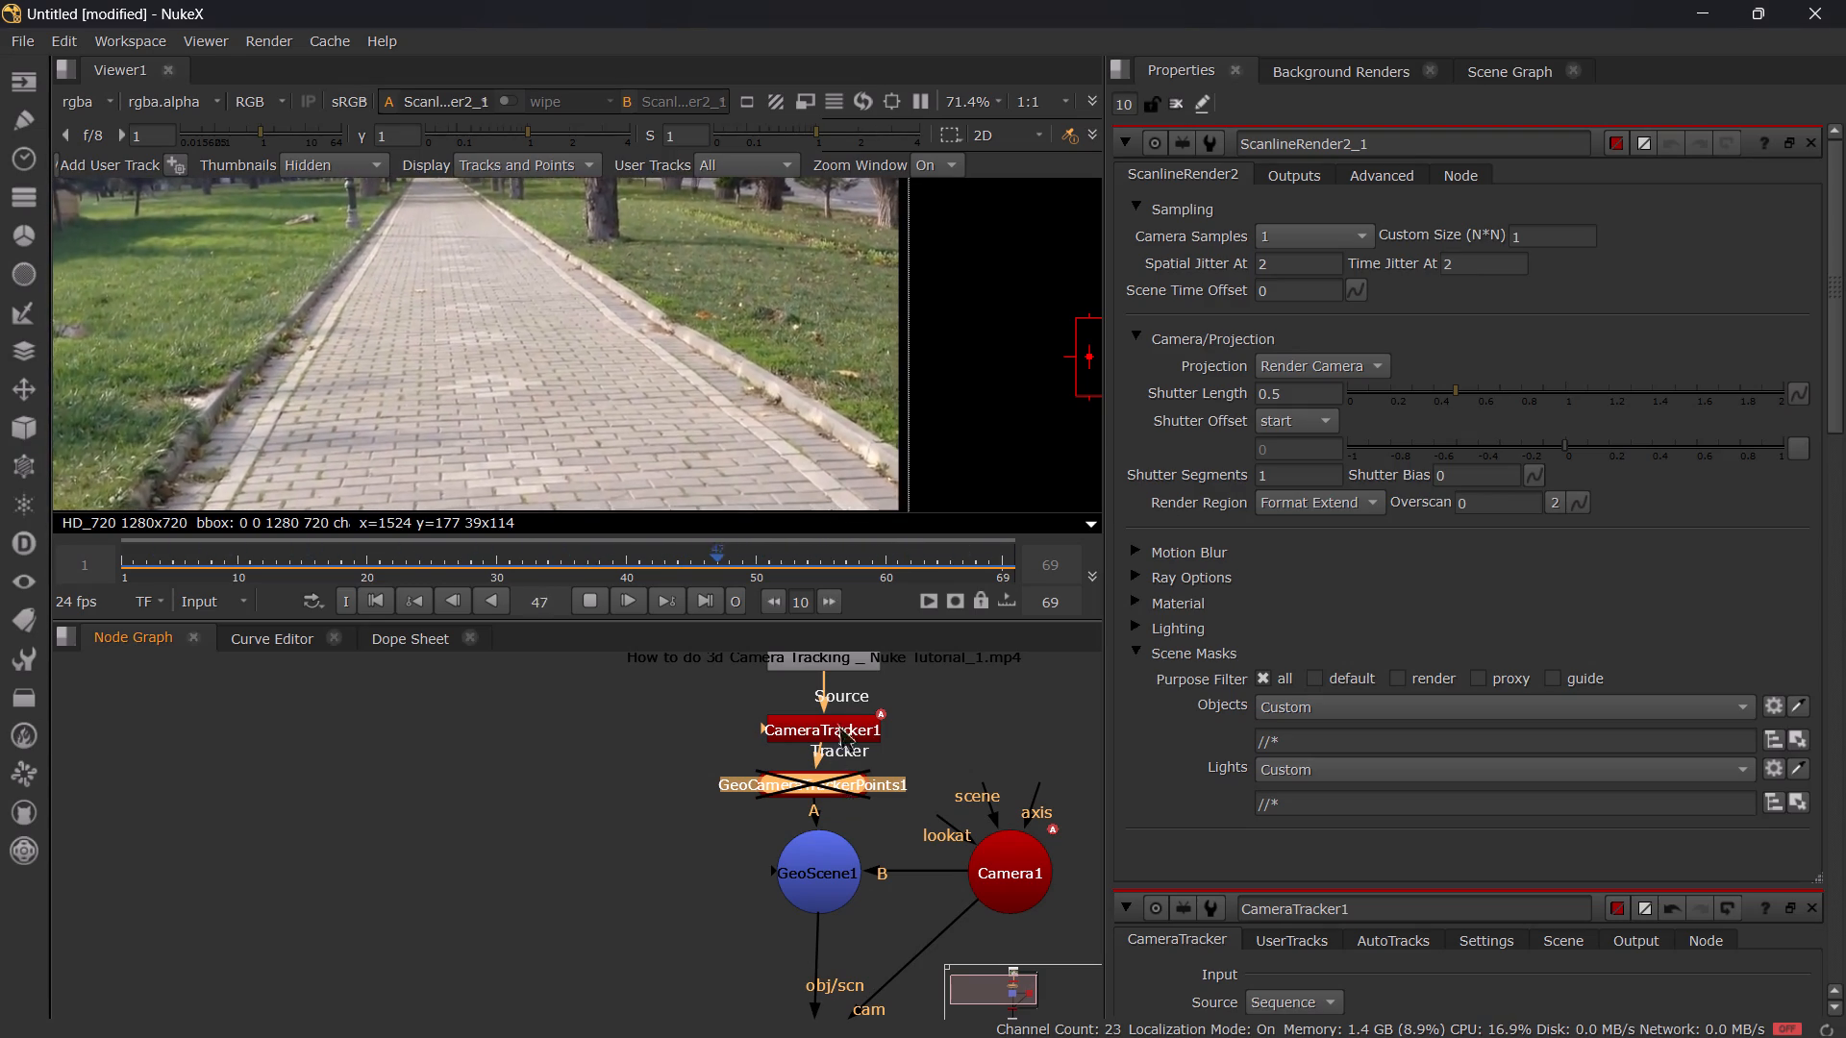
Stop the viewer playback and return to frame 1.
scroll(789, 802, "down", 3)
middle_click_drag(757, 886, 667, 842, "shift")
scroll(697, 842, "up", 2)
left_click(442, 854)
key("f")
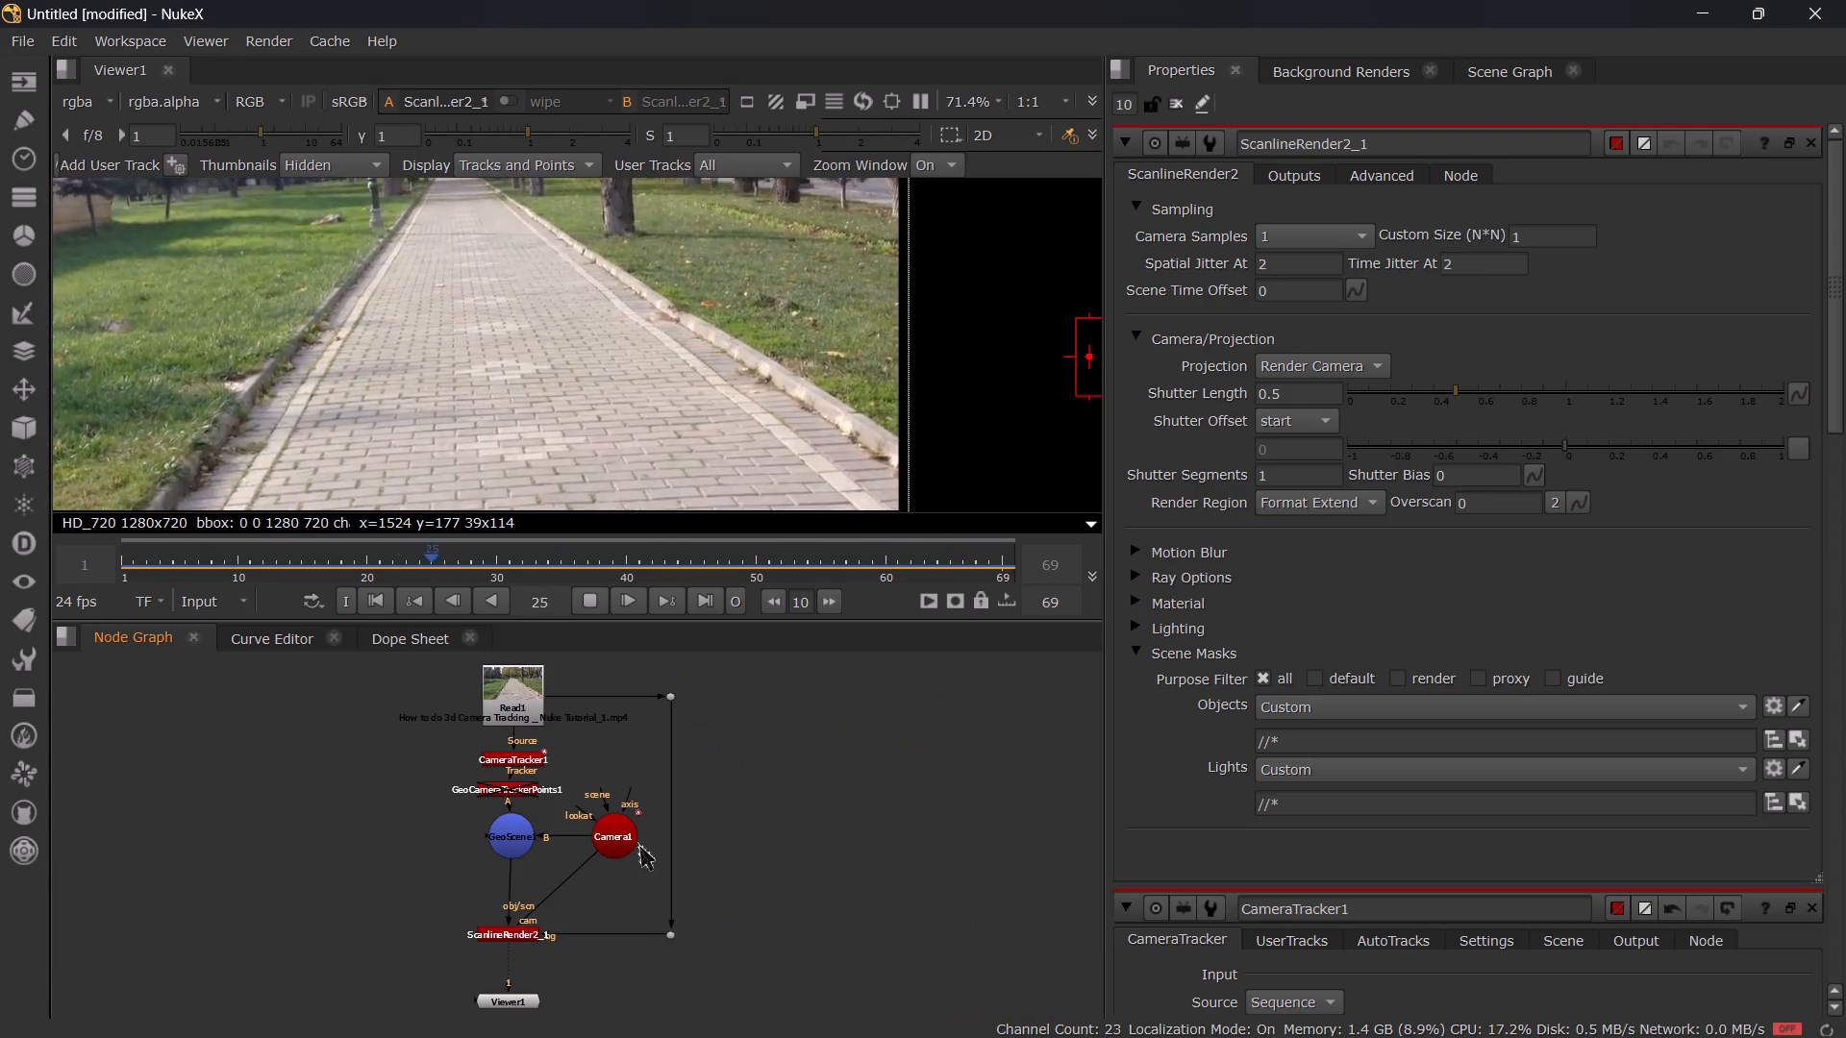
left_click(585, 602)
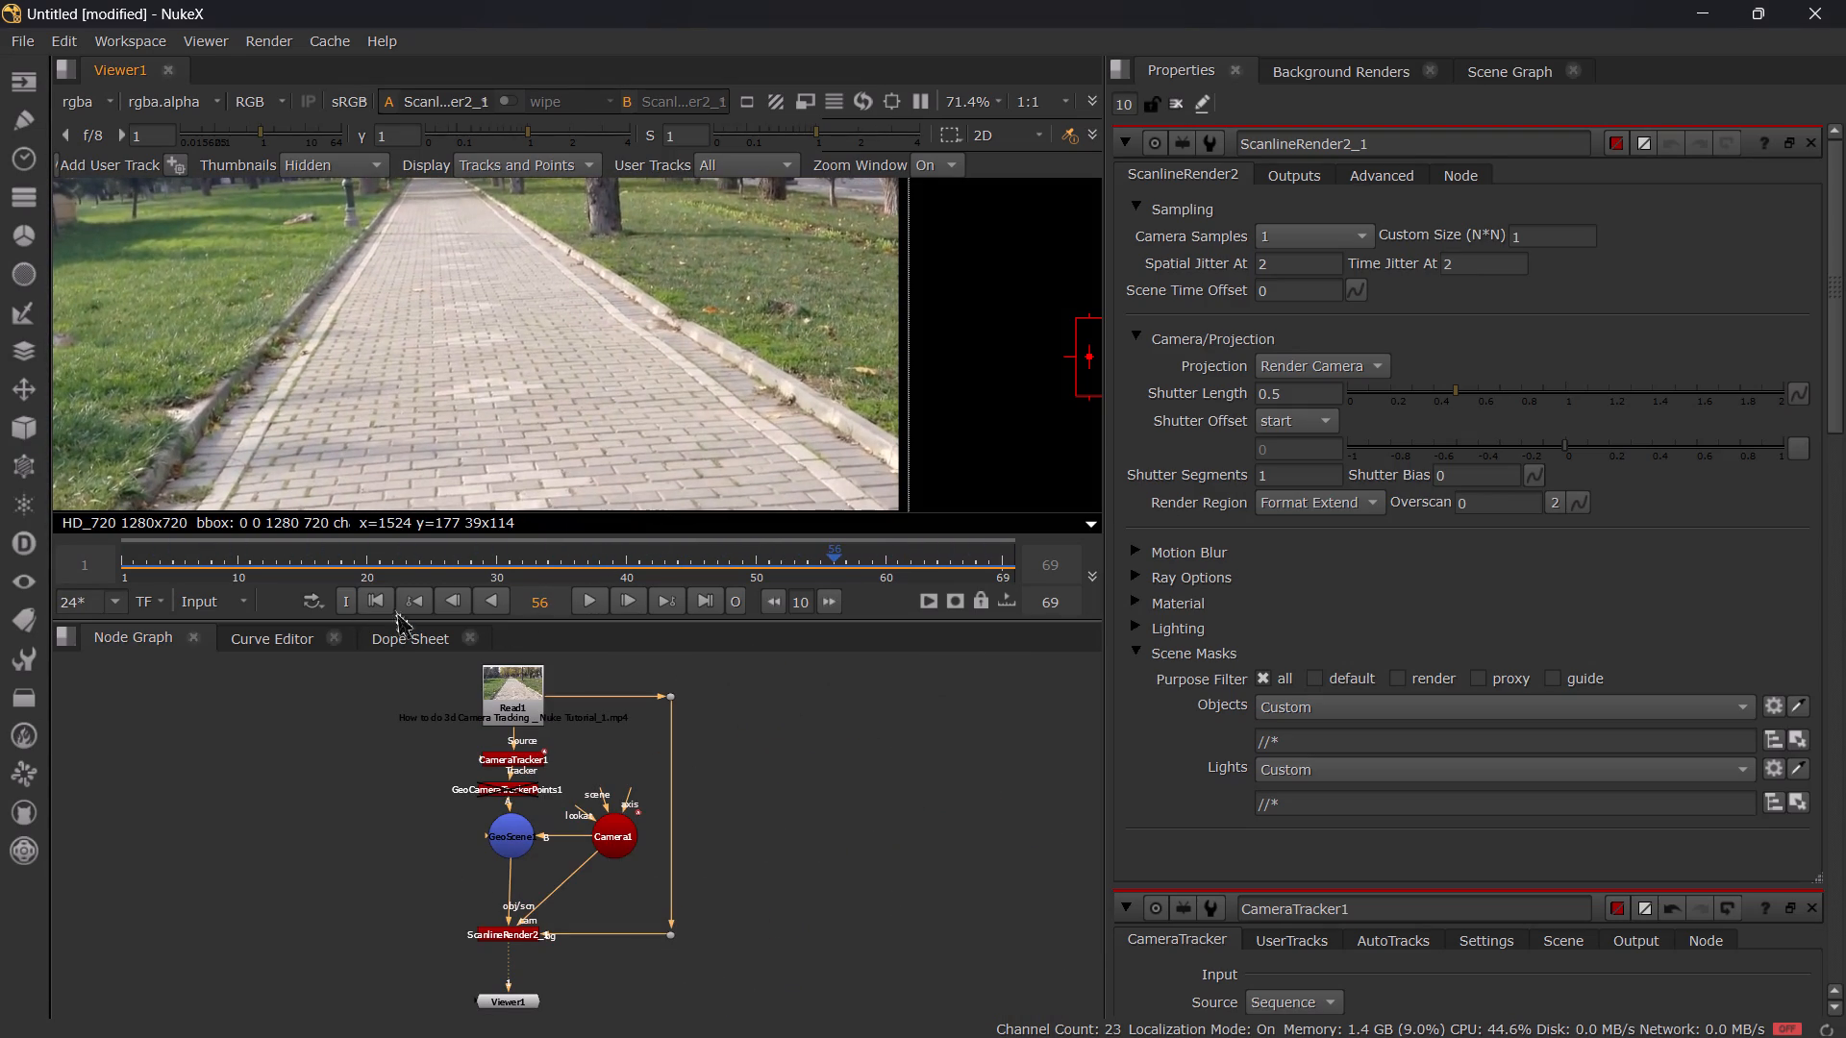
left_click(388, 609)
Display CameraTracker1 in the viewer and create a card from the tracked points selected on the brick path.
scroll(360, 760, "up", 3)
middle_click_drag(409, 810, 561, 850, "shift")
left_click(586, 868)
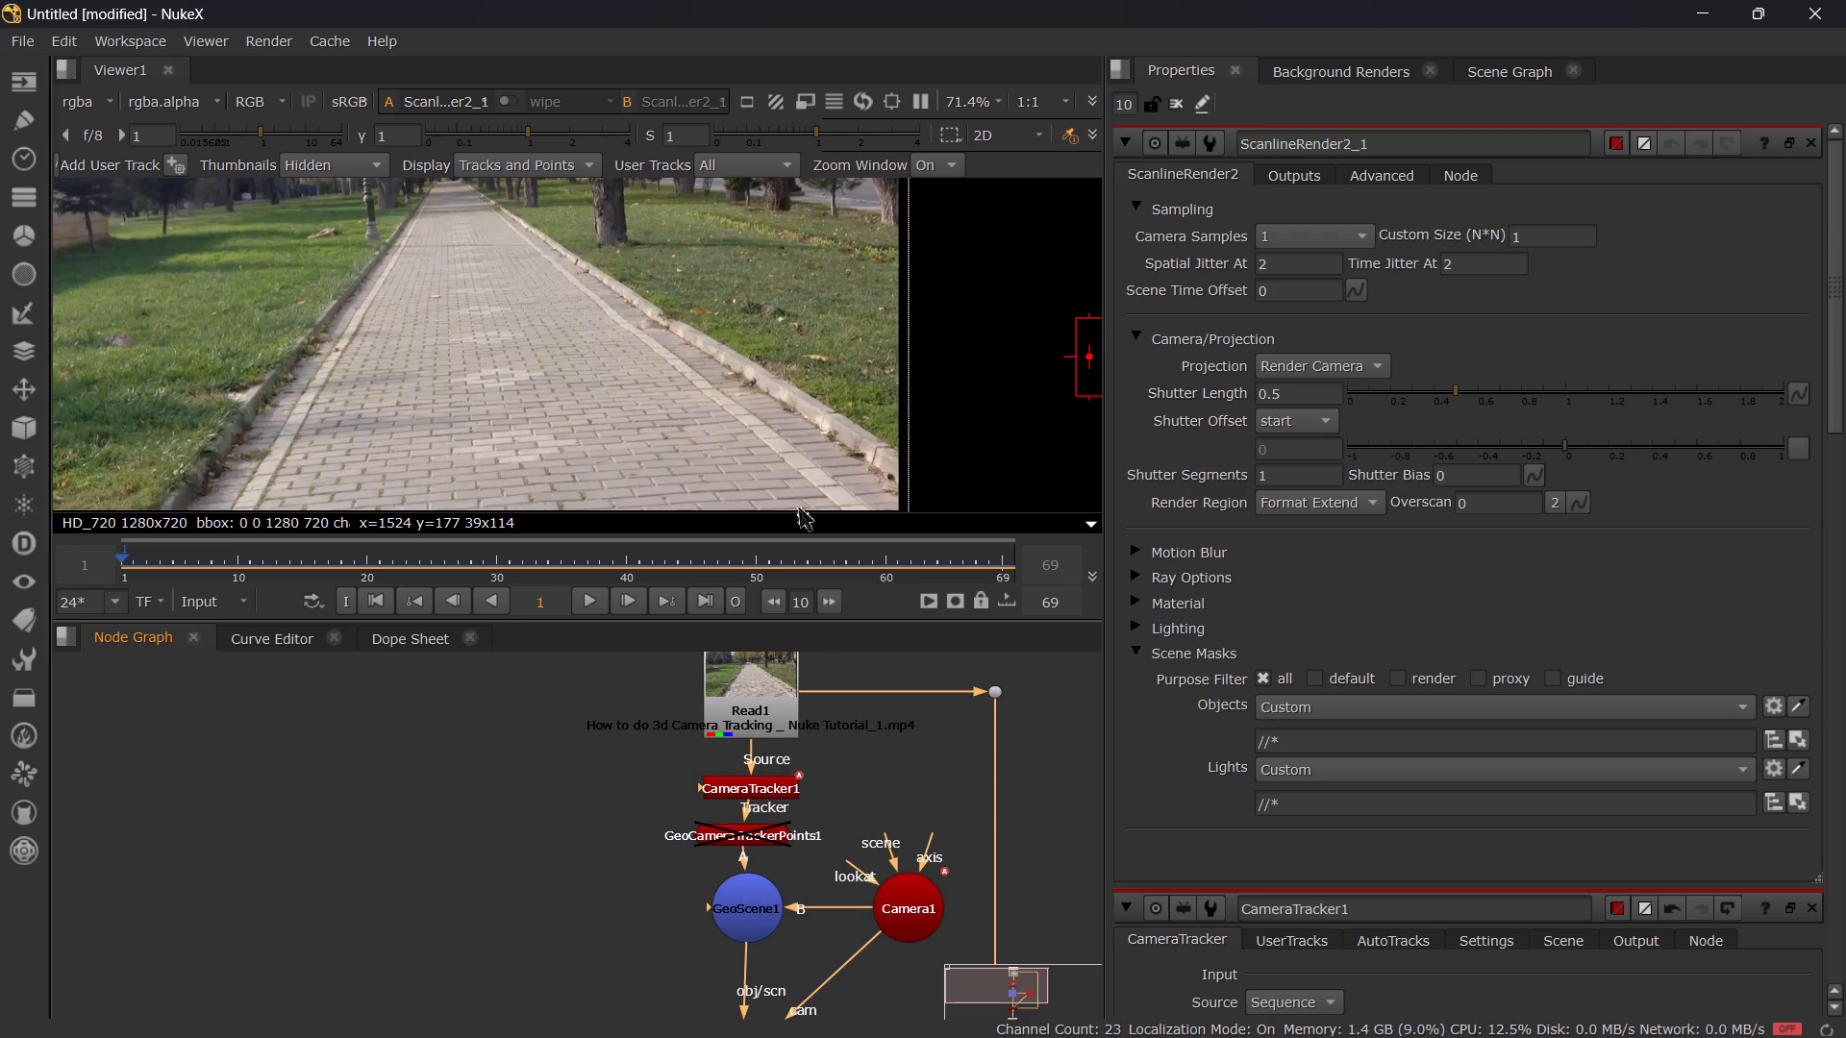
left_click(756, 790)
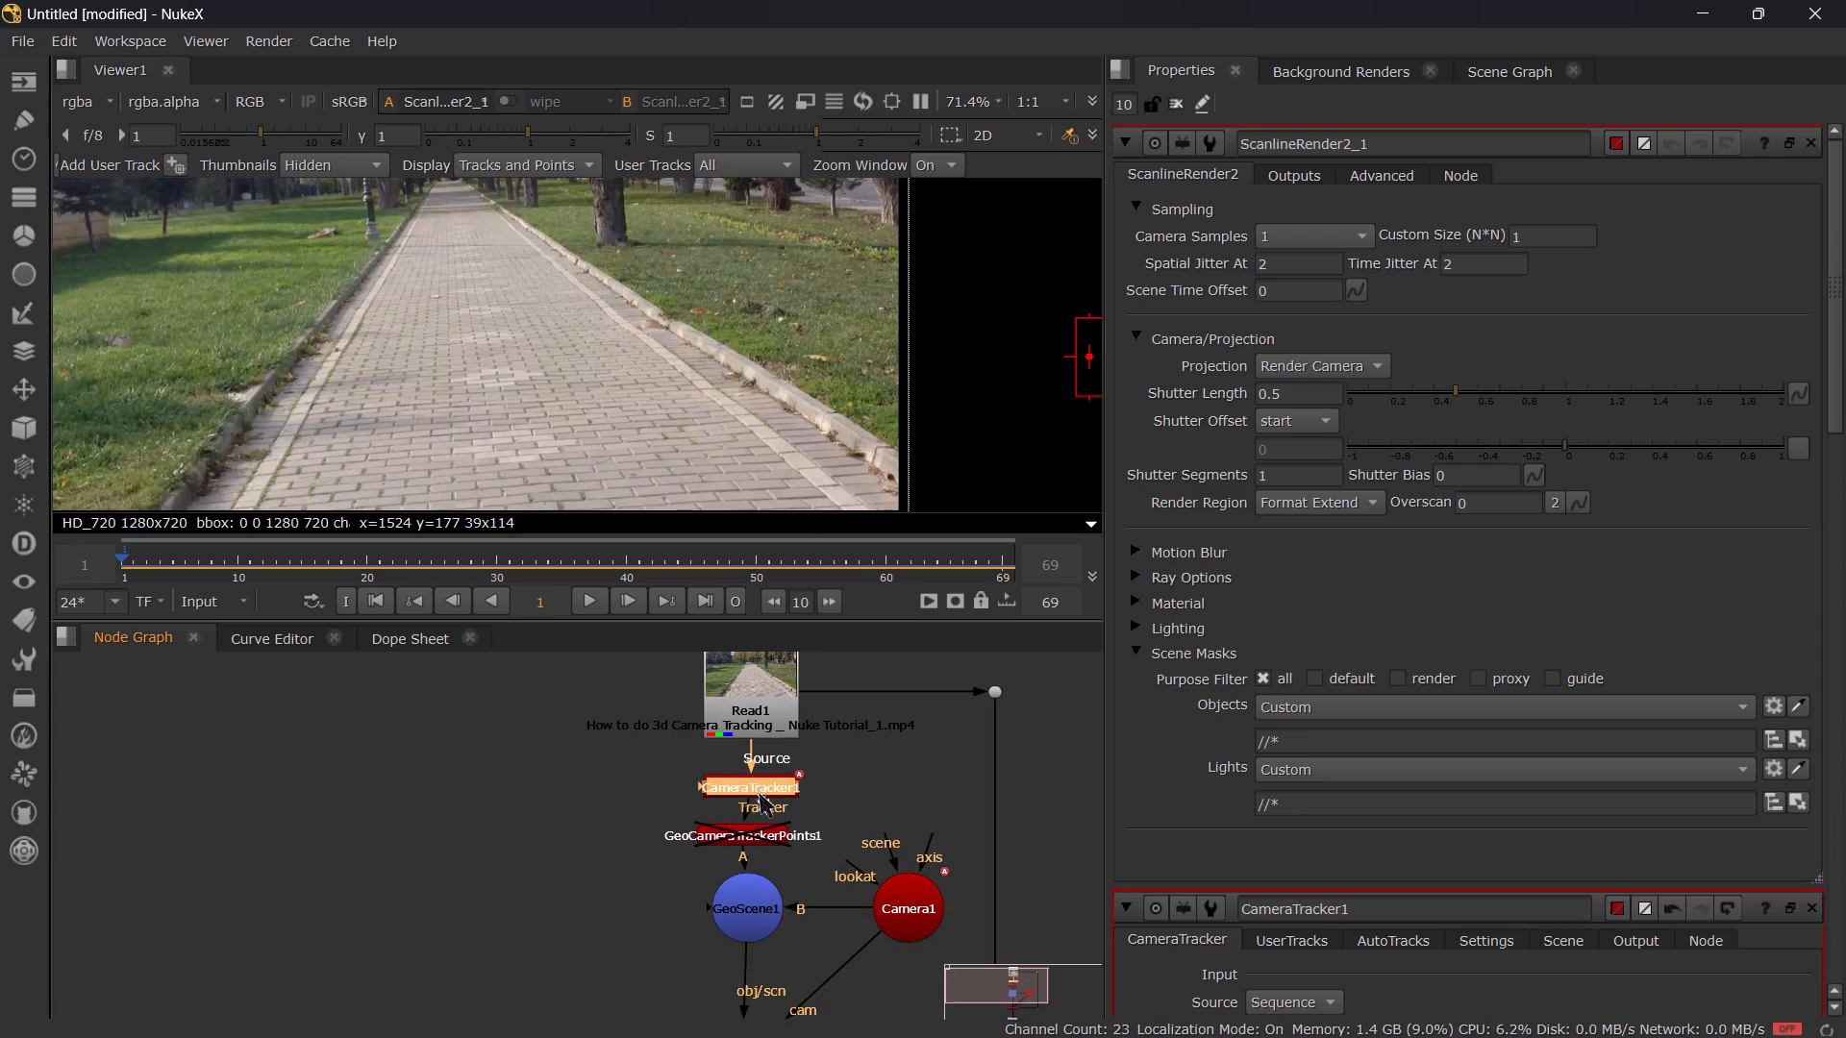
key("1")
scroll(573, 312, "up", 3)
scroll(598, 355, "down", 4)
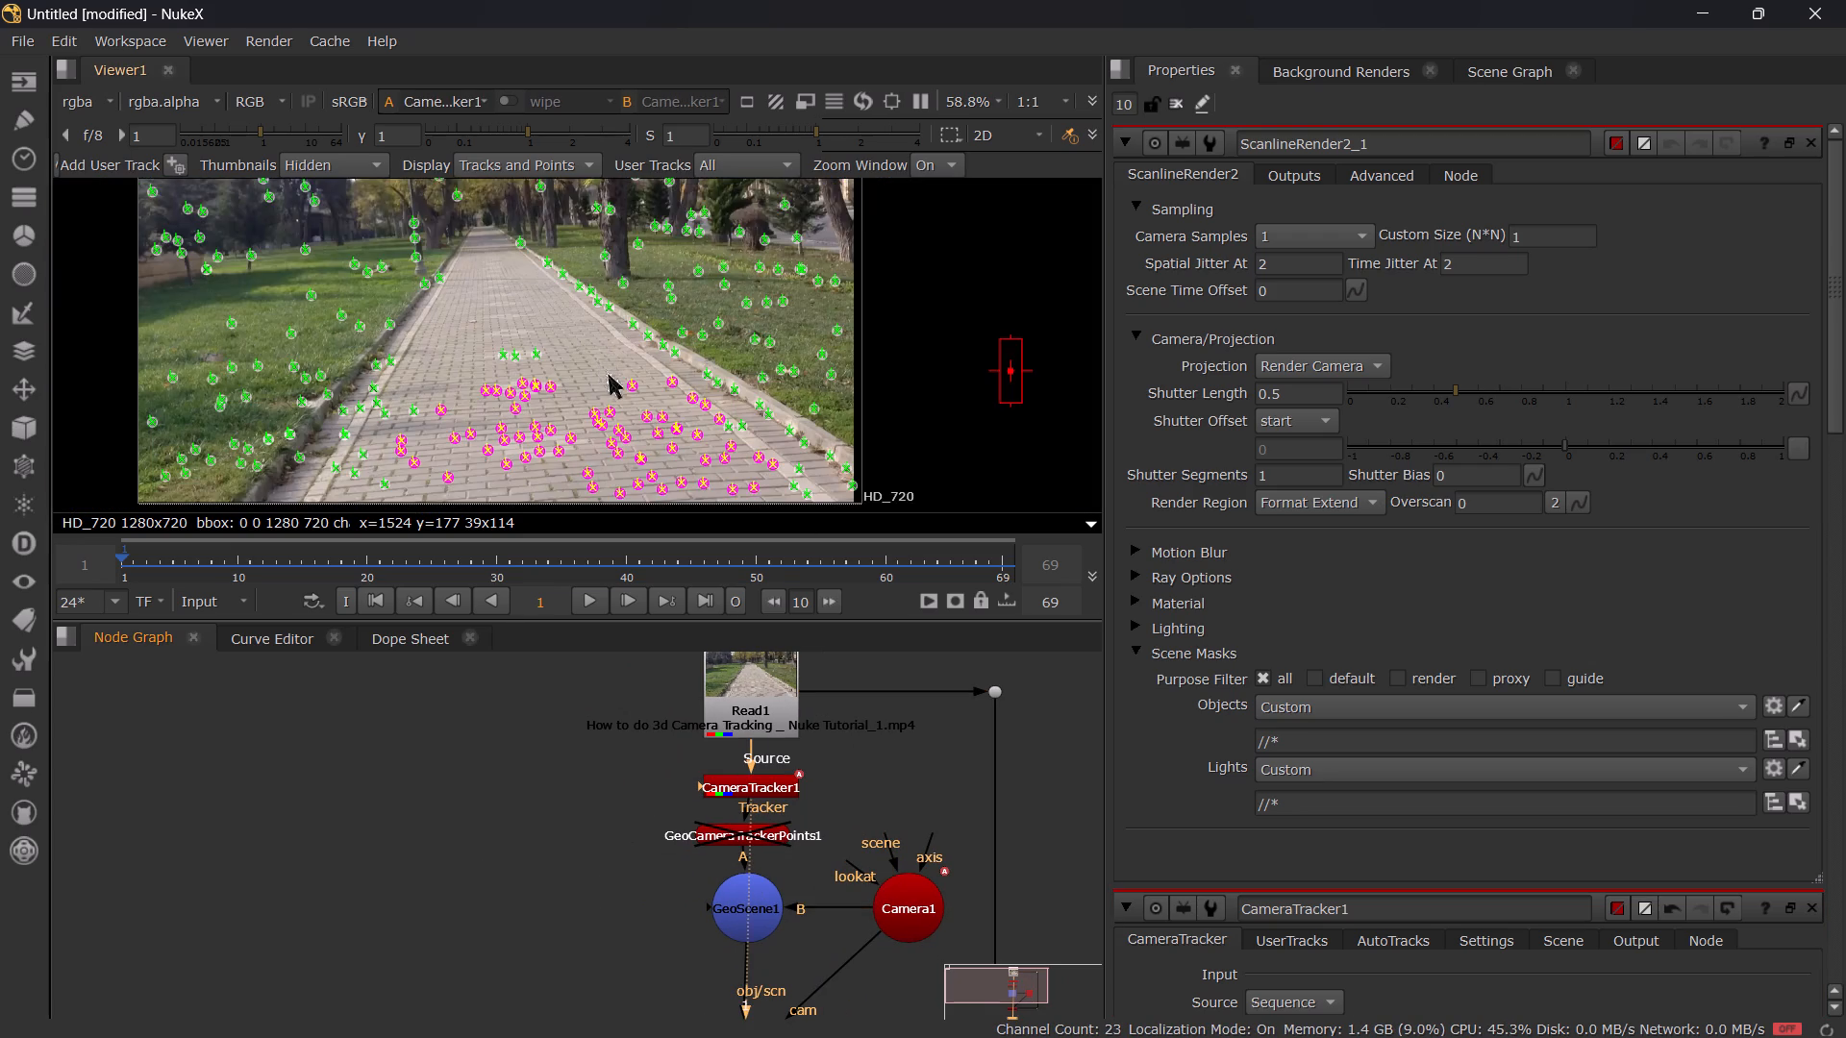
middle_click_drag(606, 369, 607, 323, "shift")
left_click_drag(461, 271, 678, 464)
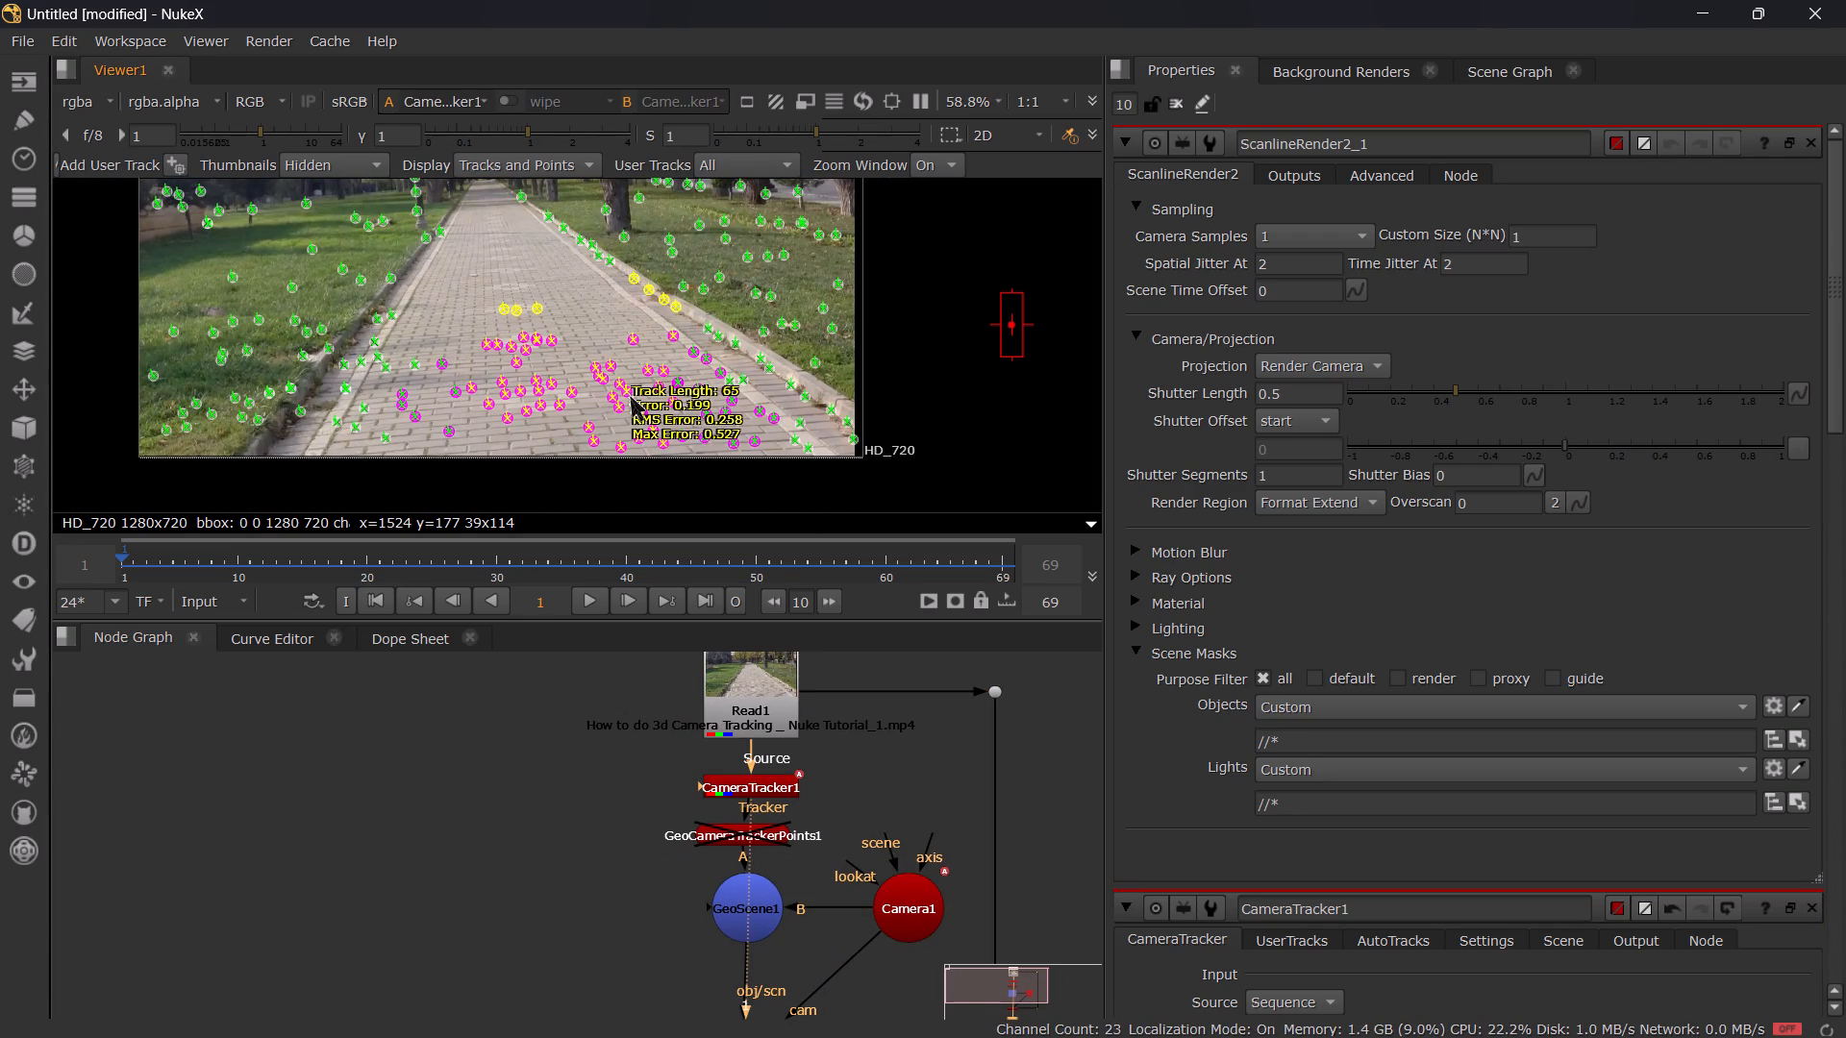
right_click(617, 386)
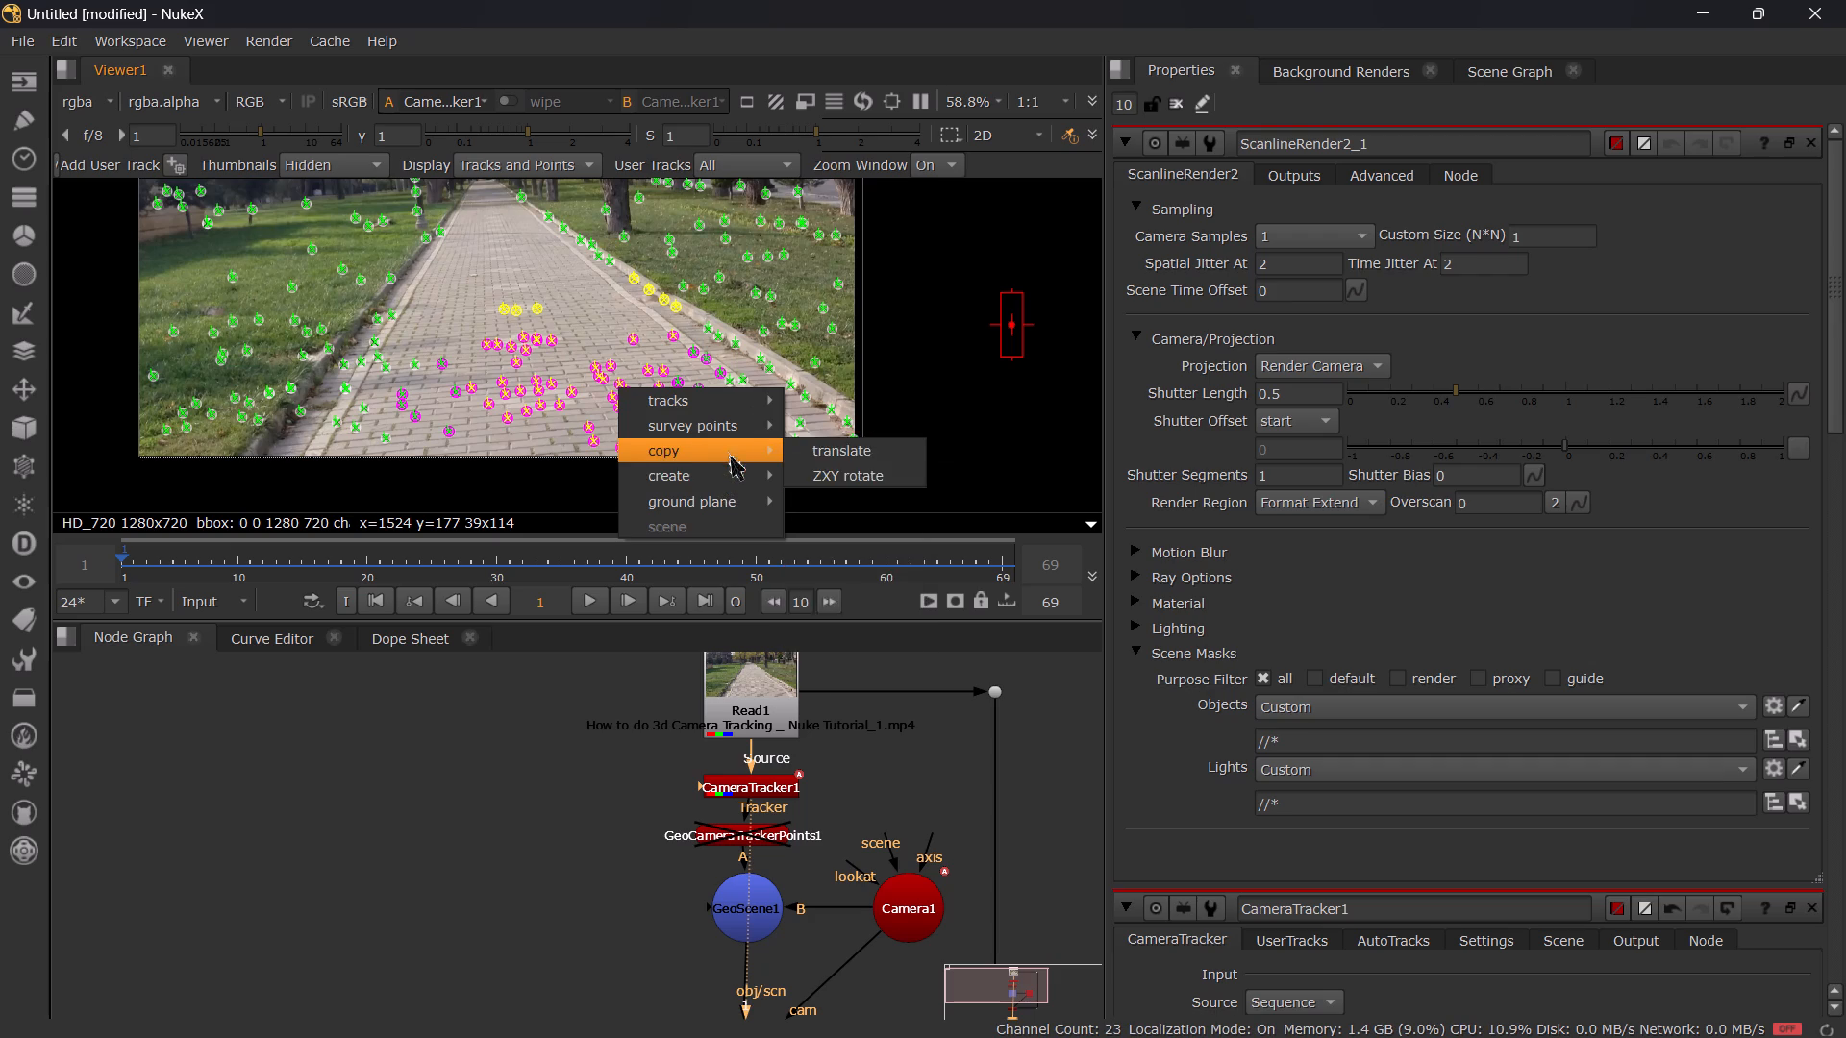
left_click(859, 580)
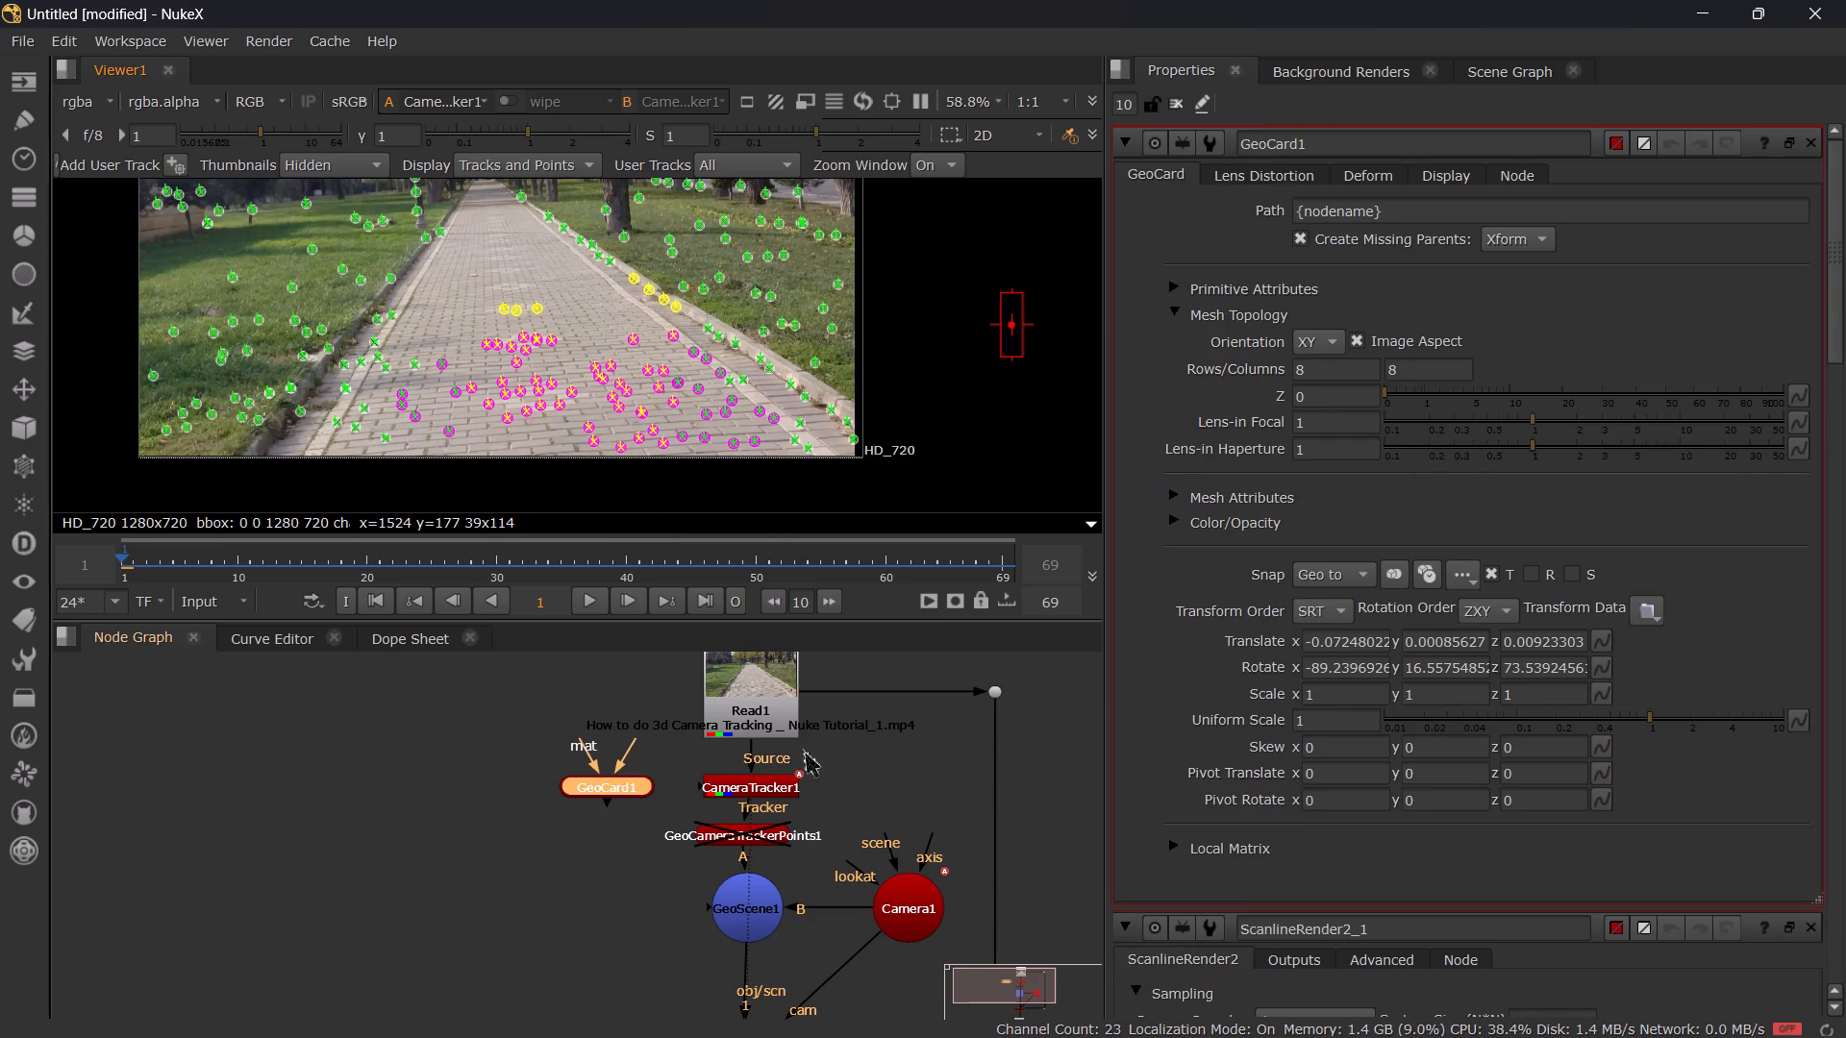
Display GeoScene1 in Viewer1.
scroll(678, 741, "up", 2)
middle_click_drag(632, 805, 674, 718, "shift")
scroll(668, 721, "up", 1, "shift")
left_click_drag(679, 836, 703, 863)
left_click(854, 952)
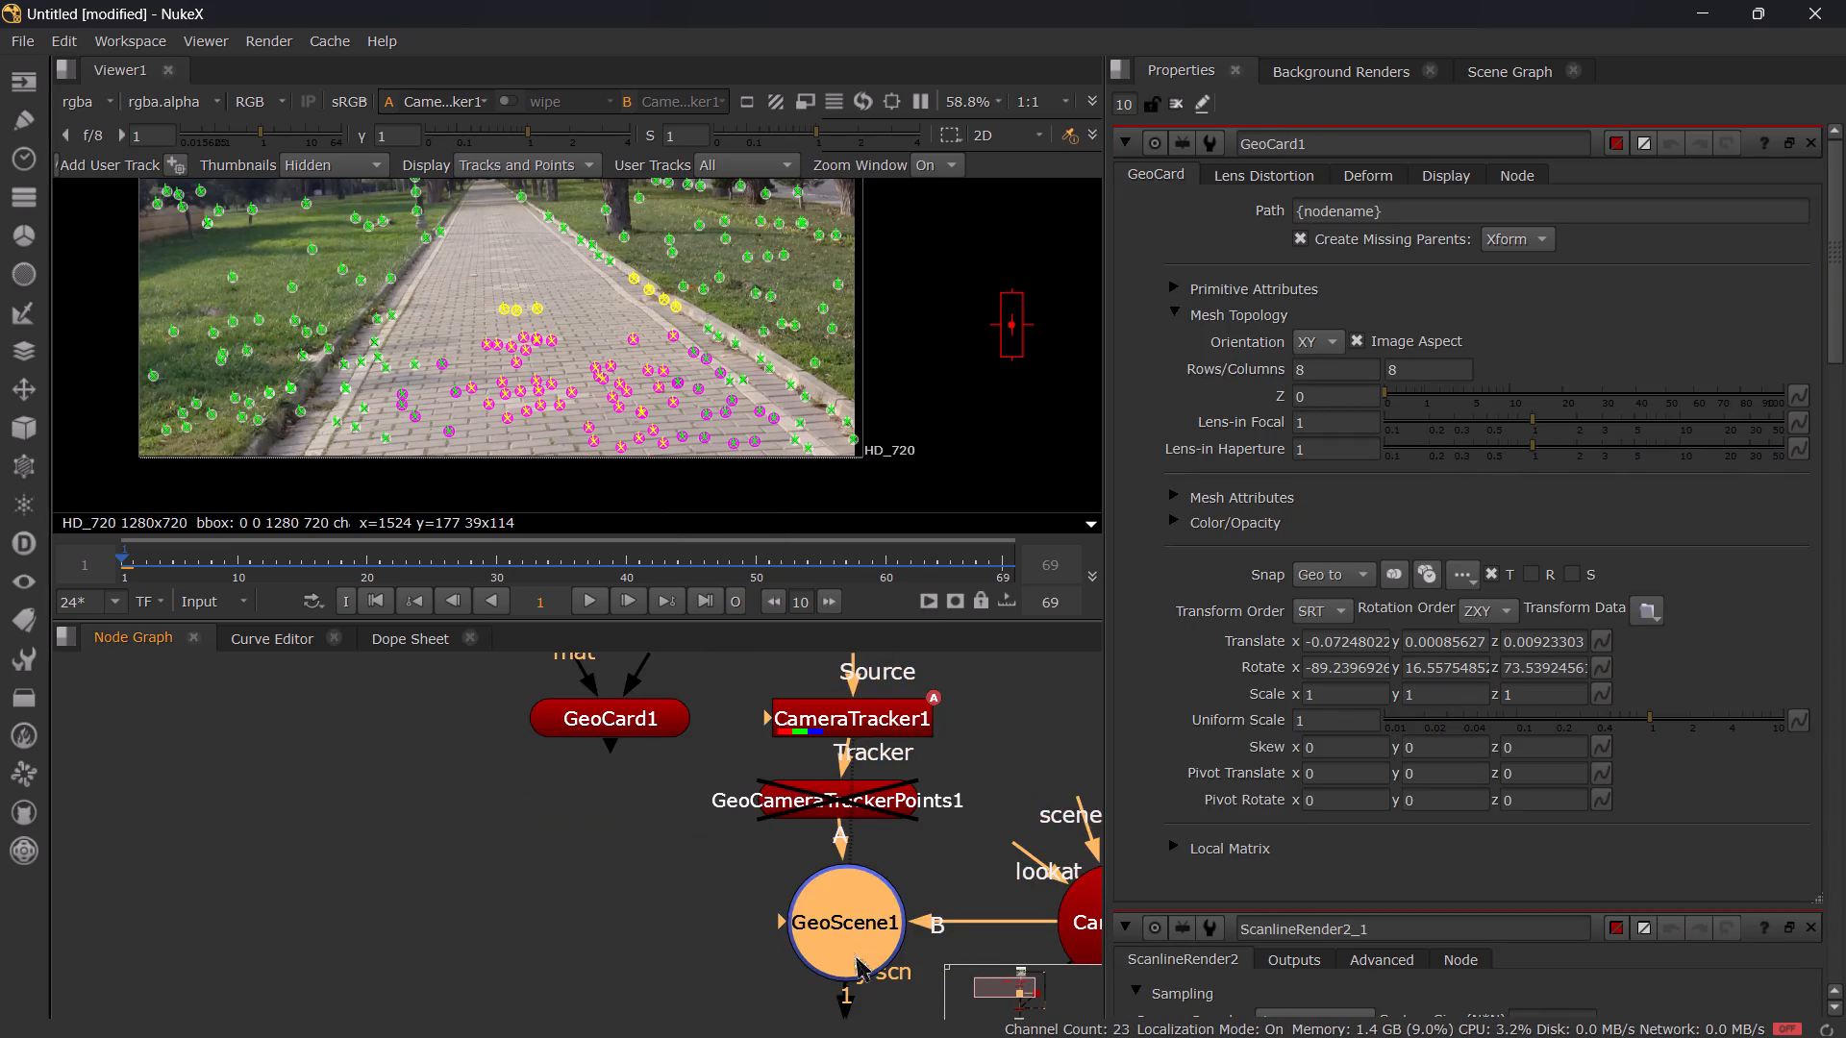
scroll(860, 954, "down", 3)
middle_click_drag(865, 939, 836, 829)
scroll(855, 875, "up", 1)
left_click(781, 991)
left_click(781, 993)
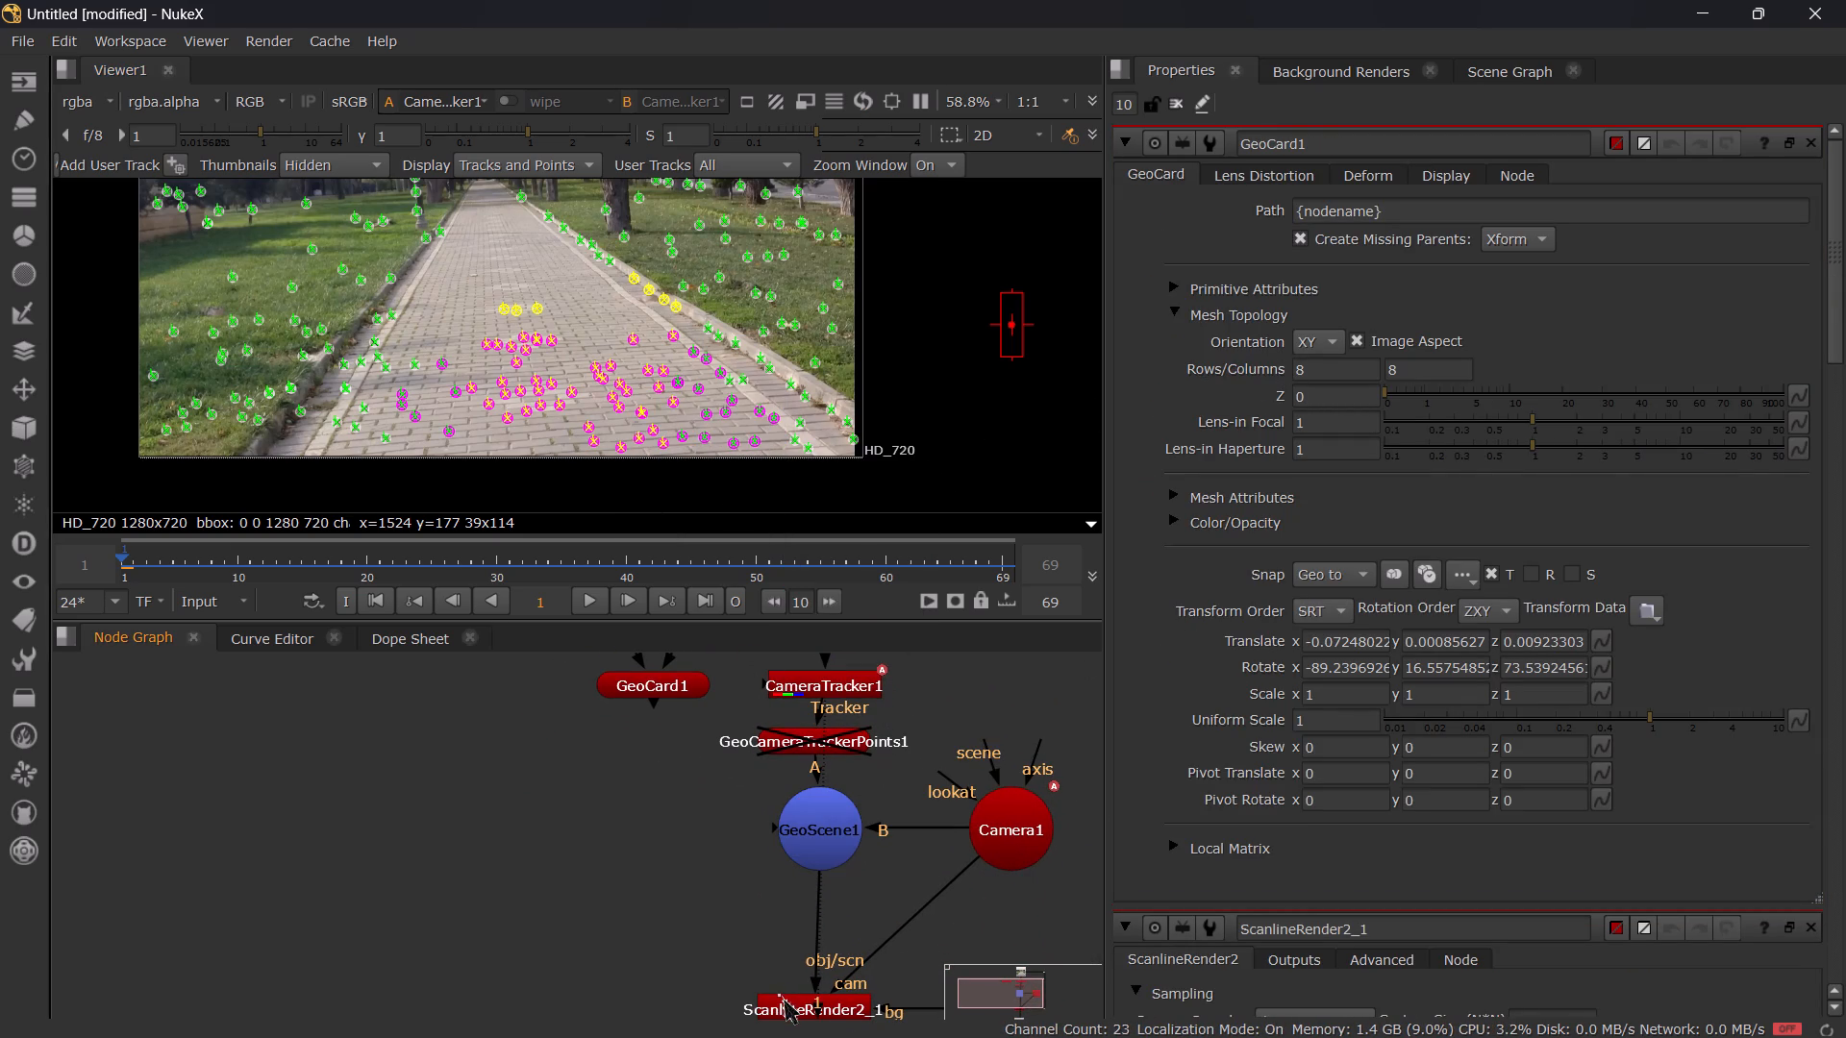
left_click(849, 819)
key("1")
Move GeoCard1 clear of the tracker nodes and connect its output to GeoScene1's A2 input.
scroll(594, 770, "up", 2)
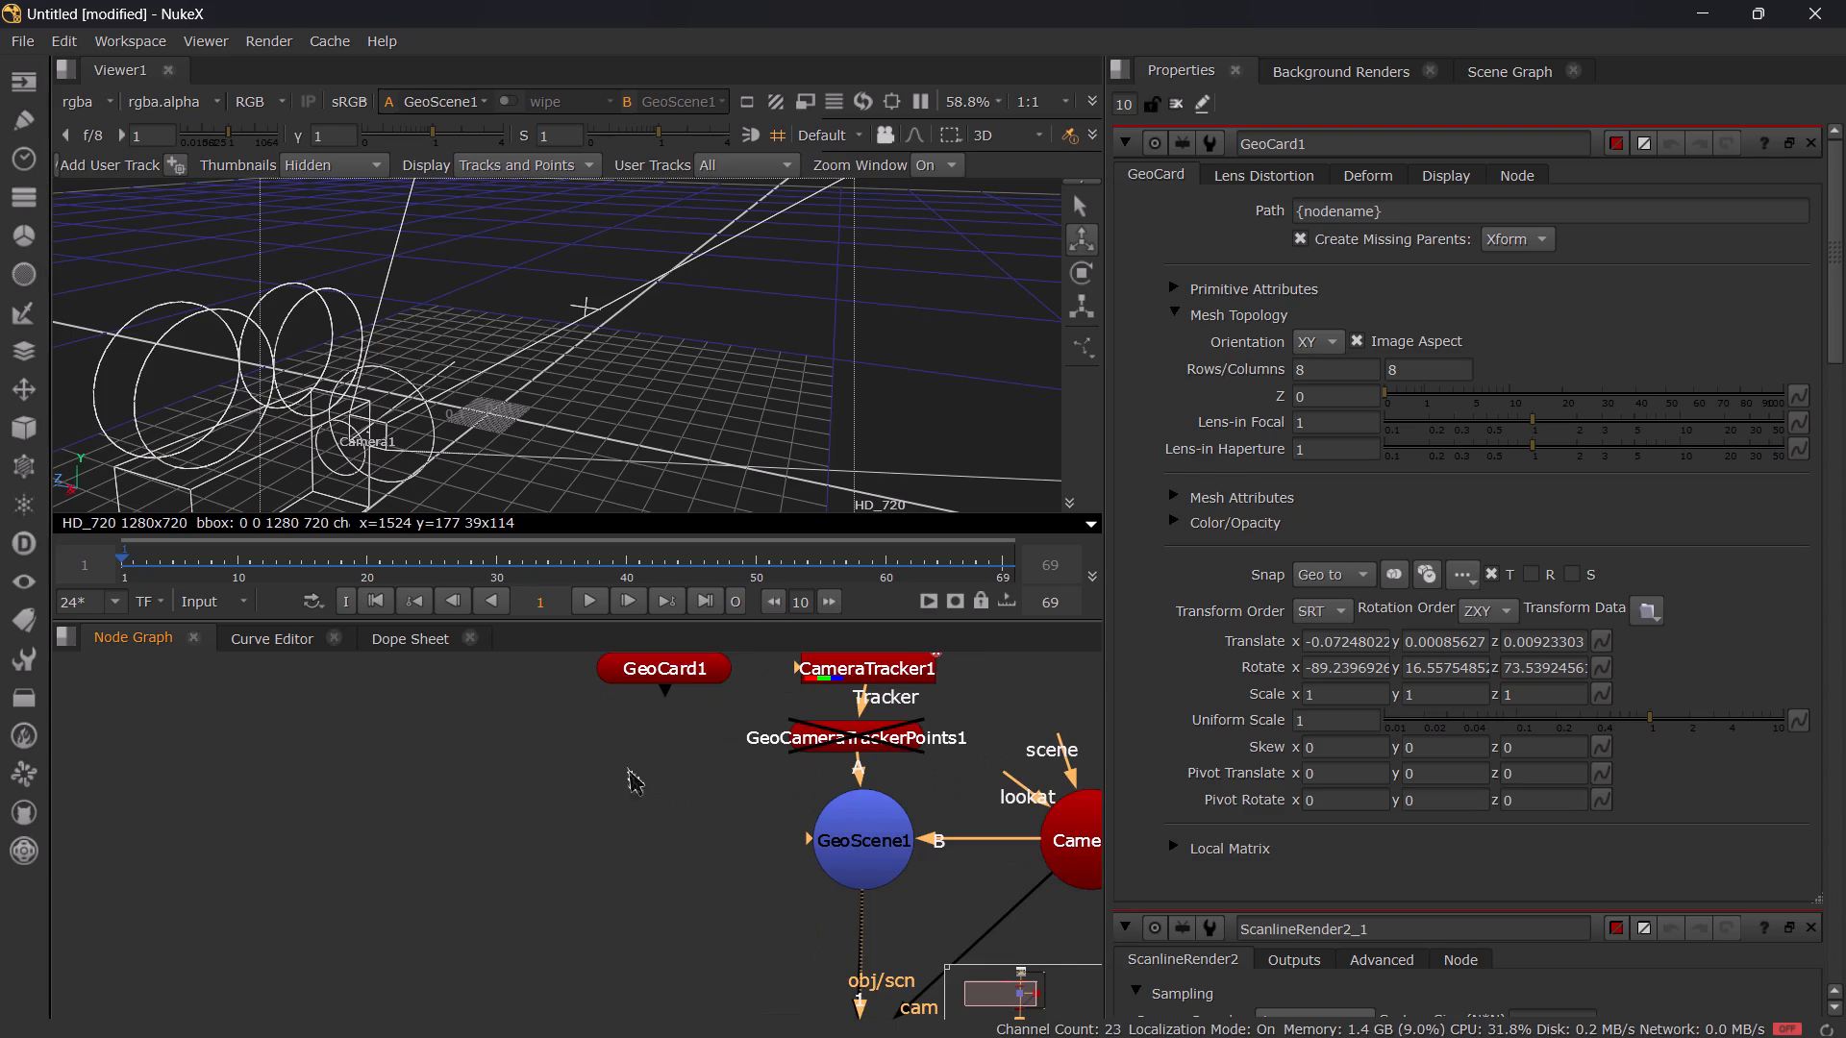
middle_click_drag(660, 763, 622, 847, "shift")
scroll(622, 847, "up", 1, "shift")
scroll(502, 388, "up", 9)
middle_click_drag(514, 433, 707, 278, "shift")
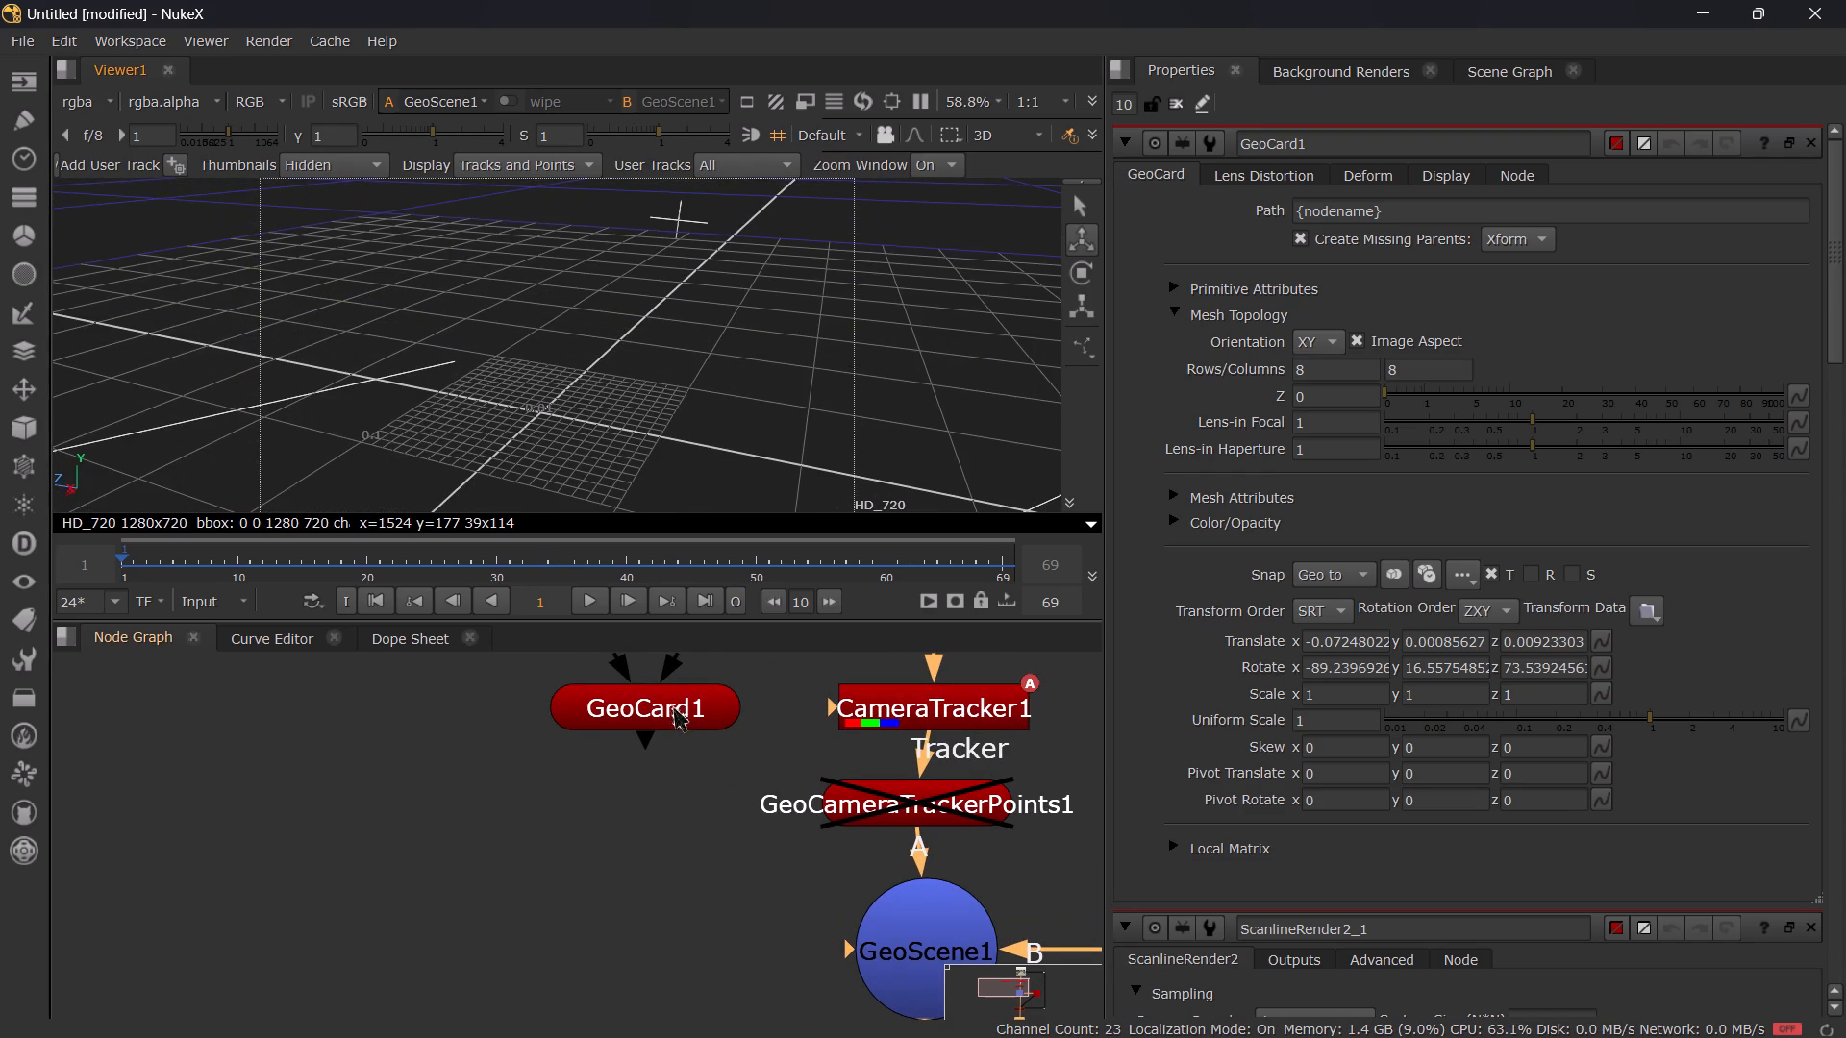
left_click_drag(654, 708, 497, 784)
left_click_drag(488, 807, 865, 828)
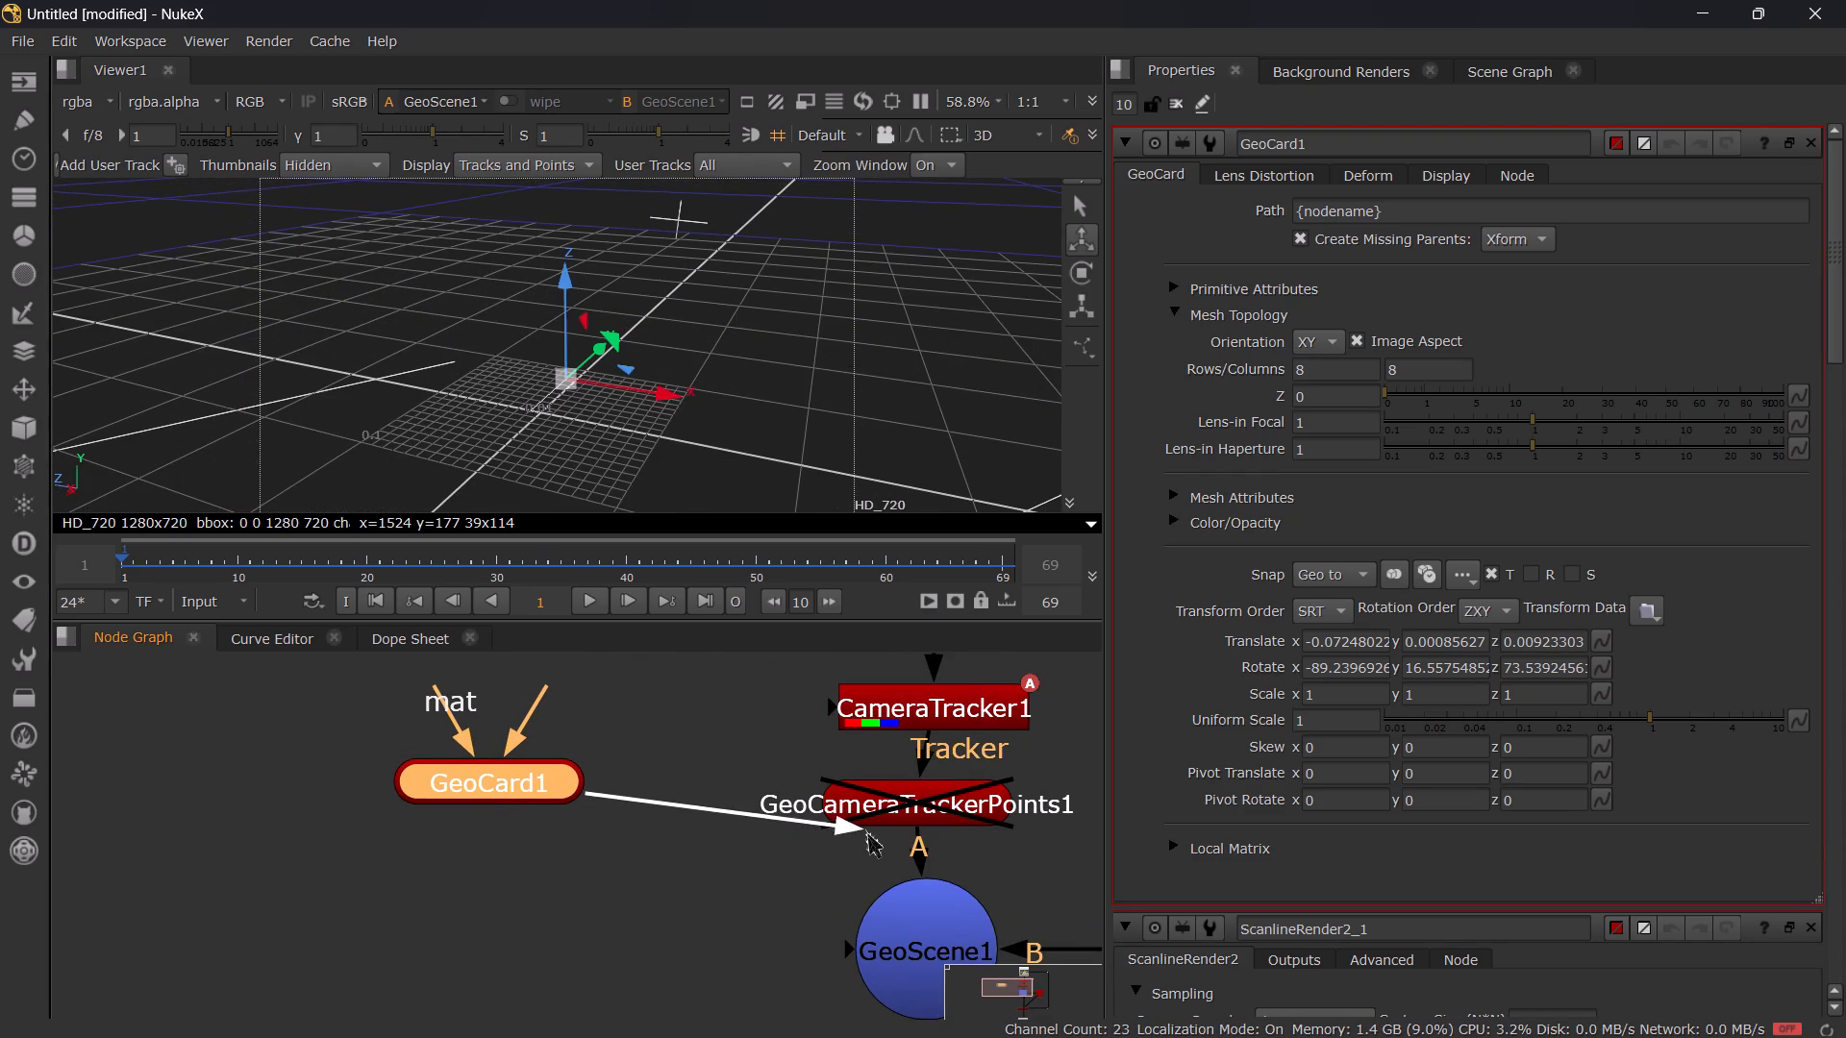
left_click_drag(865, 828, 910, 943)
Add a CheckerBoard node above GeoCard1 and connect it to the card's mat input.
scroll(496, 807, "down", 2)
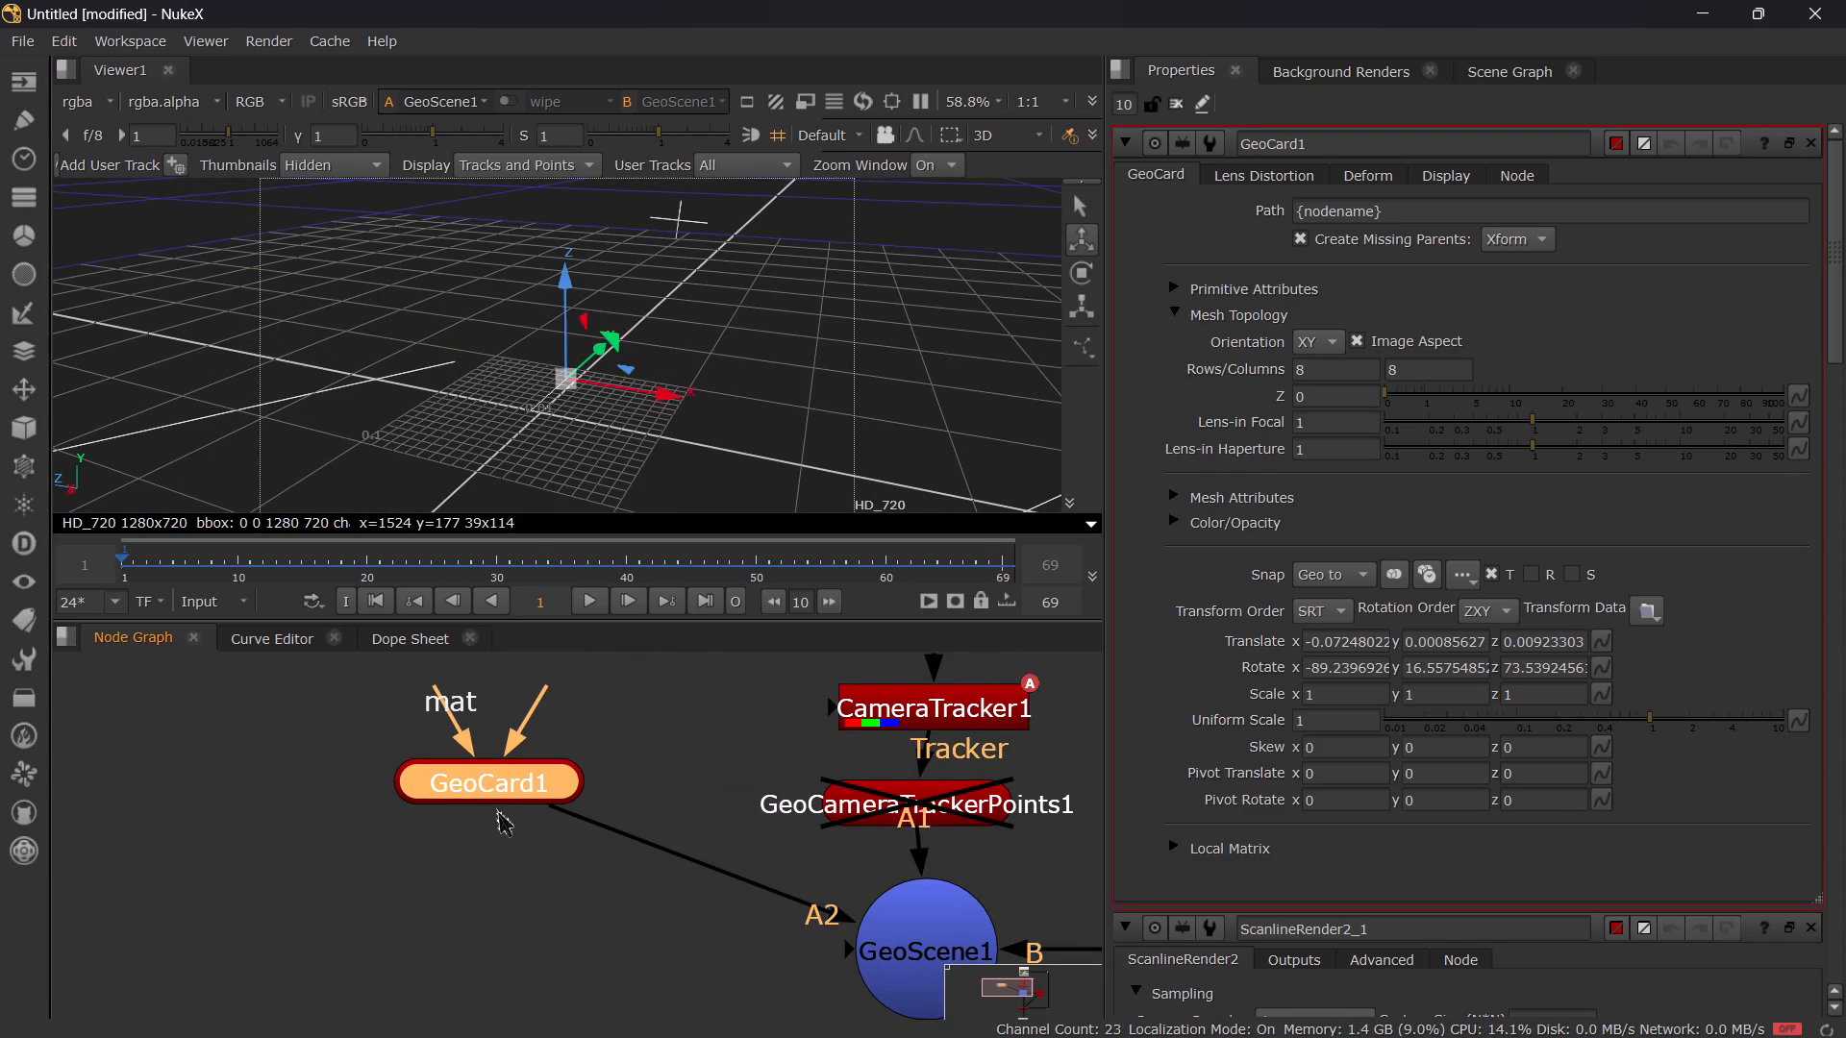
middle_click_drag(538, 803, 575, 837, "shift")
scroll(618, 507, "down", 3)
key("f")
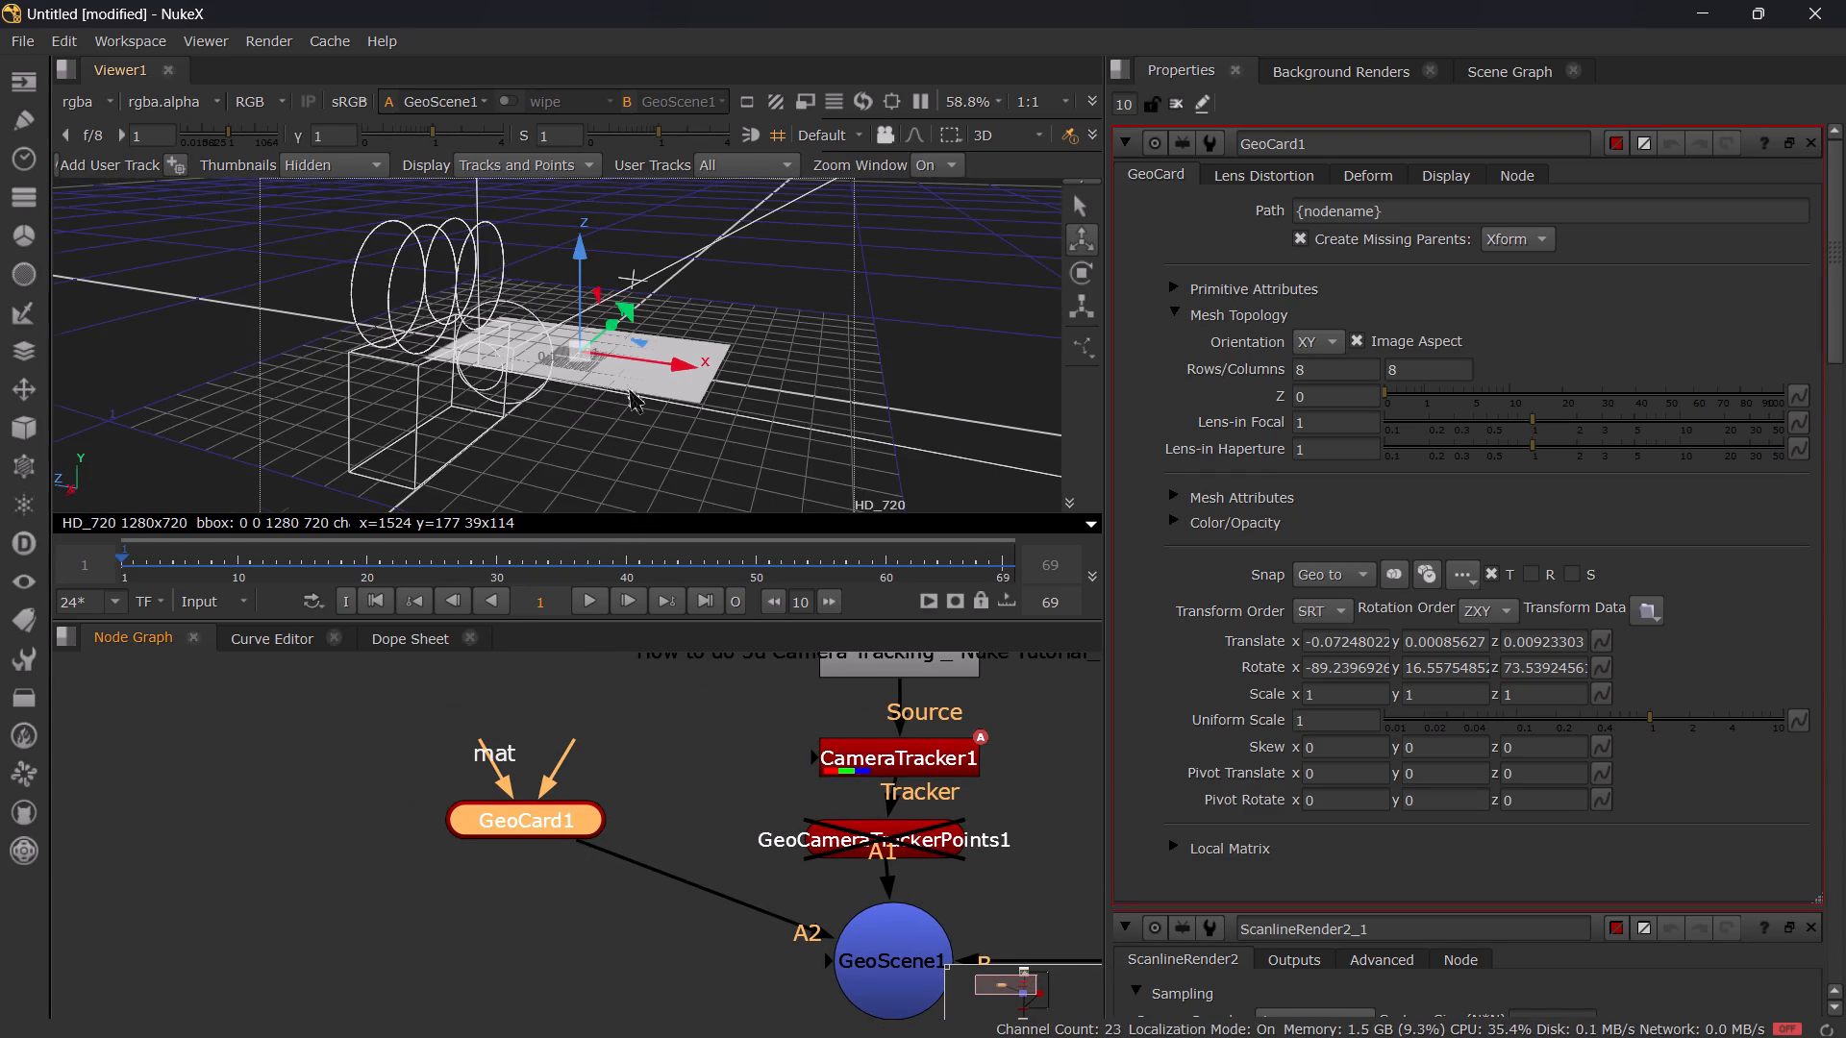
scroll(627, 384, "up", 6)
middle_click_drag(661, 384, 651, 387, "shift")
scroll(543, 676, "up", 3)
left_click(494, 899)
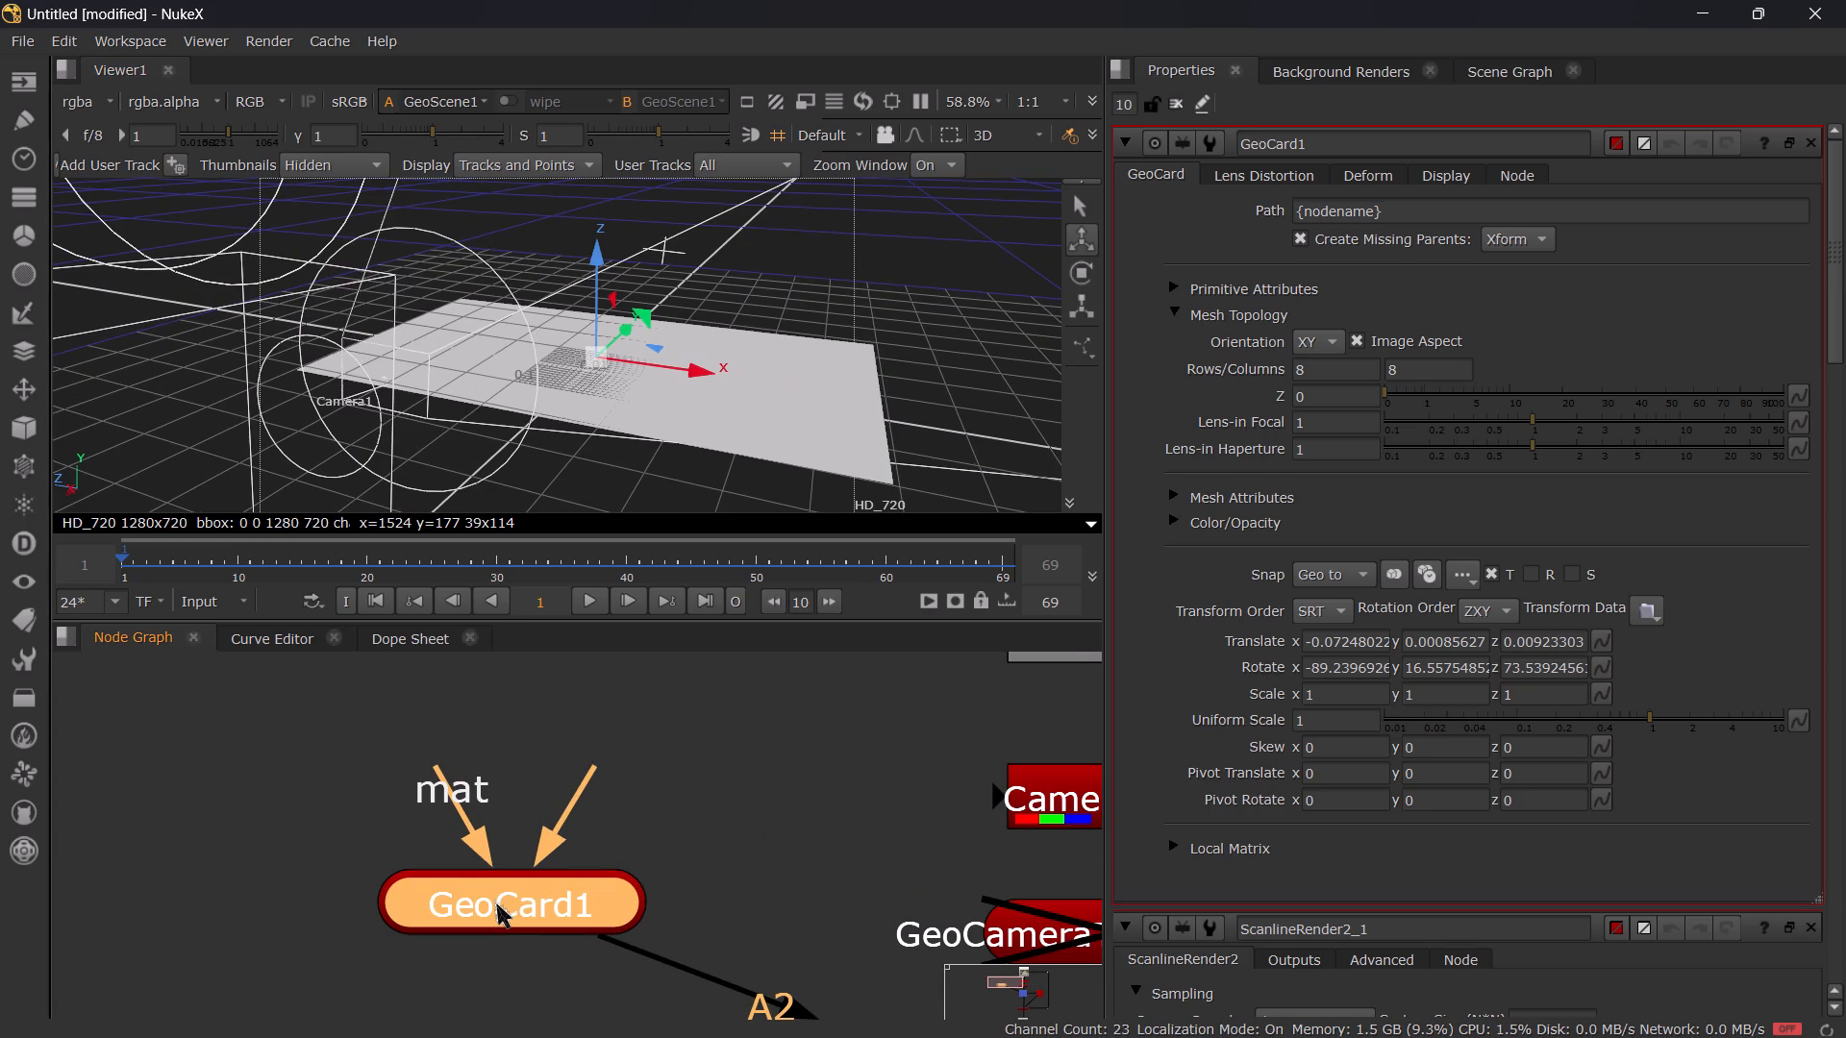
scroll(519, 911, "down", 3)
middle_click_drag(594, 852, 588, 879, "shift")
key("Tab")
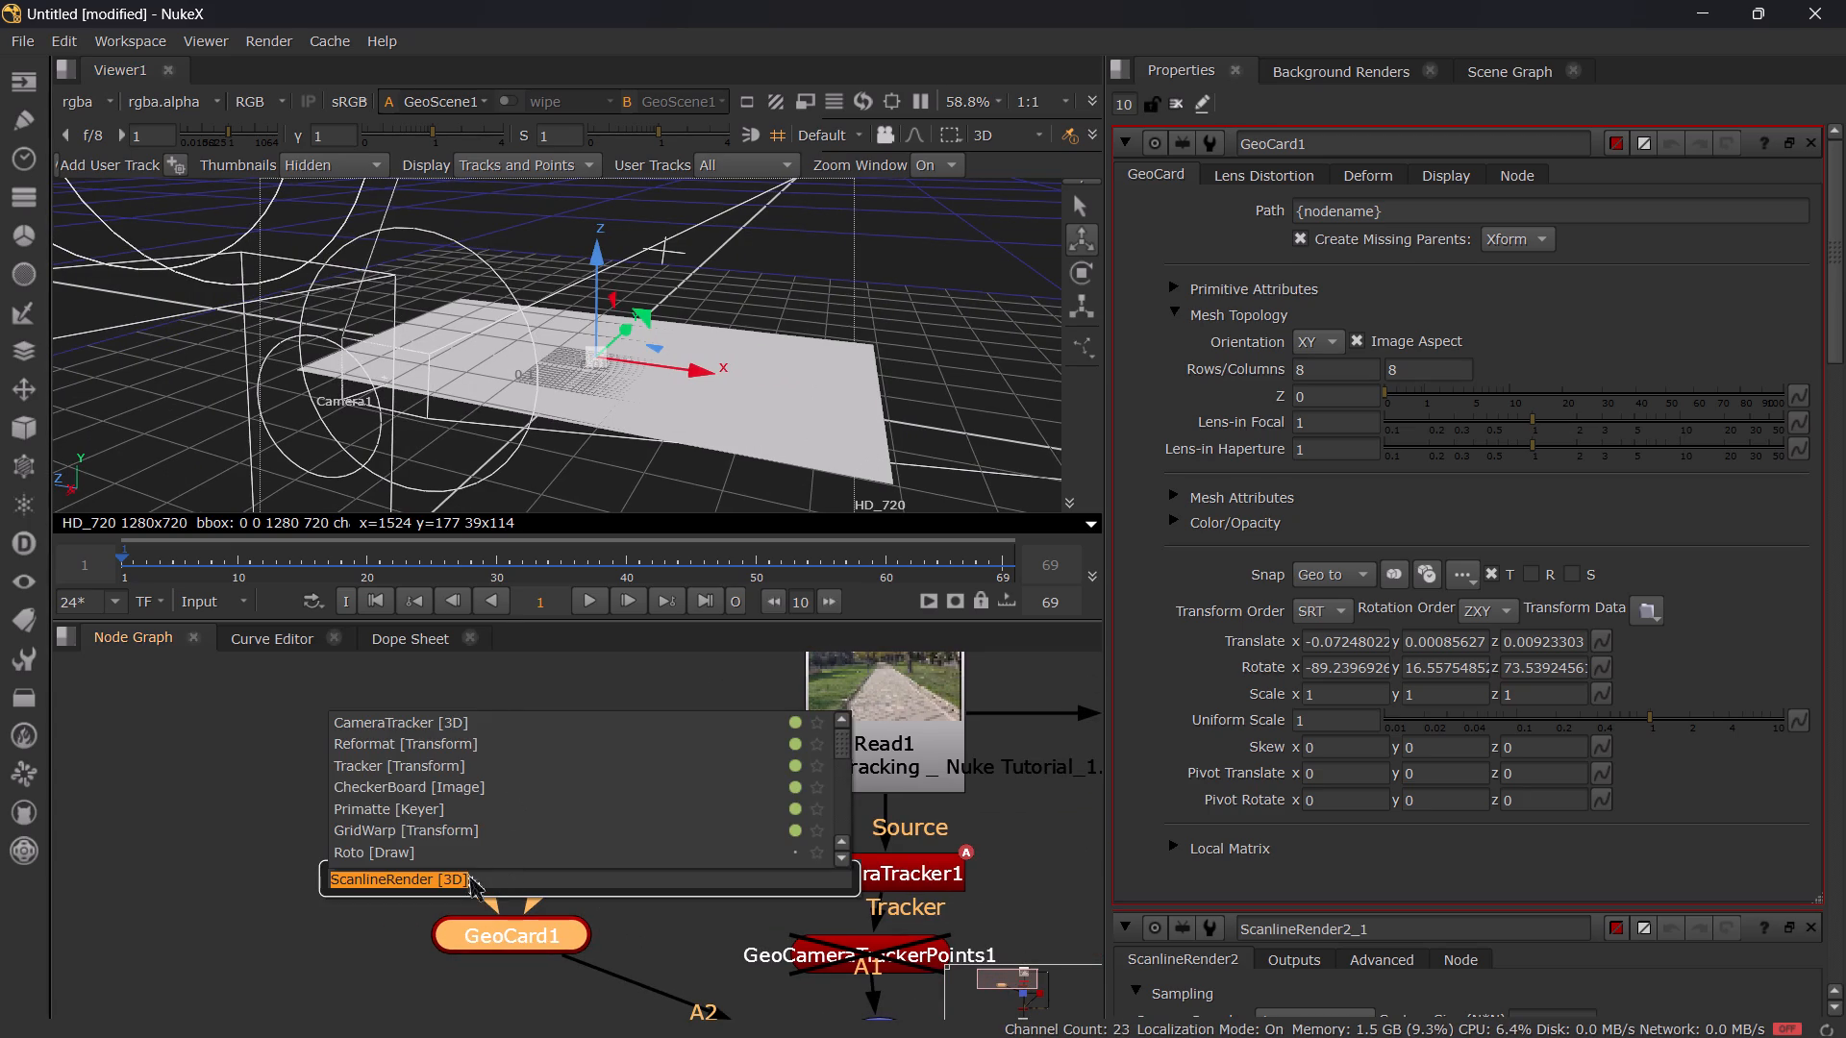
left_click(418, 784)
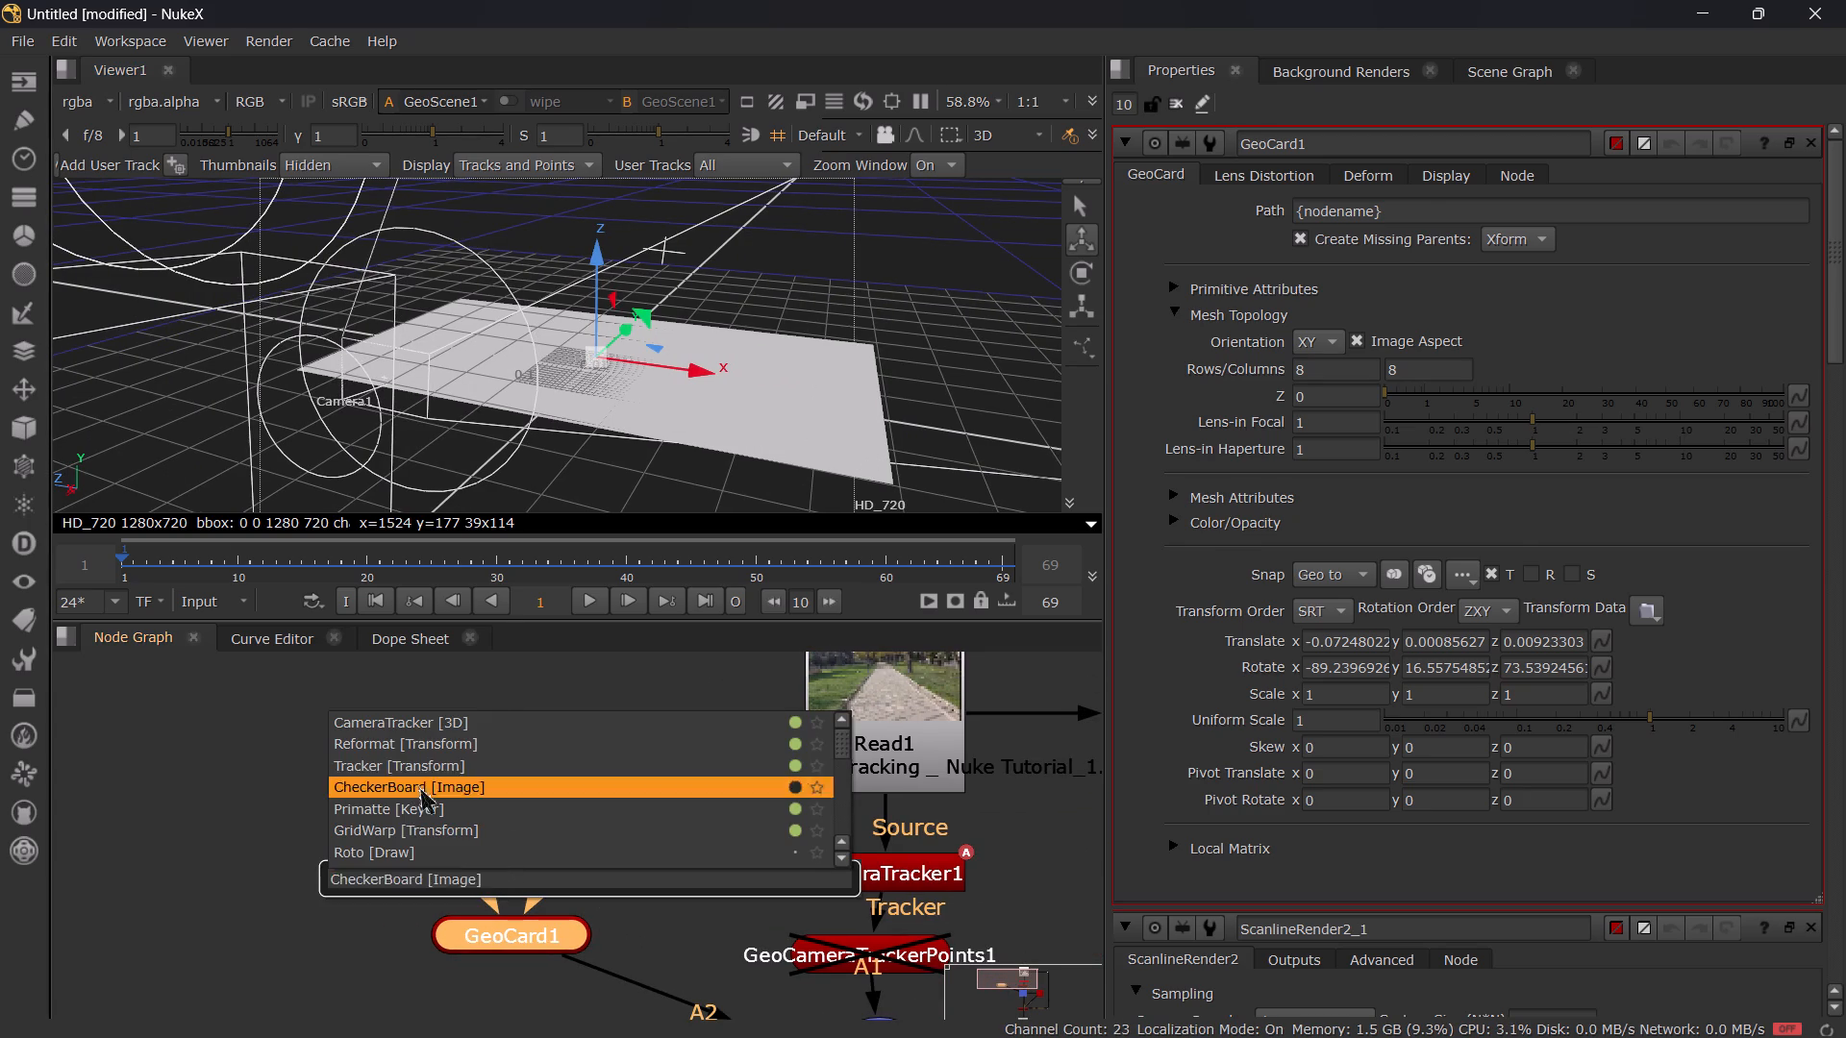
left_click_drag(505, 903, 505, 712)
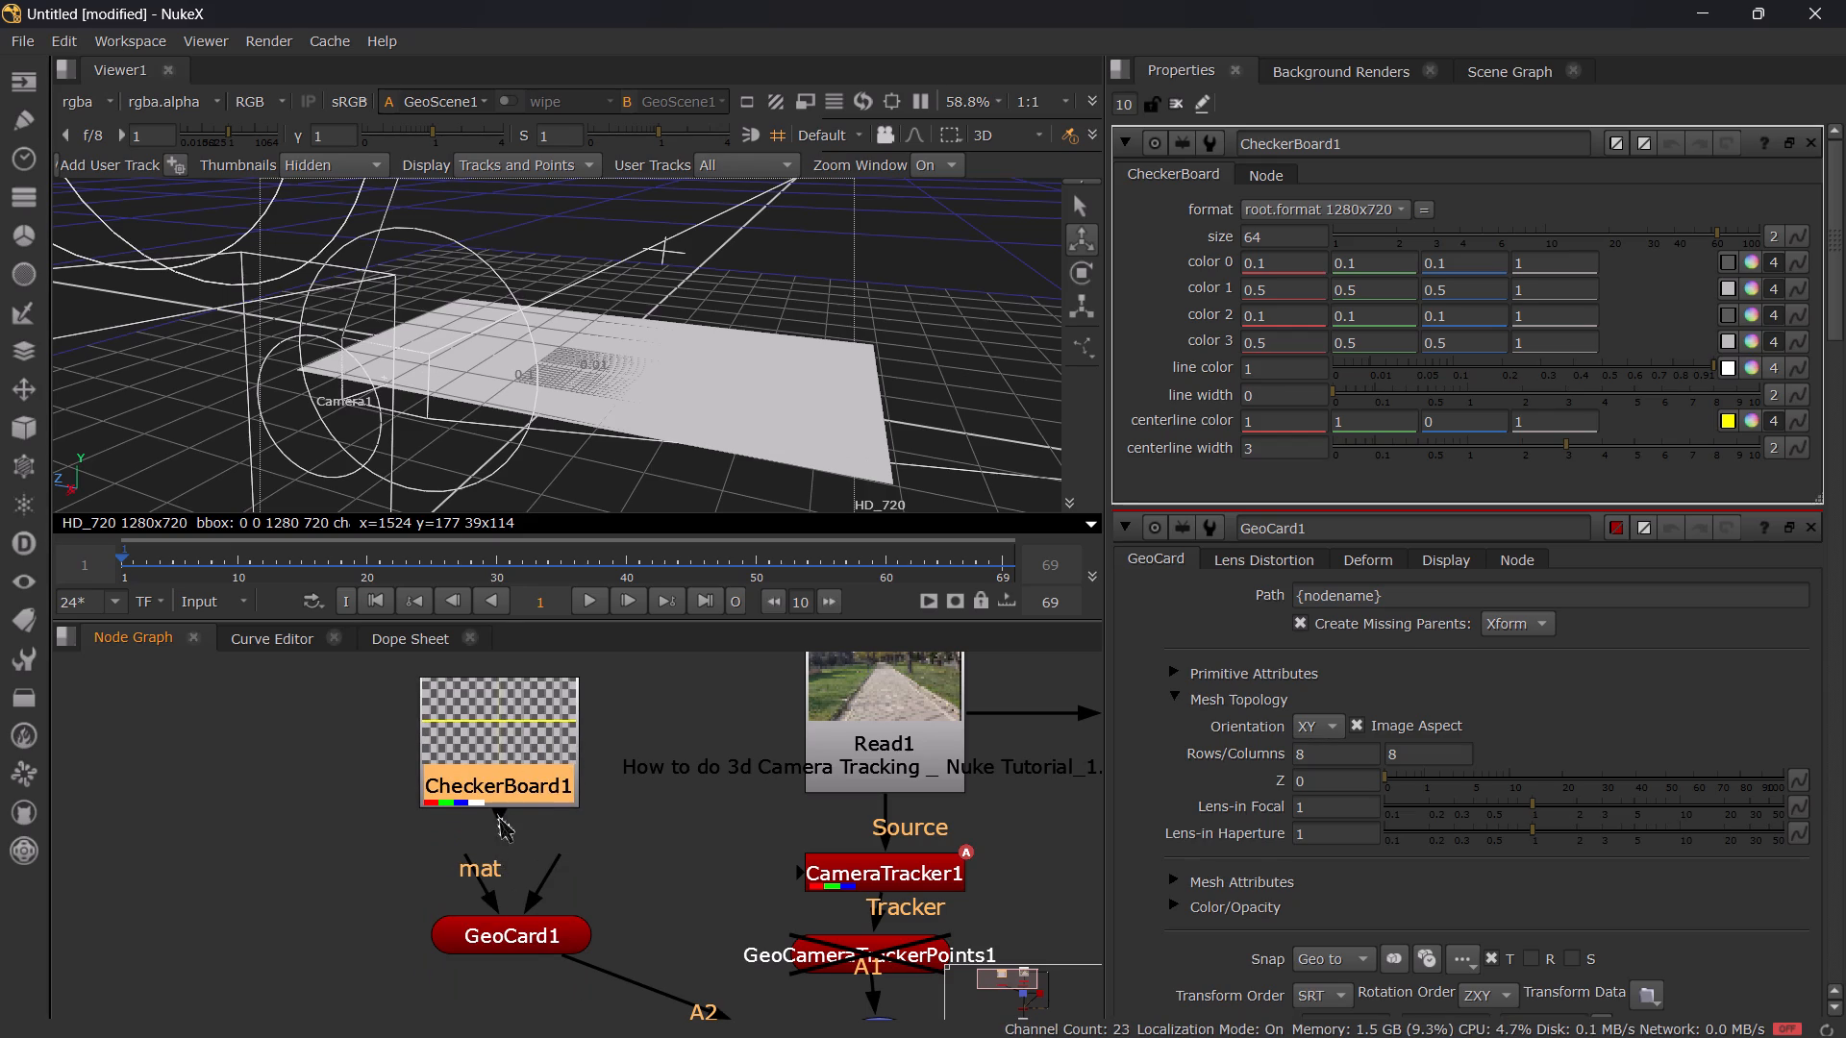
left_click_drag(497, 813, 524, 929)
Switch the viewer to 2D and display ScanlineRender2_1 to check the checkerboard card over the footage.
scroll(519, 673, "down", 1)
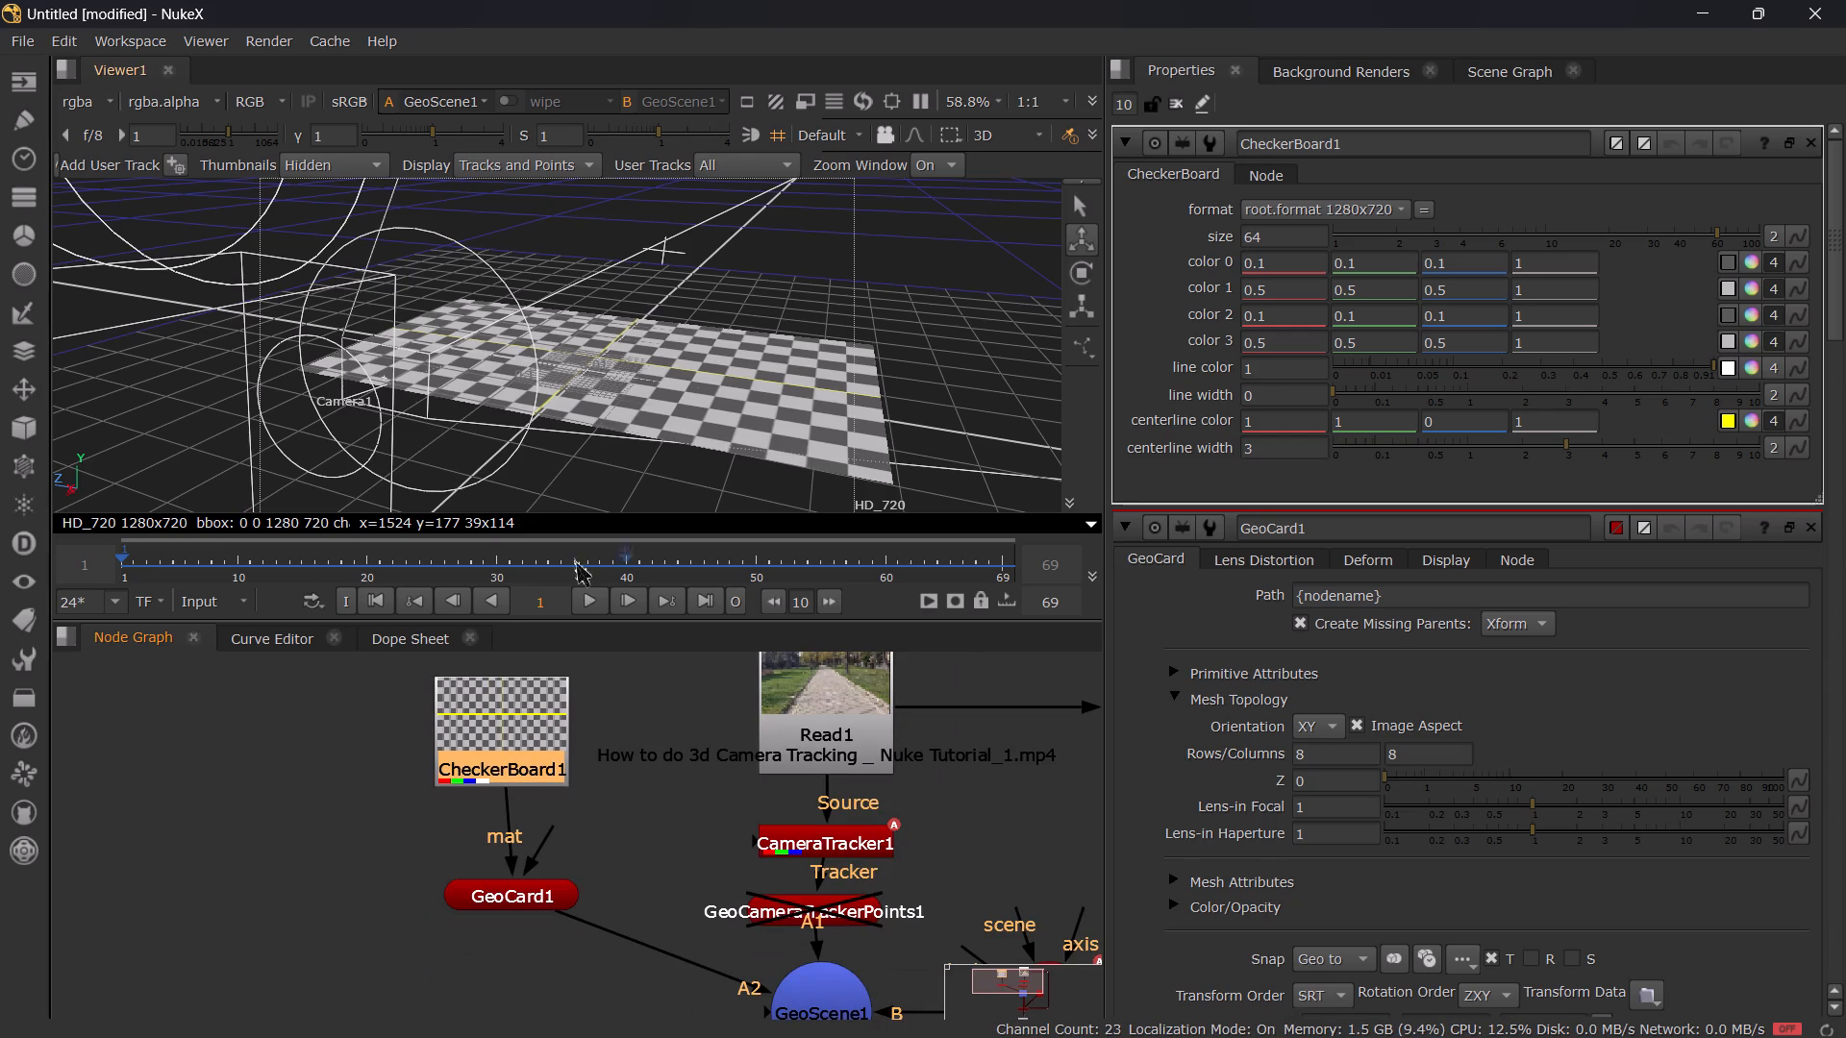
scroll(696, 217, "up", 4)
middle_click_drag(684, 403, 615, 429)
middle_click_drag(678, 428, 640, 323, "shift")
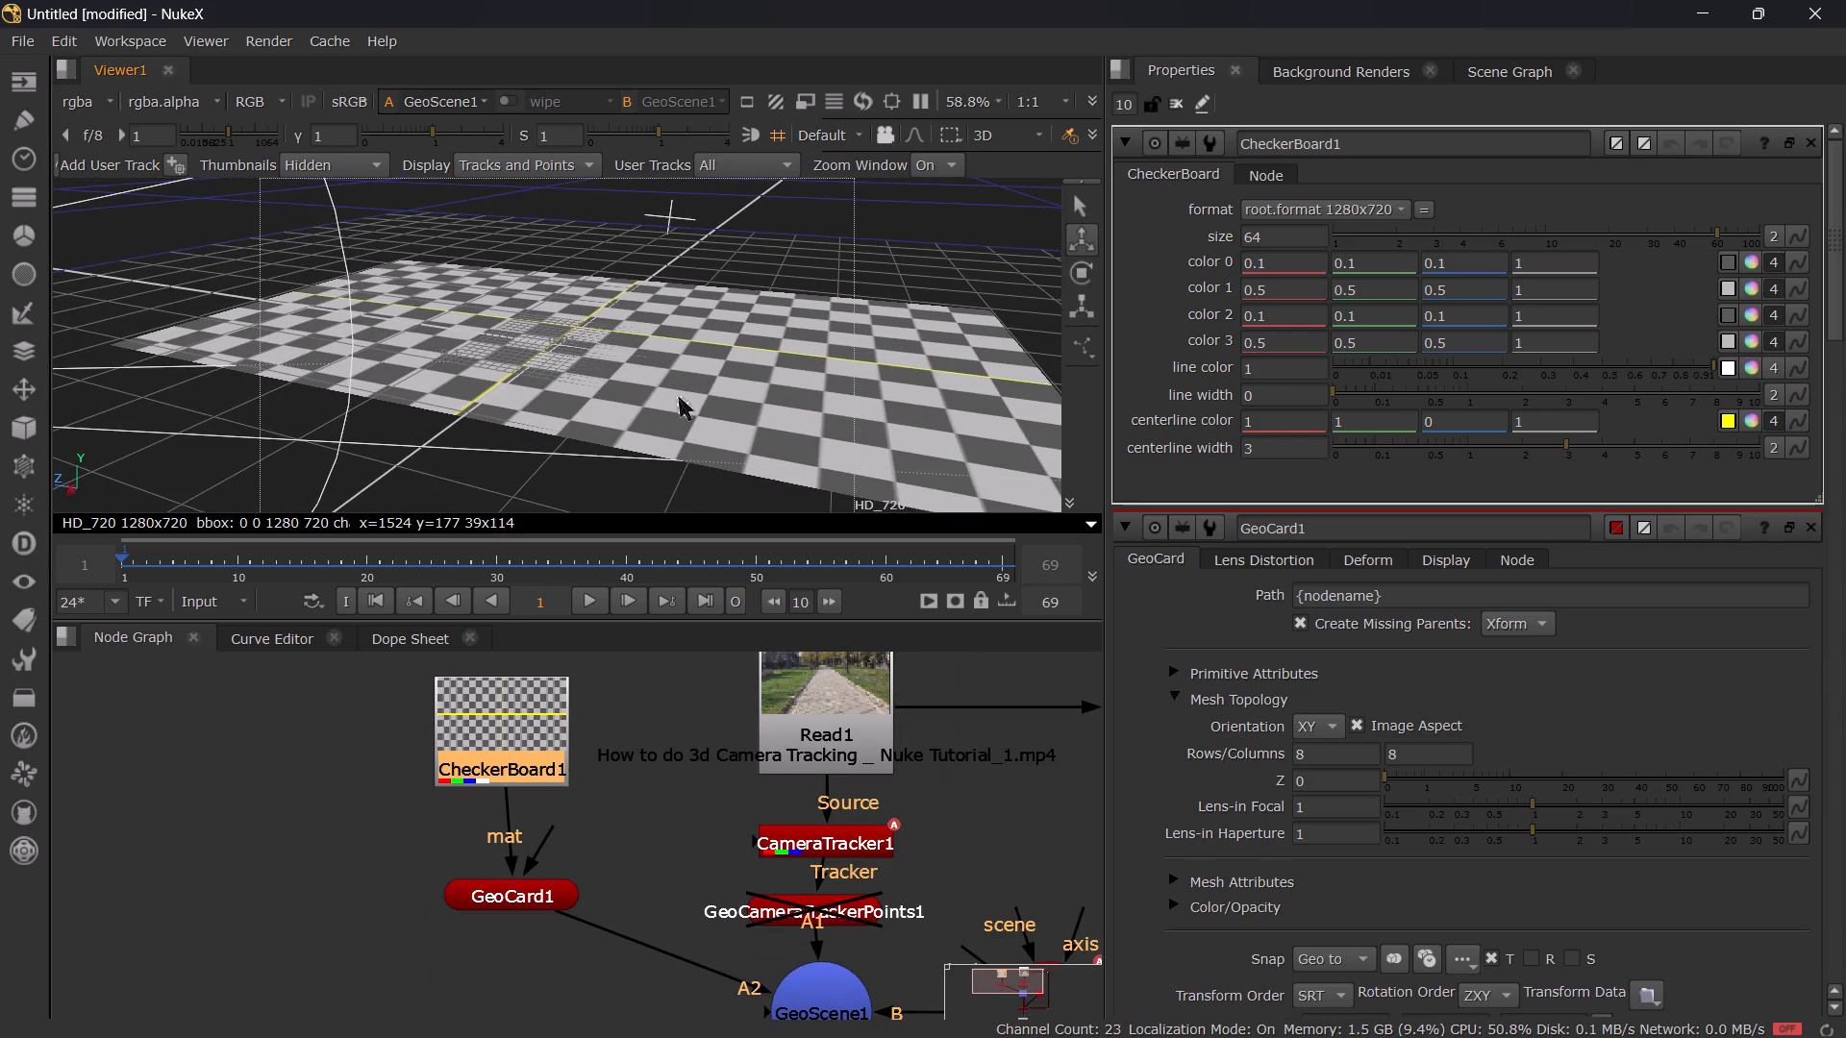
key("Tab")
scroll(675, 404, "down", 3)
middle_click_drag(593, 788, 577, 599, "shift")
scroll(677, 781, "down", 5)
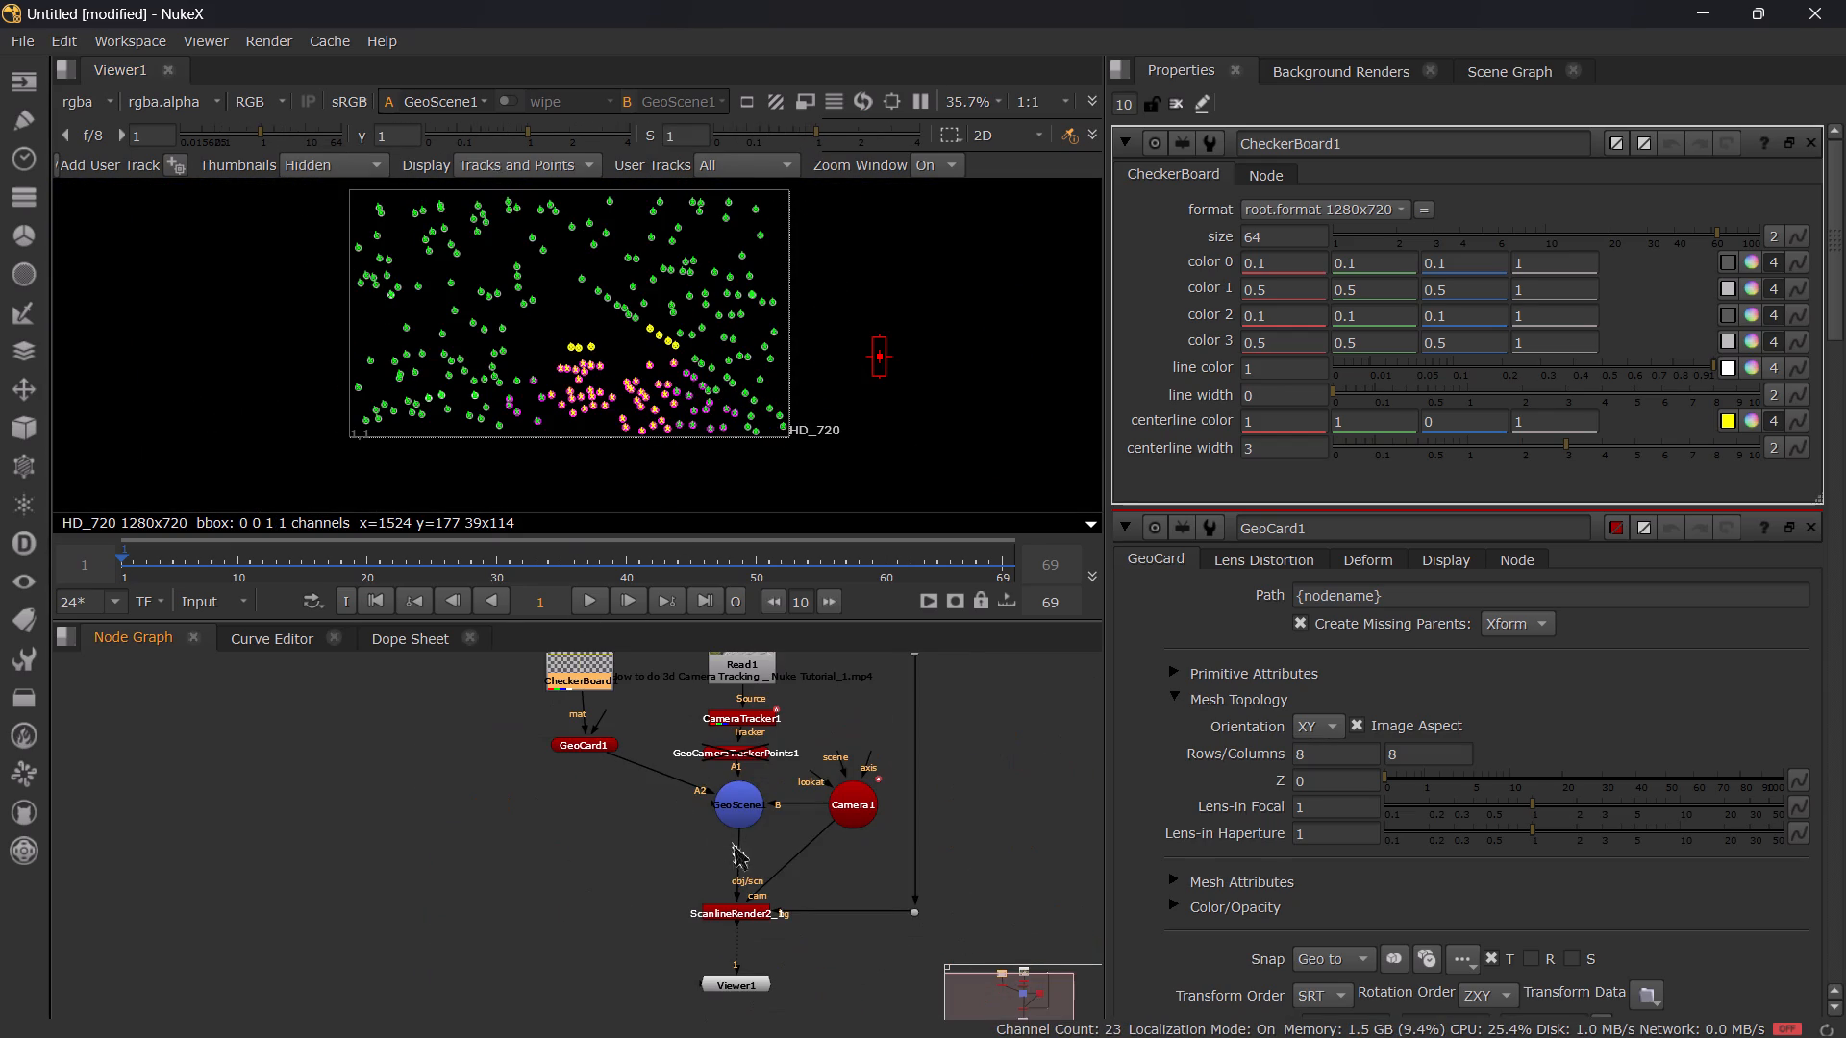
left_click(736, 915)
key("1")
scroll(534, 332, "up", 5)
middle_click_drag(620, 418, 581, 327, "shift")
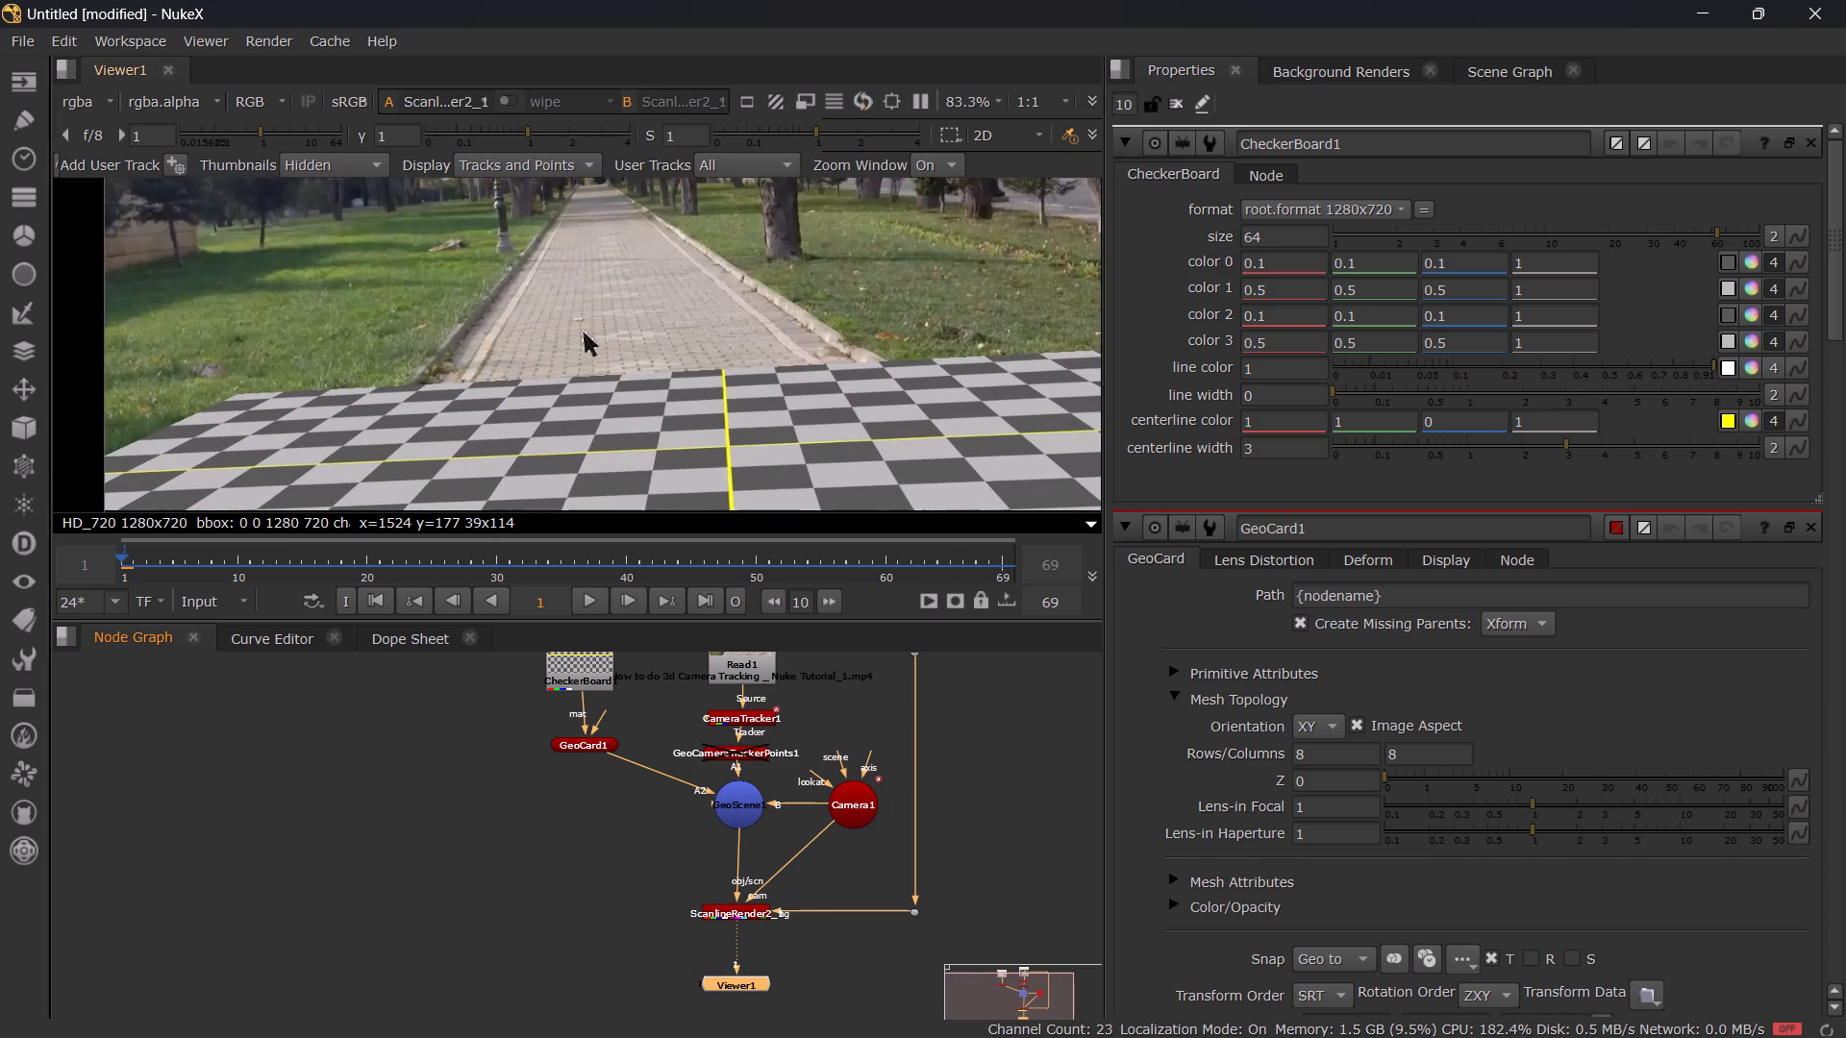
middle_click_drag(581, 327, 568, 287, "shift")
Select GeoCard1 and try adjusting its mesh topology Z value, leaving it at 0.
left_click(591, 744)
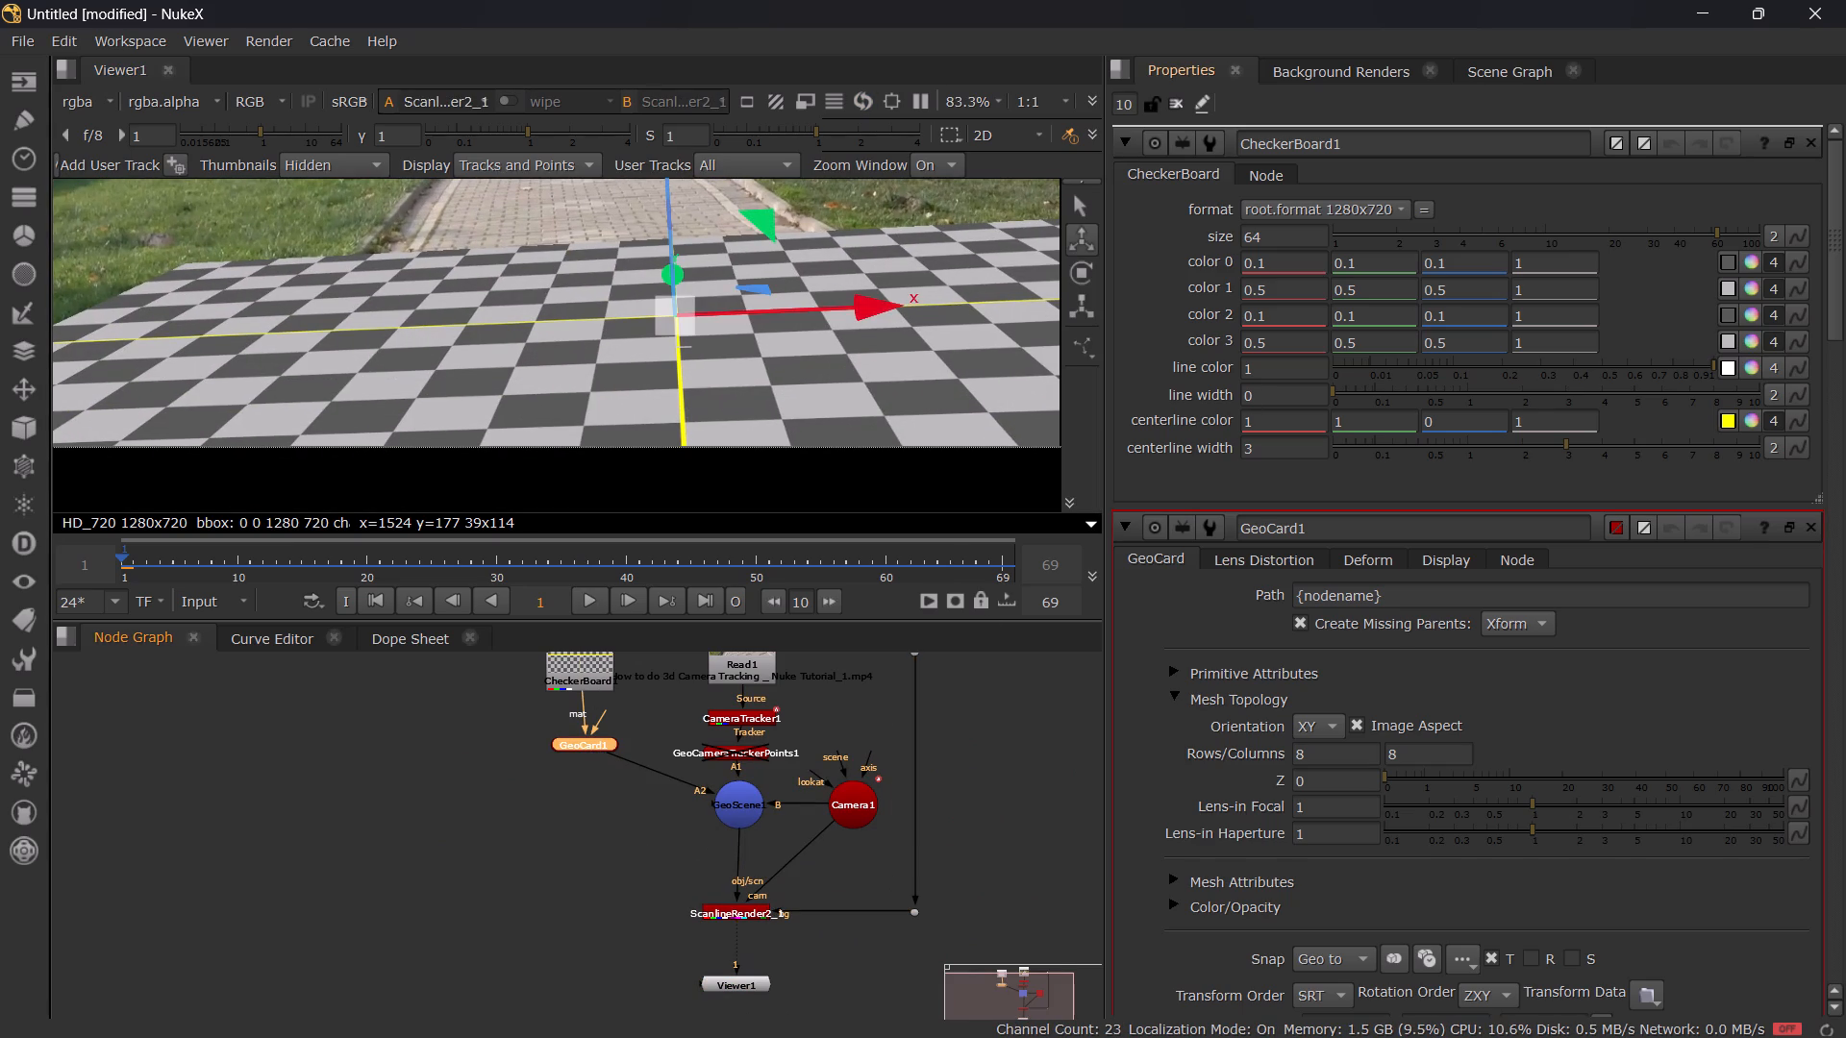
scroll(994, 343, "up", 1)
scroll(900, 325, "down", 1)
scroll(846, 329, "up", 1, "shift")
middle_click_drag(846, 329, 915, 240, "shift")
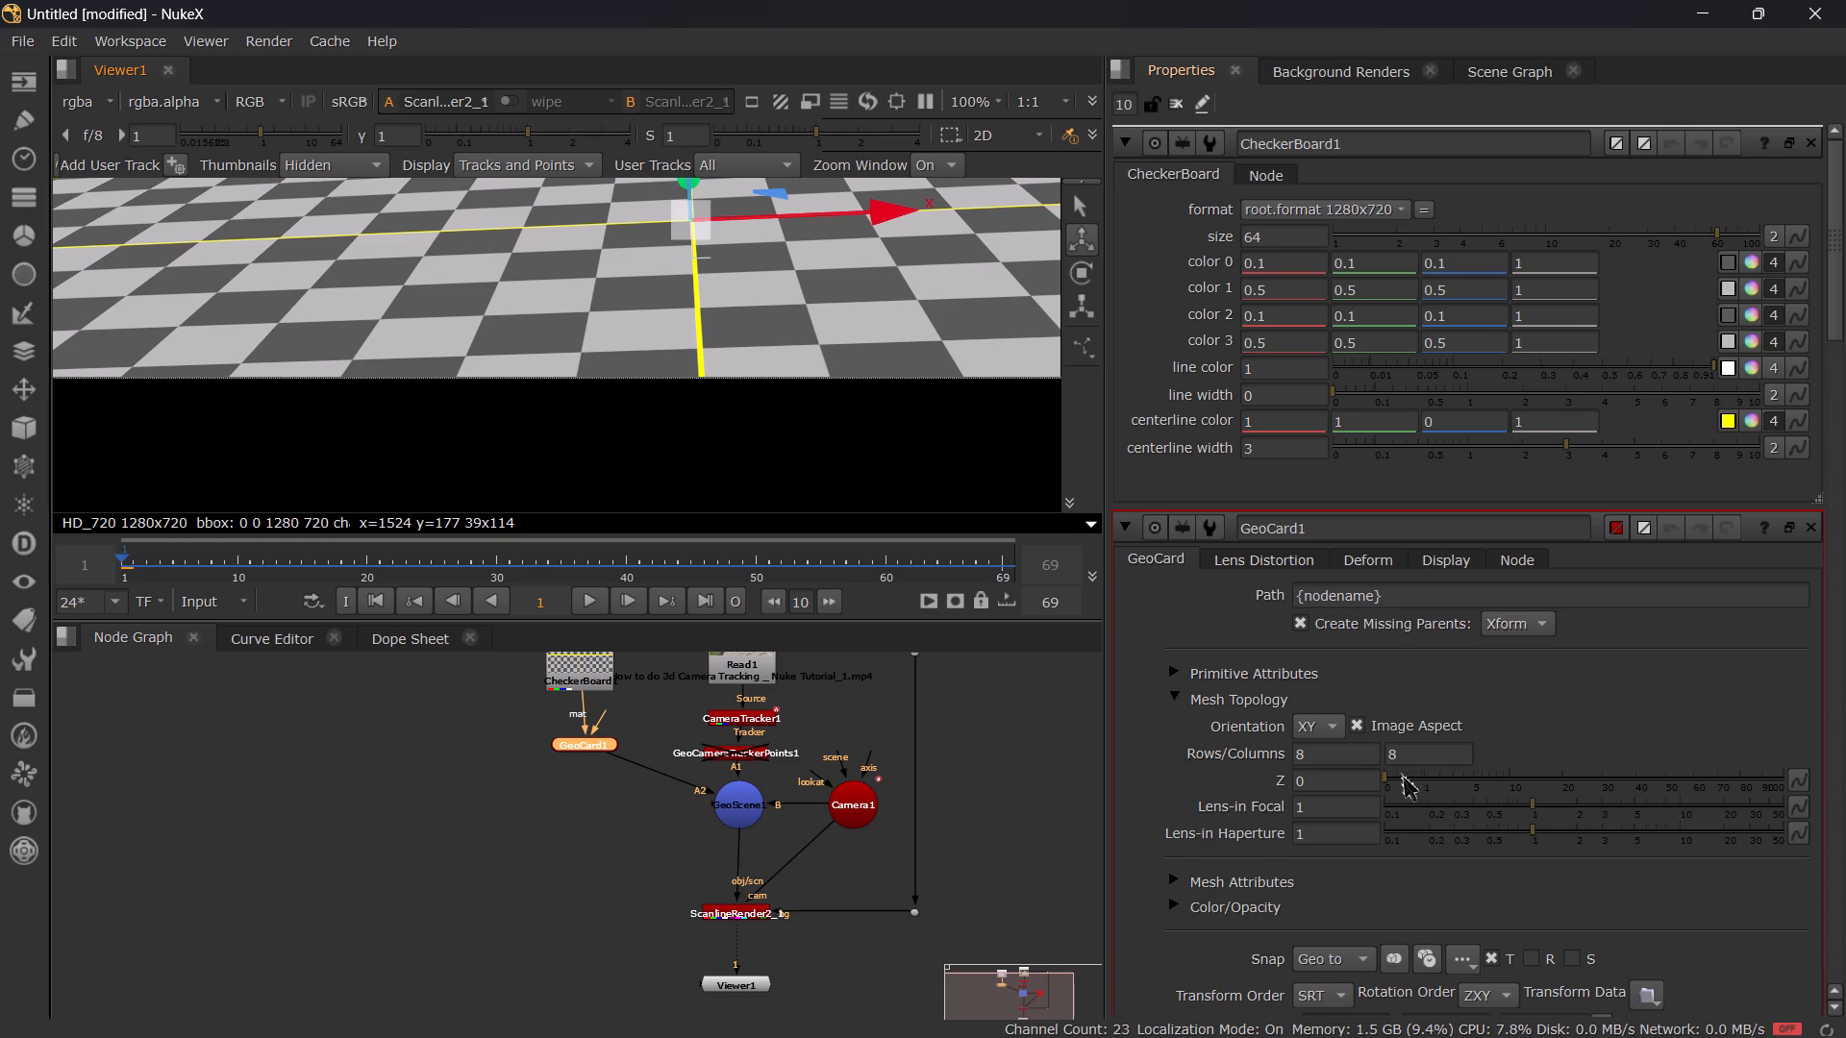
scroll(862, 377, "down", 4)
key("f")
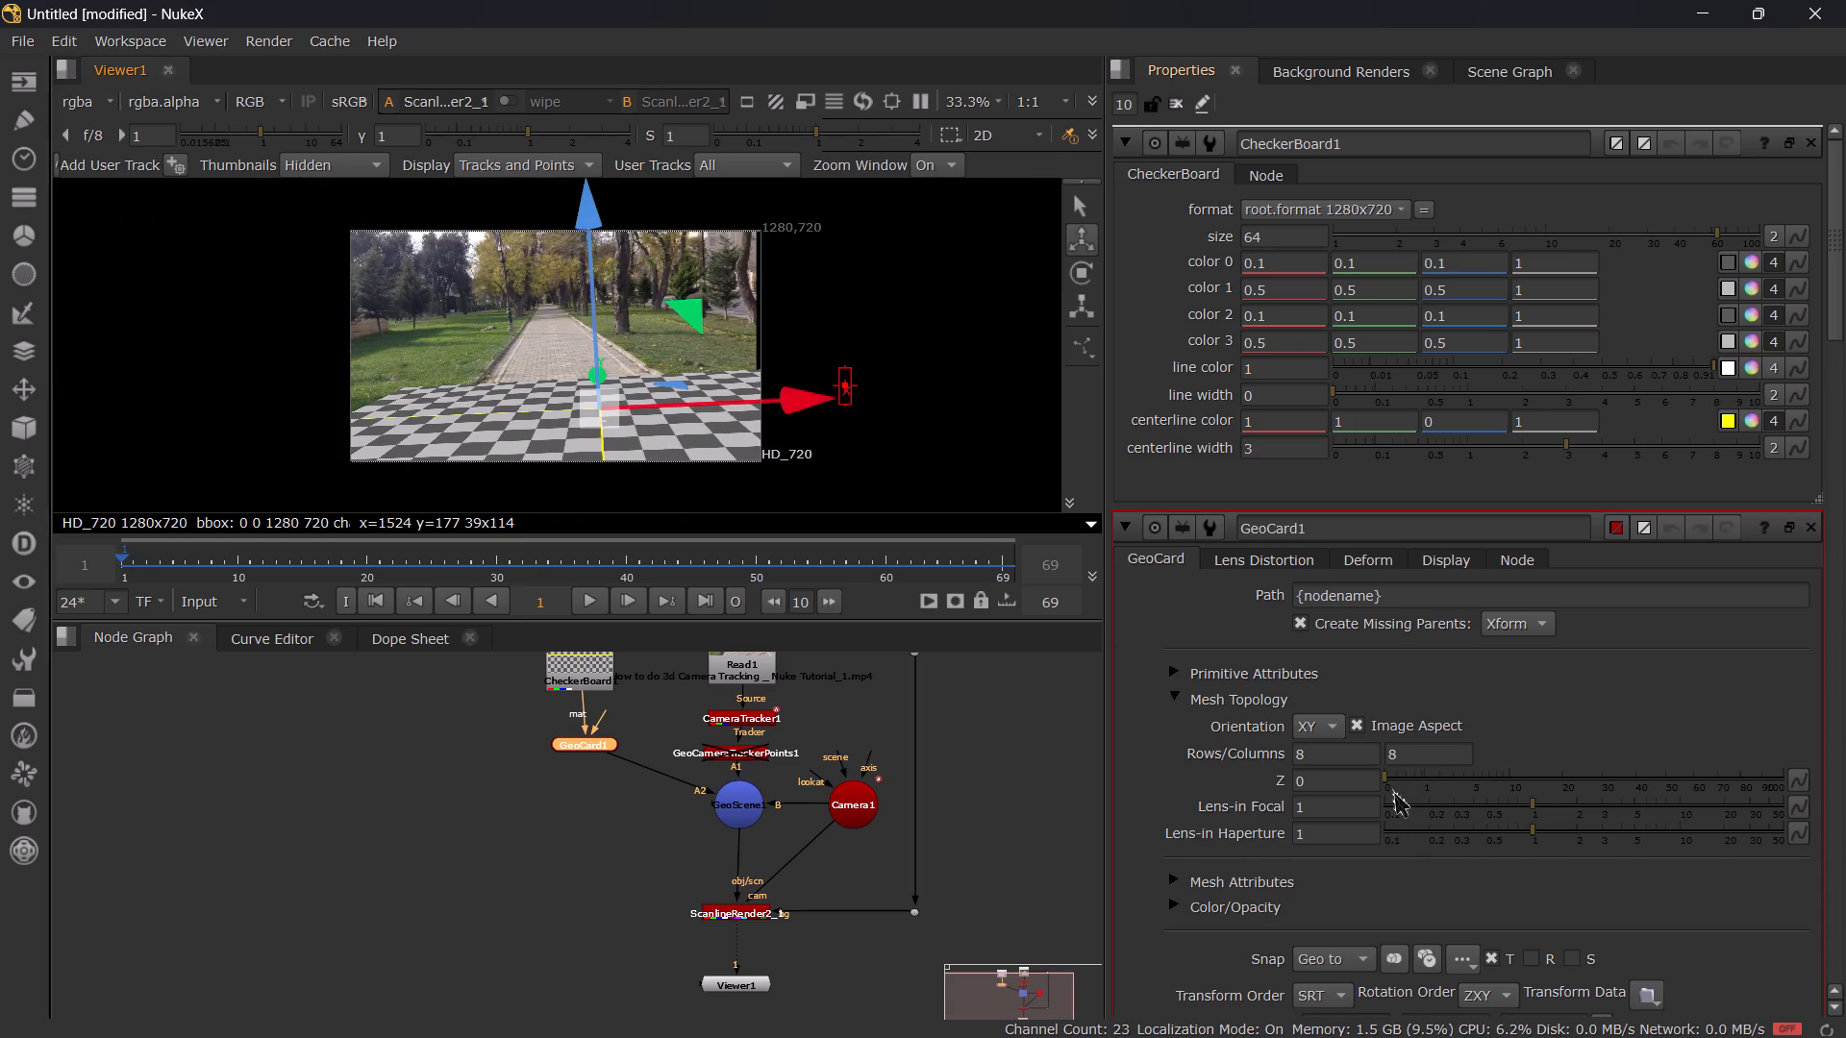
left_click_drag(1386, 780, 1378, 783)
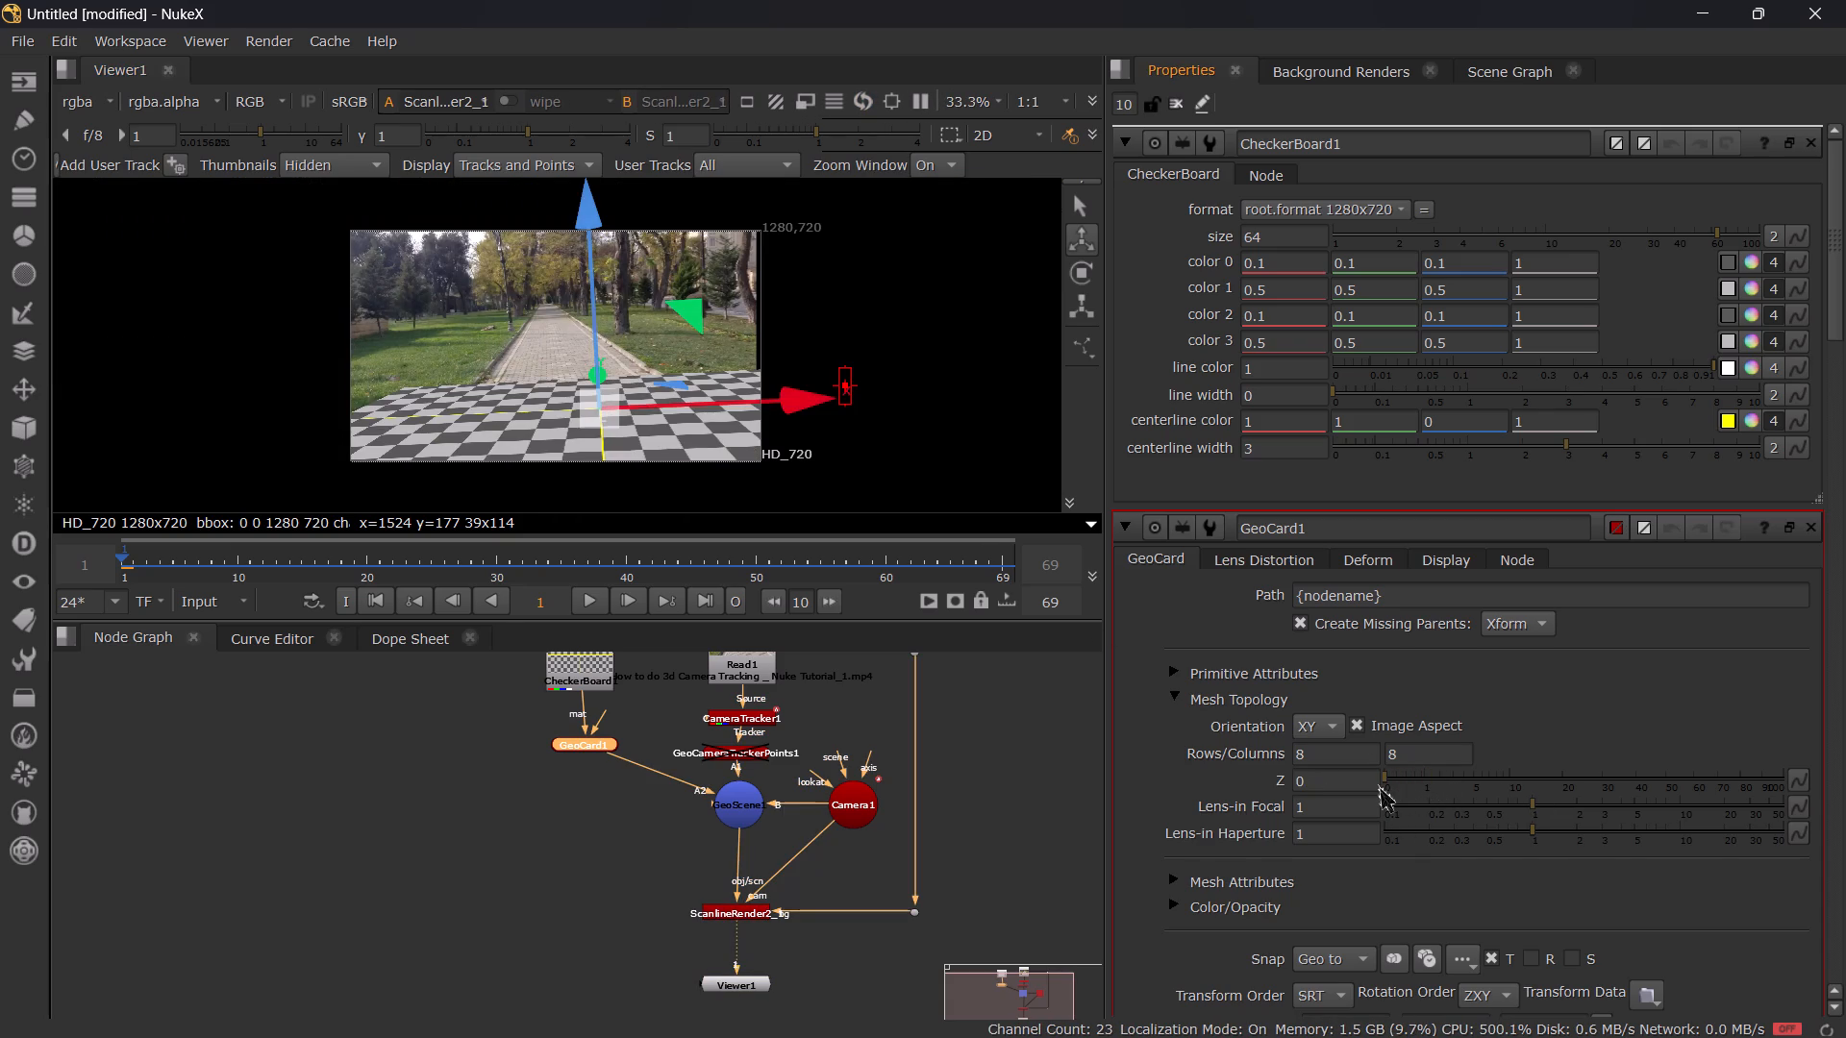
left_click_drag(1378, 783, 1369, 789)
Shrink the checkerboard card by setting GeoCard1's Lens-in Focal to 1.95.
left_click_drag(1526, 806, 1502, 806)
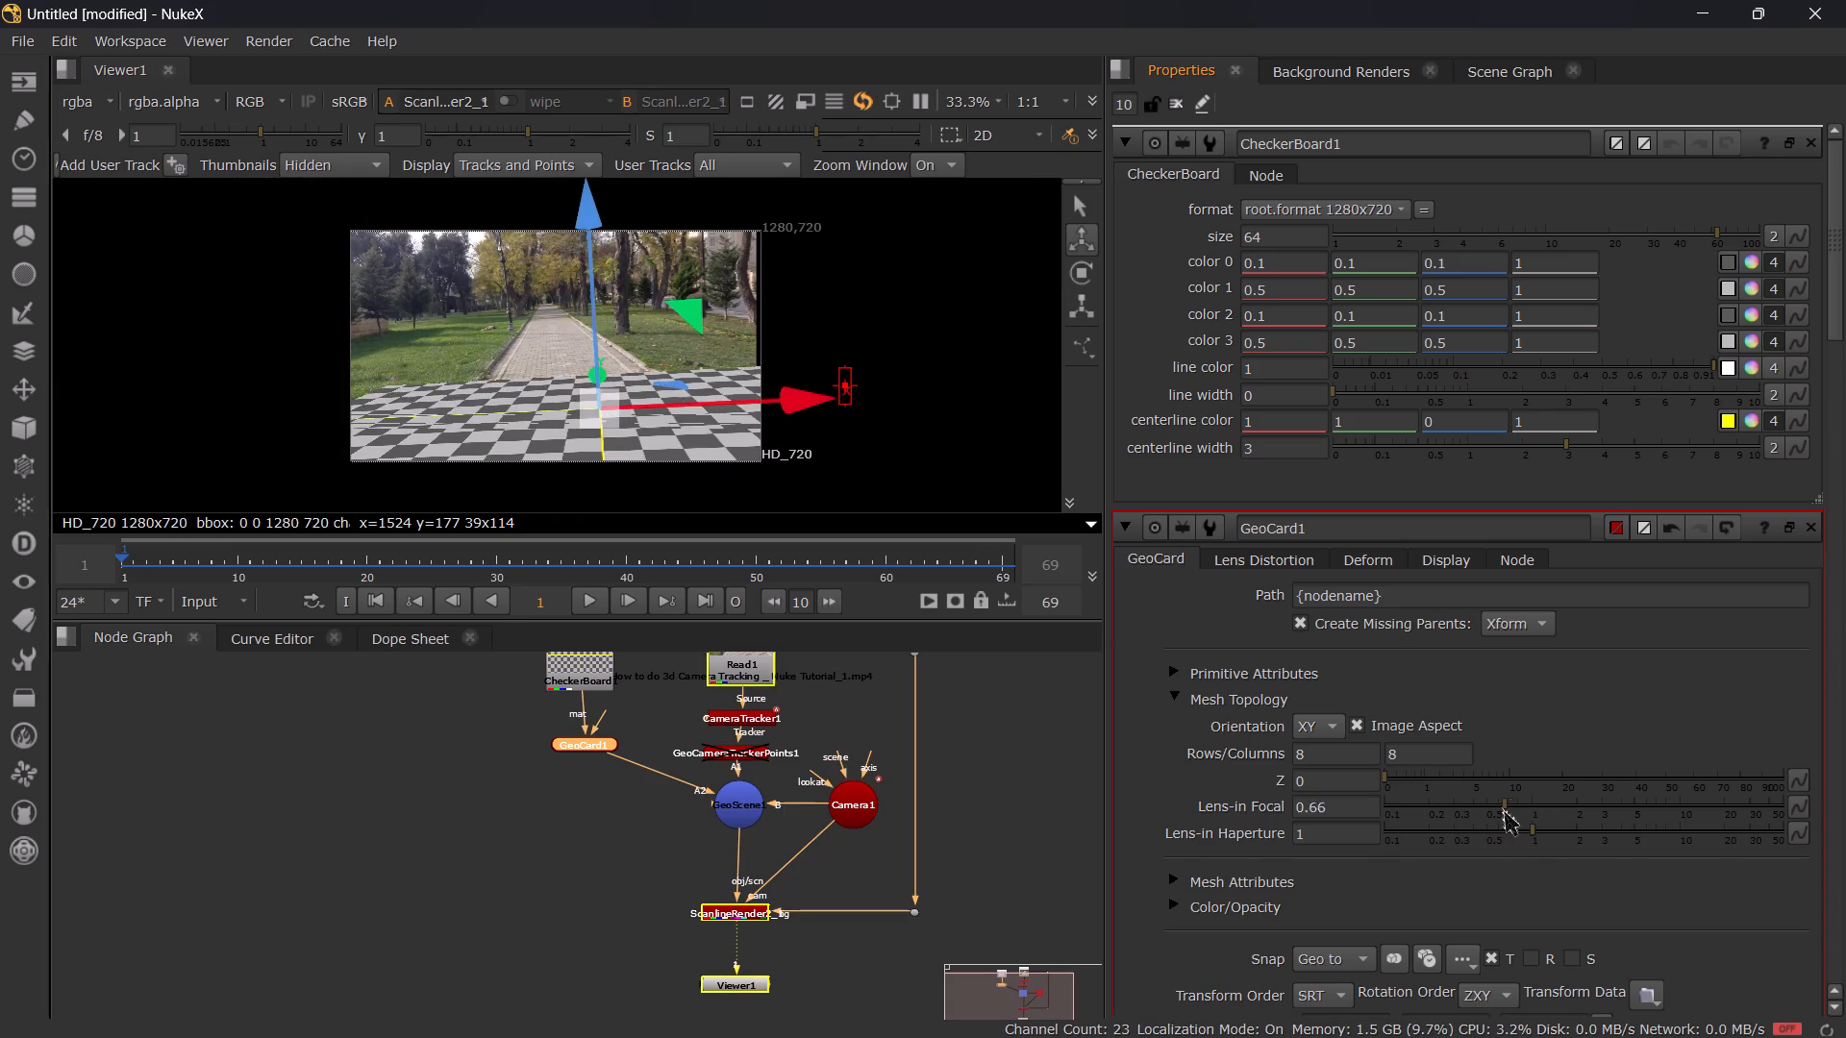
left_click_drag(1502, 806, 1586, 810)
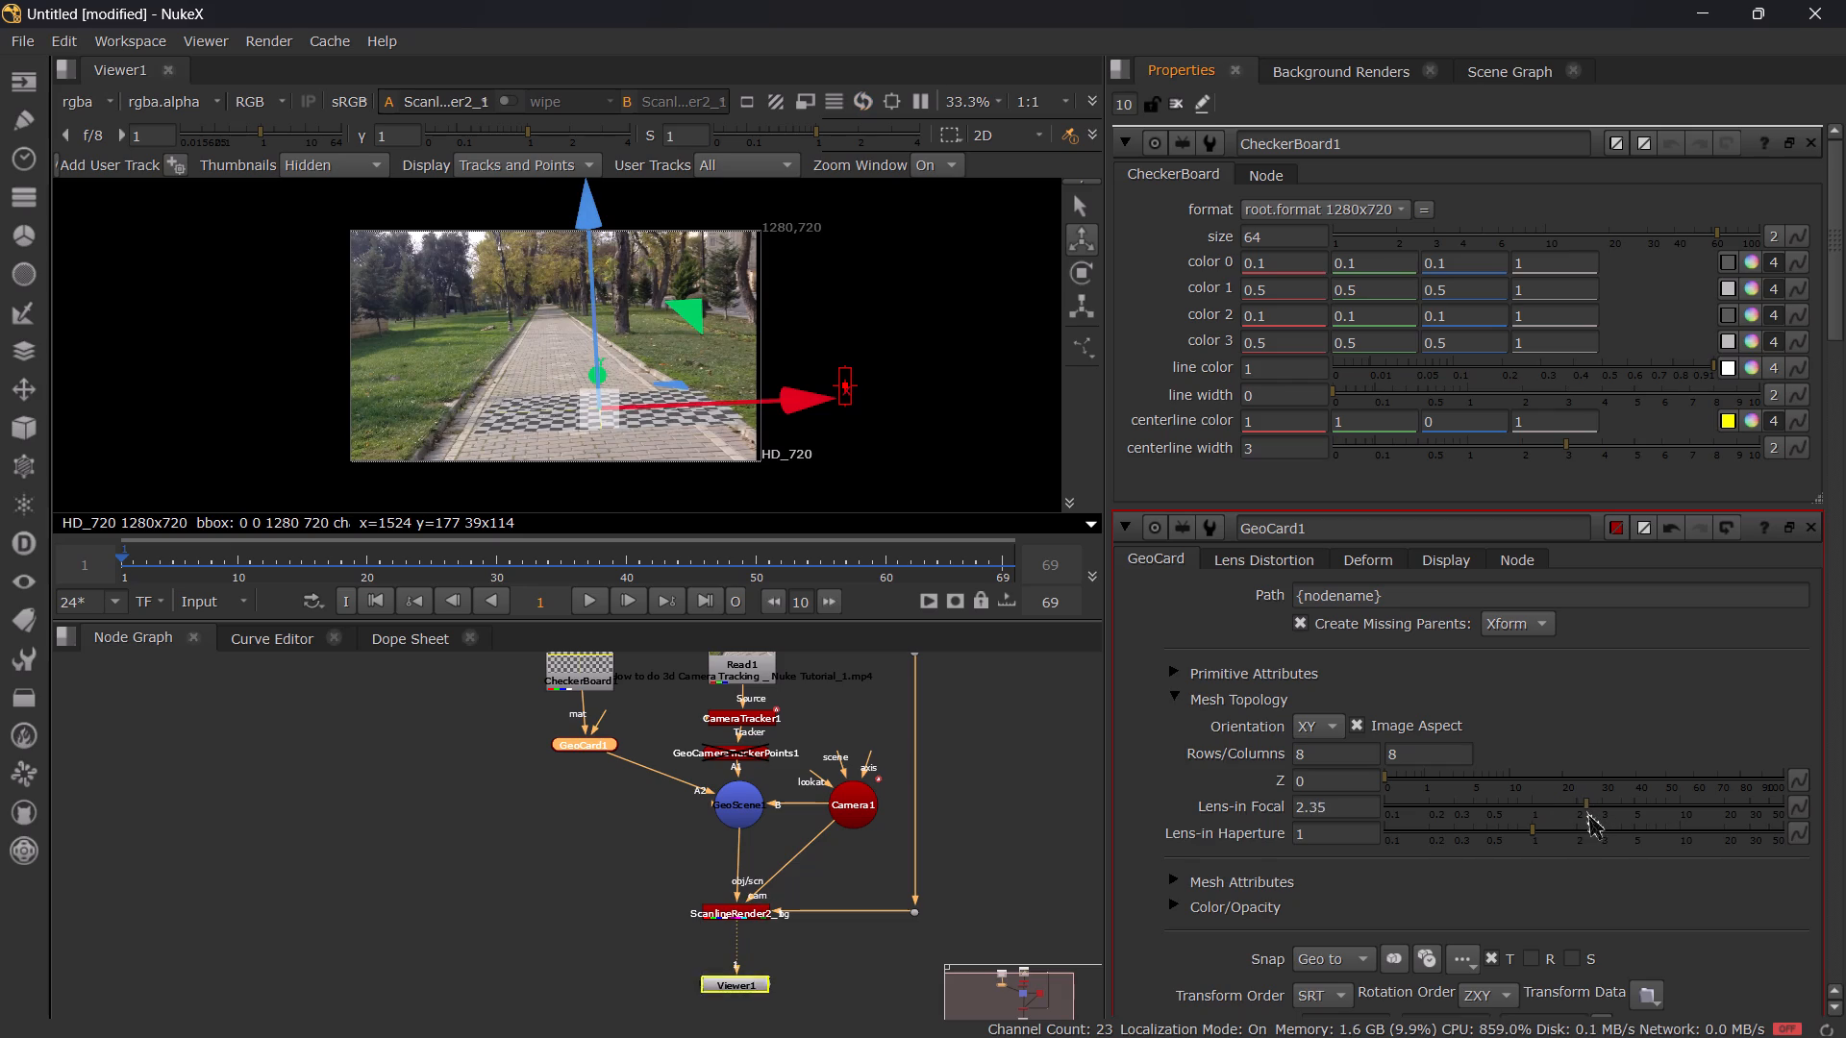
left_click_drag(1586, 810, 1572, 818)
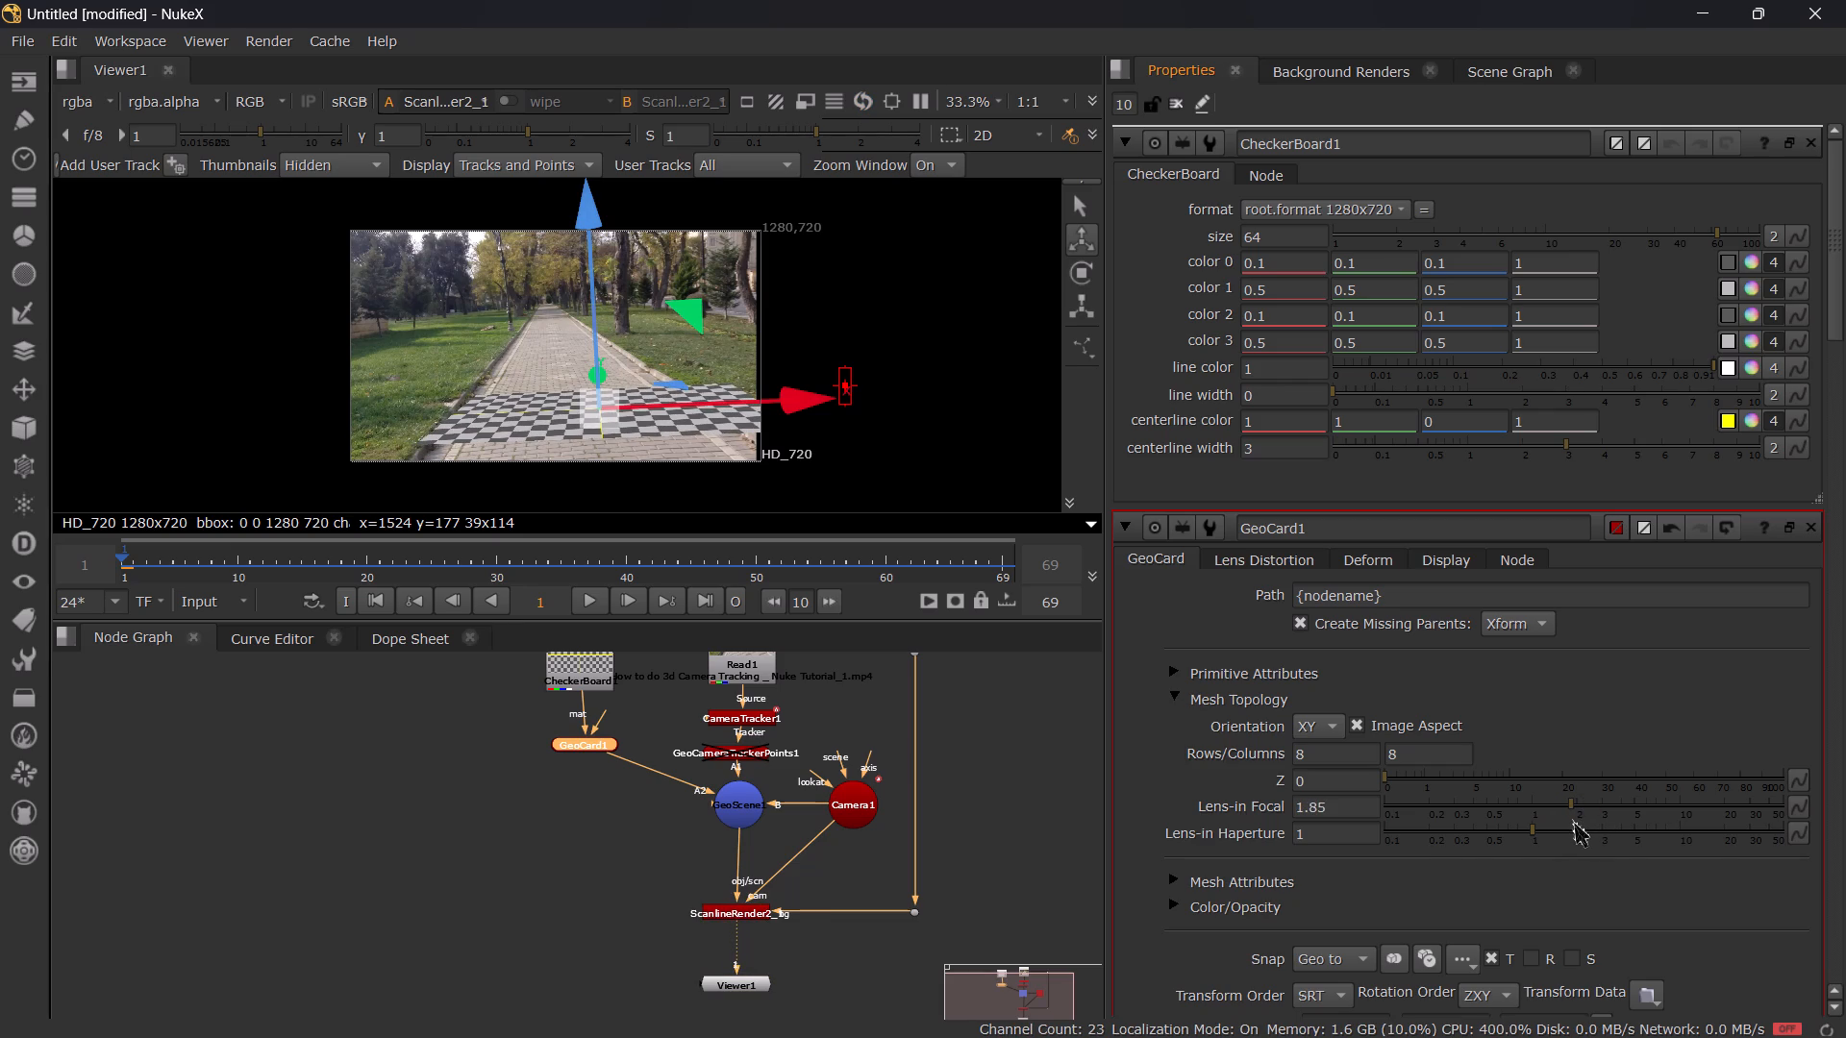
left_click_drag(1572, 818, 1575, 818)
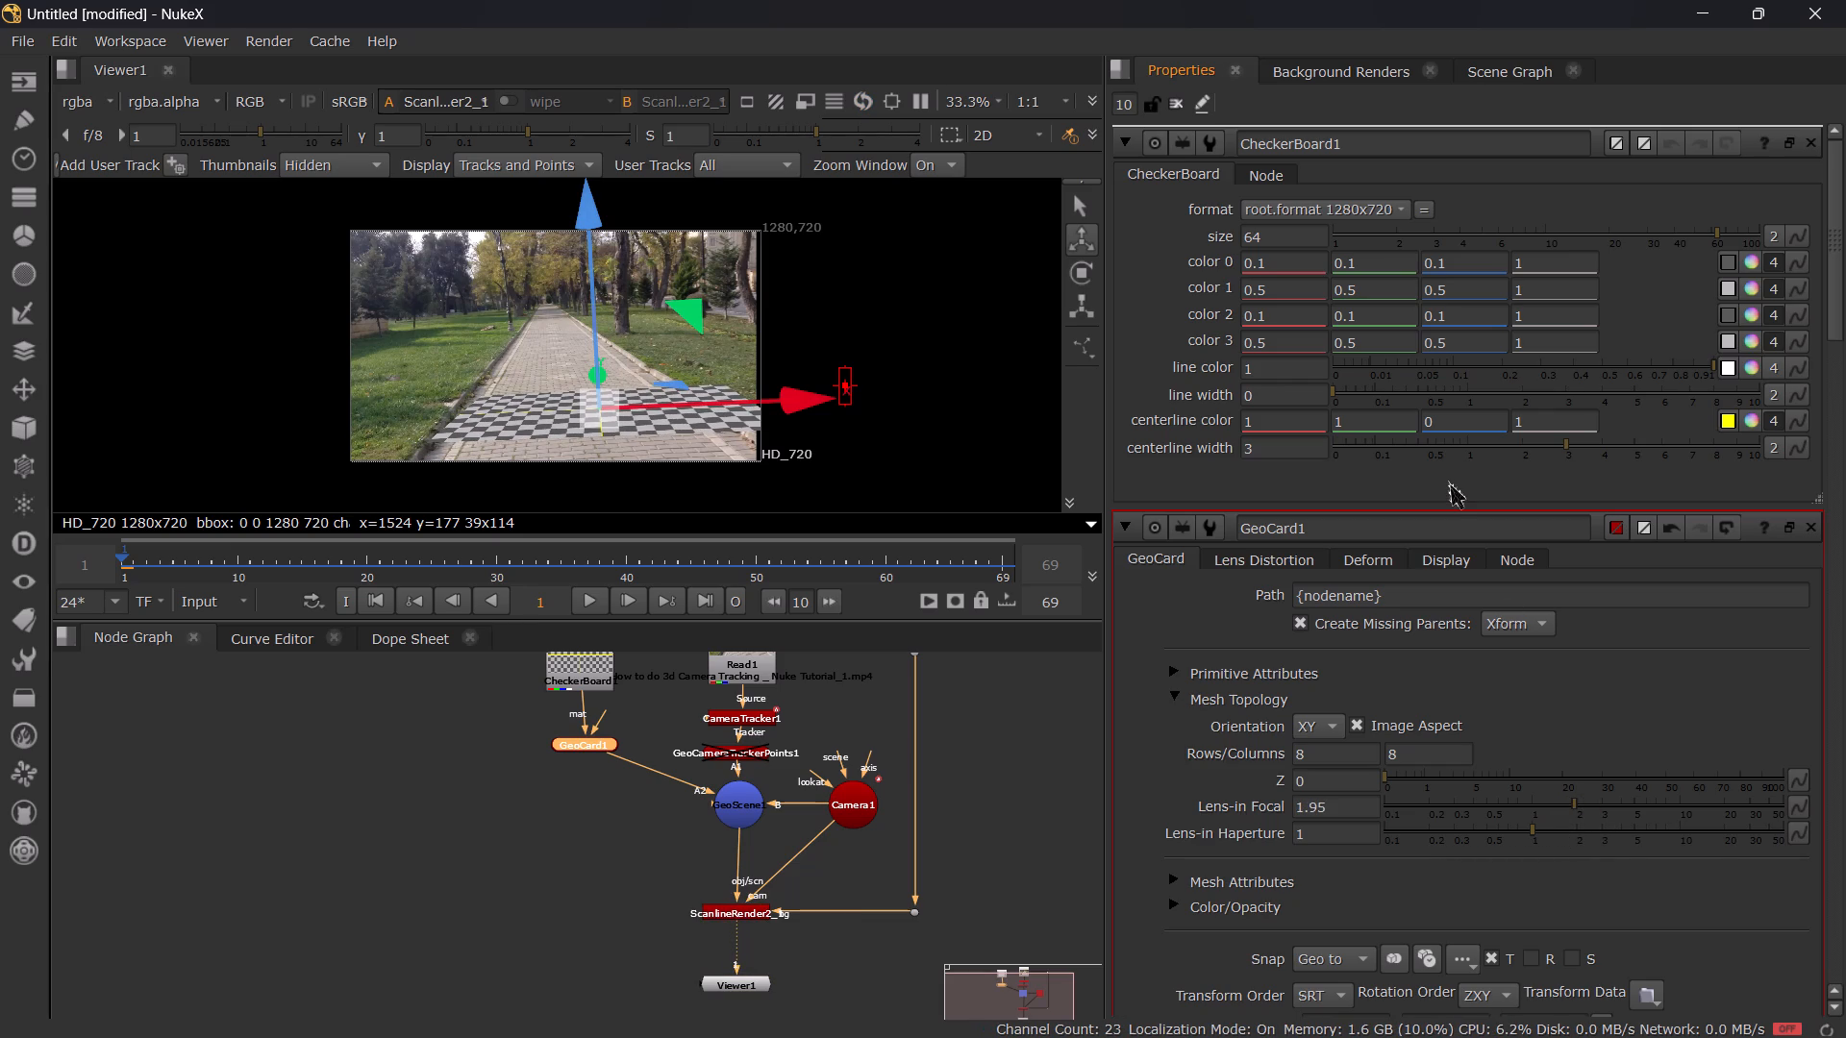
Open GeoCard1's properties and tilt the checkerboard card by adjusting its Rotate X to about -88.14.
double_click(576, 749)
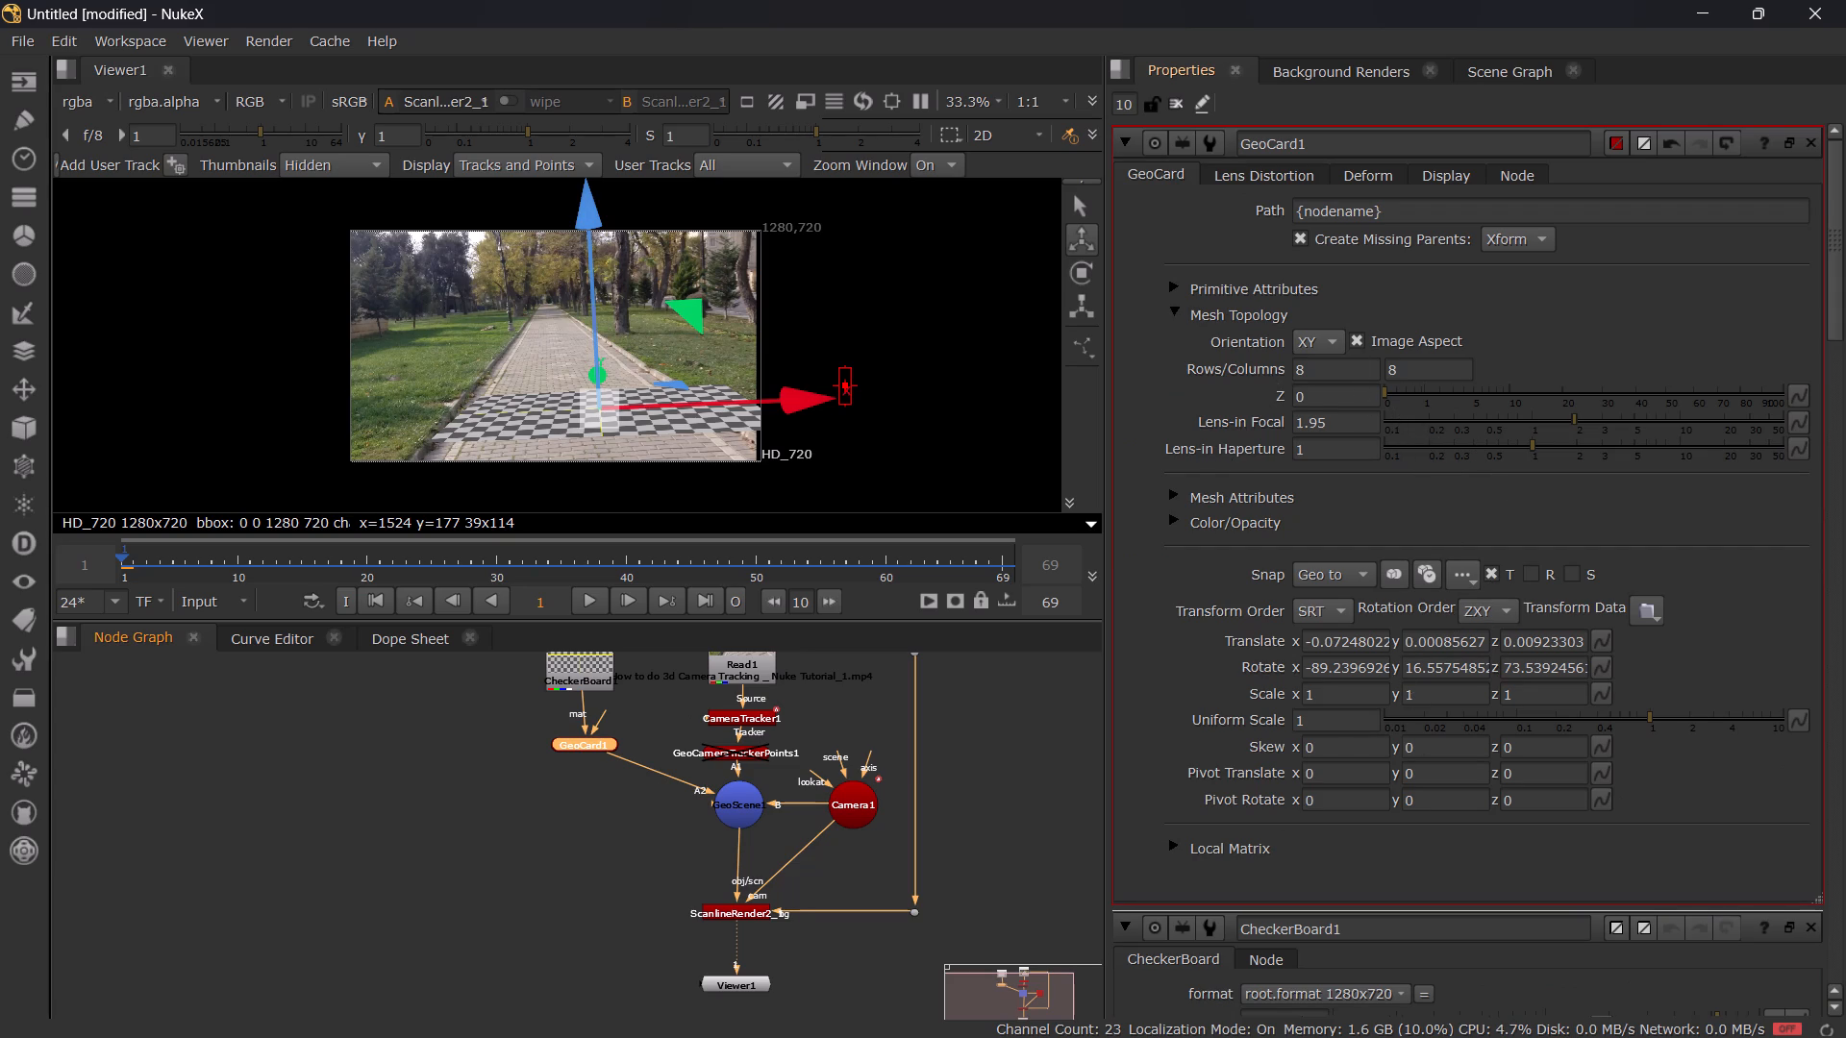
left_click_drag(1383, 666, 1199, 666)
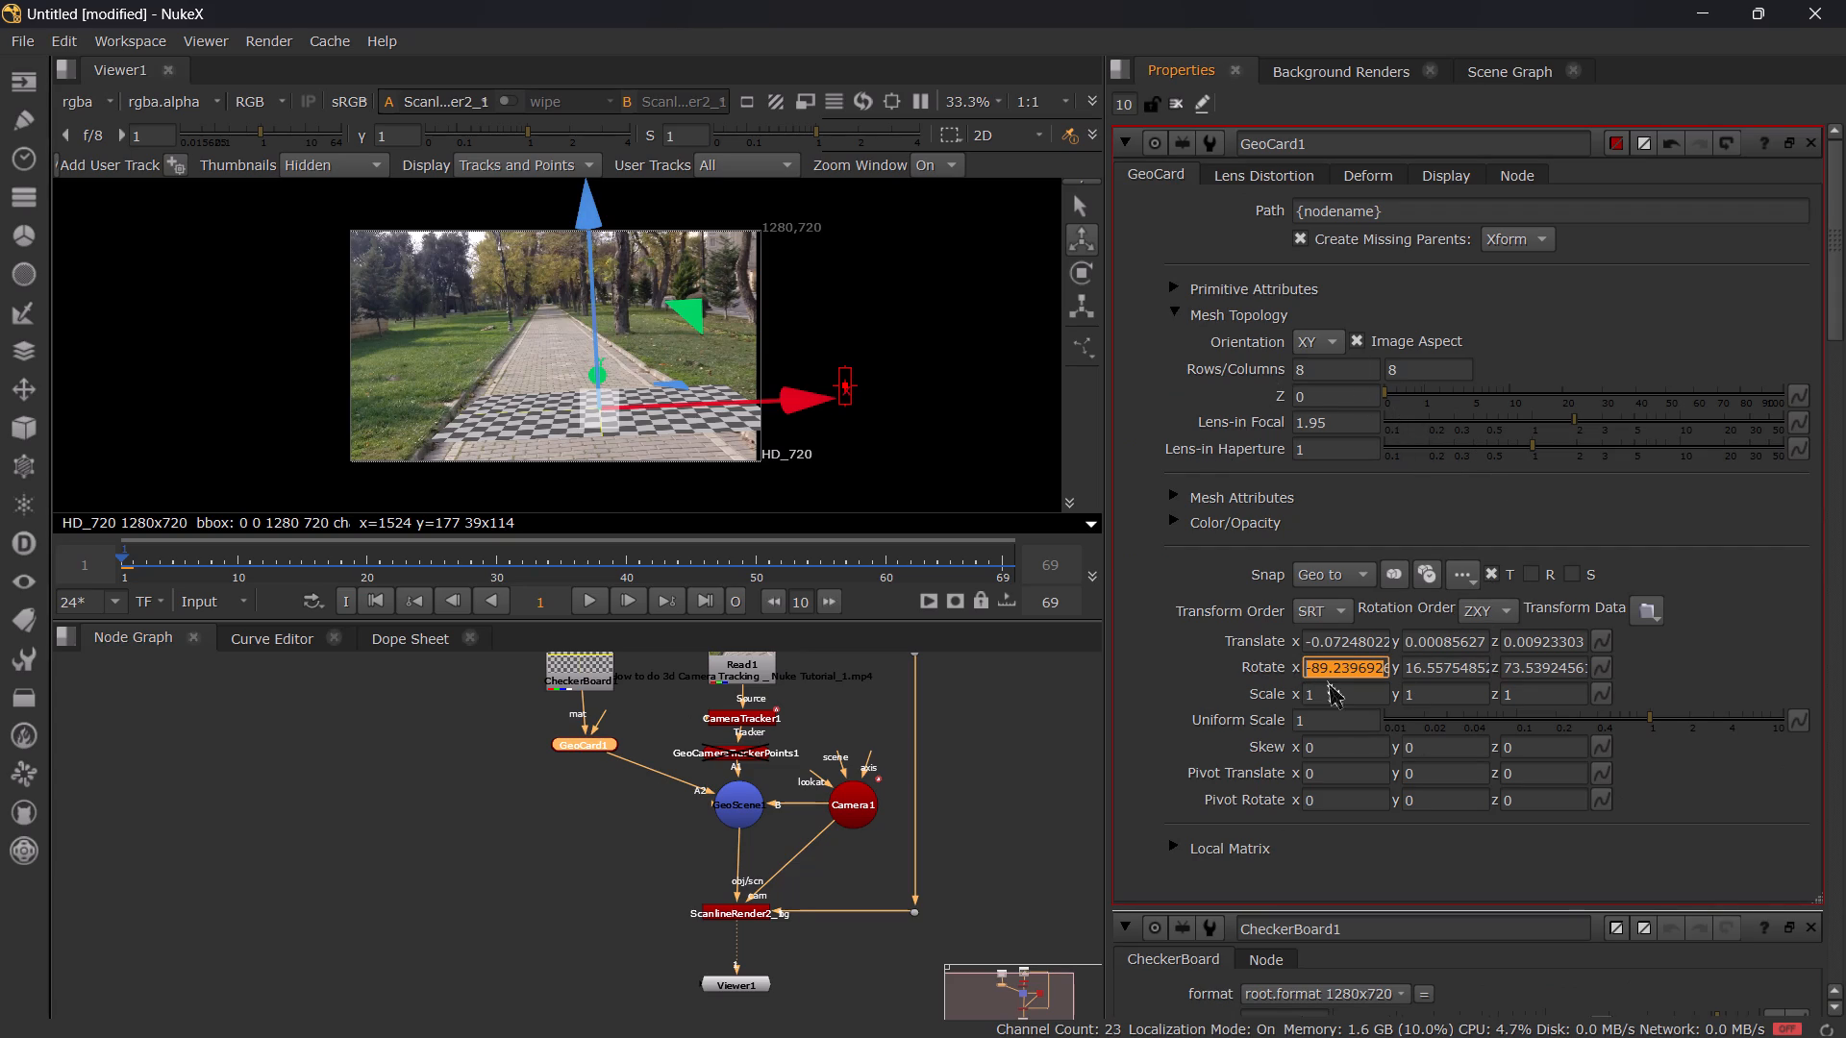
scroll(1327, 680, "up", 3)
scroll(1341, 673, "down", 15)
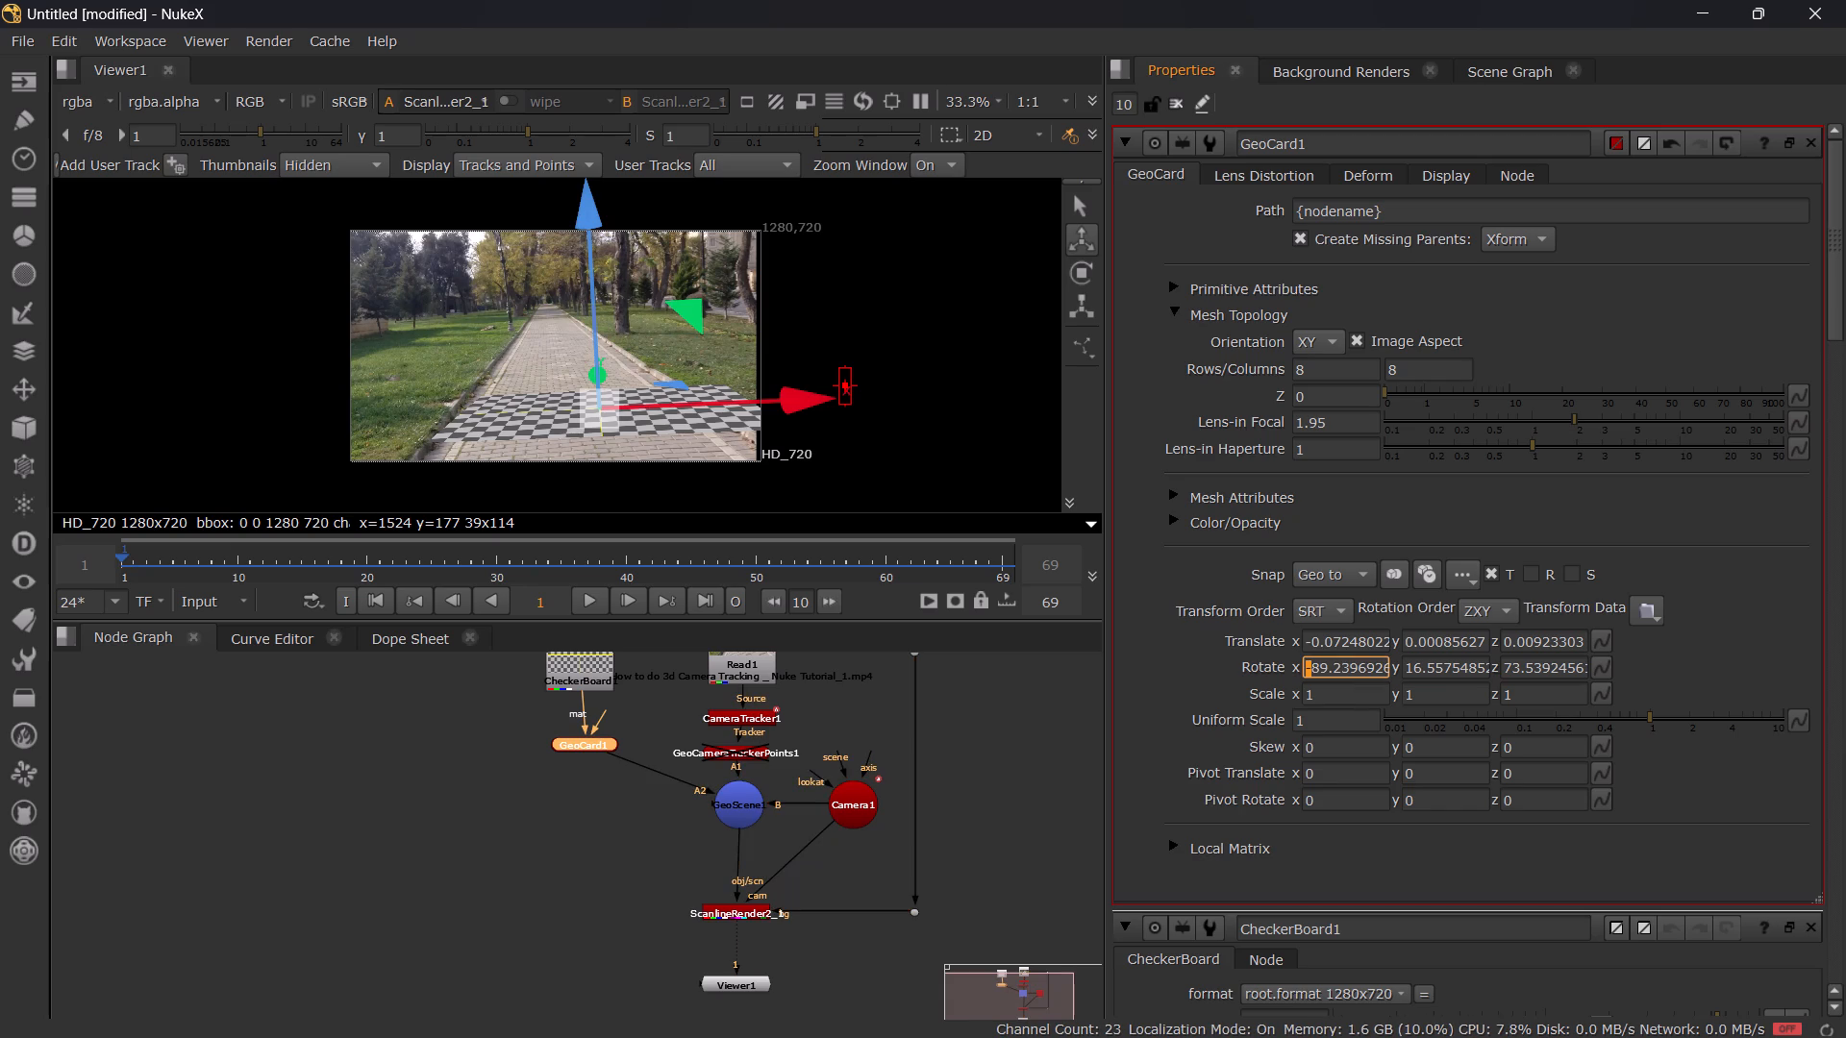
double_click(1346, 667)
scroll(1346, 667, "down", 2)
scroll(1346, 667, "up", 3)
double_click(1352, 665)
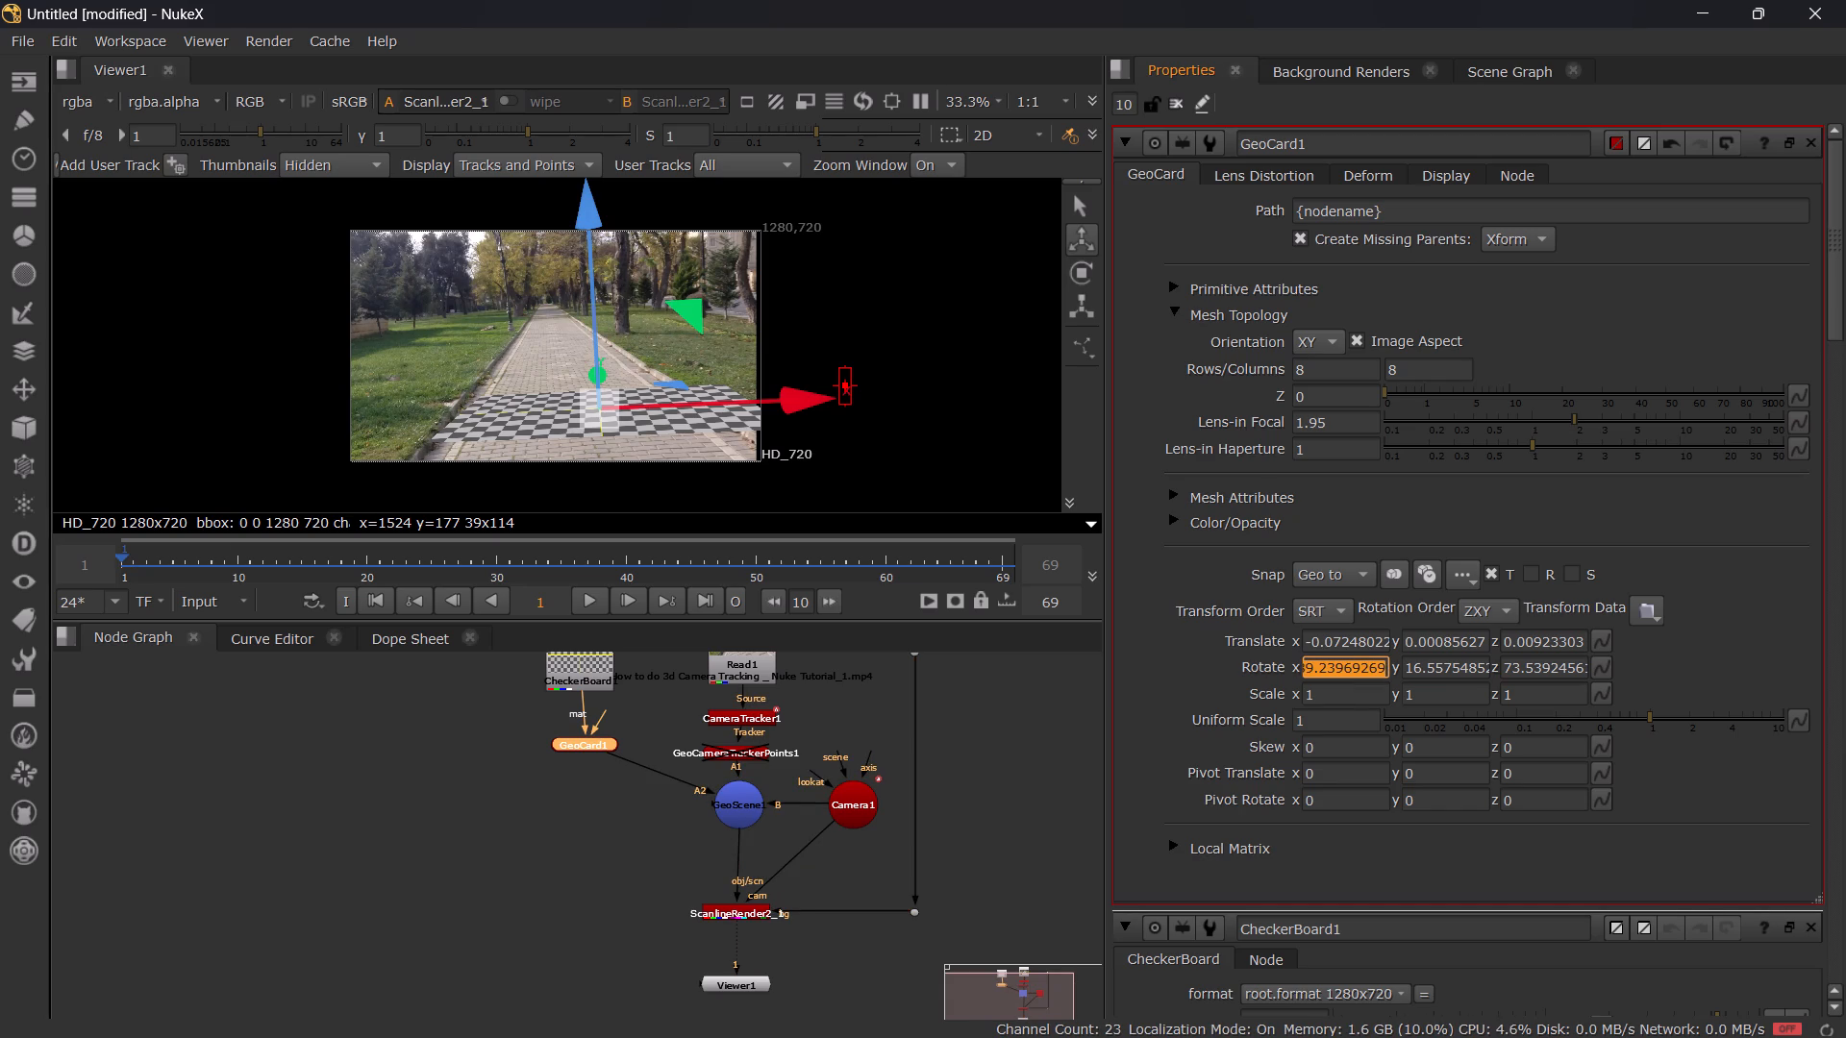
key("Up")
key("Up")
key("Up")
key("Up")
key("Up")
double_click(1352, 665)
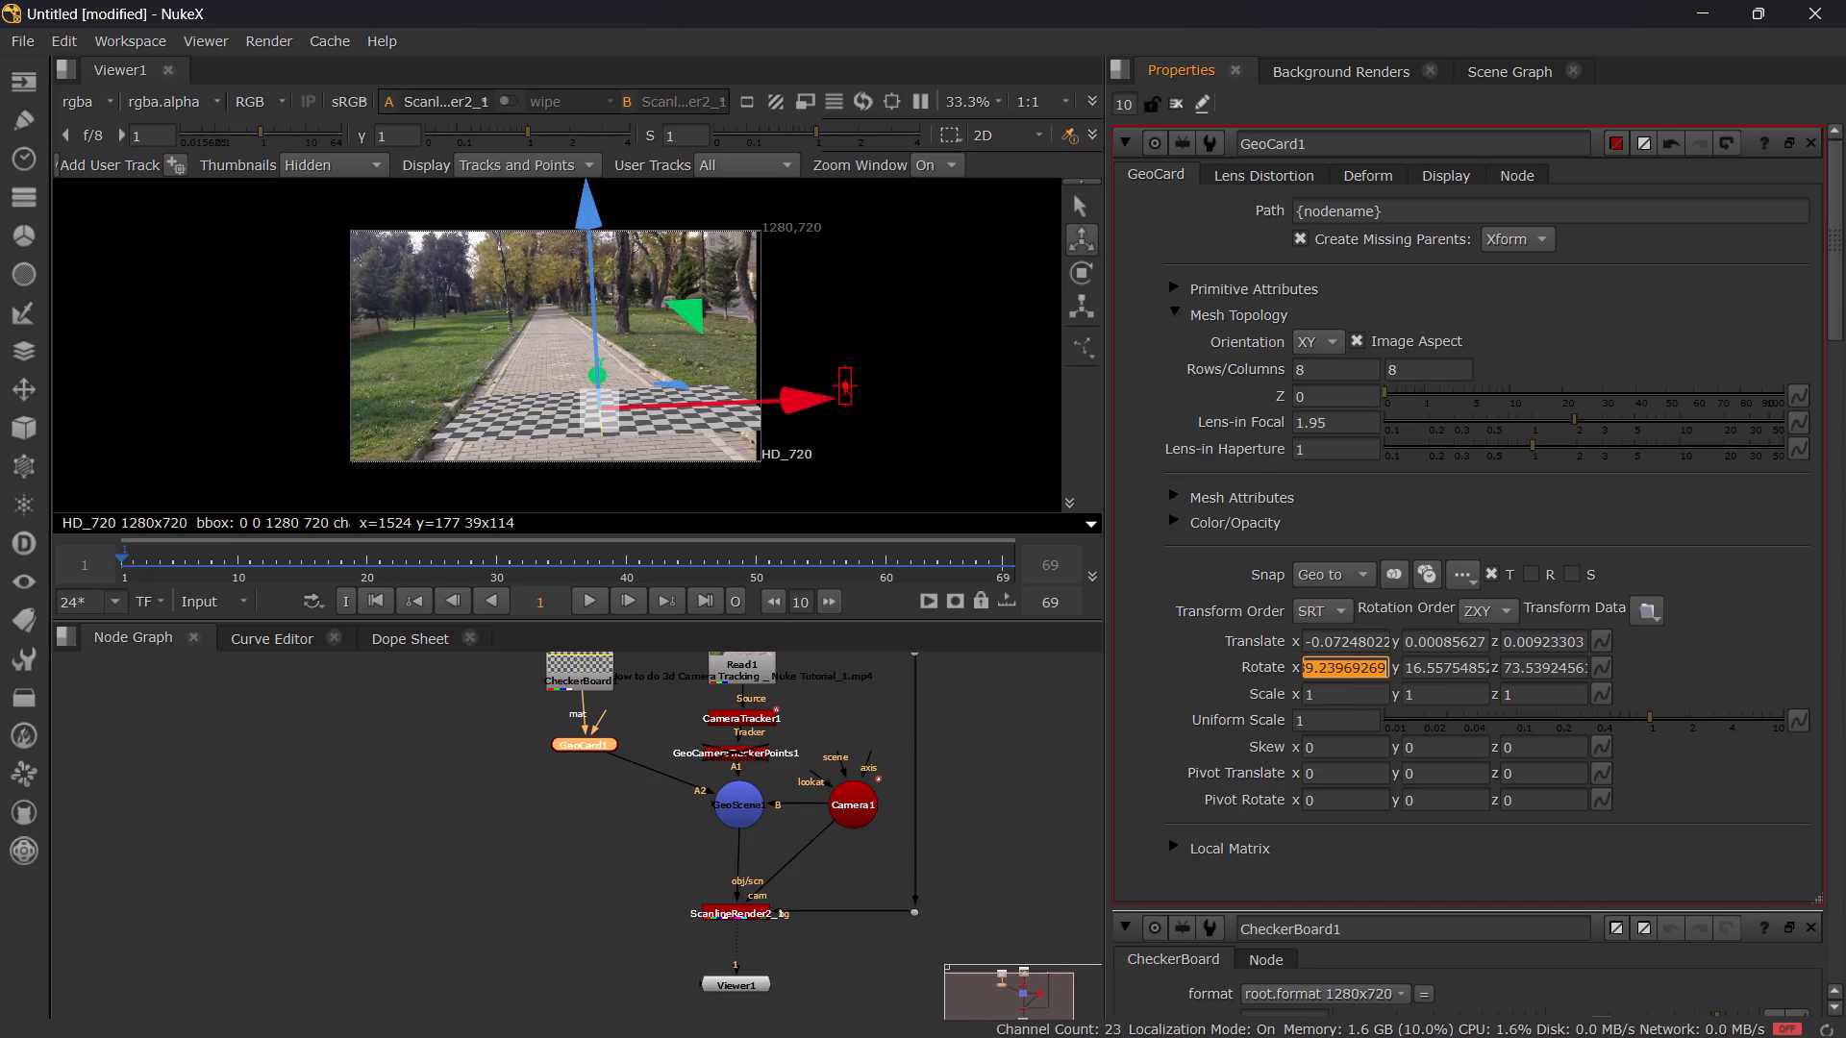
scroll(1352, 665, "up", 4)
left_click(1197, 698)
left_click(1368, 655)
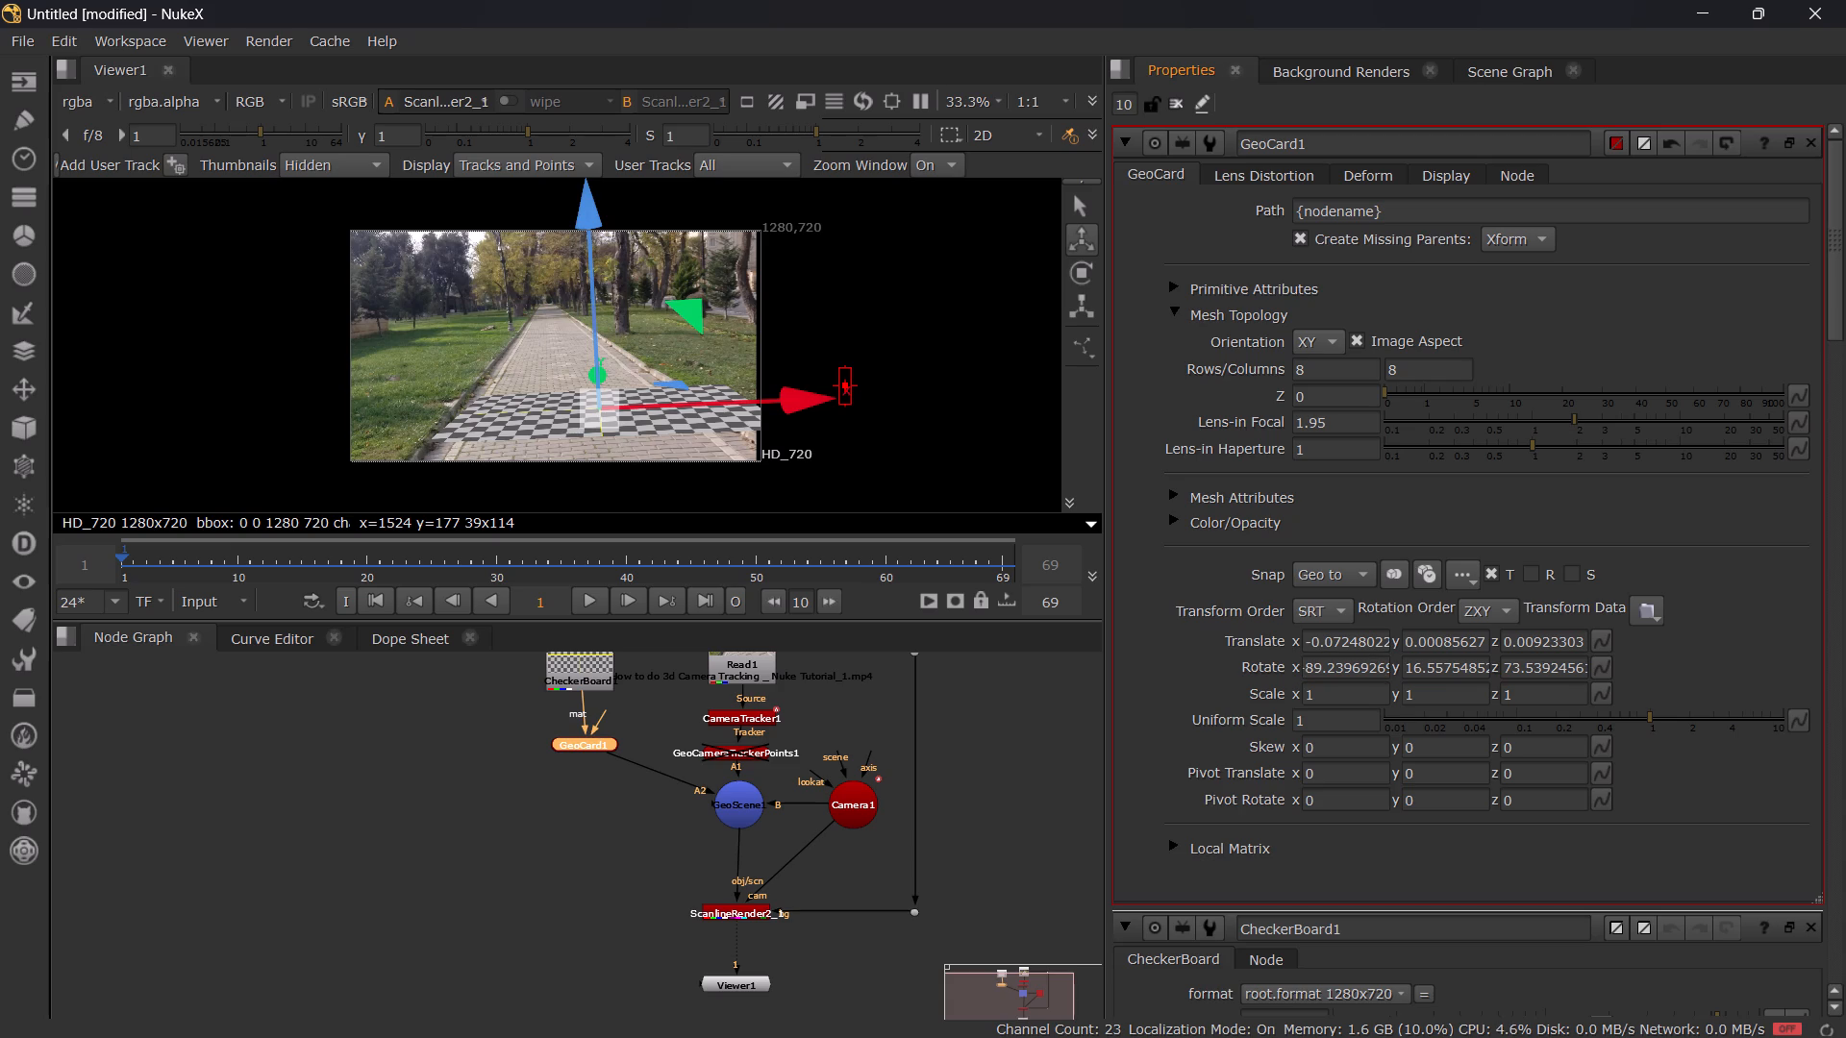
left_click(1355, 668)
scroll(1310, 670, "up", 13)
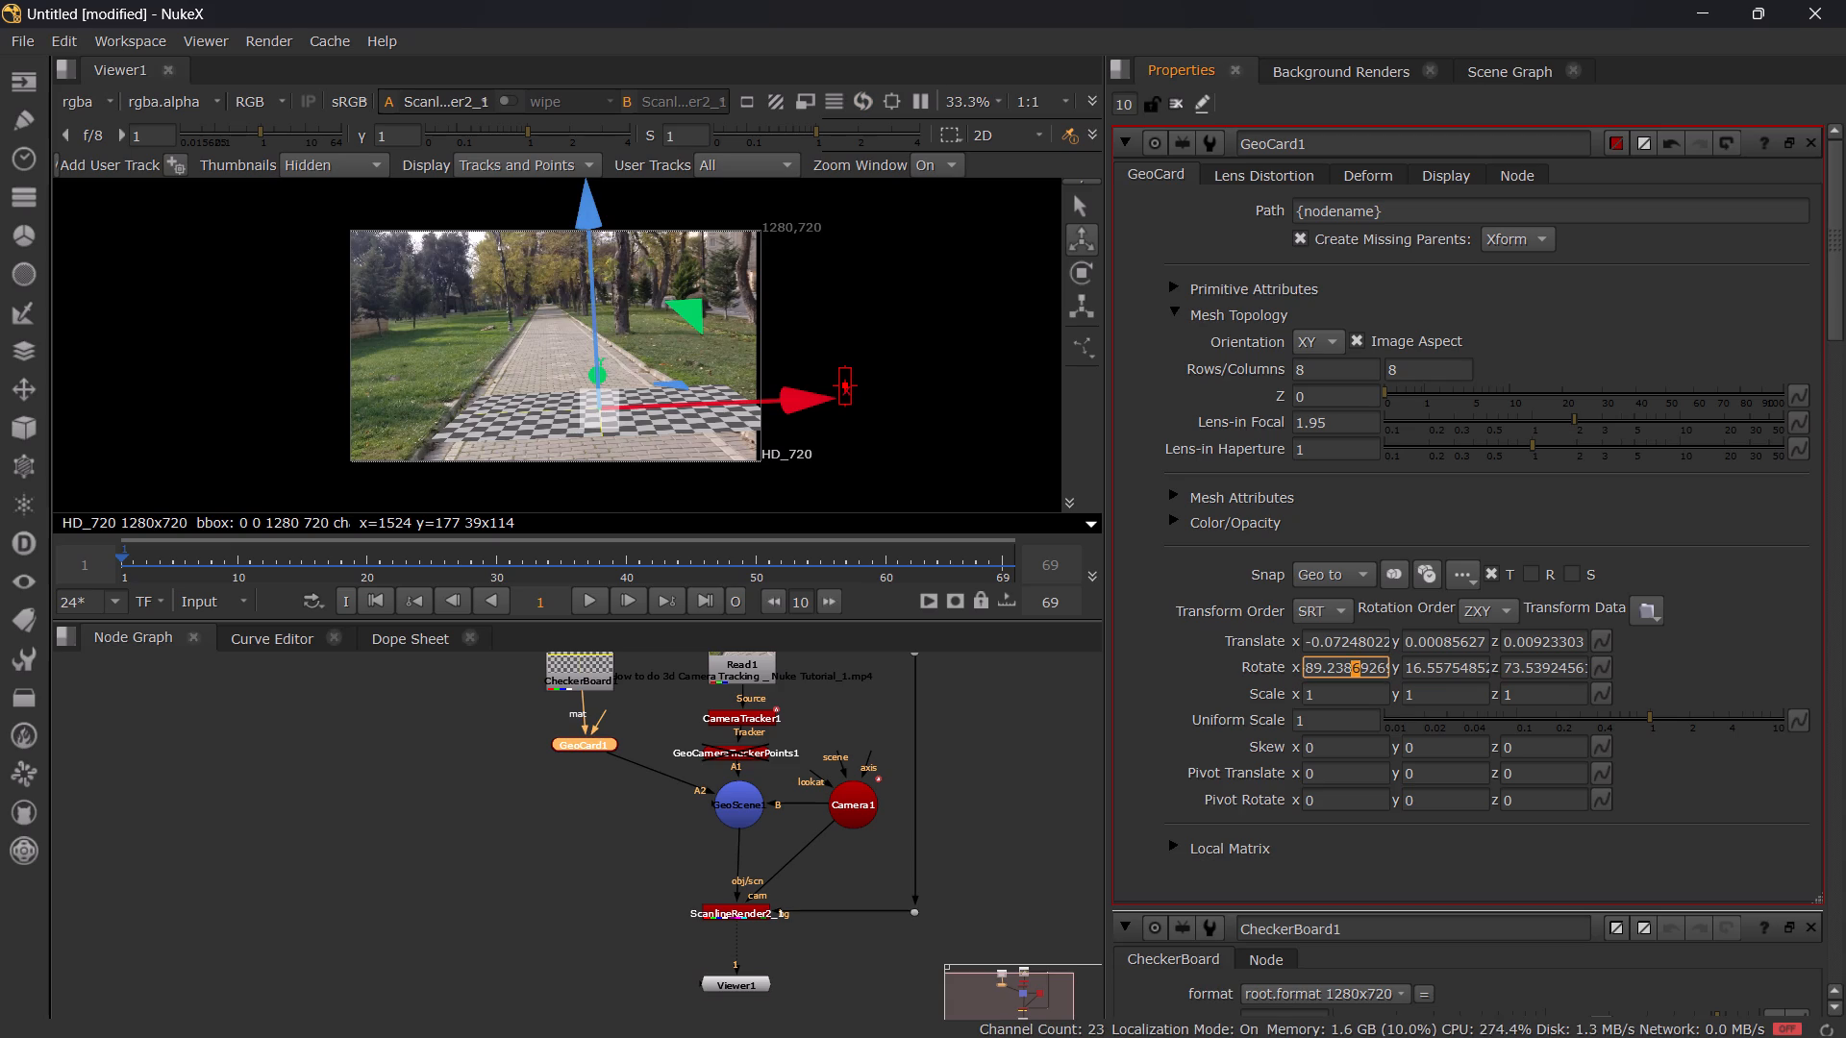
left_click_drag(1326, 666, 1449, 692)
scroll(1336, 667, "up", 4)
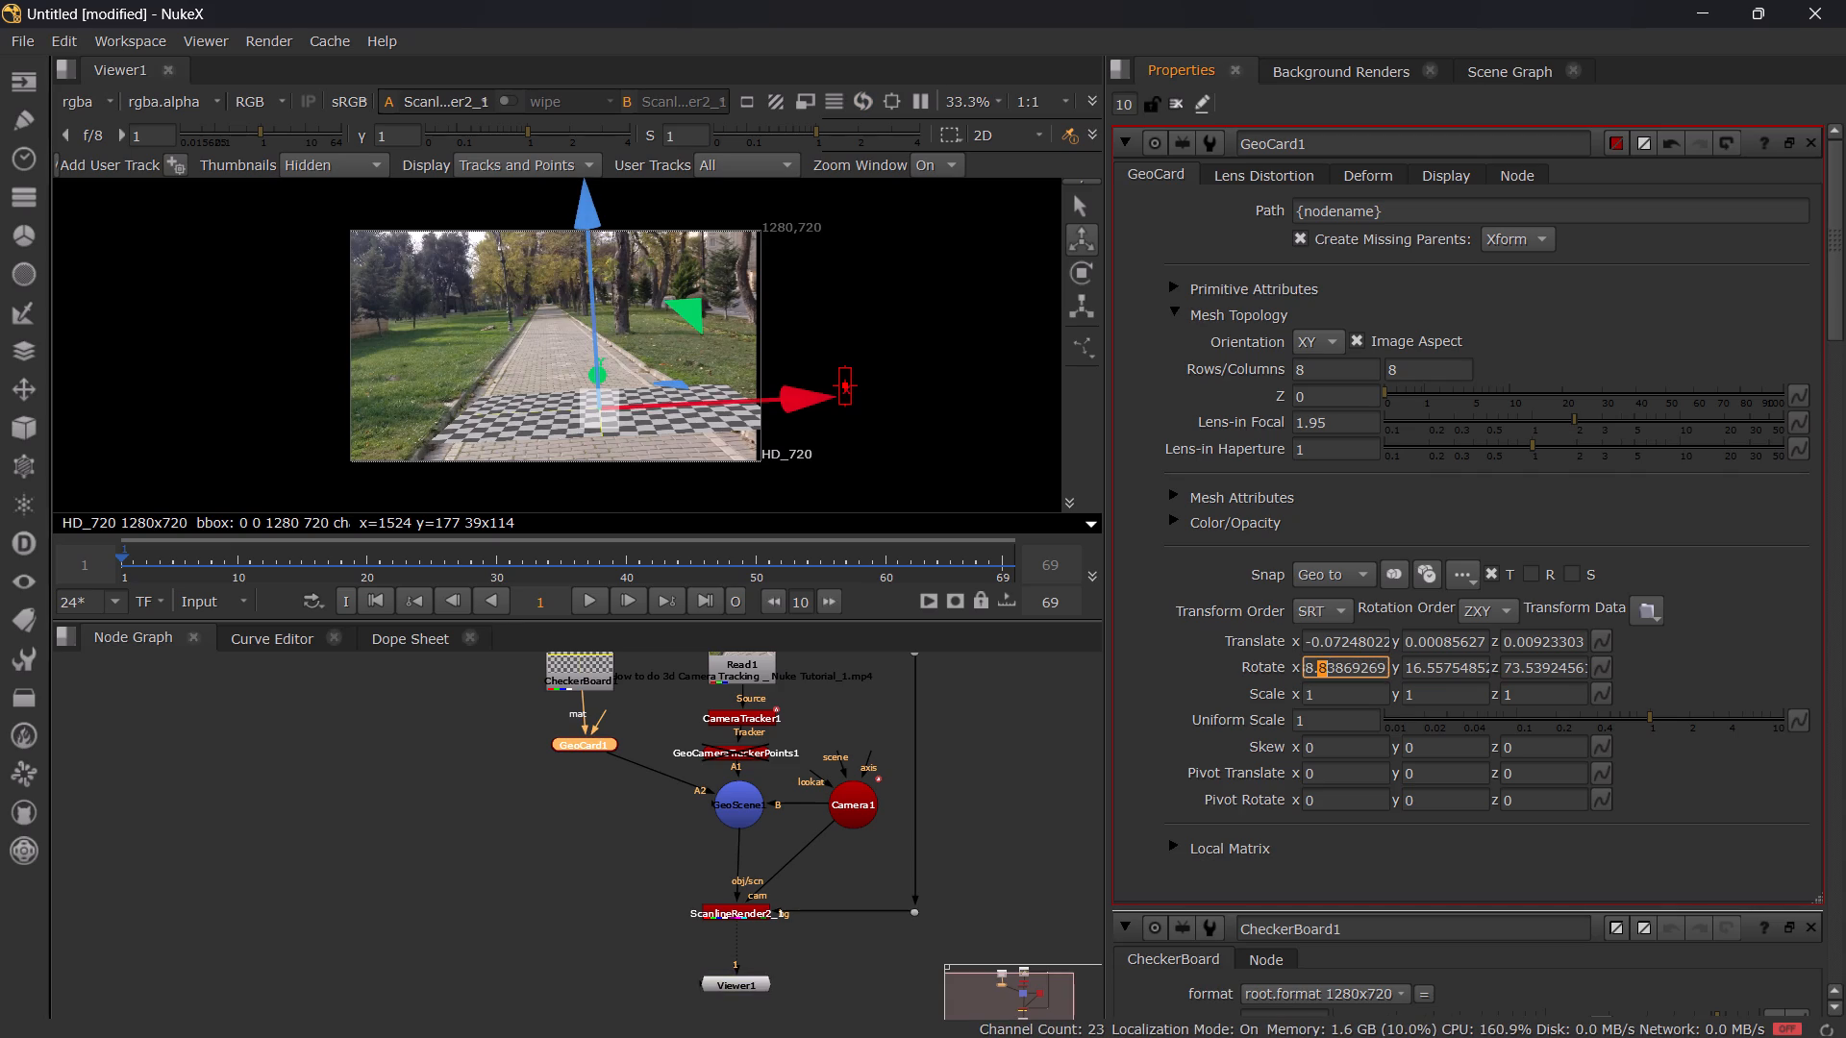
scroll(1336, 667, "up", 8)
Tilt the checkerboard card further by bringing GeoCard1's Rotate X to about -86.14.
left_click_drag(1308, 670, 1281, 670)
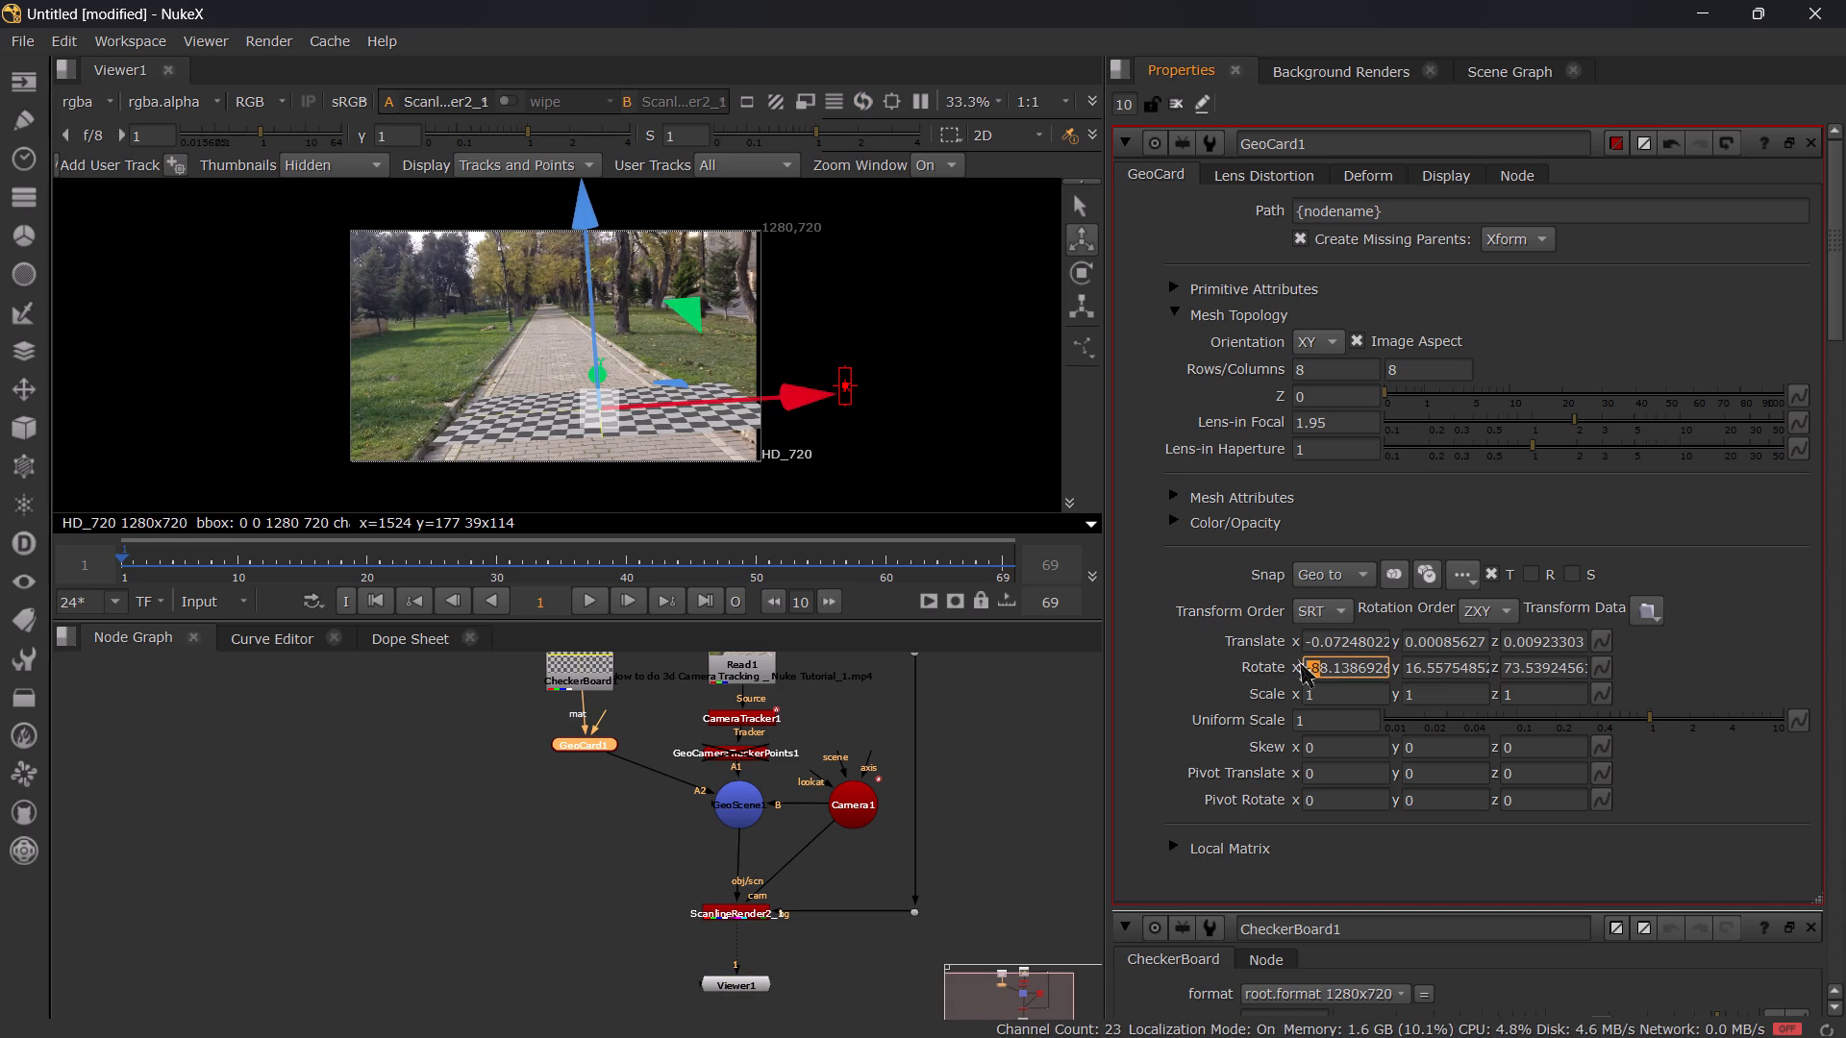
scroll(1315, 655, "up", 6)
scroll(1315, 655, "down", 5)
scroll(1328, 622, "up", 10)
scroll(1338, 665, "down", 2)
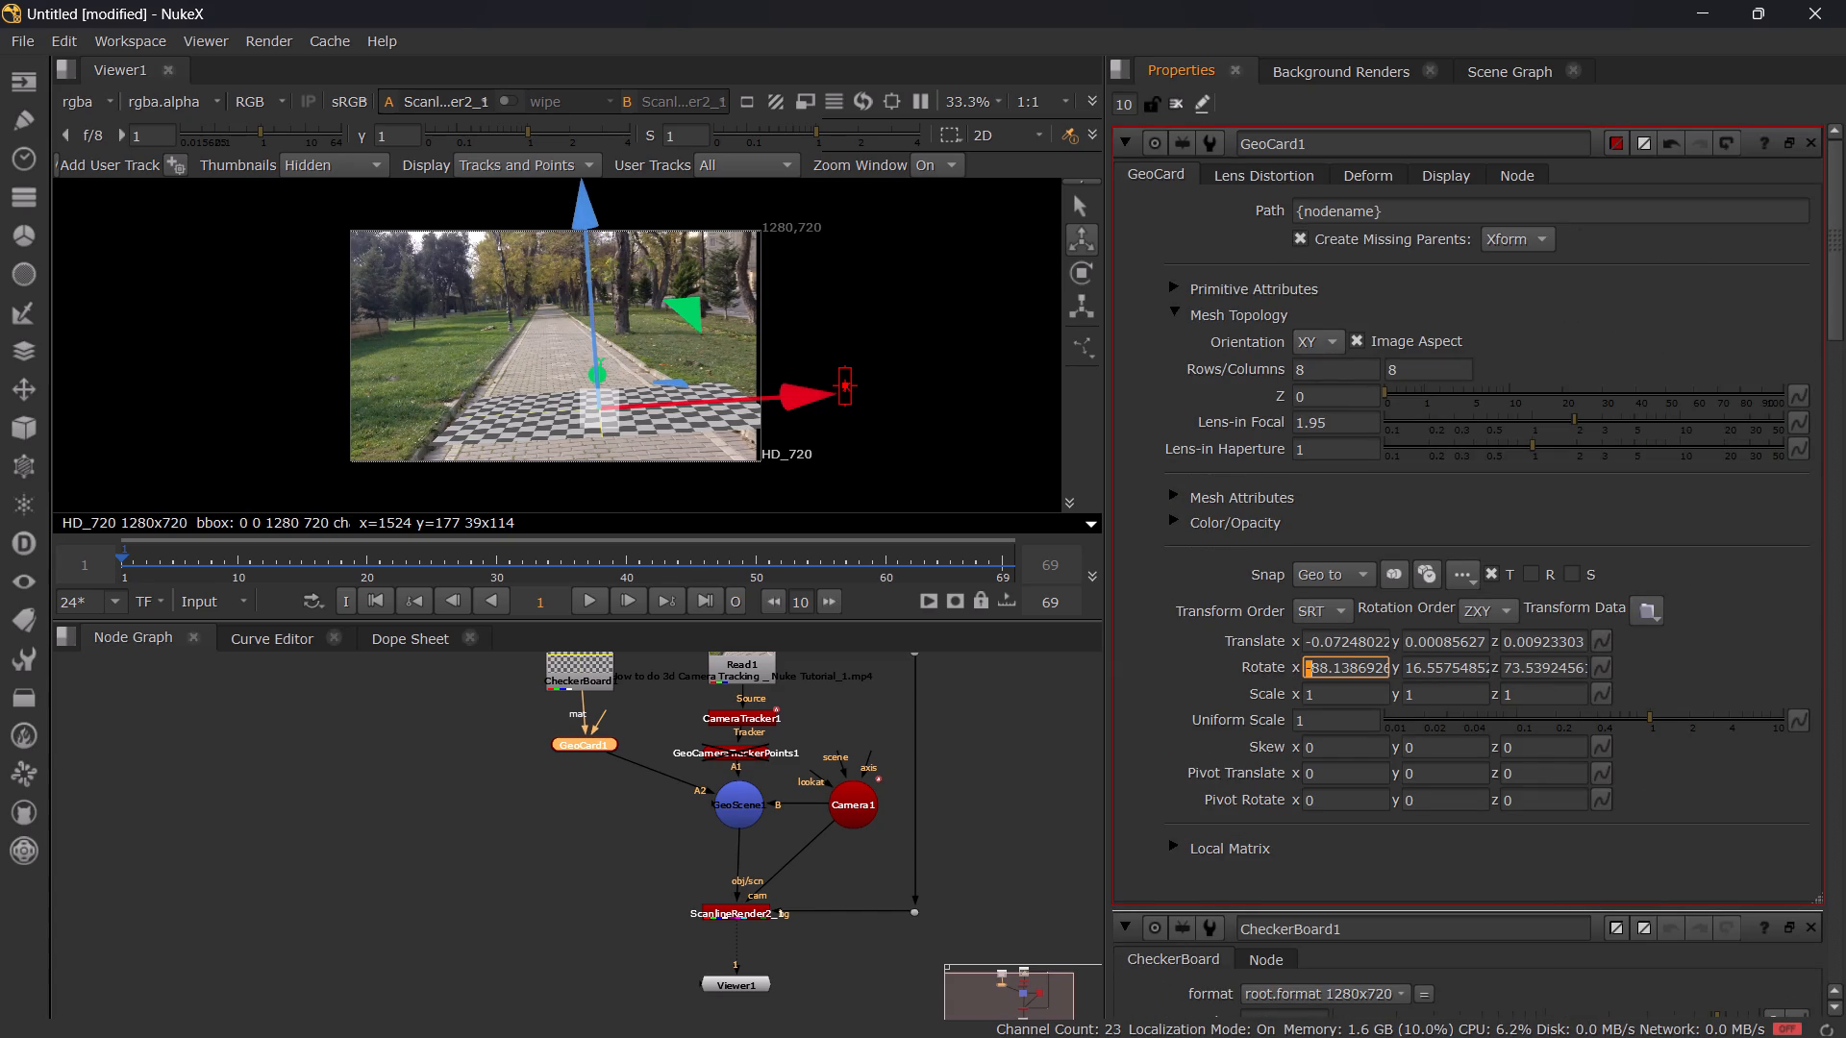
left_click(1316, 670)
left_click_drag(1318, 670, 1308, 670)
scroll(1335, 665, "up", 5)
left_click_drag(1325, 670, 1284, 670)
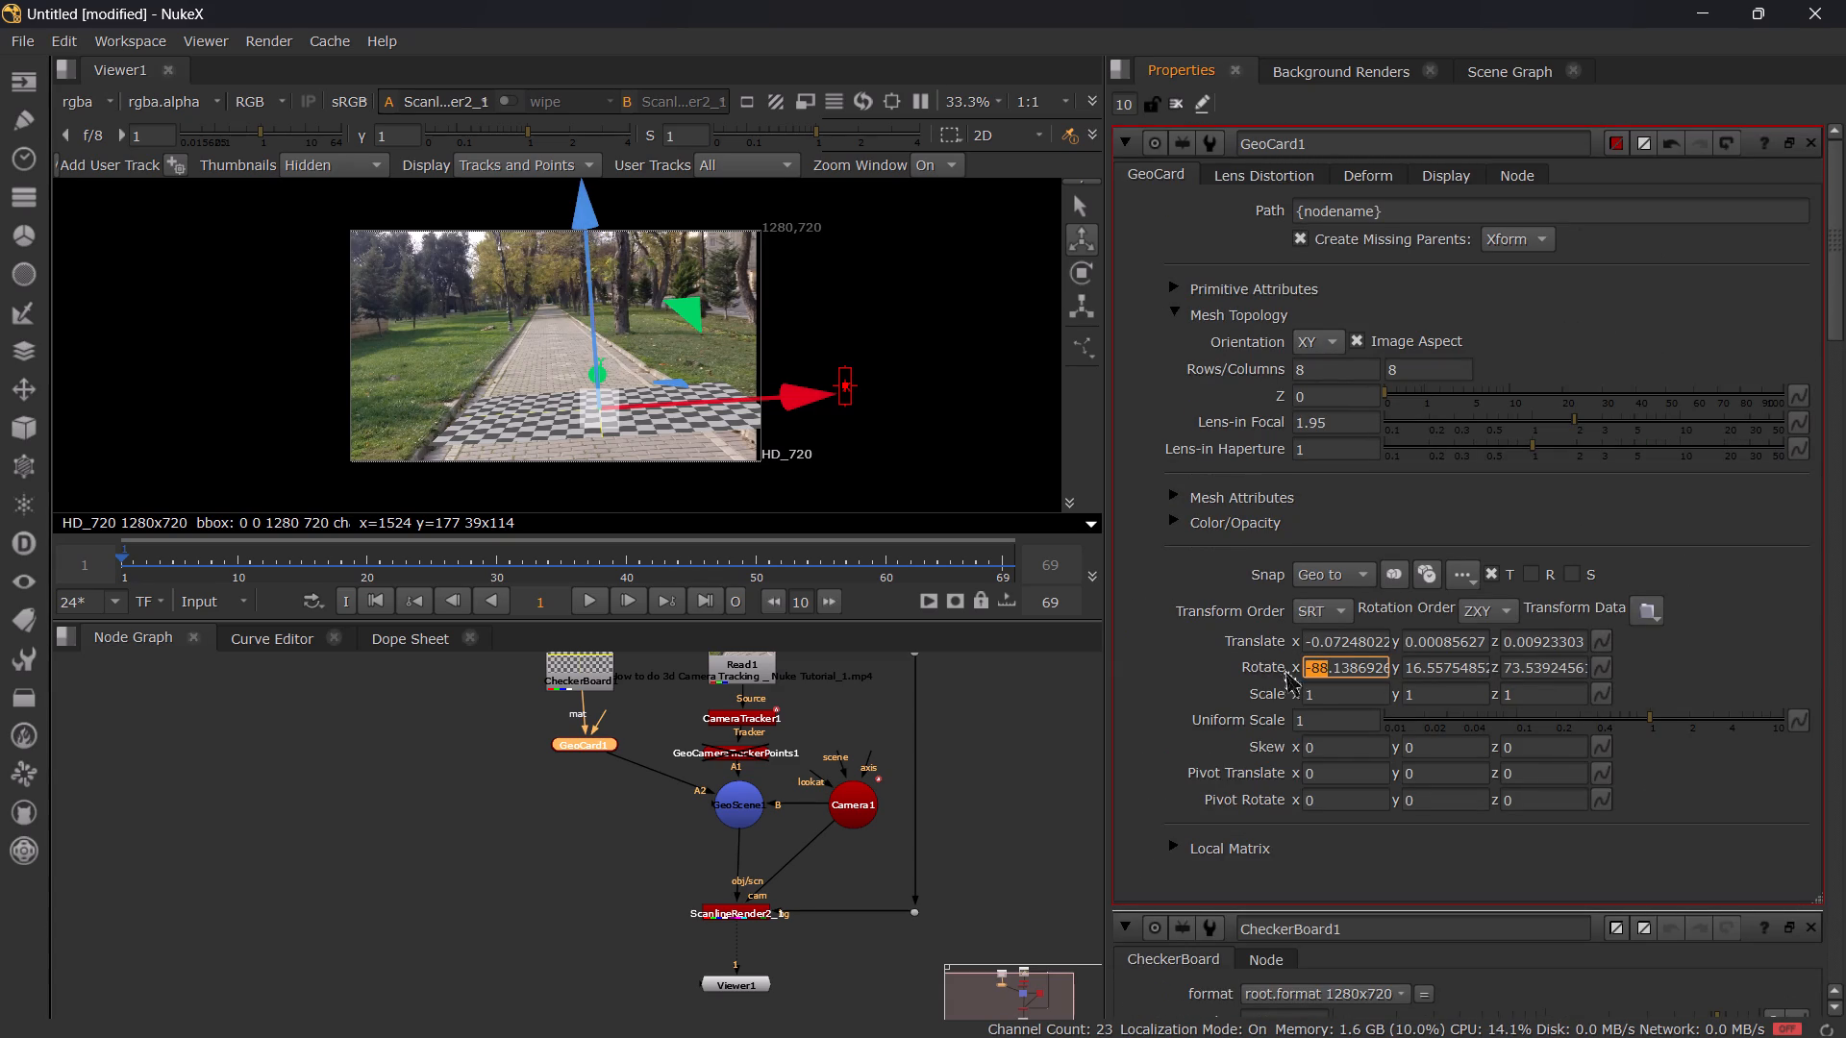
scroll(1323, 665, "up", 4)
scroll(1332, 663, "down", 5)
left_click(1334, 664)
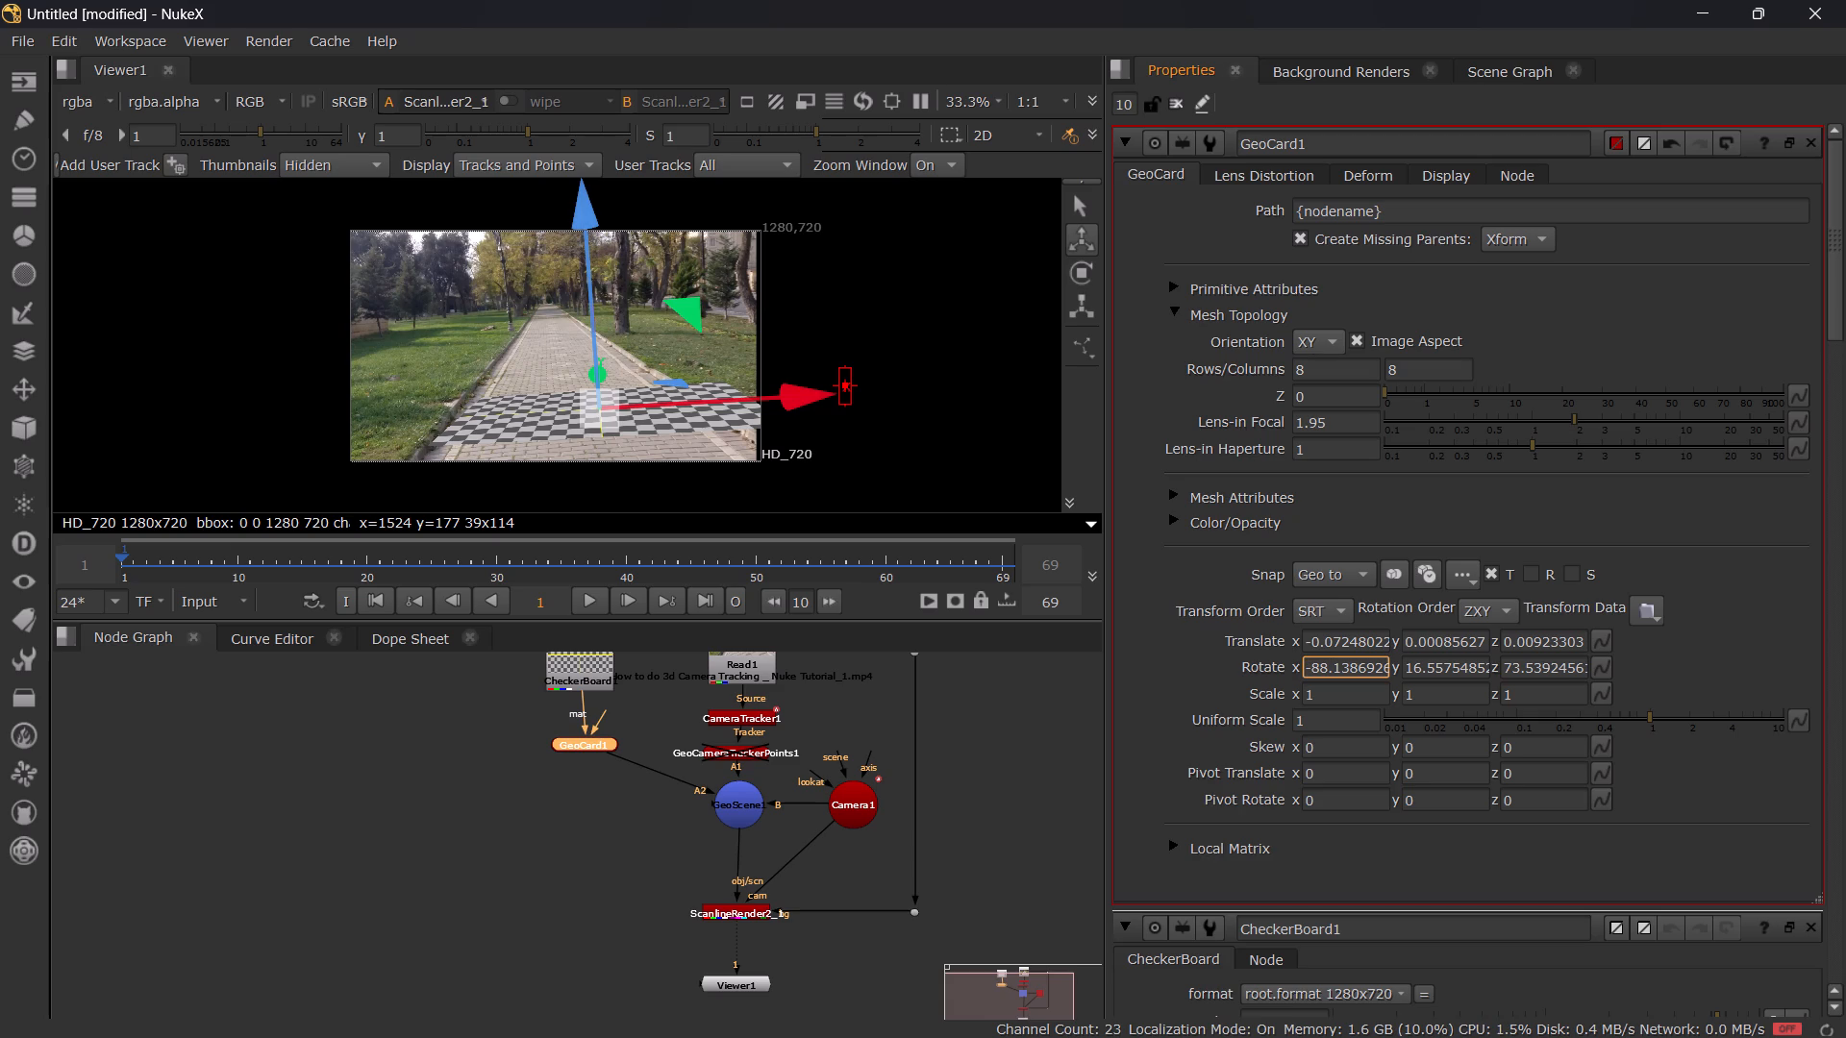
left_click(1316, 670)
scroll(1319, 670, "down", 6)
scroll(1319, 670, "up", 3)
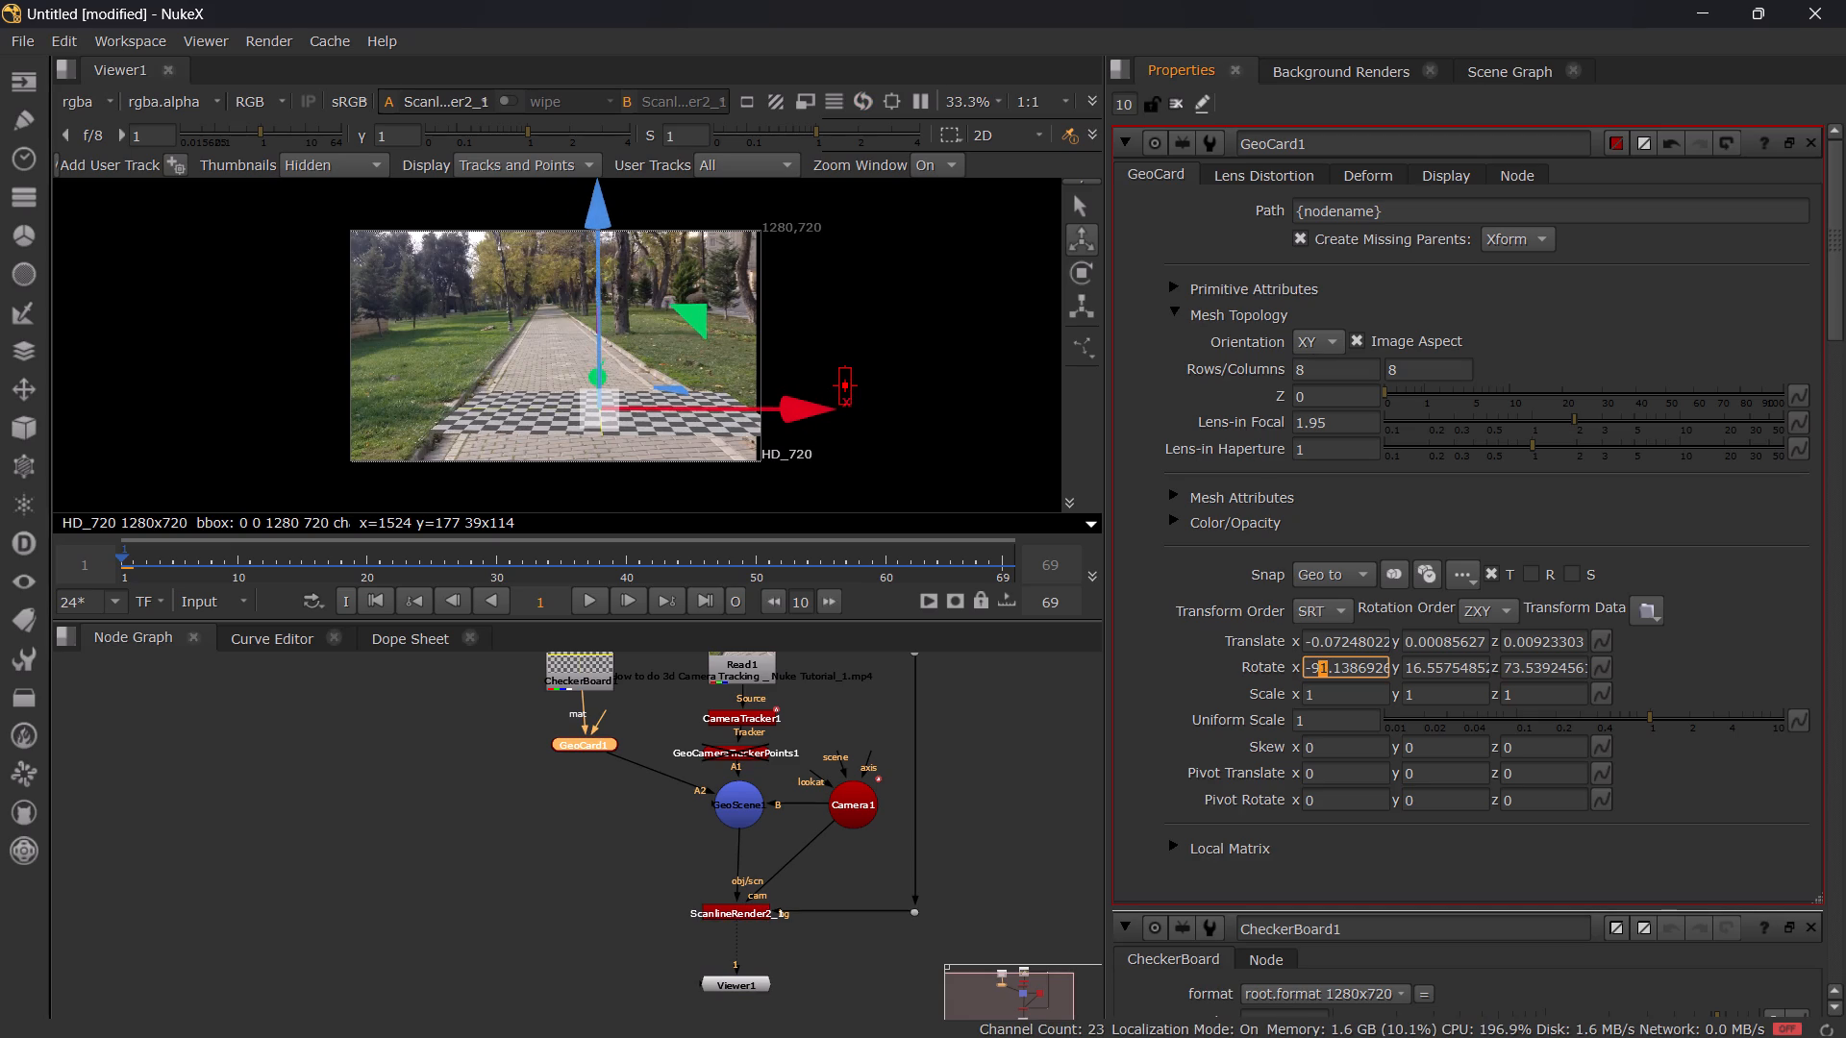
scroll(1319, 670, "up", 3)
scroll(1319, 670, "down", 1)
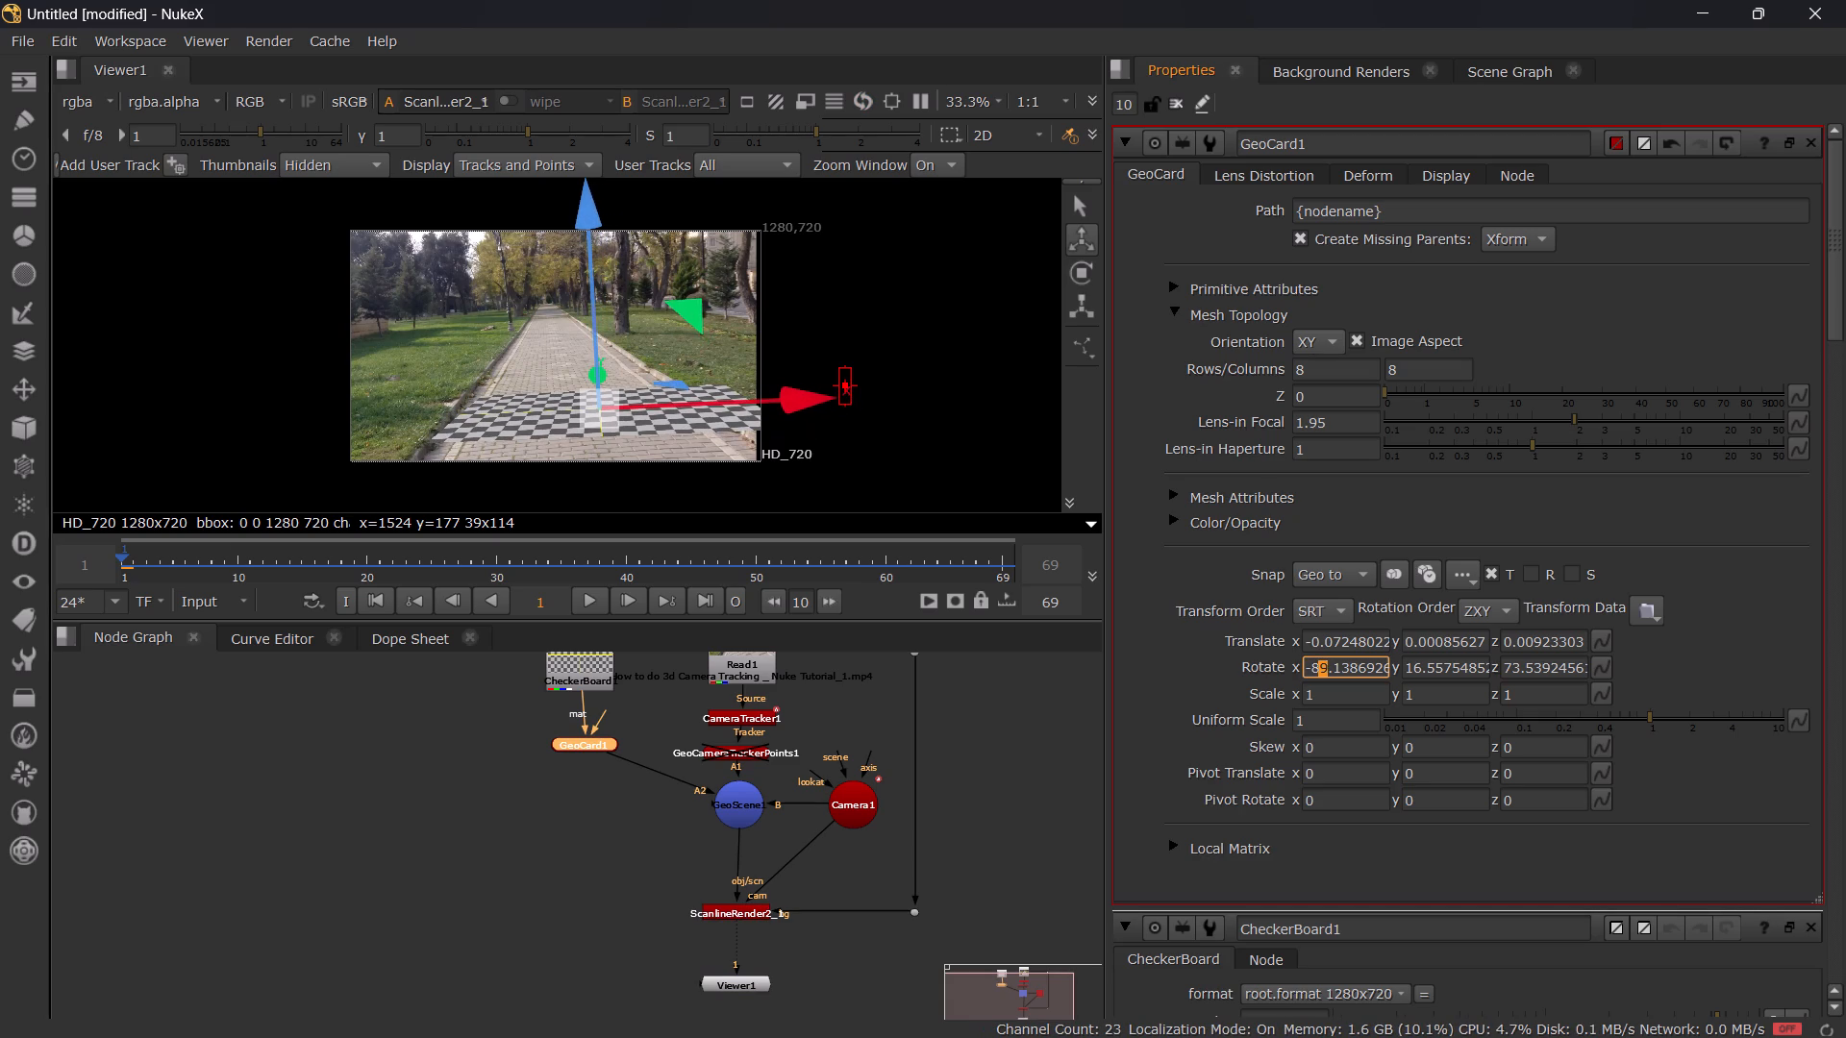
scroll(1319, 670, "up", 3)
left_click(1319, 670)
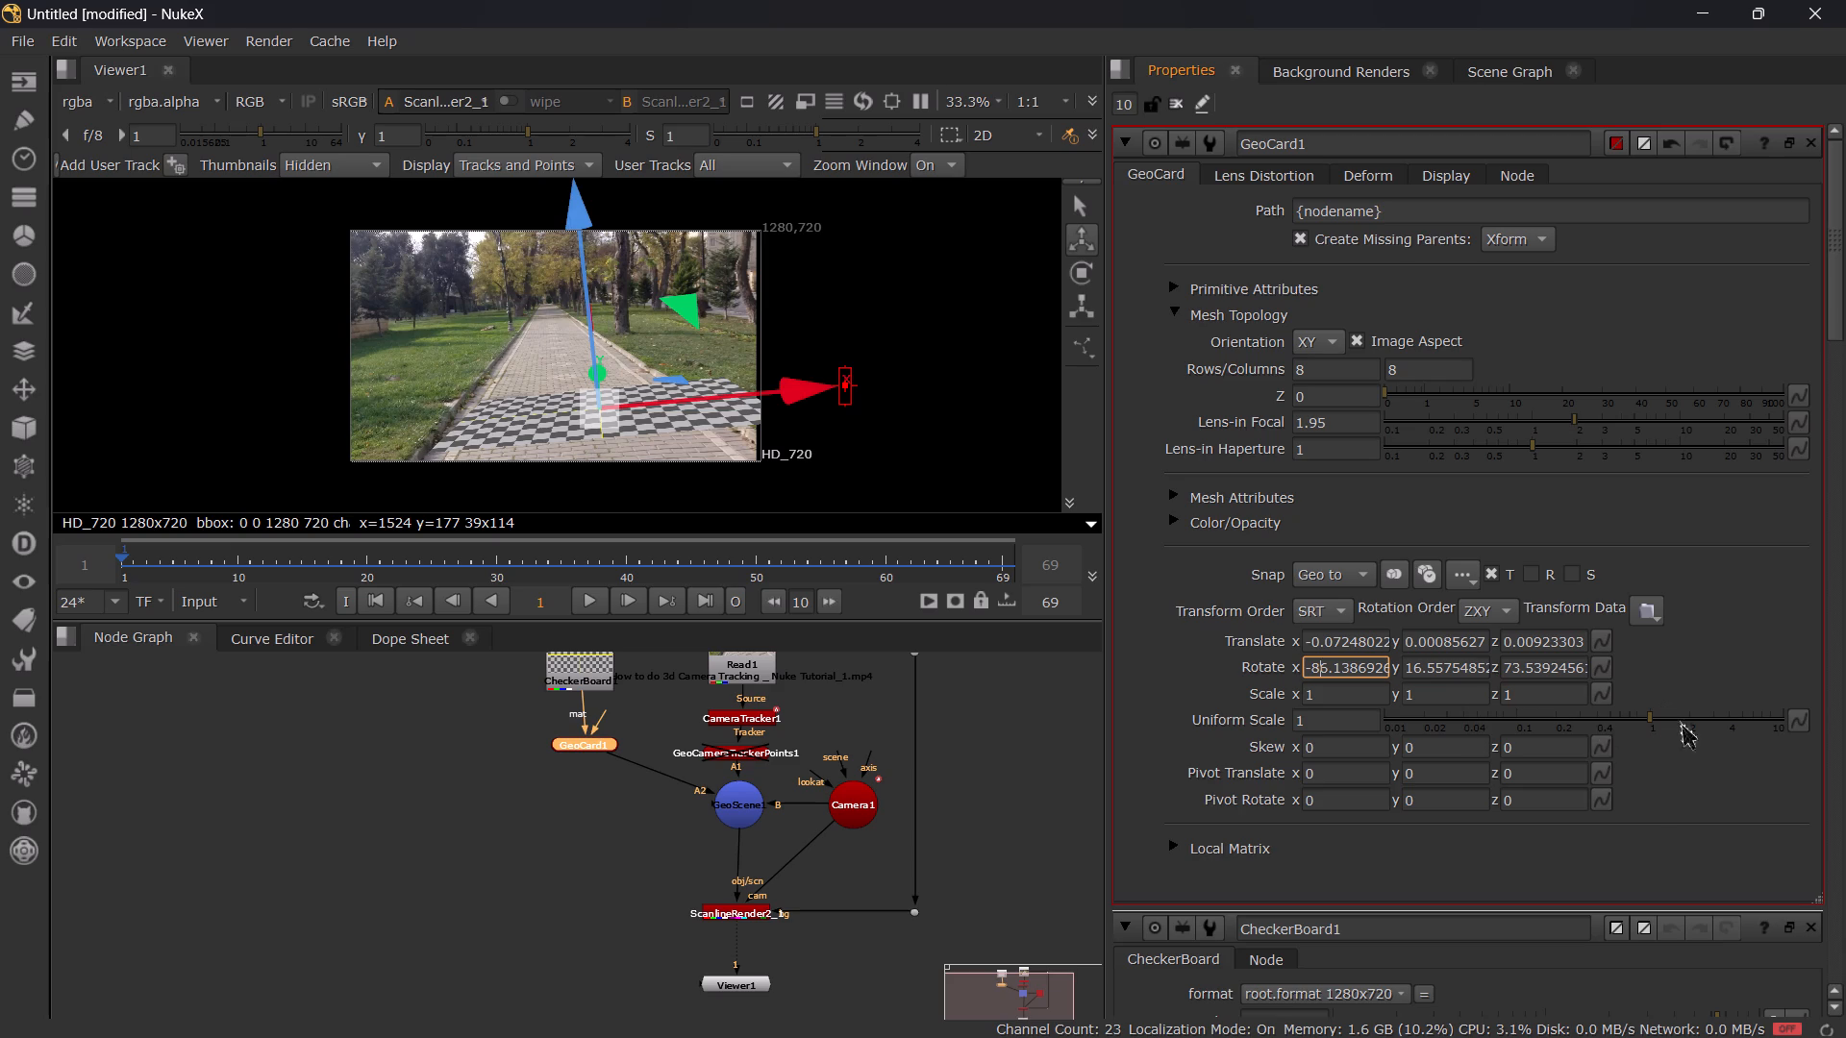
Shrink the checkerboard card to fit within the path by setting GeoCard1's Uniform Scale to 0.64.
left_click_drag(1651, 718, 1631, 719)
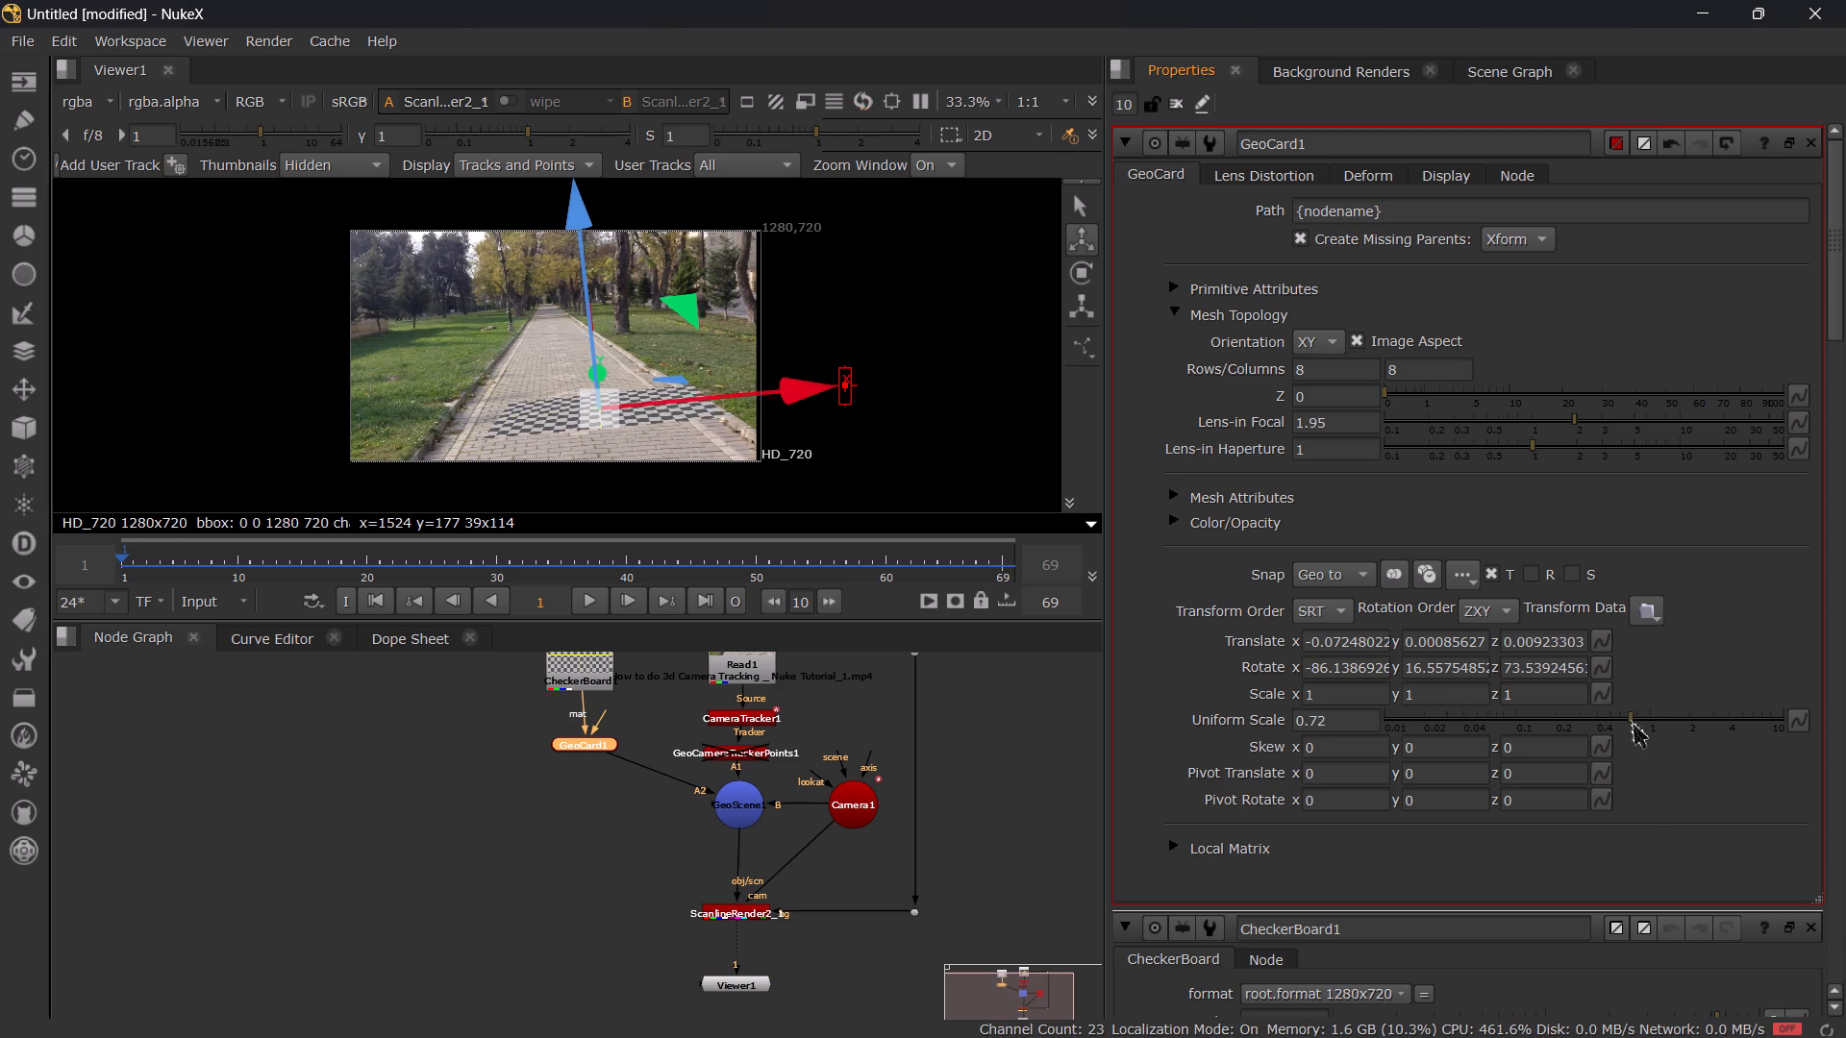
left_click_drag(1631, 719, 1625, 719)
Adjust GeoCard1's Rotate Y to about 22.15, checking the card closely against the path's paving.
scroll(802, 455, "up", 5)
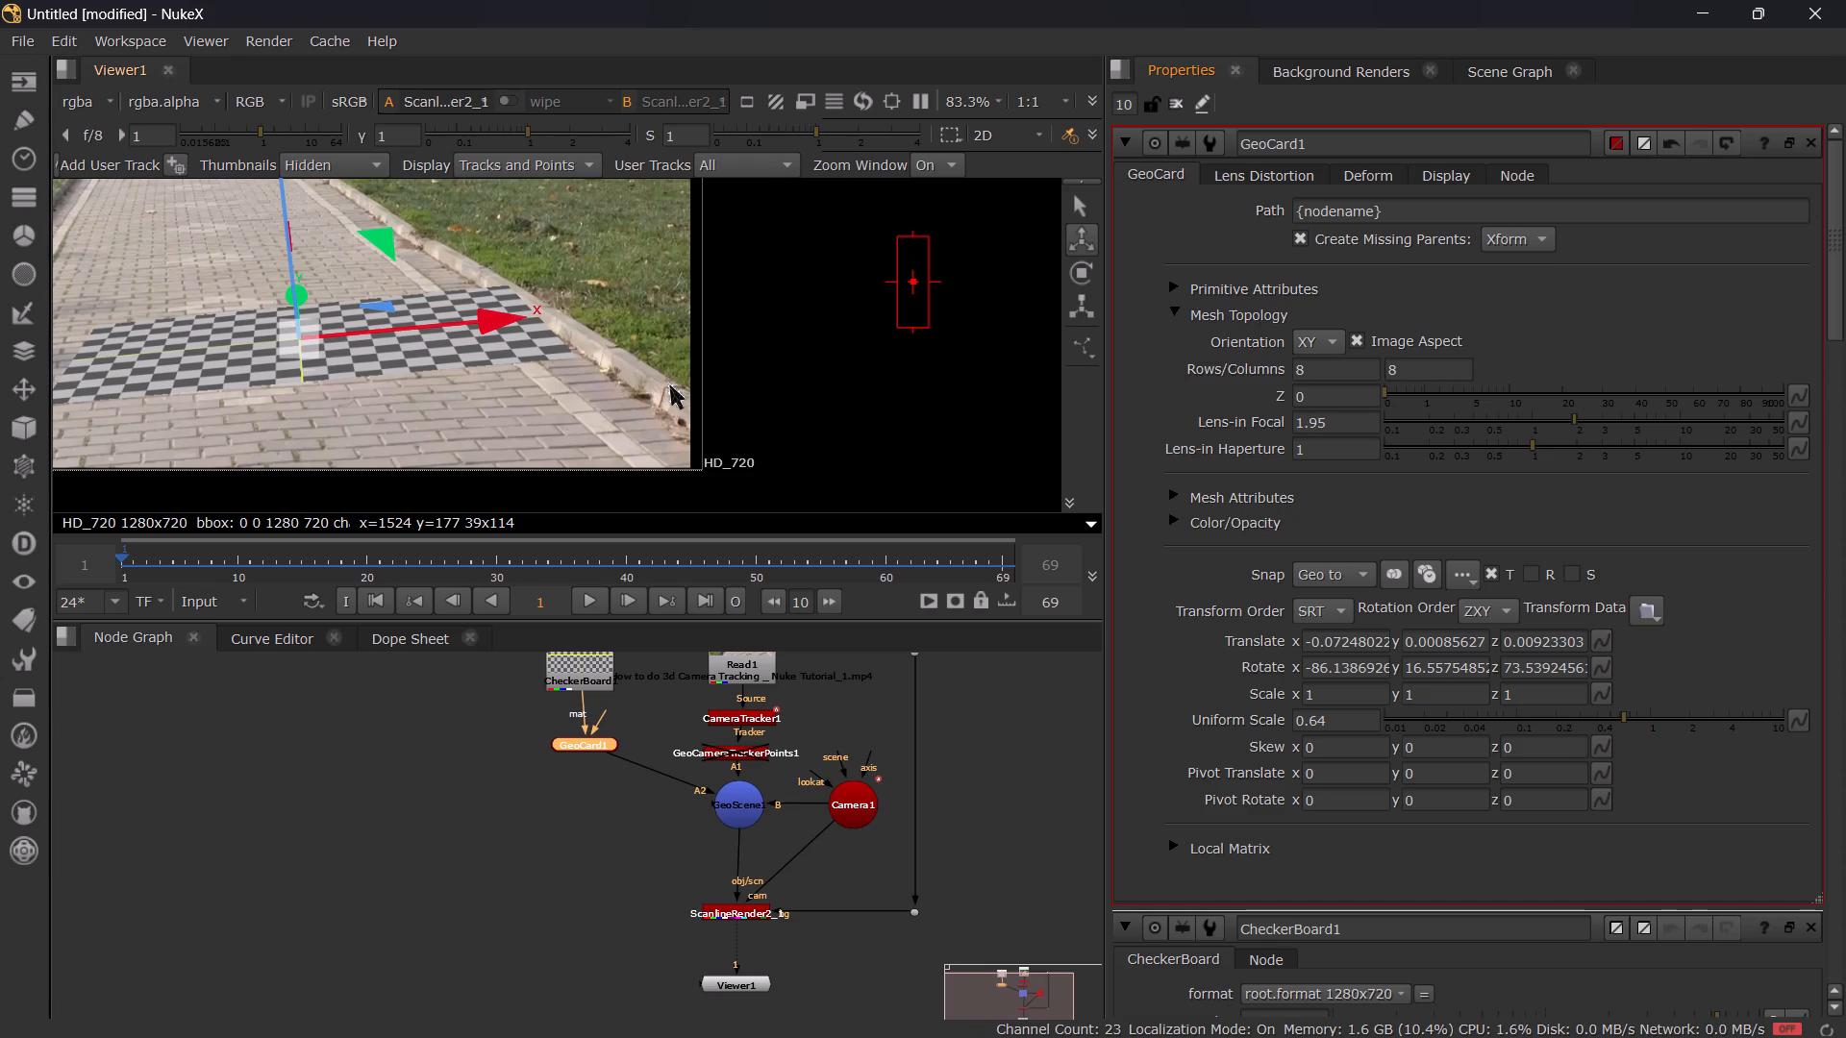
key("f")
scroll(587, 346, "up", 7)
scroll(594, 349, "down", 5)
middle_click_drag(625, 358, 636, 267, "shift")
scroll(636, 269, "up", 4, "shift")
middle_click_drag(661, 339, 657, 317, "shift")
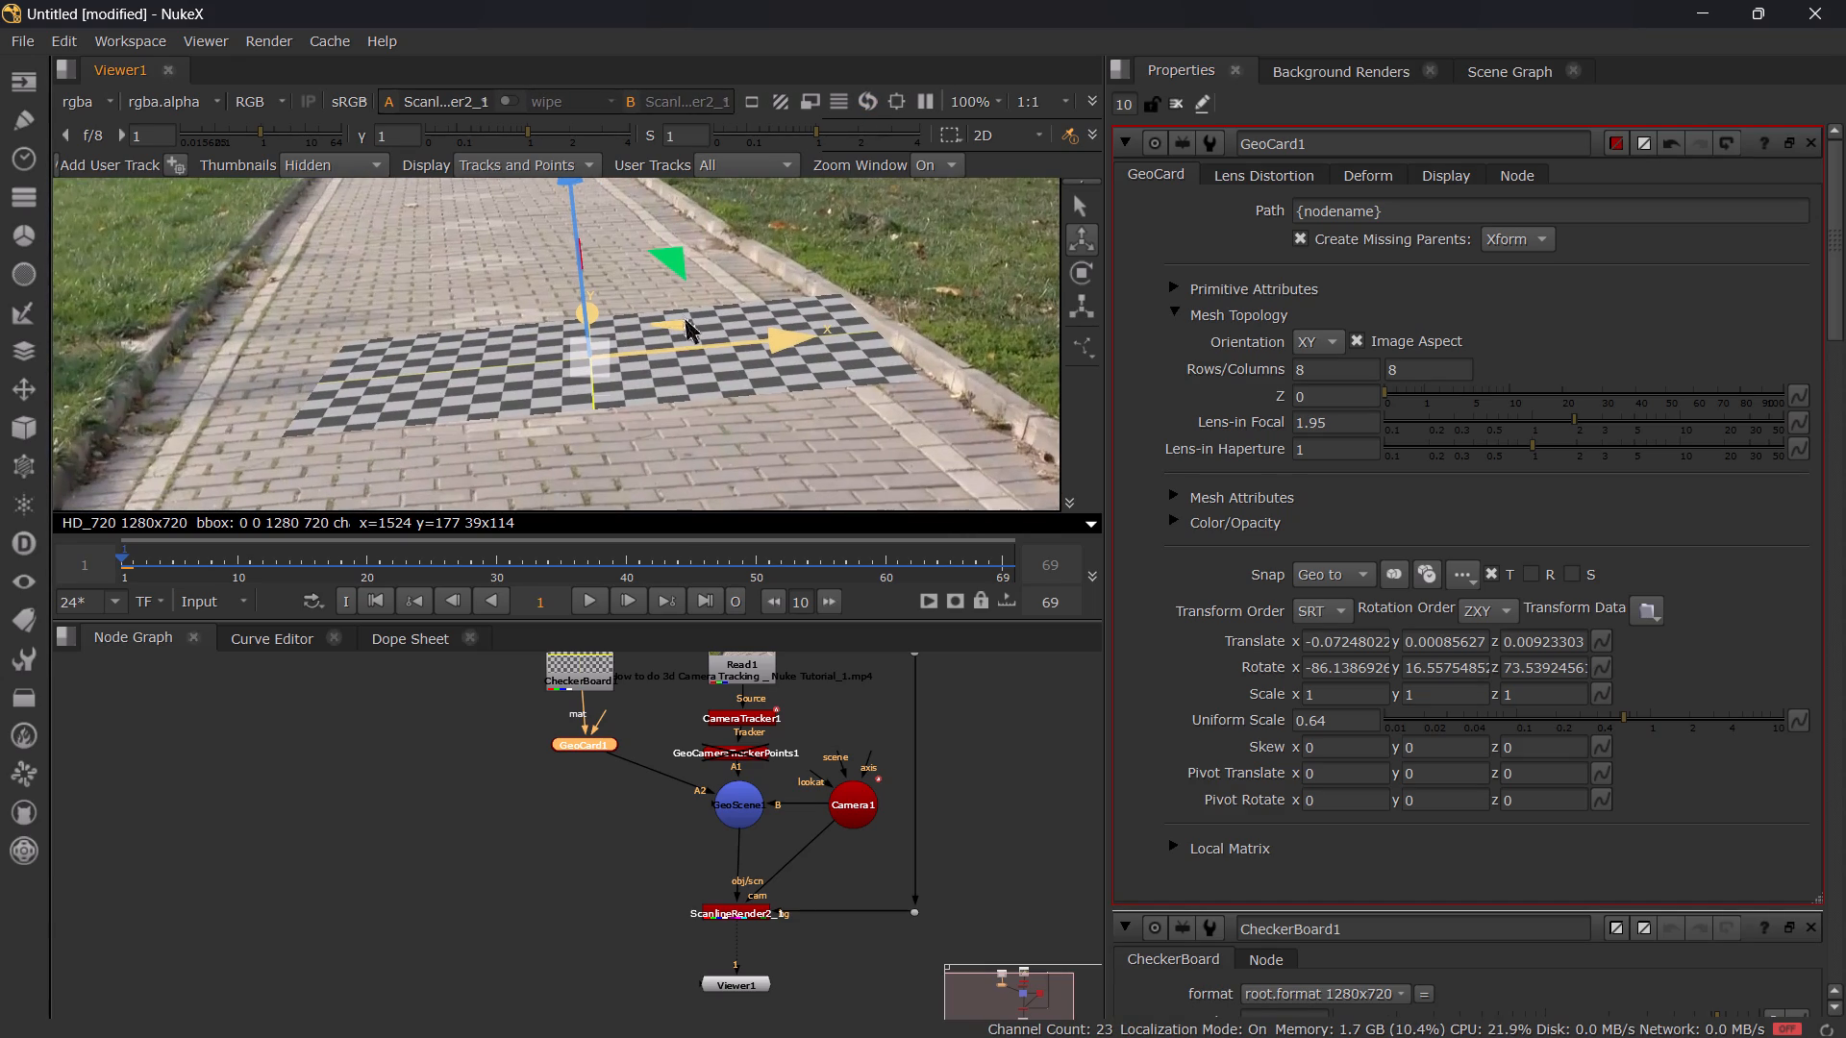
left_click(1432, 670)
scroll(1443, 662, "up", 6)
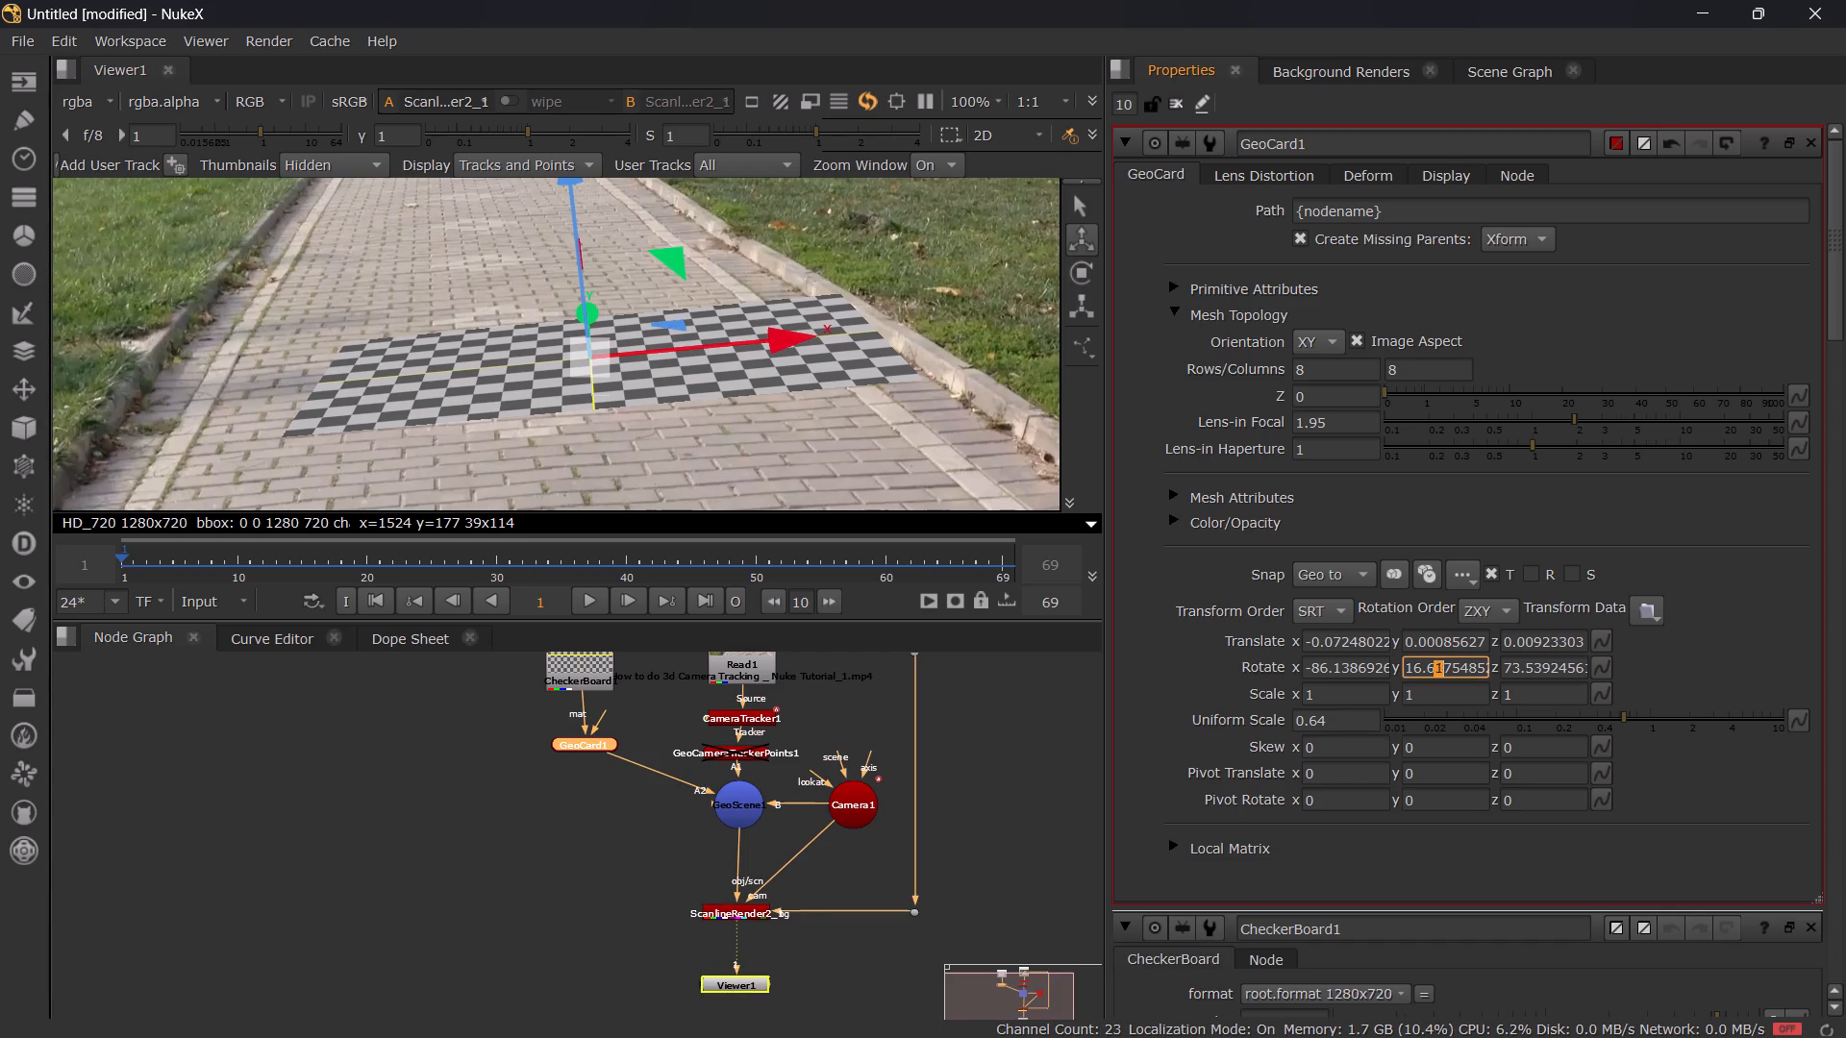
scroll(1443, 662, "up", 2)
scroll(1443, 662, "down", 11)
scroll(1443, 662, "up", 20)
scroll(1443, 662, "up", 2)
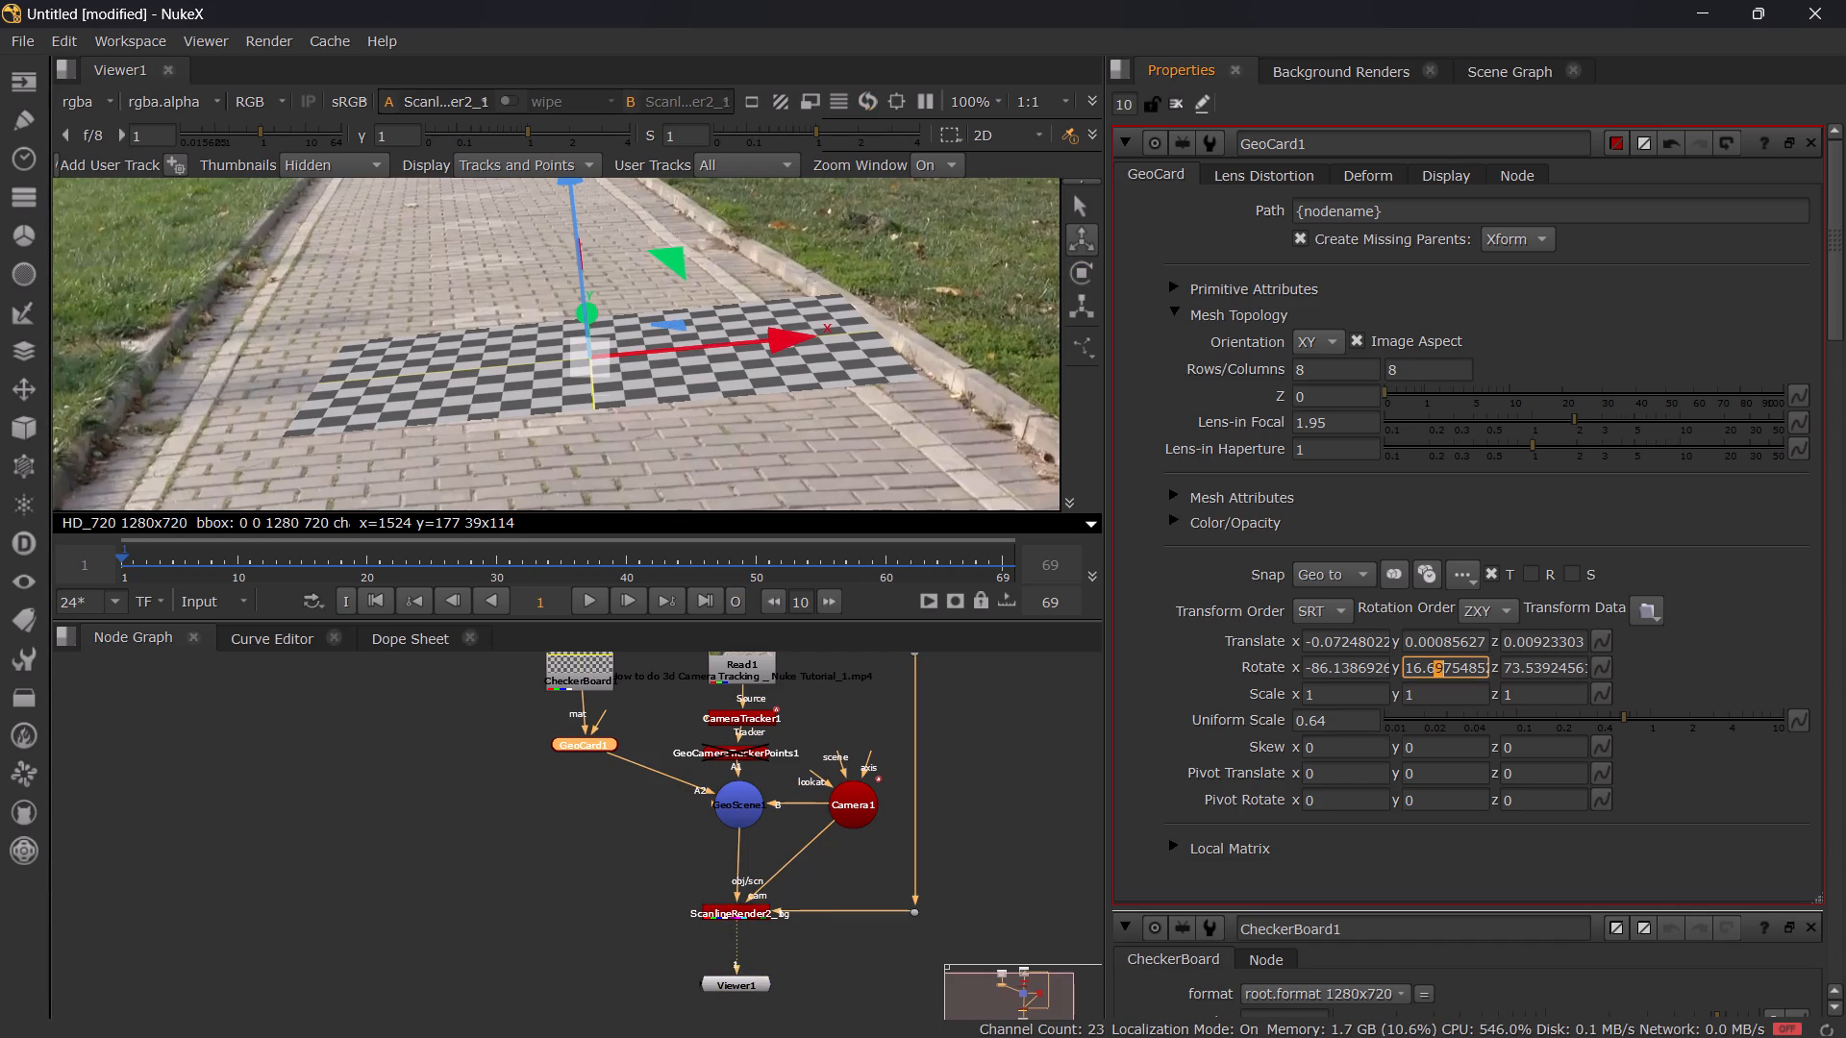
scroll(1443, 662, "up", 20)
scroll(1443, 662, "up", 10)
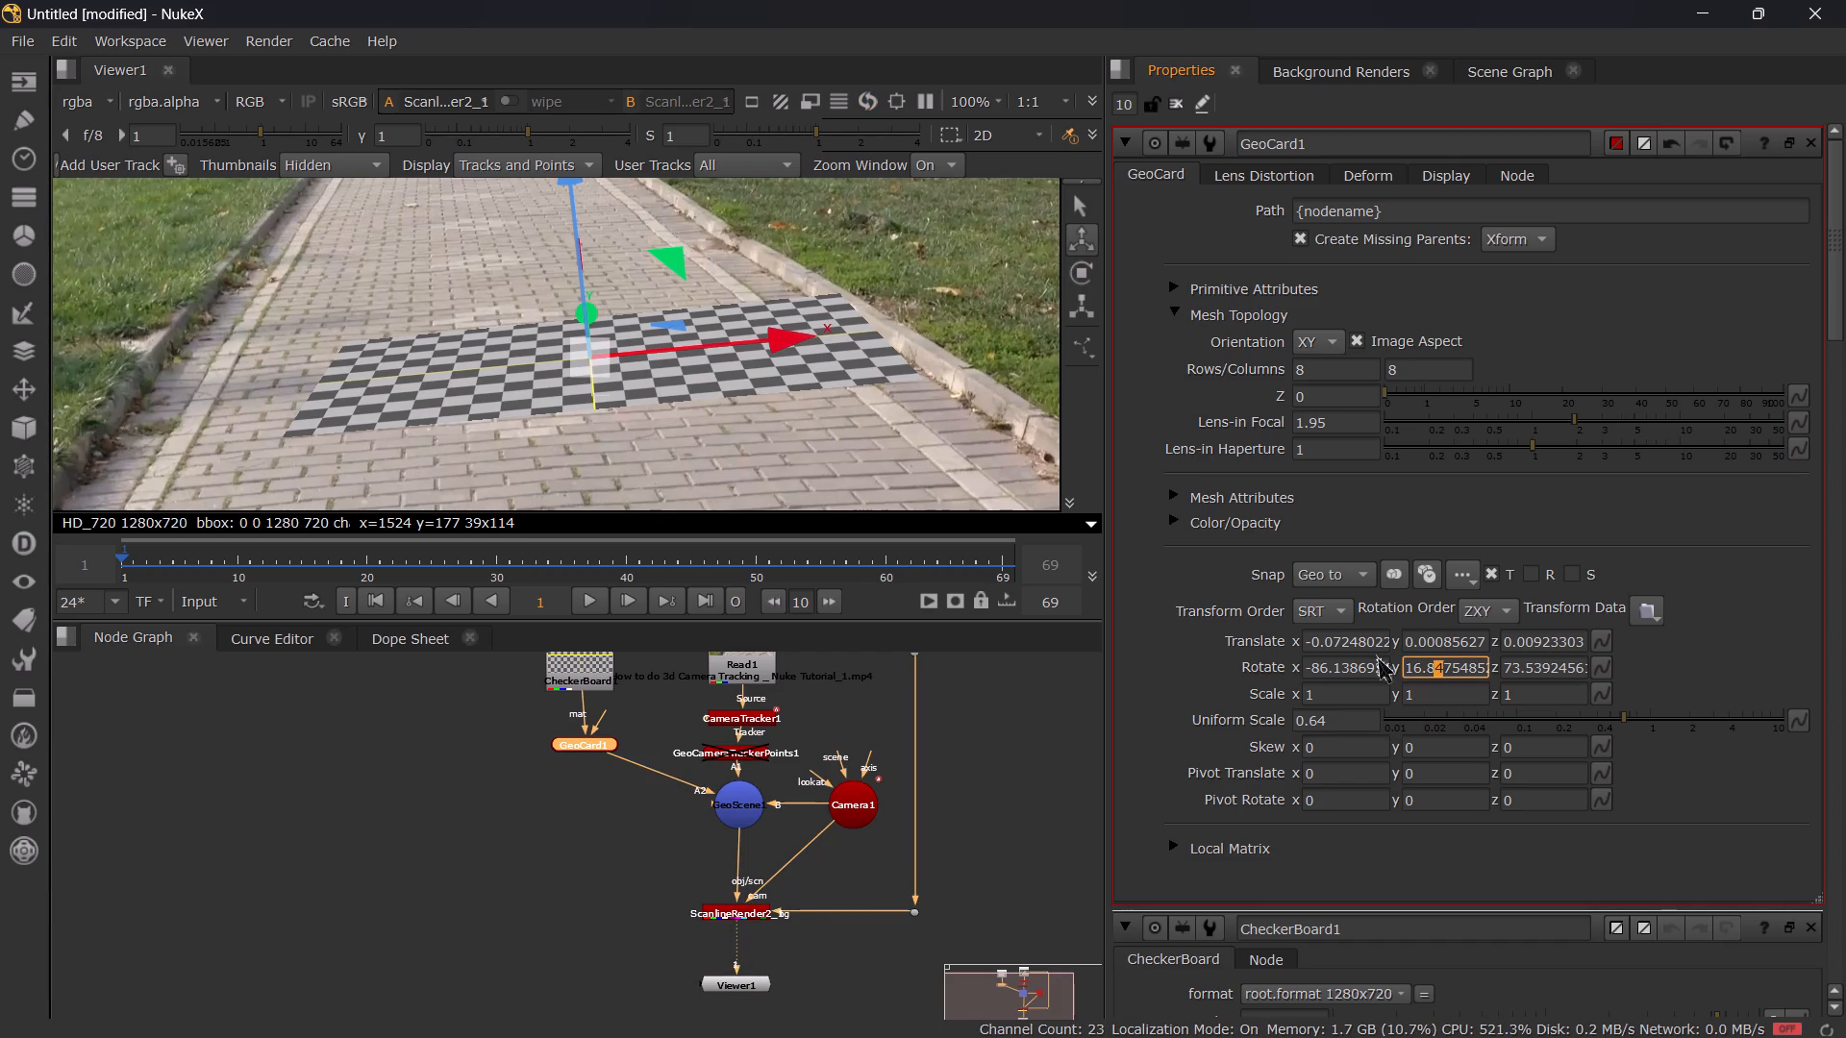
left_click(1429, 674)
scroll(1432, 658, "up", 5)
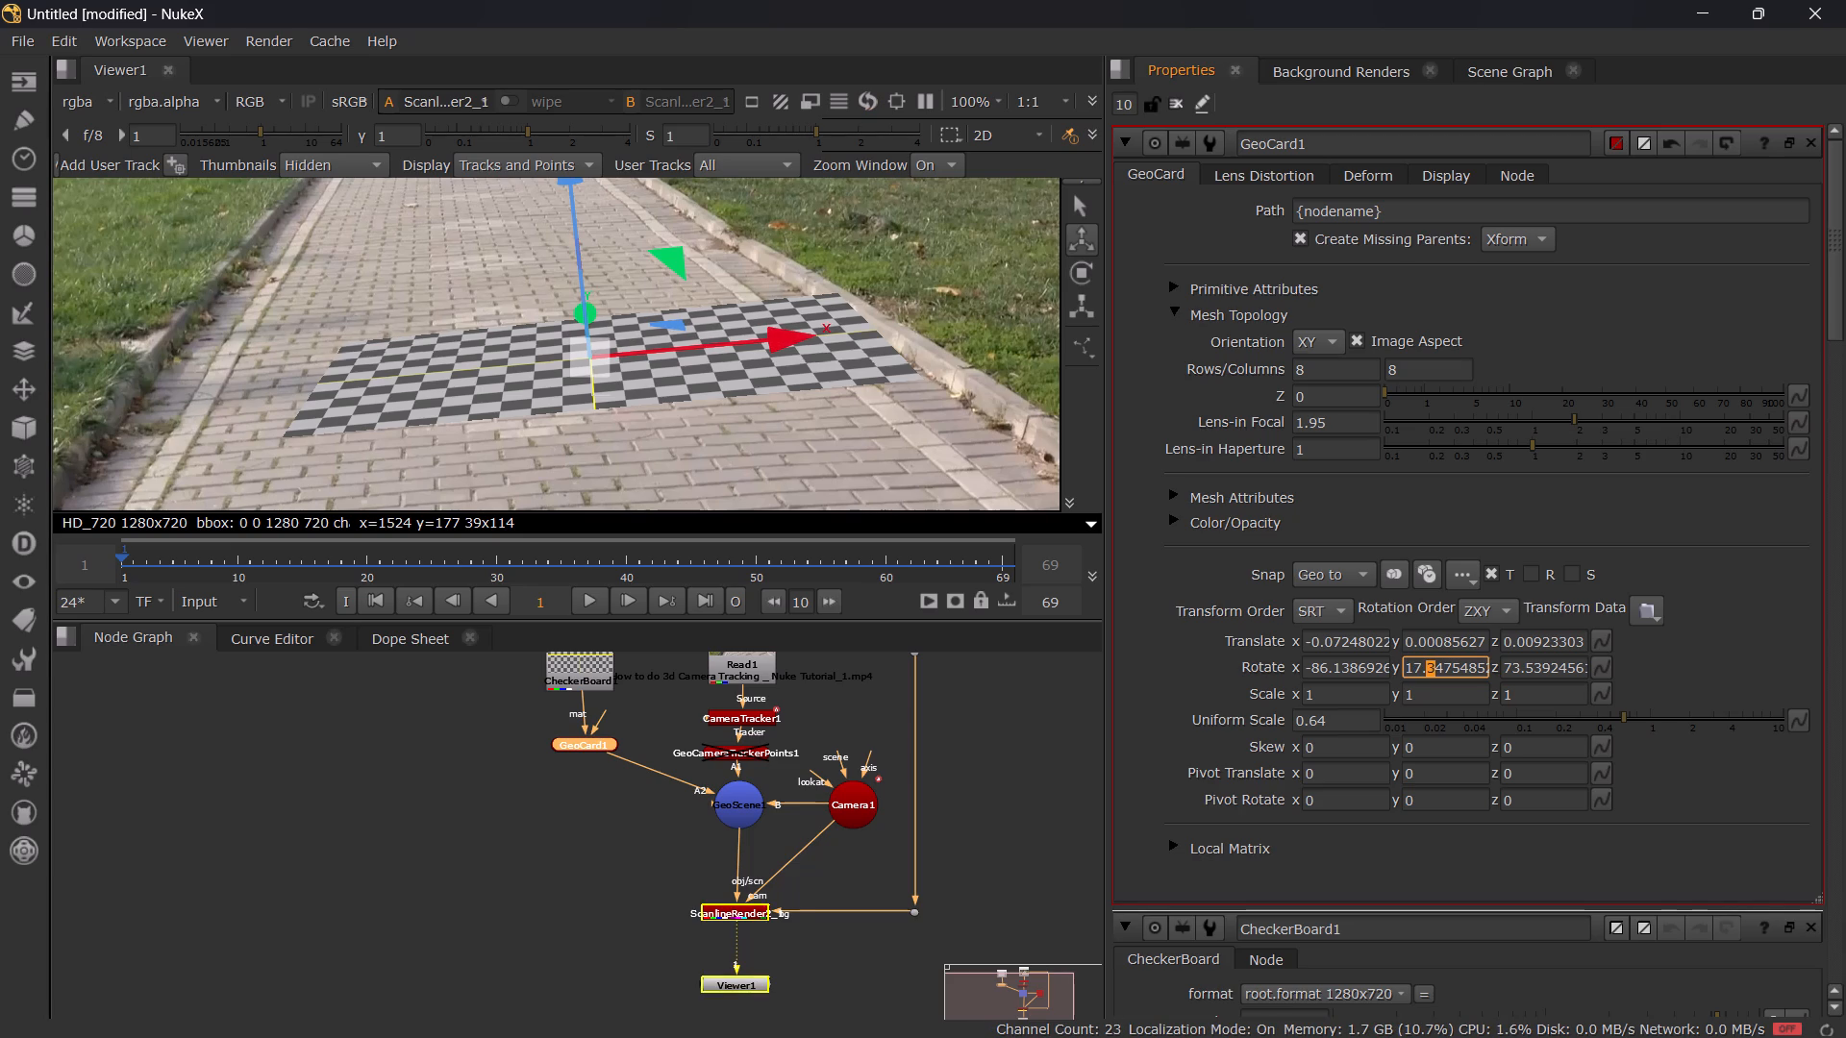
scroll(1432, 658, "up", 20)
scroll(1432, 658, "up", 4)
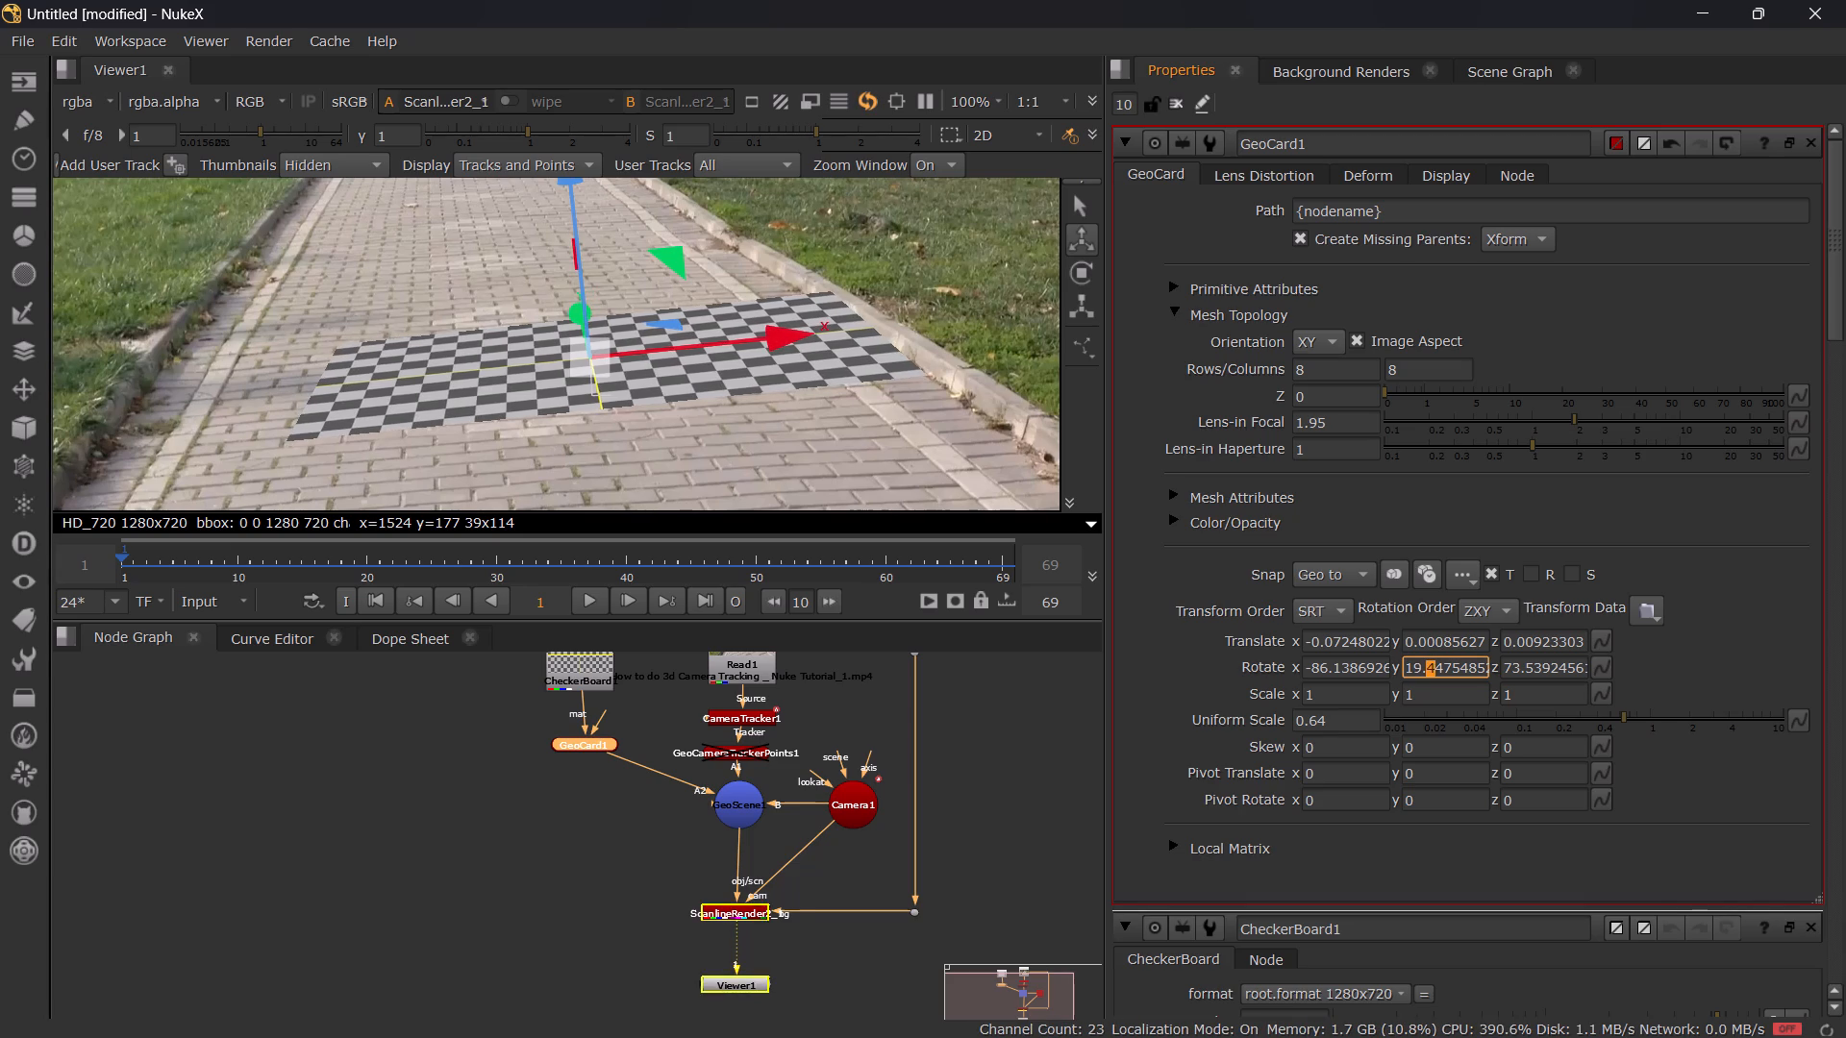
scroll(1432, 658, "up", 20)
scroll(1432, 658, "up", 14)
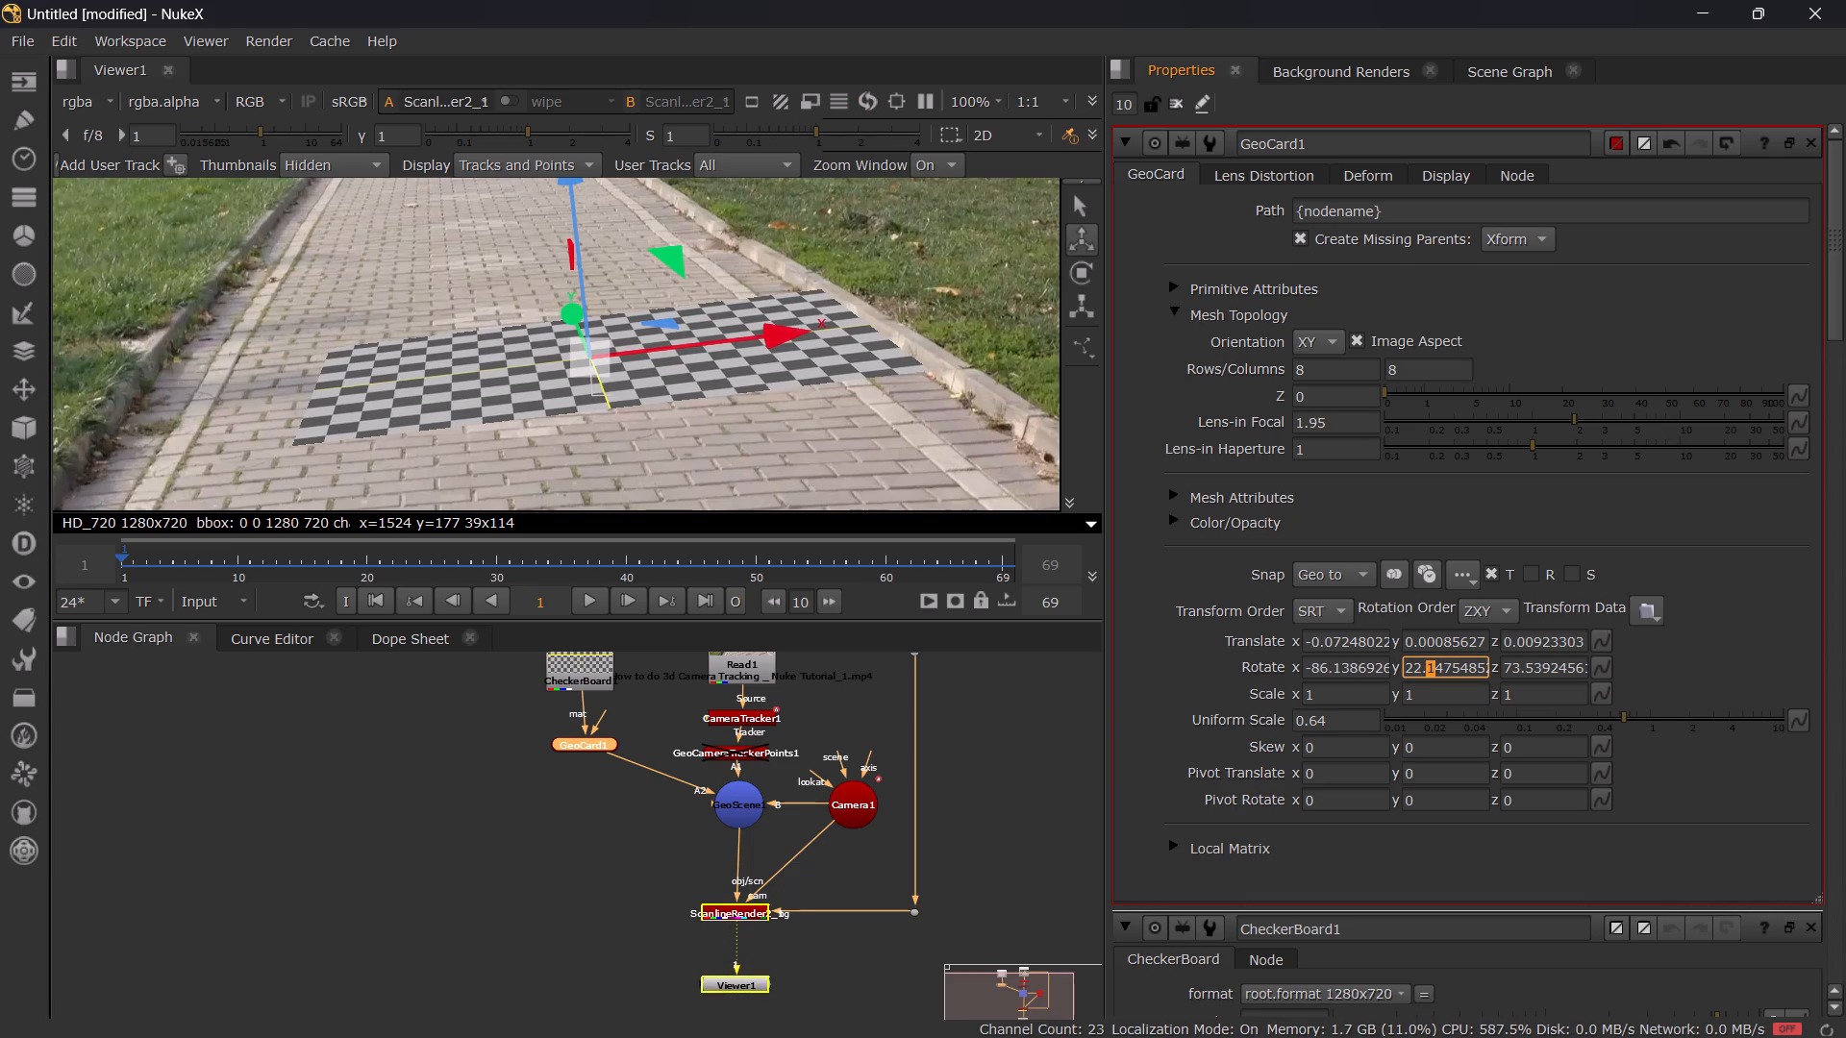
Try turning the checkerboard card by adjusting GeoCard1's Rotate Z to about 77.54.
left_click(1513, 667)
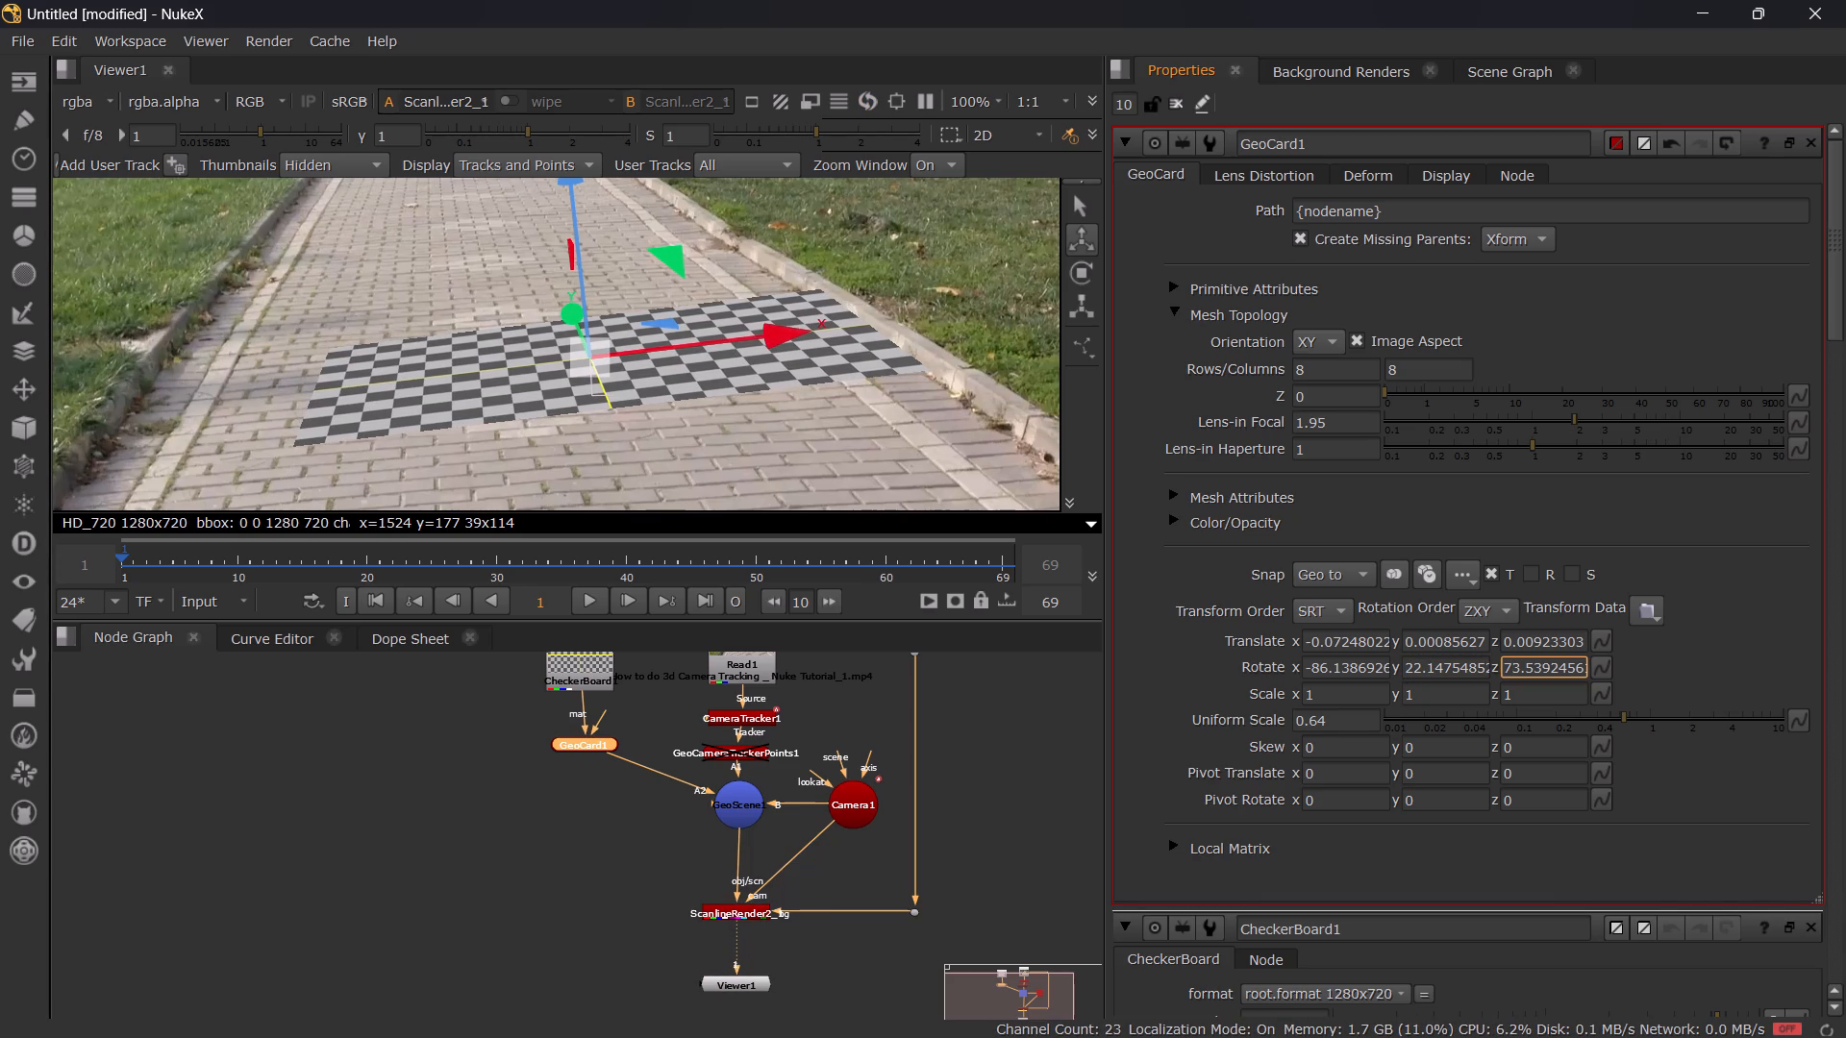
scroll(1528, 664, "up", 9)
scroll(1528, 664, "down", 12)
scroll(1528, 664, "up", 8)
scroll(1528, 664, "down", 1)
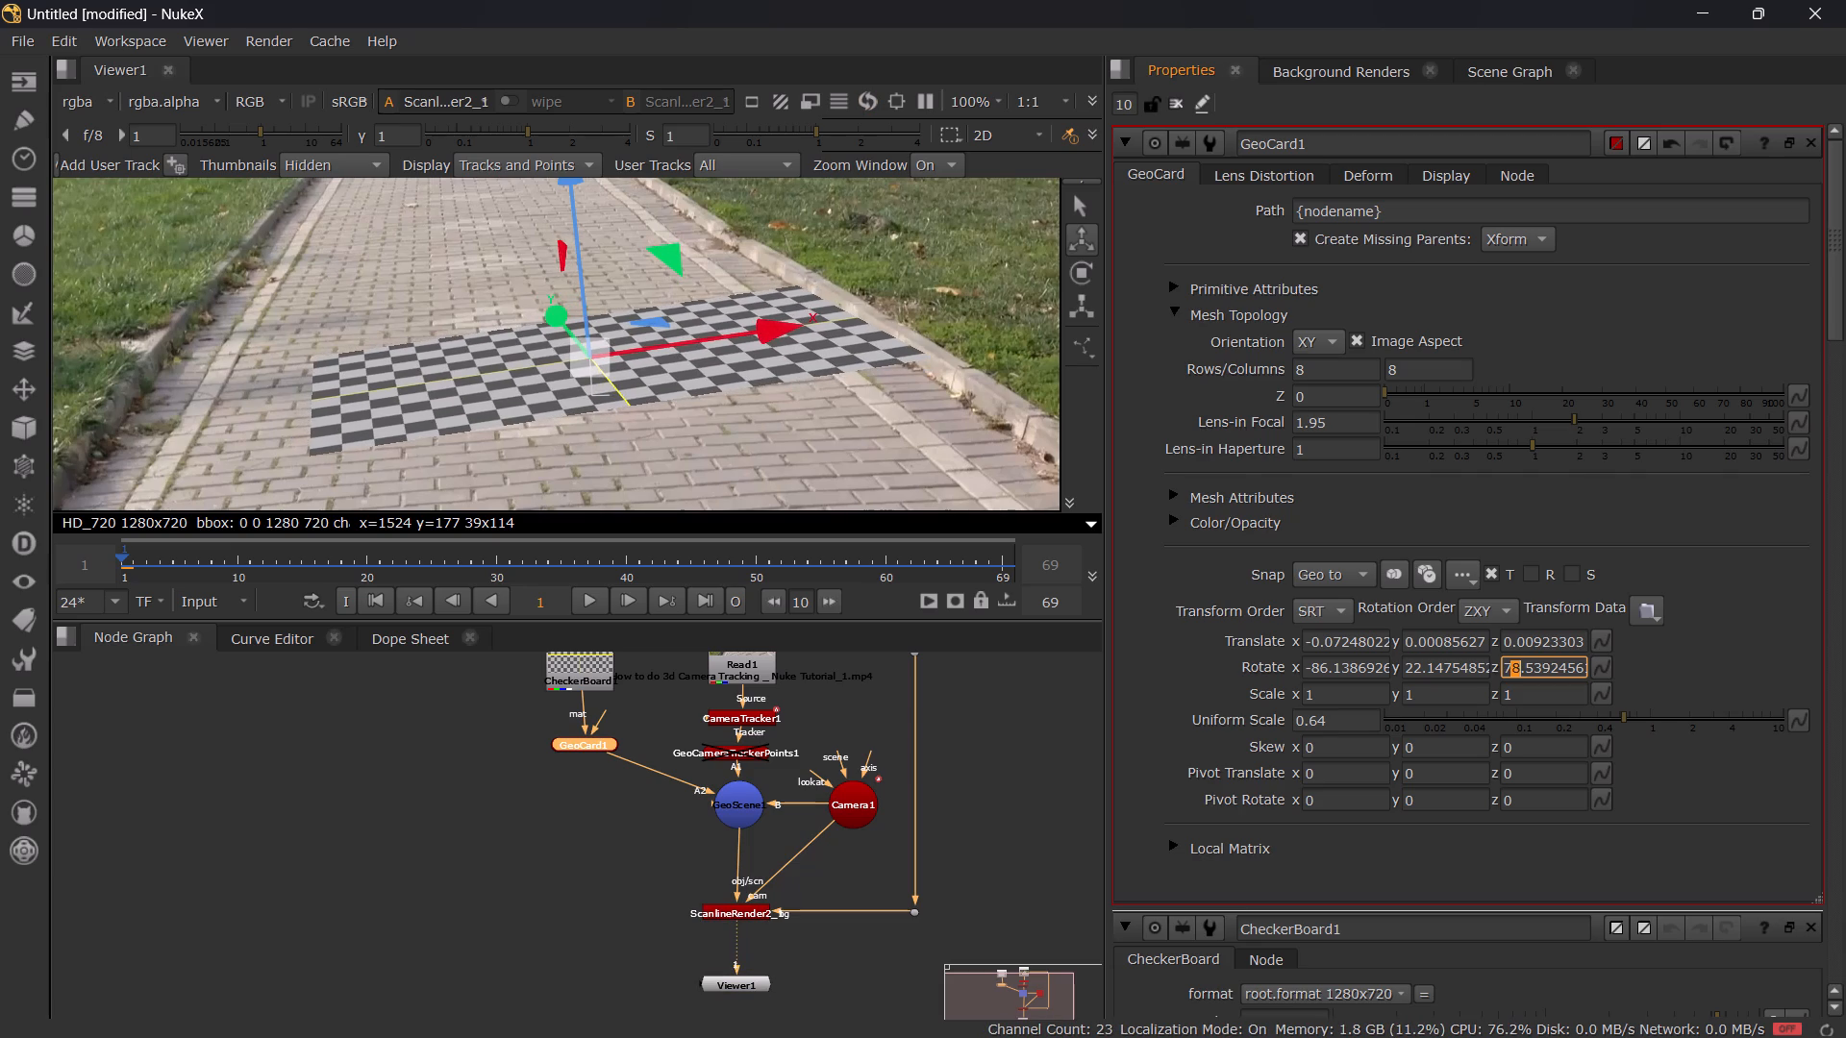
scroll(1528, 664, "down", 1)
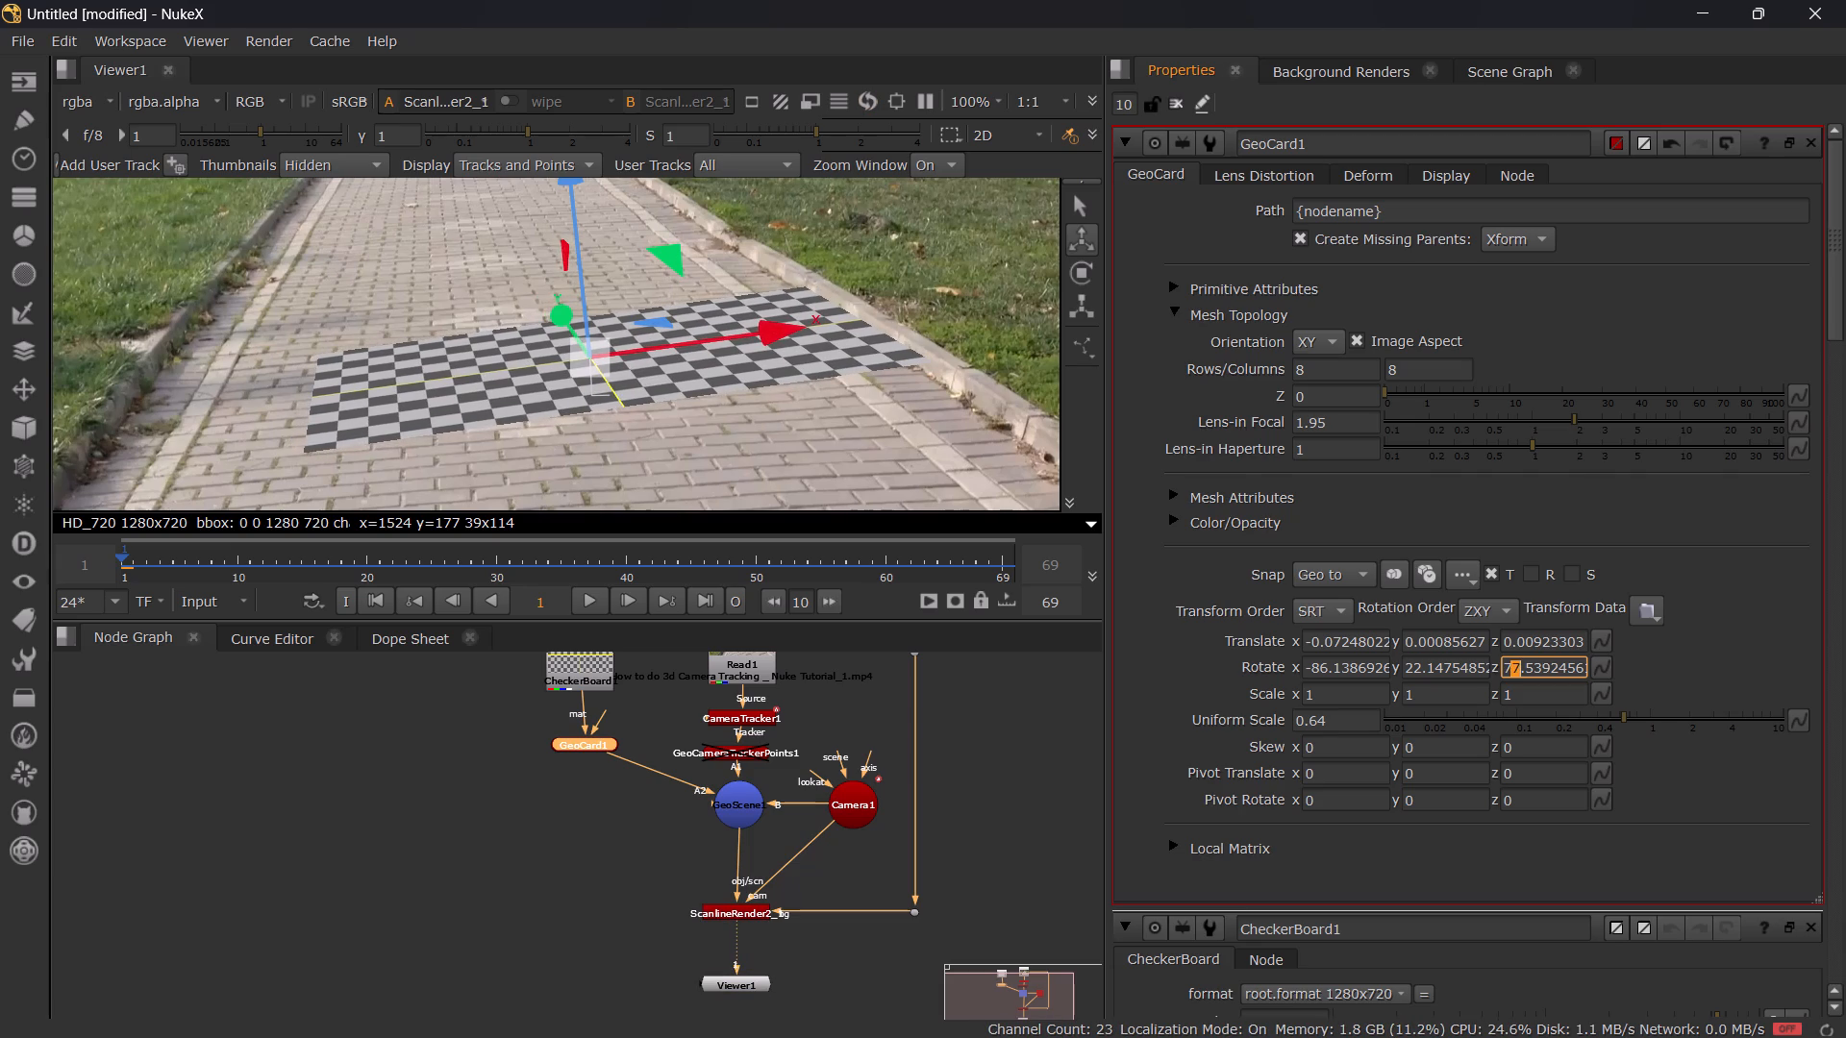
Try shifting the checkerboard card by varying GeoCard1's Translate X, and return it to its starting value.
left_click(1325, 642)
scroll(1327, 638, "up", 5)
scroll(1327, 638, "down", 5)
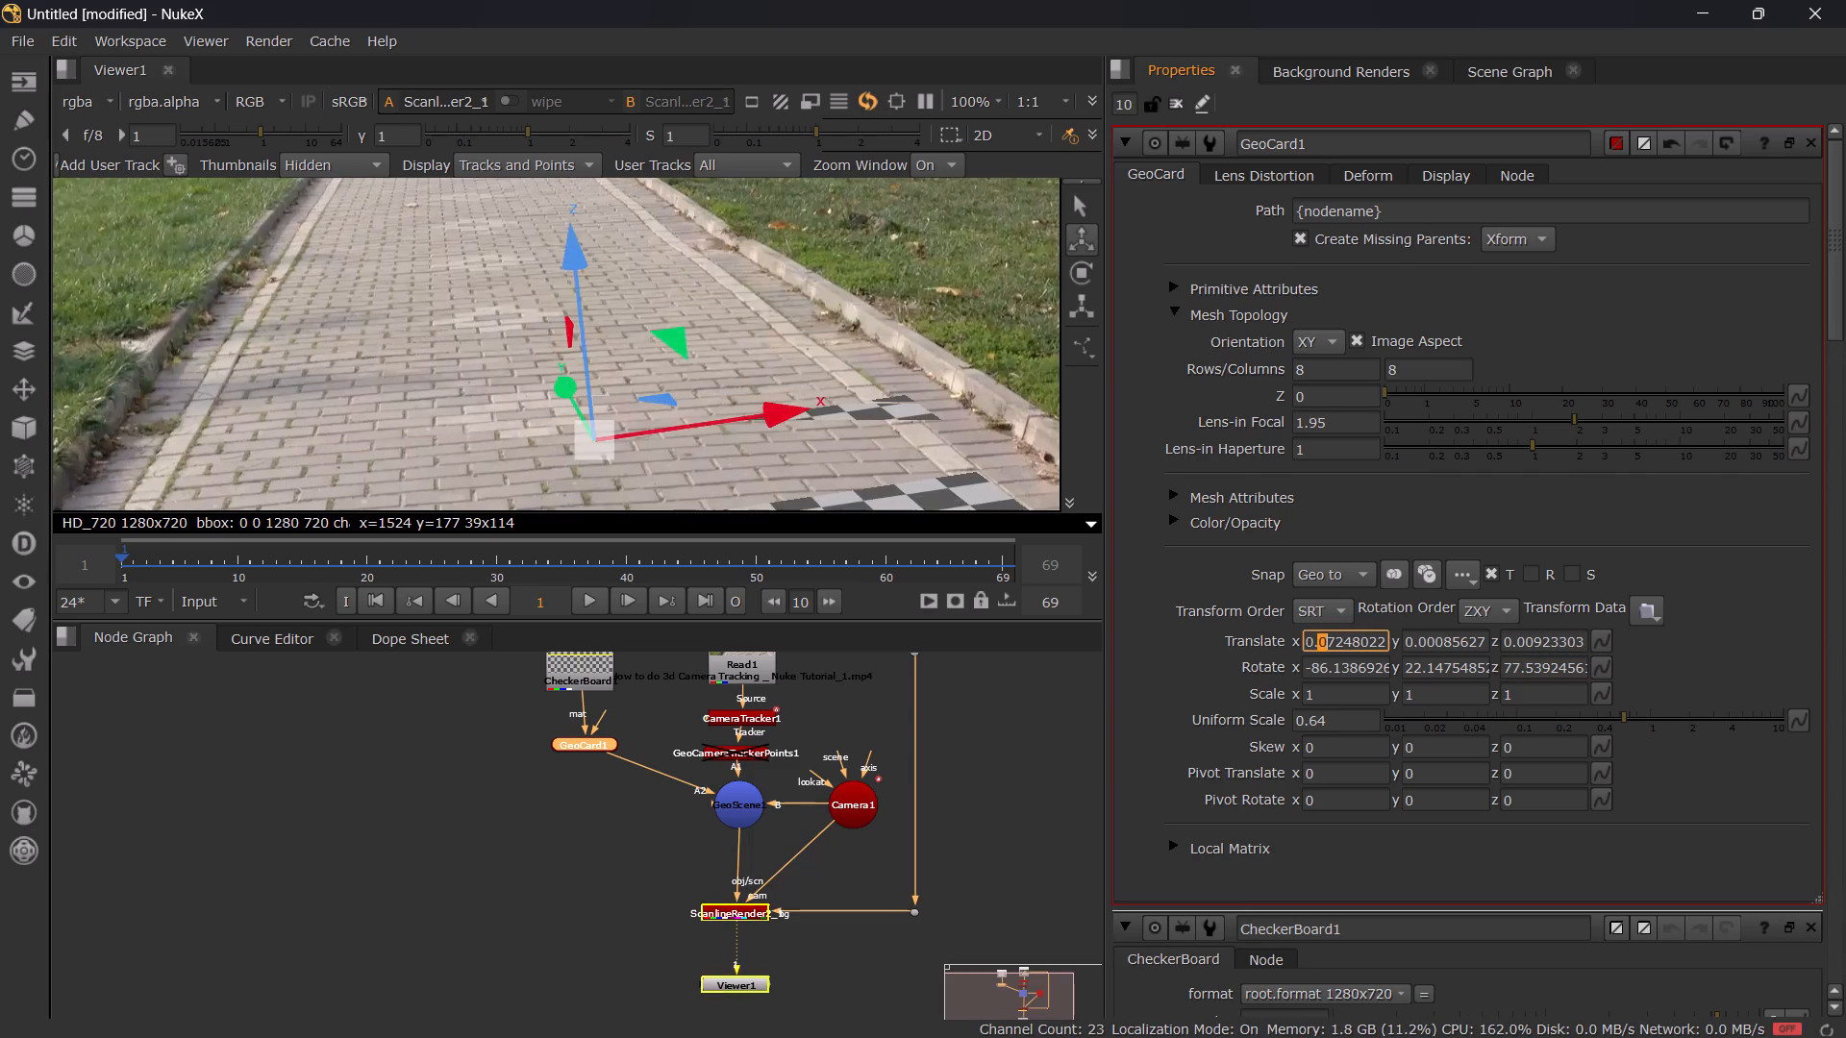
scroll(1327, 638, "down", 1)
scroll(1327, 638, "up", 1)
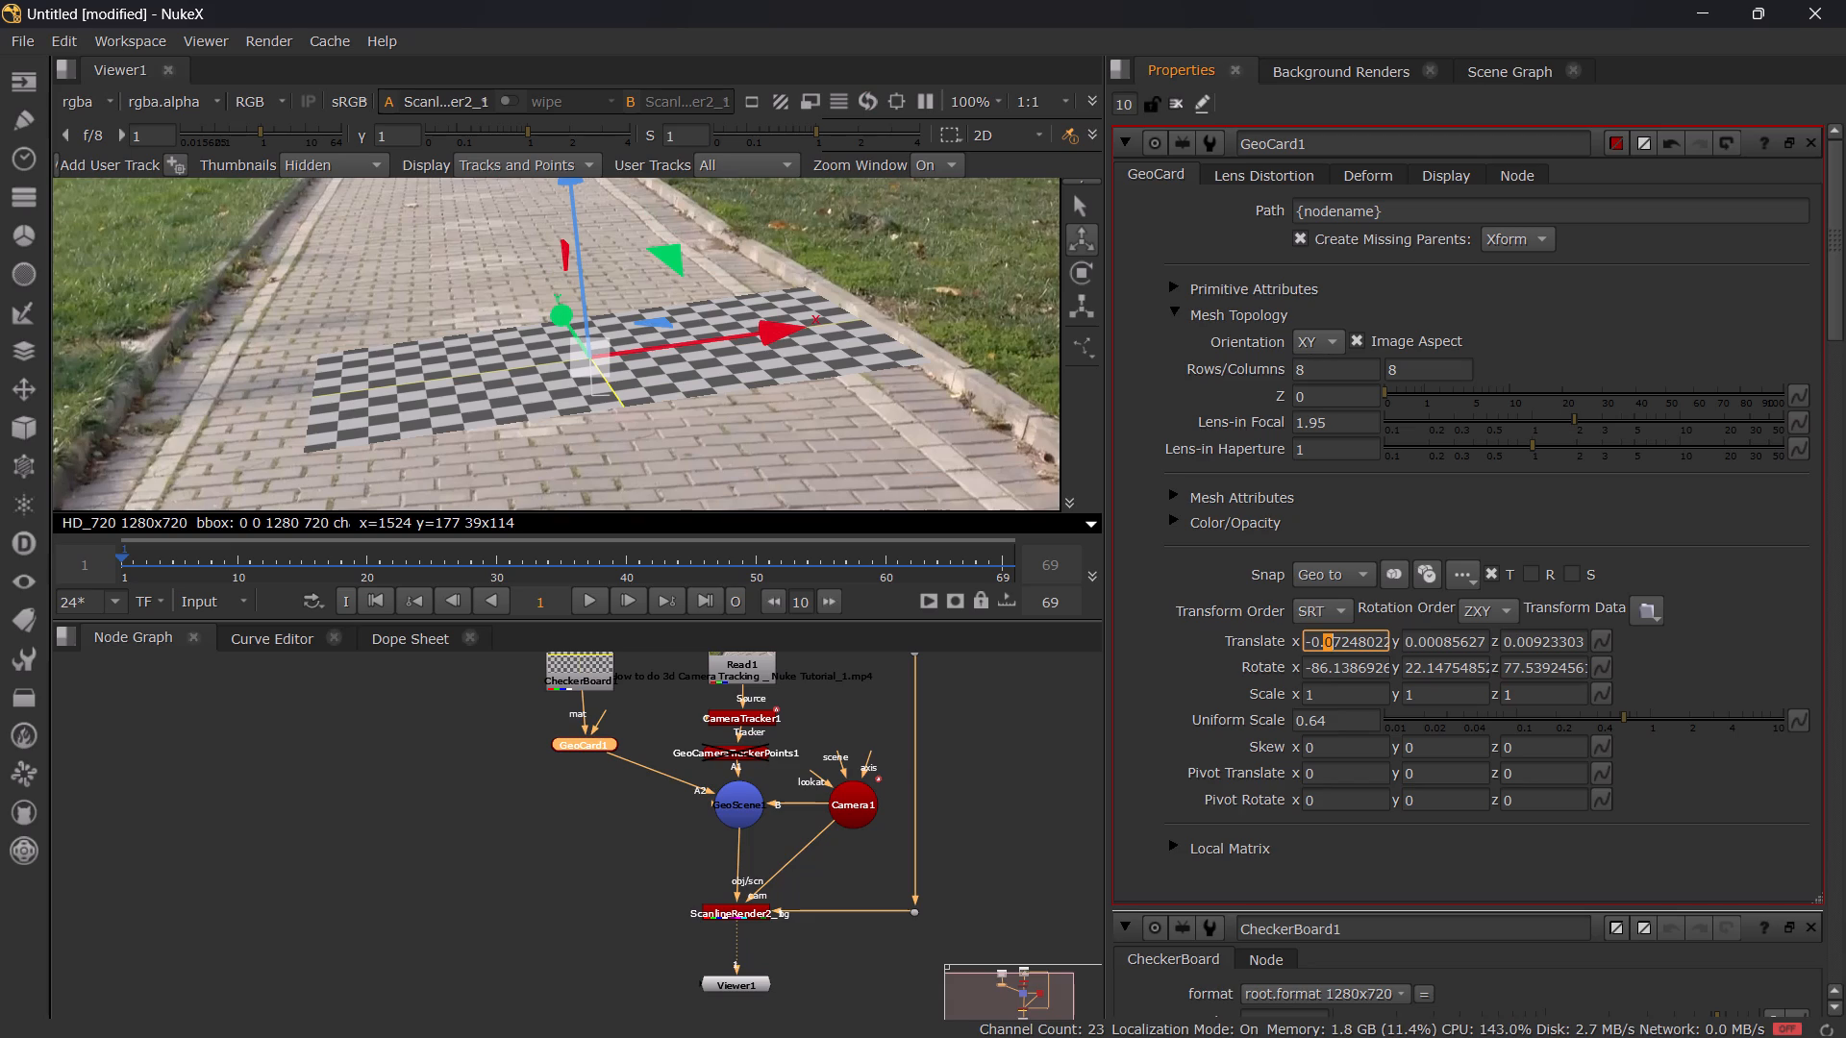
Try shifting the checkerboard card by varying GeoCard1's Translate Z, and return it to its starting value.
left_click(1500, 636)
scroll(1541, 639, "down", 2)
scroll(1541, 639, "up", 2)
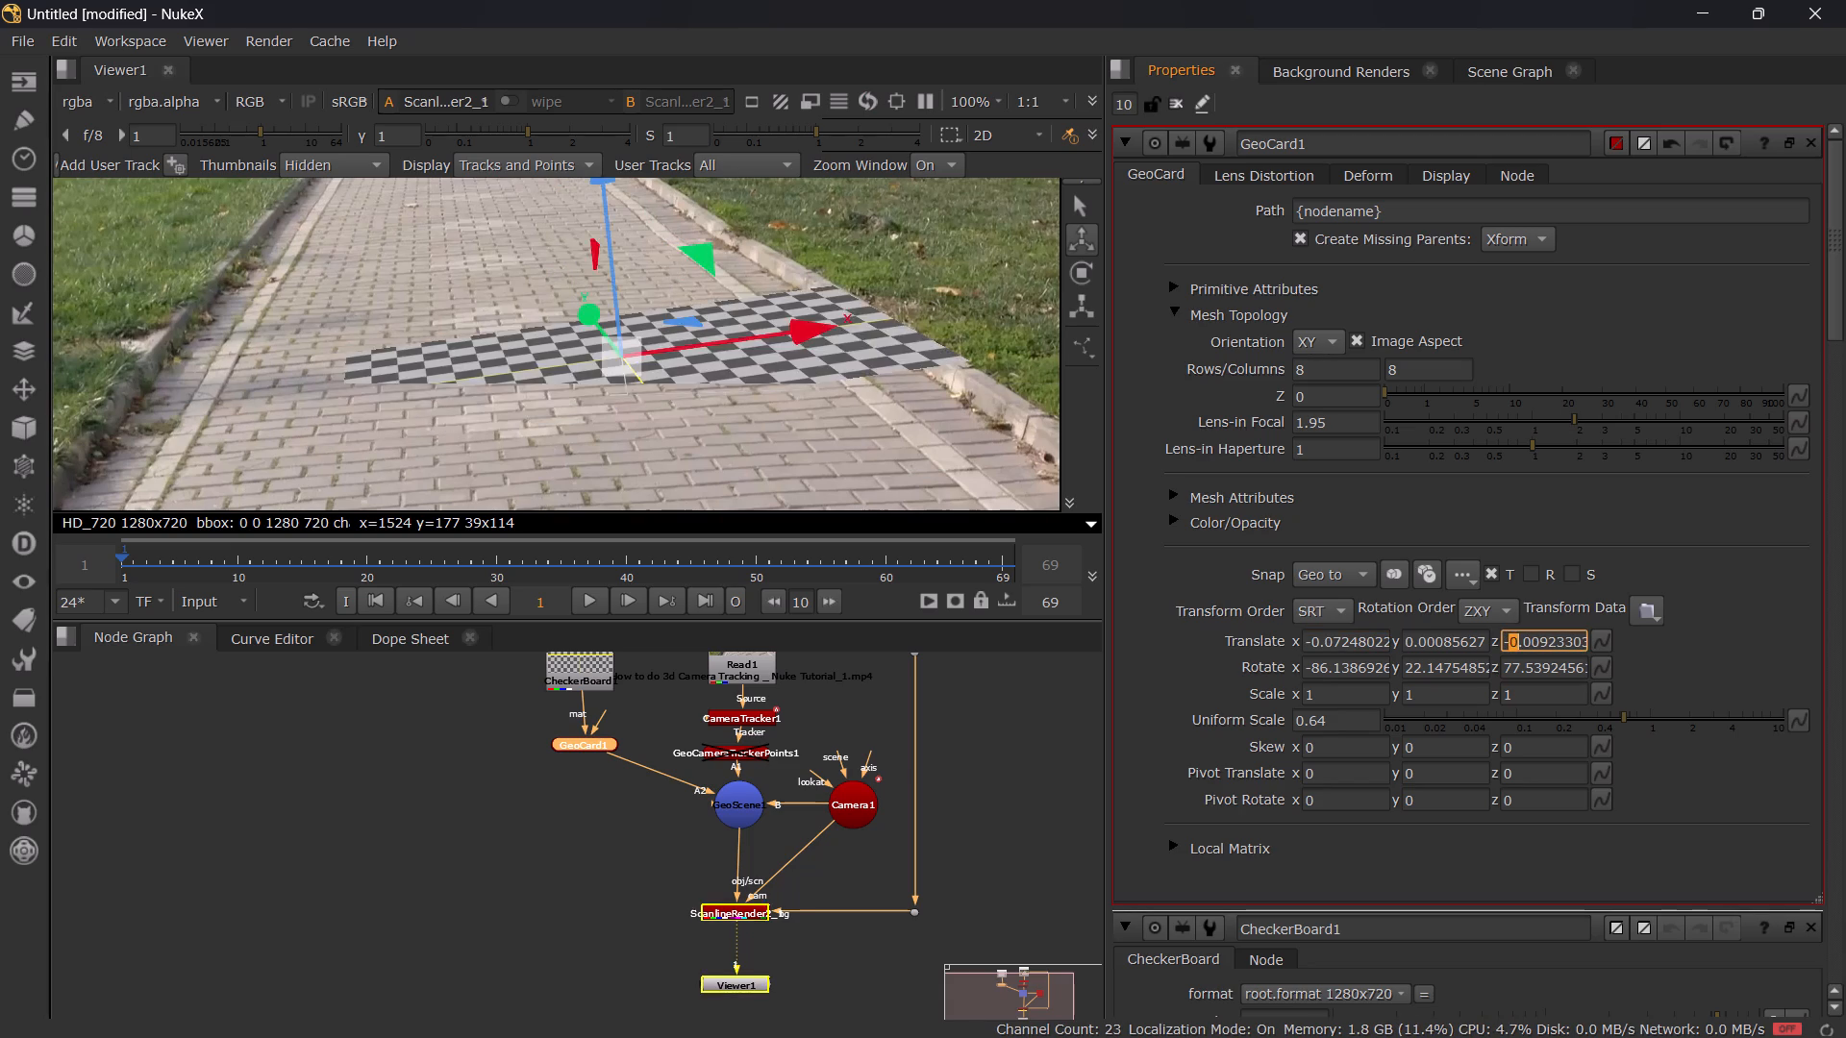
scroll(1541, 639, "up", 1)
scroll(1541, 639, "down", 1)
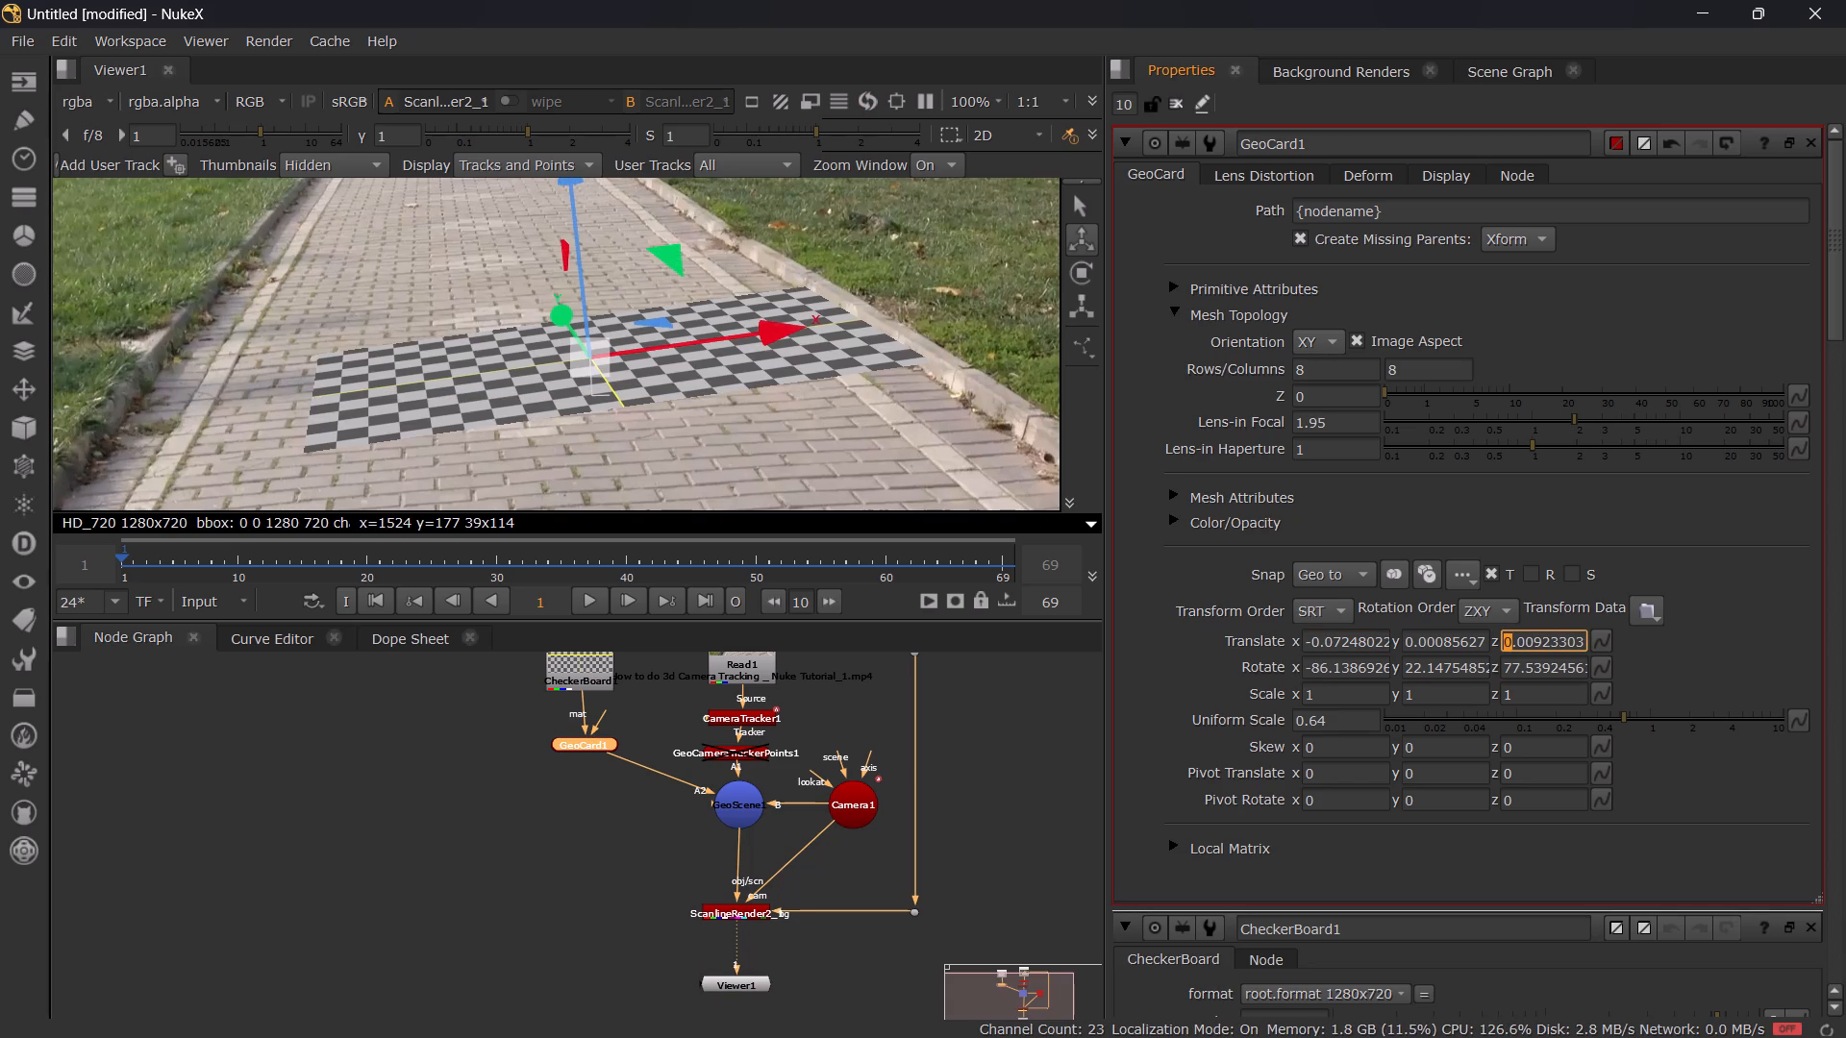
Turn the checkerboard card on the path by adjusting GeoCard1's Rotate Z to about 72.54.
left_click(1516, 665)
scroll(1532, 662, "down", 6)
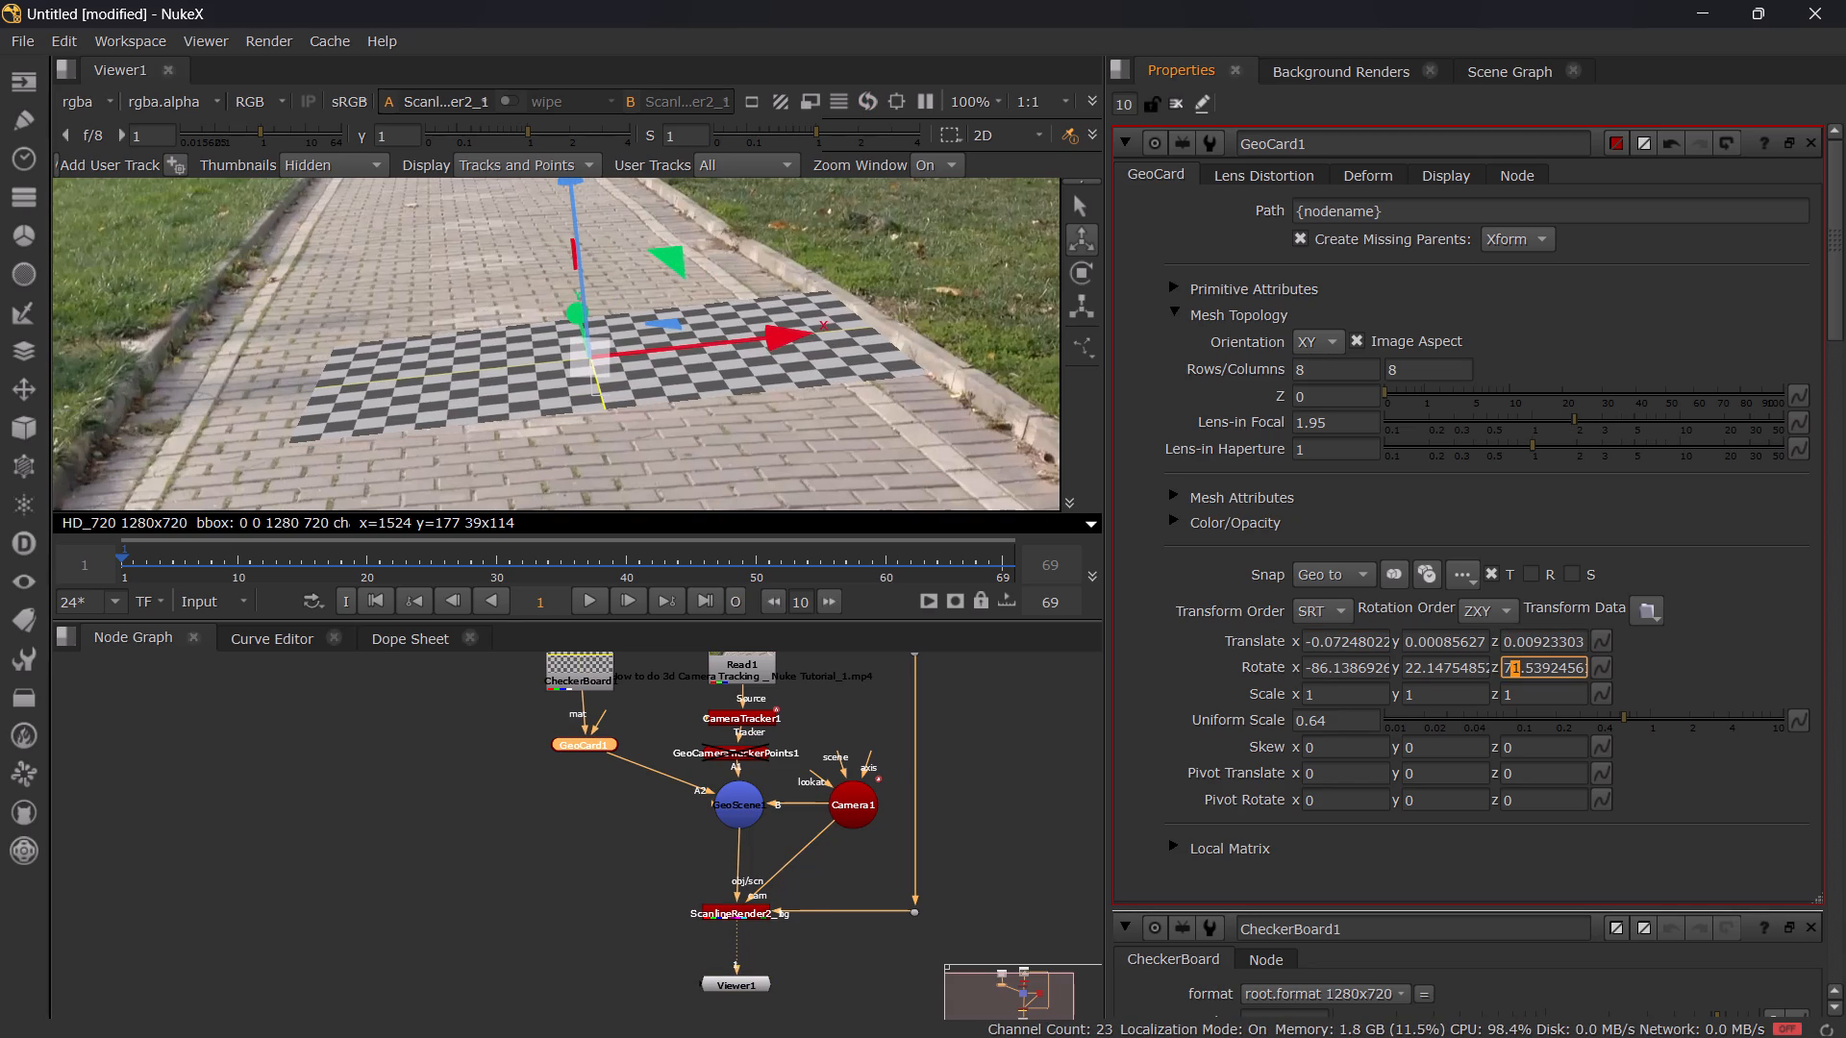
scroll(1532, 662, "up", 1)
left_click(1532, 662)
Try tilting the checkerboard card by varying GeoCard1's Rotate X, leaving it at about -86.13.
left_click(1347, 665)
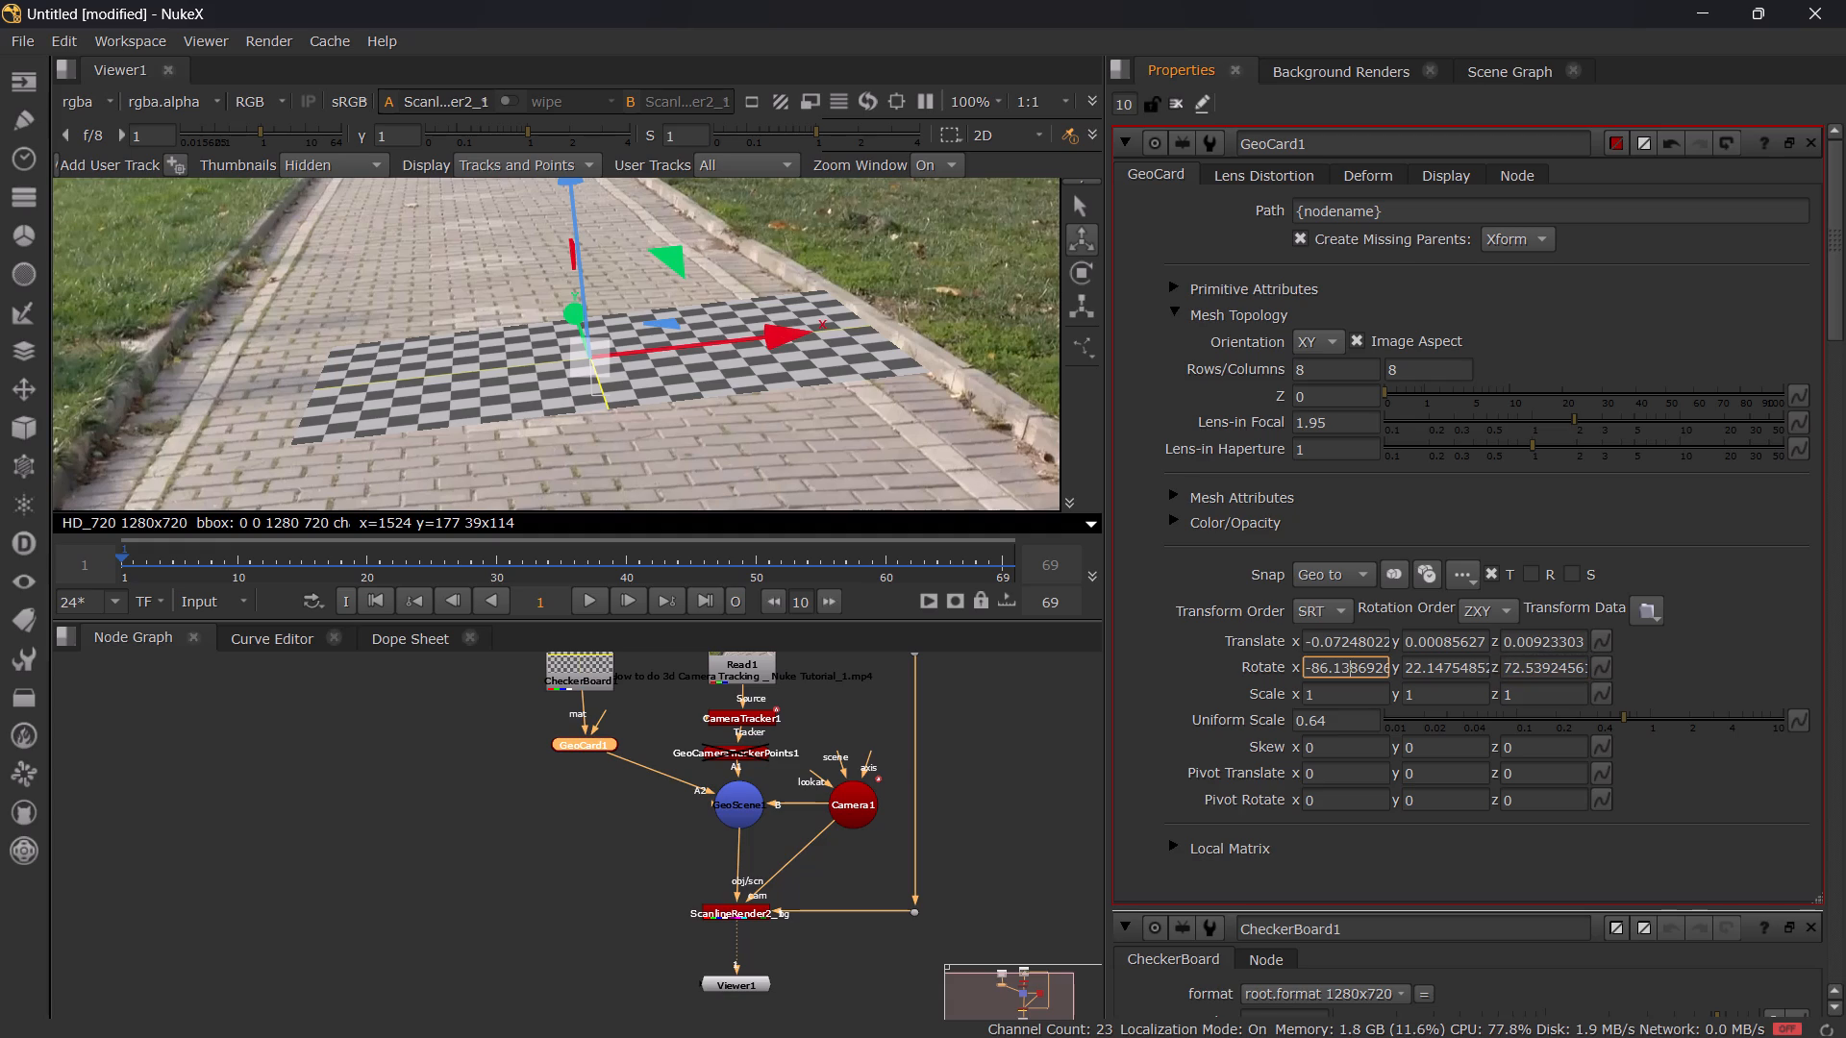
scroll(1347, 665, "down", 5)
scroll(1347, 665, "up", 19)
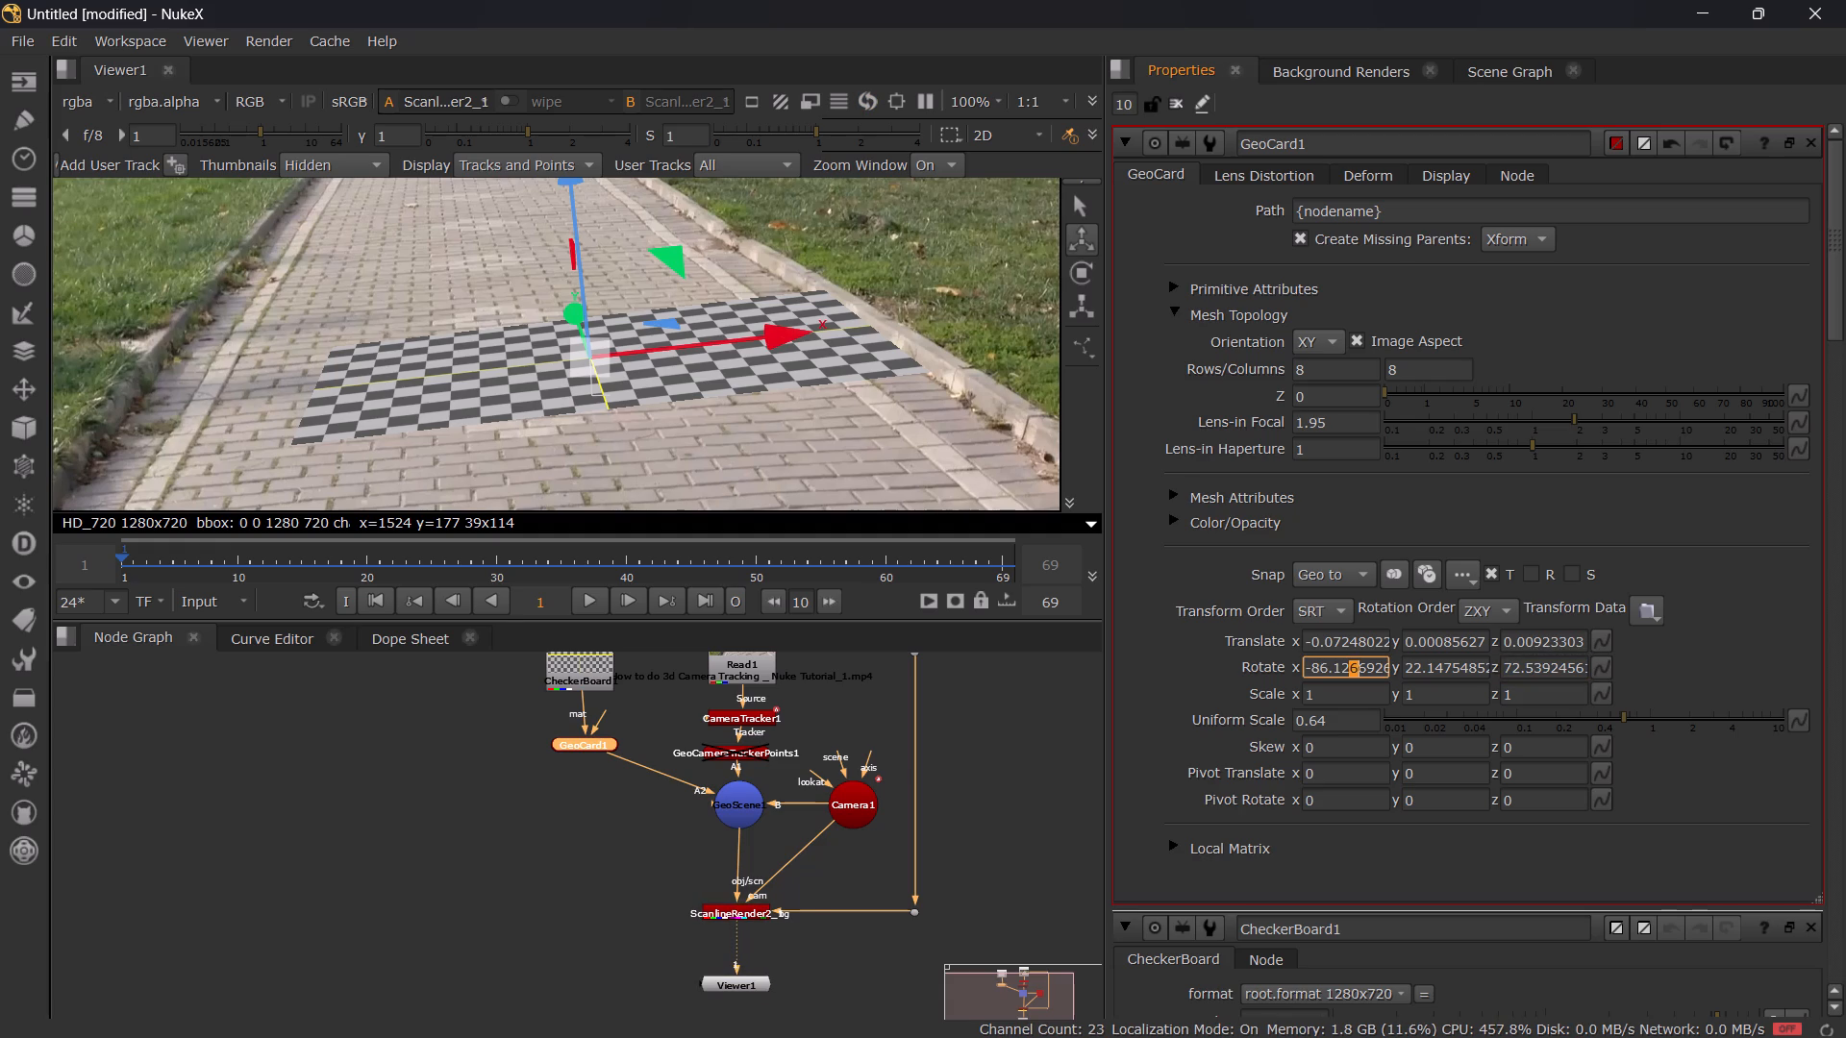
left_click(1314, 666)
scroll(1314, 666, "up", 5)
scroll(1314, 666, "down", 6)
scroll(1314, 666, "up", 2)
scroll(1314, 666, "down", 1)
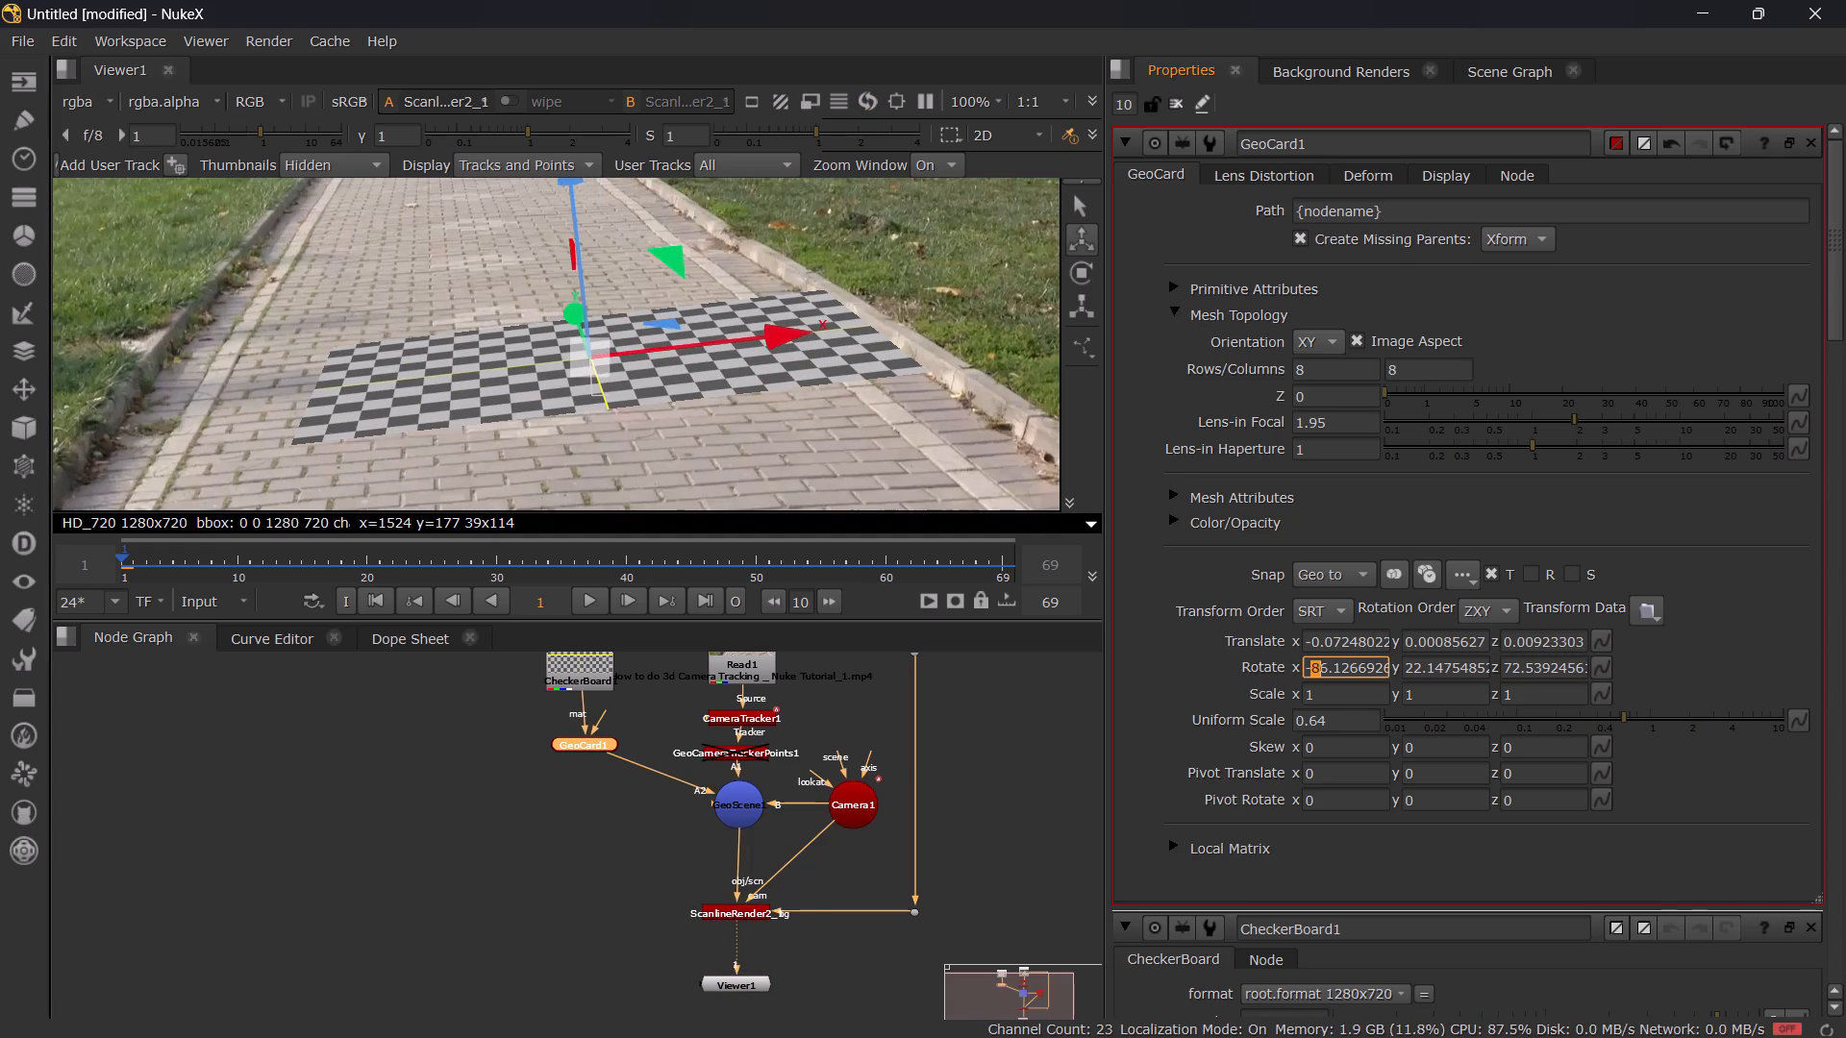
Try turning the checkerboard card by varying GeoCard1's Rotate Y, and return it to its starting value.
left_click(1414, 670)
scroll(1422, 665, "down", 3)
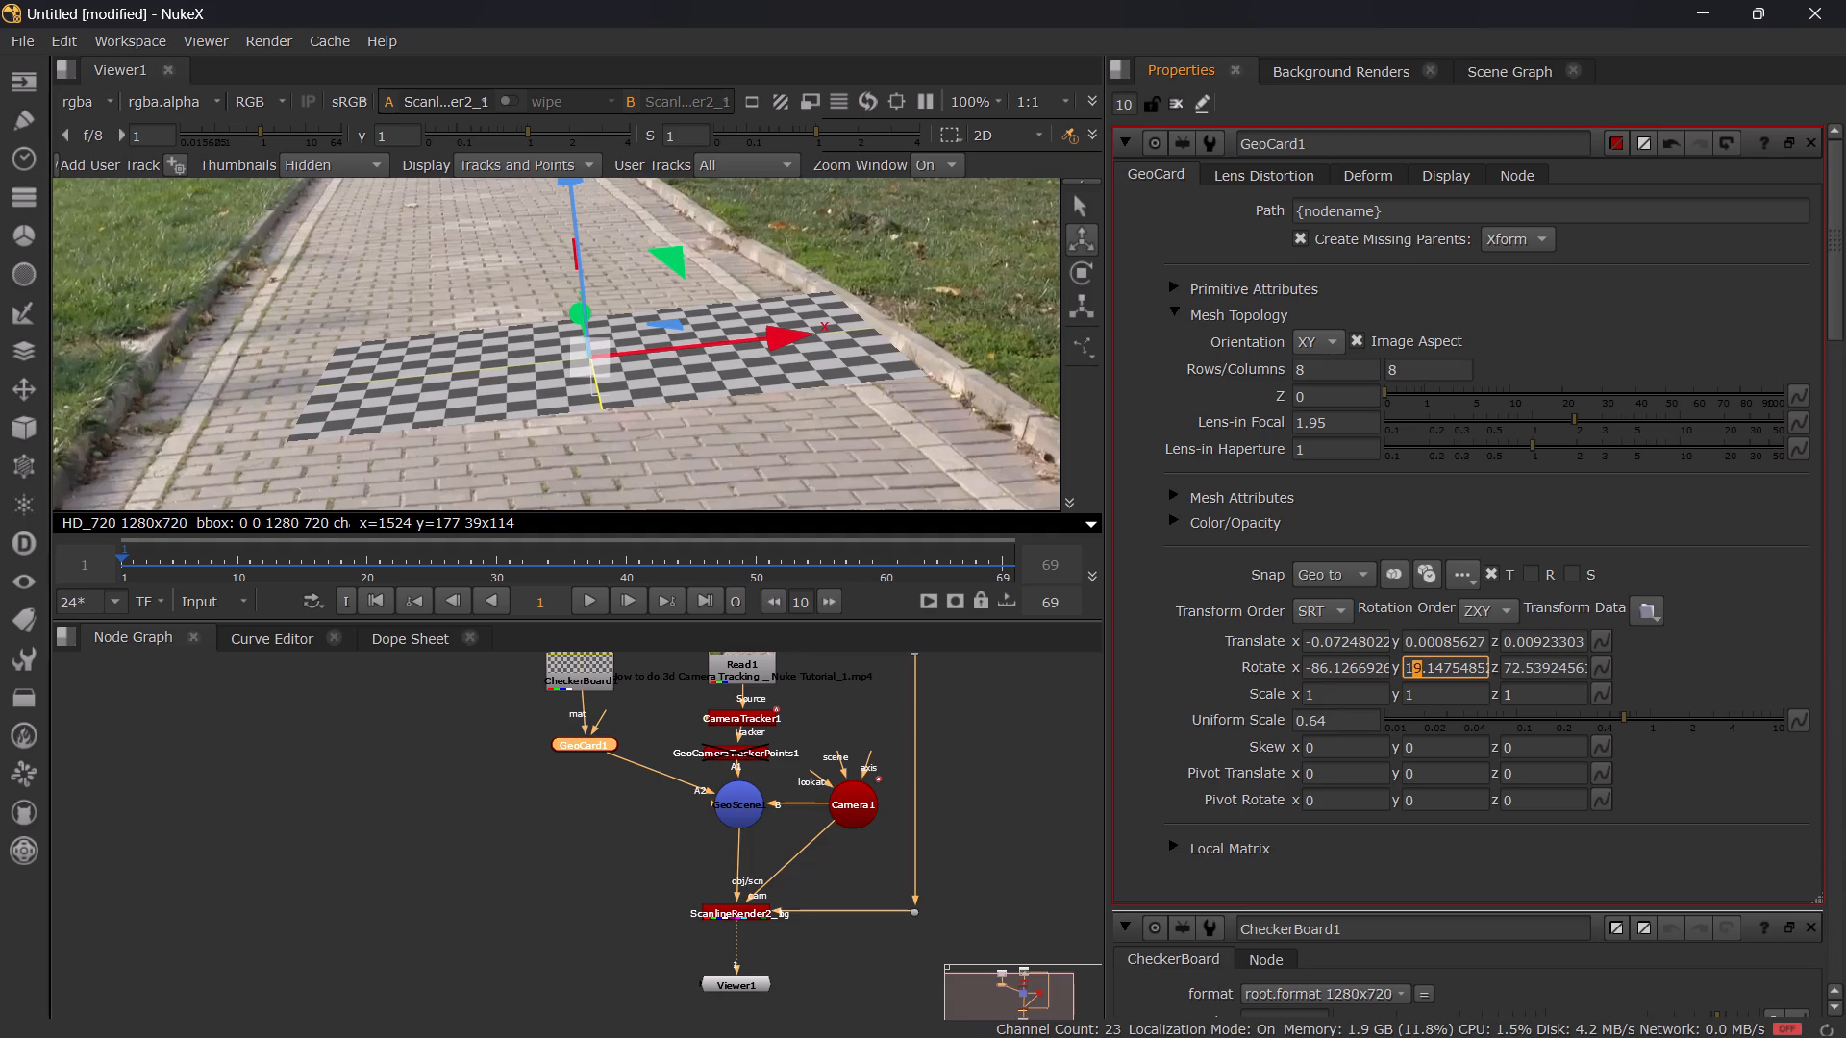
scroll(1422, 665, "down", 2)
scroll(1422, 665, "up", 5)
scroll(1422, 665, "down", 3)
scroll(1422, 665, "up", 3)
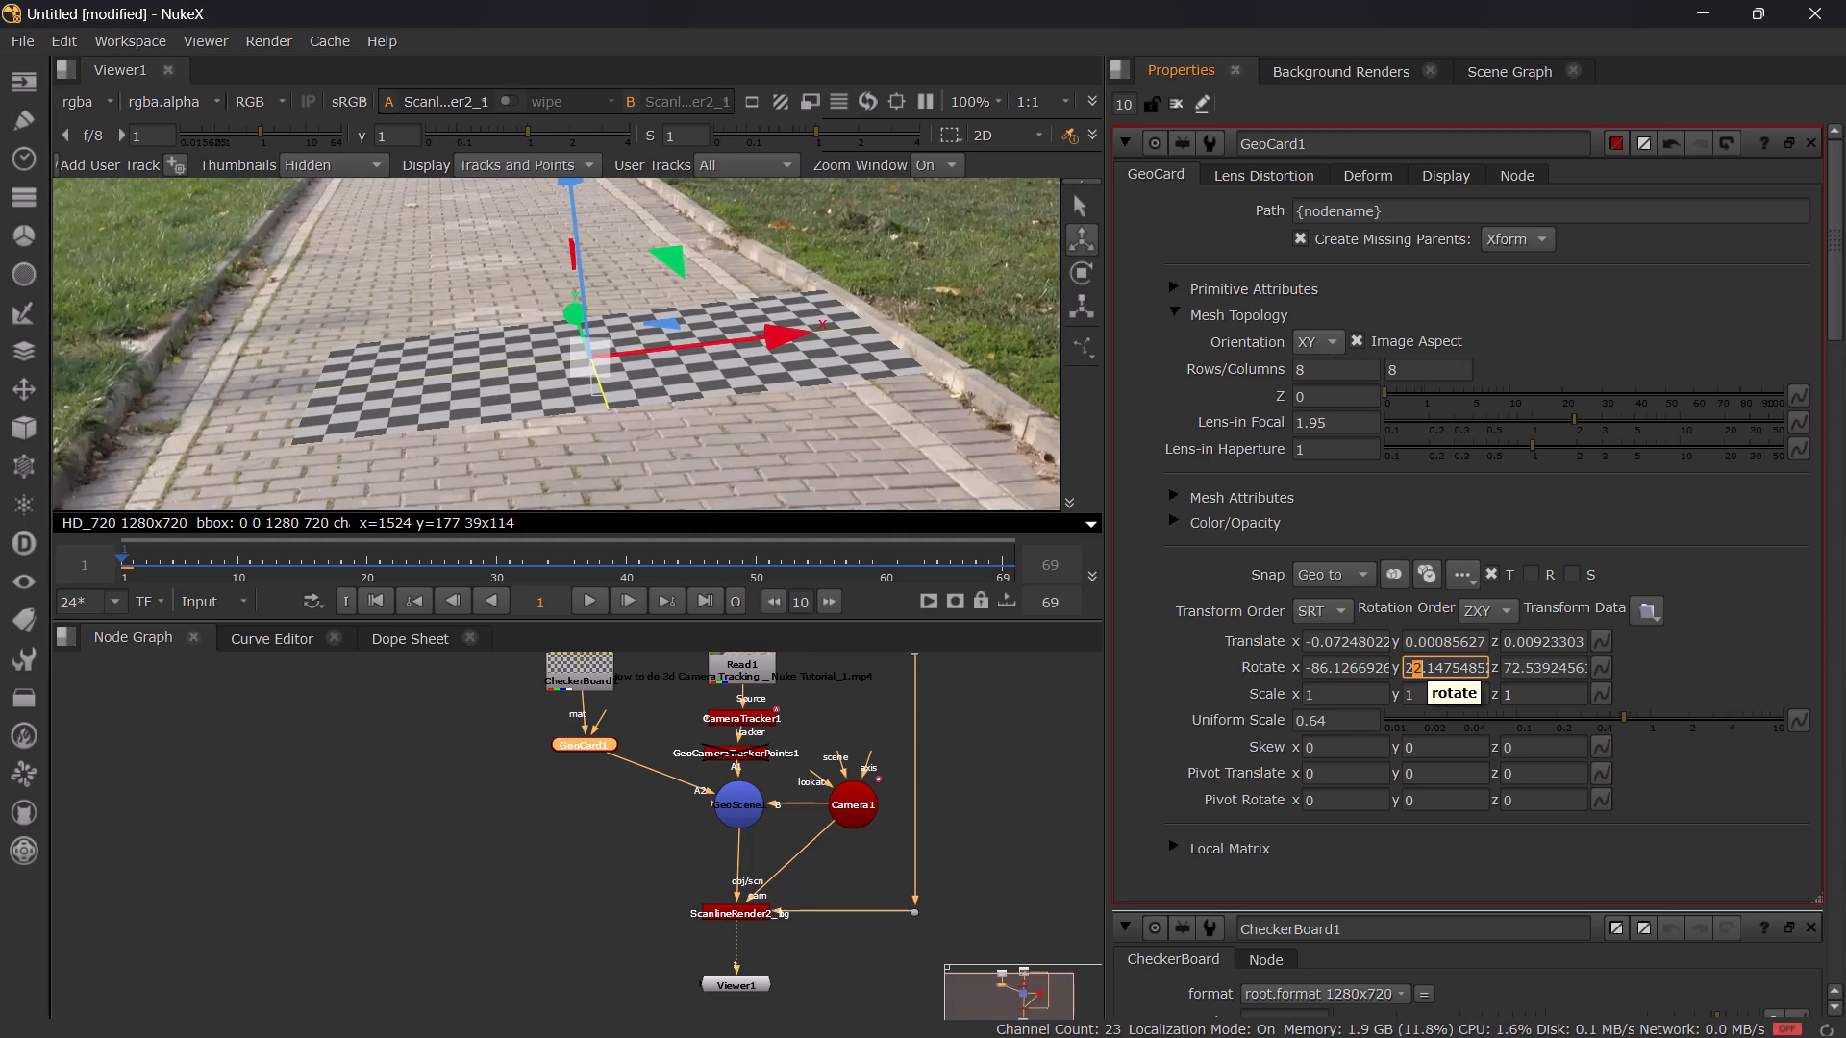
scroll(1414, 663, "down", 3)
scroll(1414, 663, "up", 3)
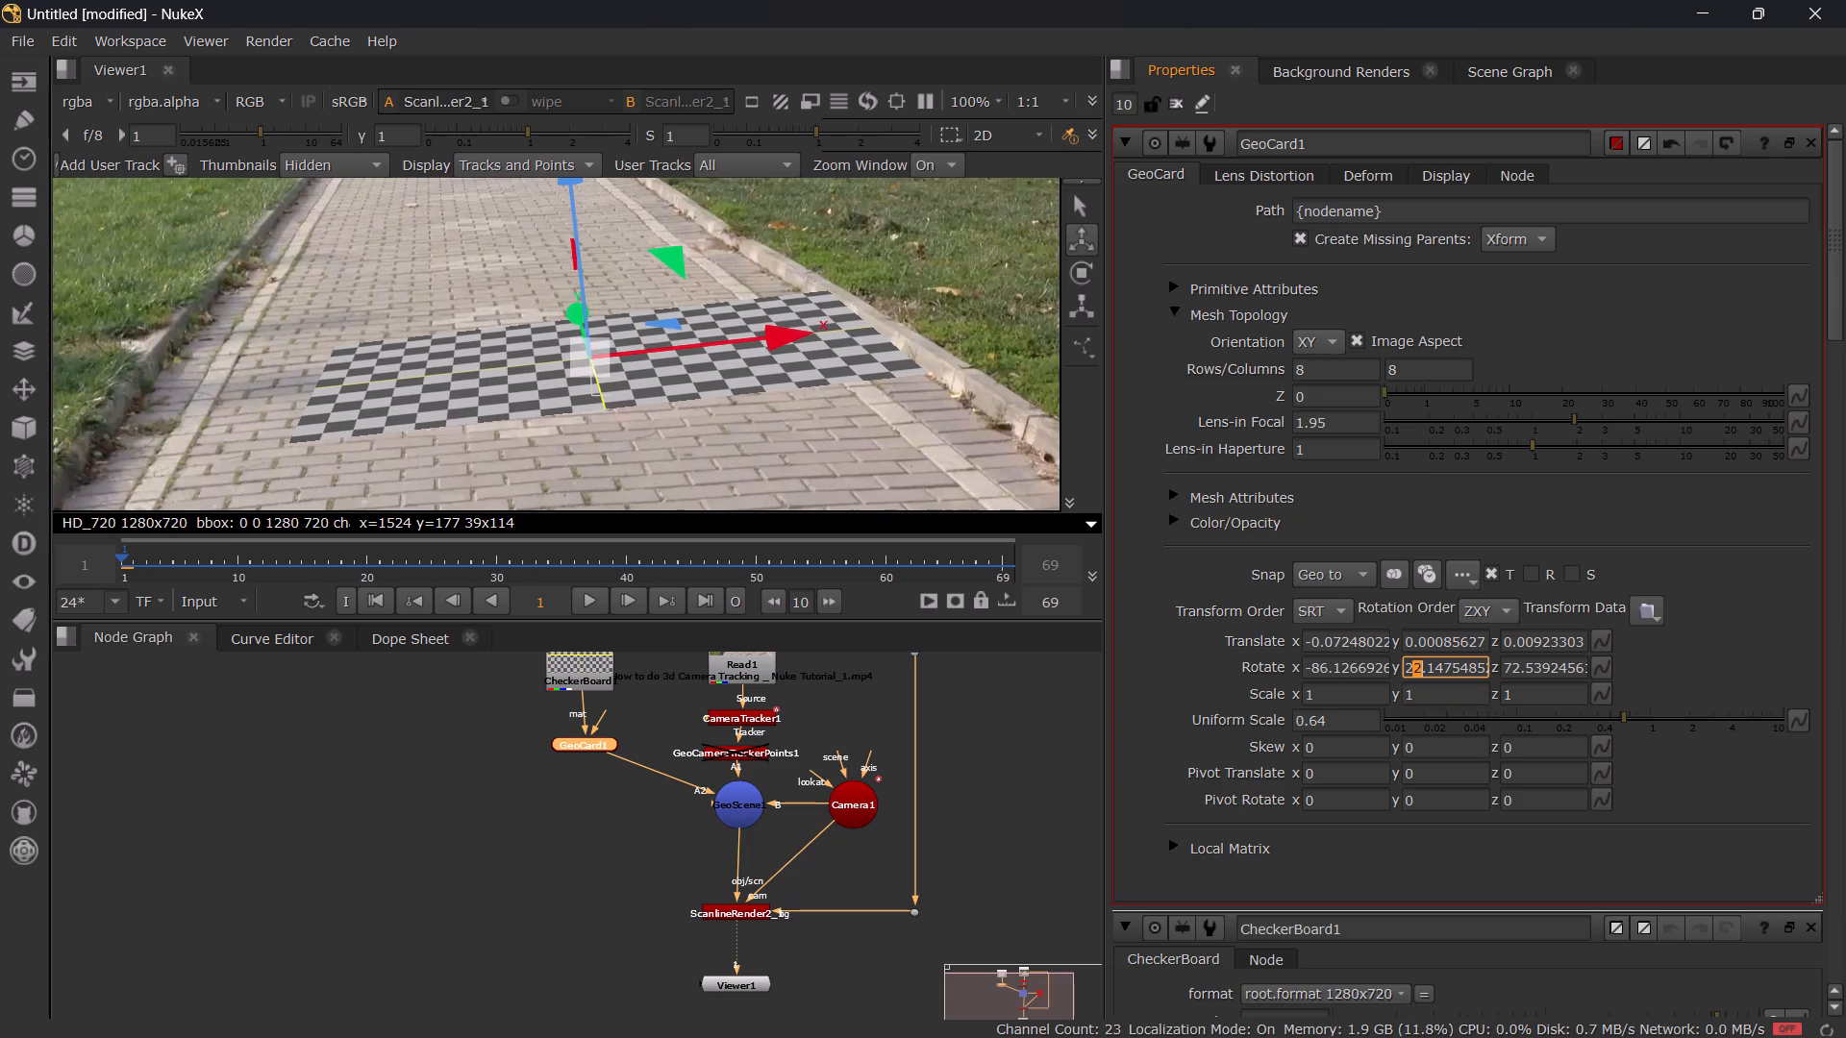
Turn the checkerboard card to line up with the path by adjusting GeoCard1's Rotate Y to about -66.15.
scroll(1414, 663, "down", 1)
scroll(1414, 663, "down", 20)
scroll(1414, 663, "down", 4)
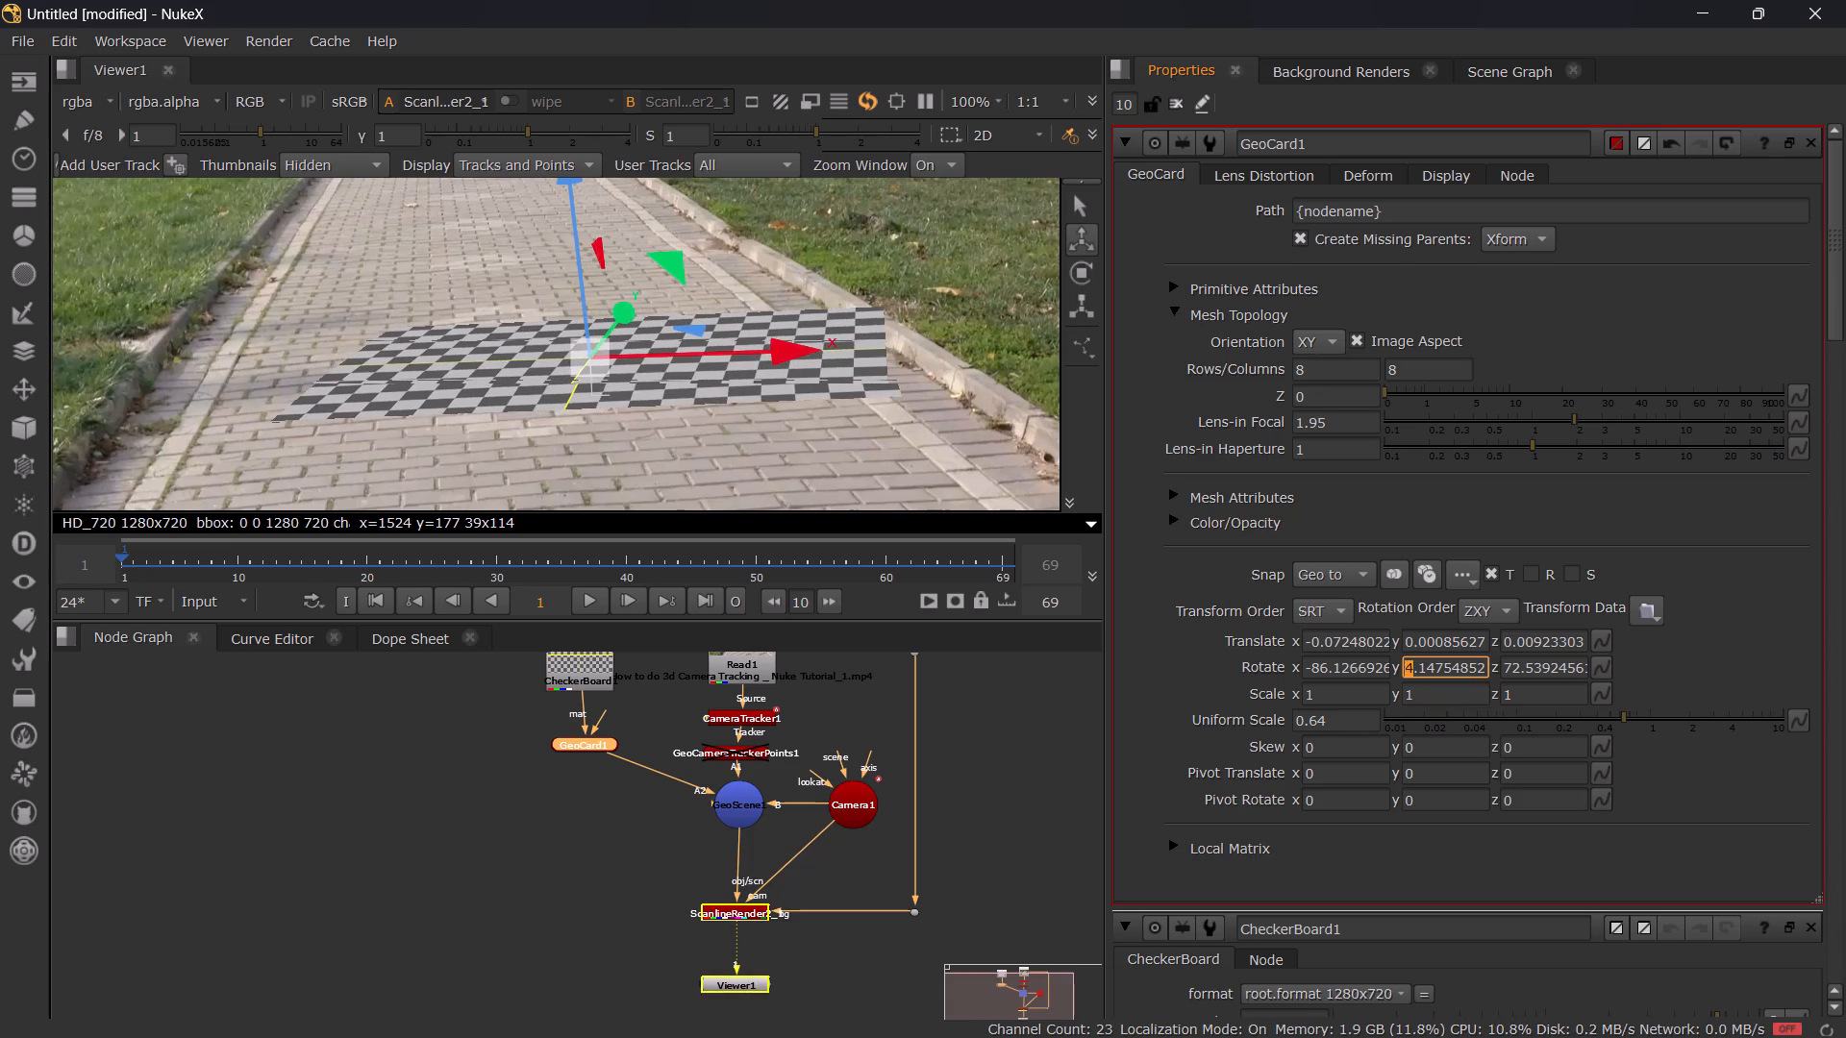
scroll(1414, 663, "down", 20)
scroll(1414, 663, "down", 19)
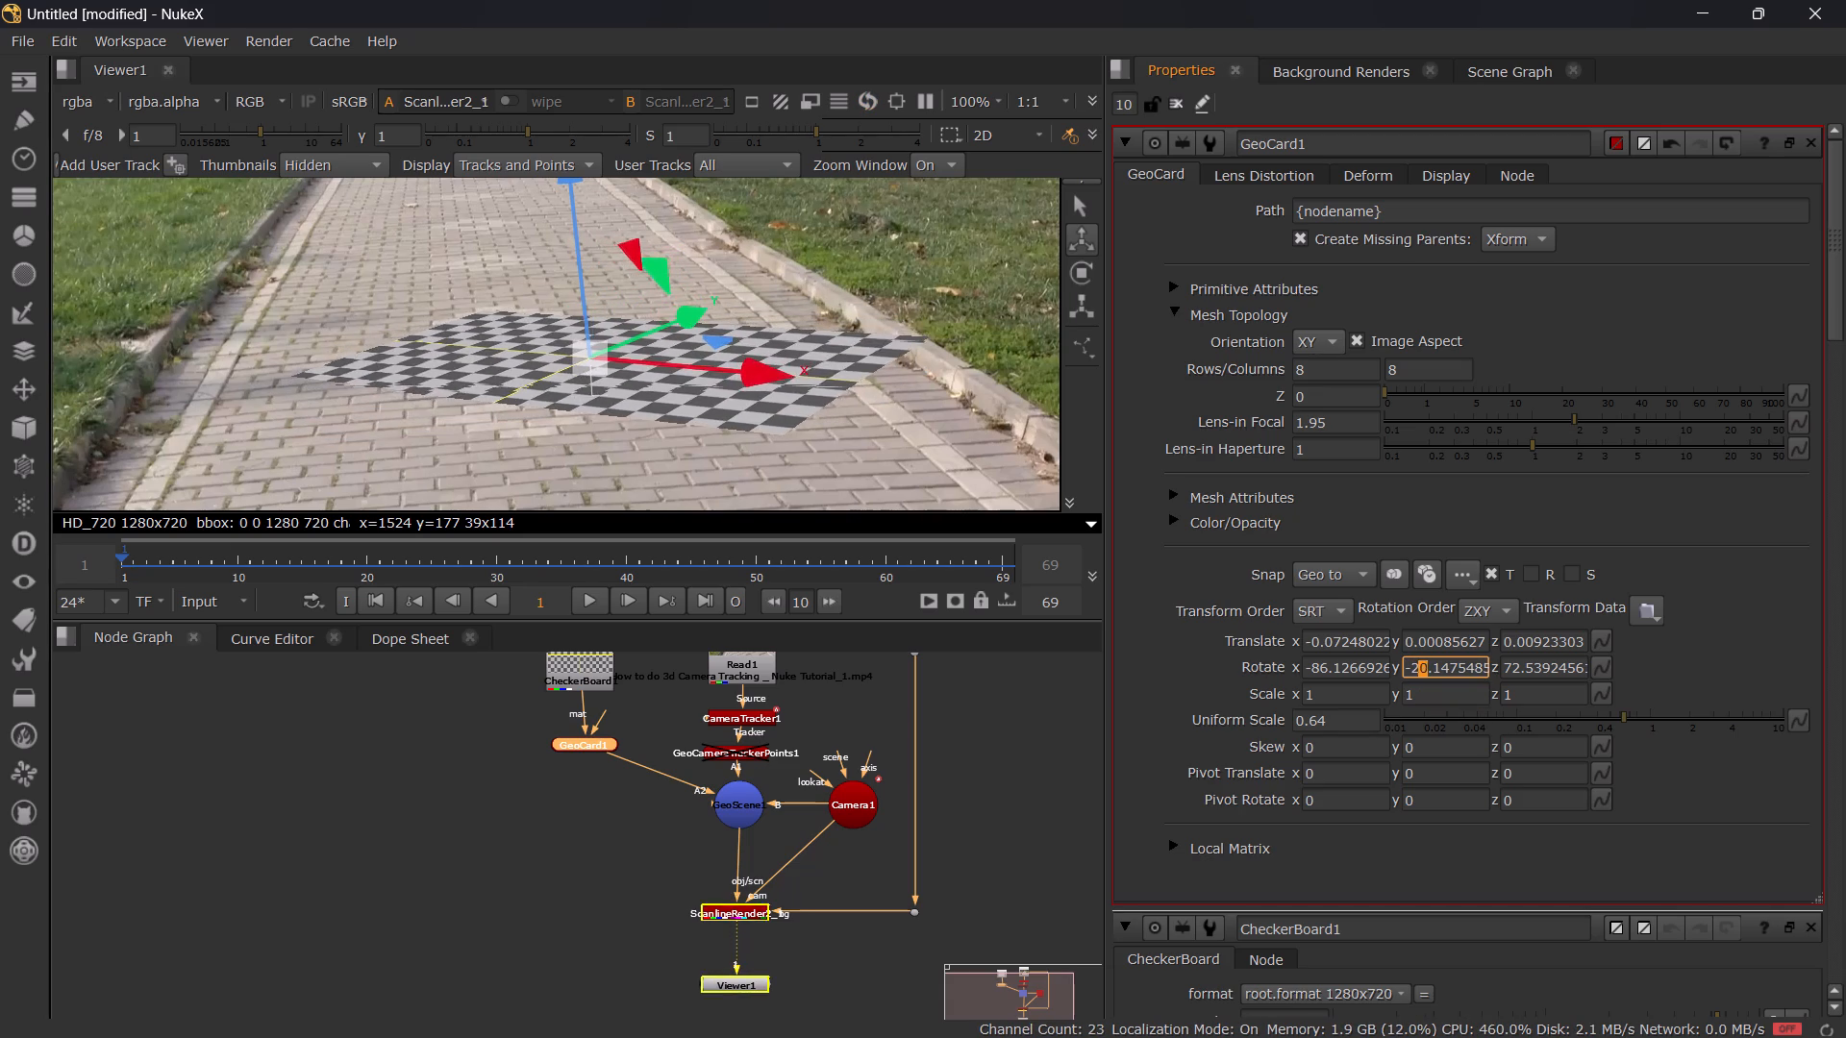
scroll(1414, 663, "down", 20)
scroll(1414, 663, "down", 18)
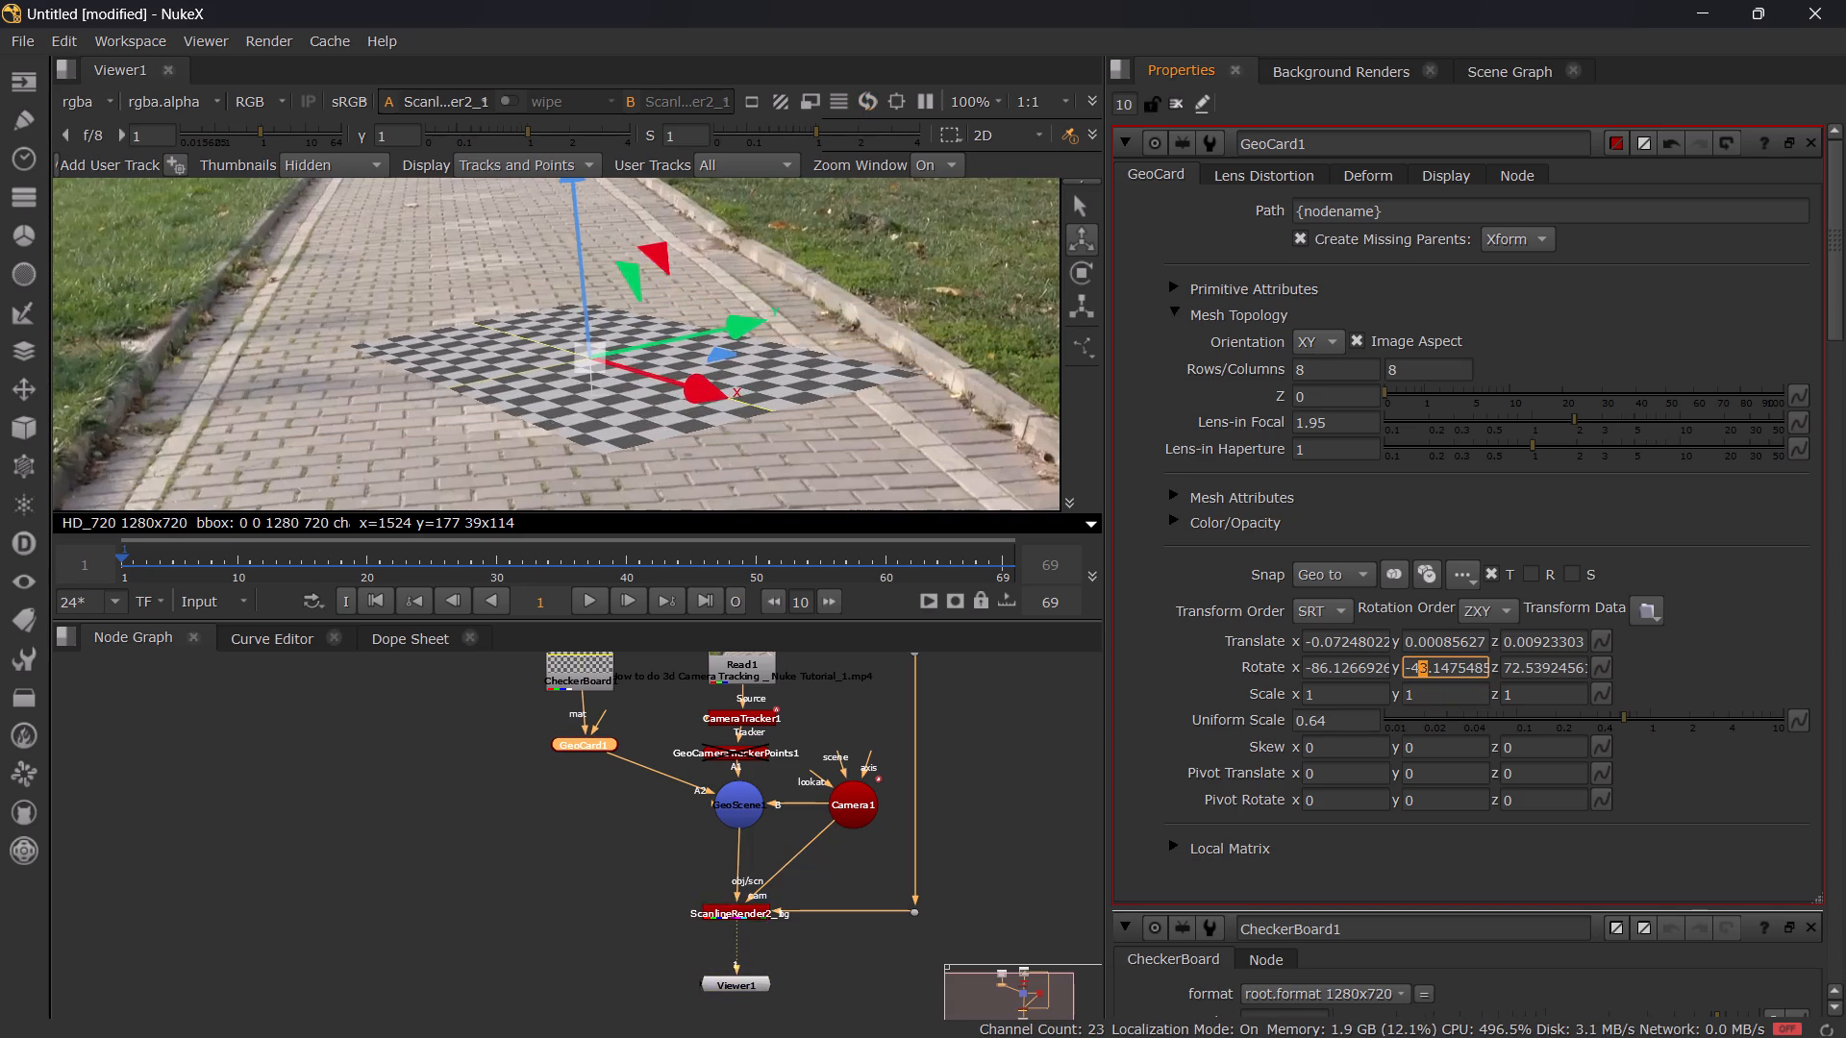
scroll(1414, 663, "down", 20)
scroll(1414, 663, "down", 2)
scroll(1388, 666, "up", 5)
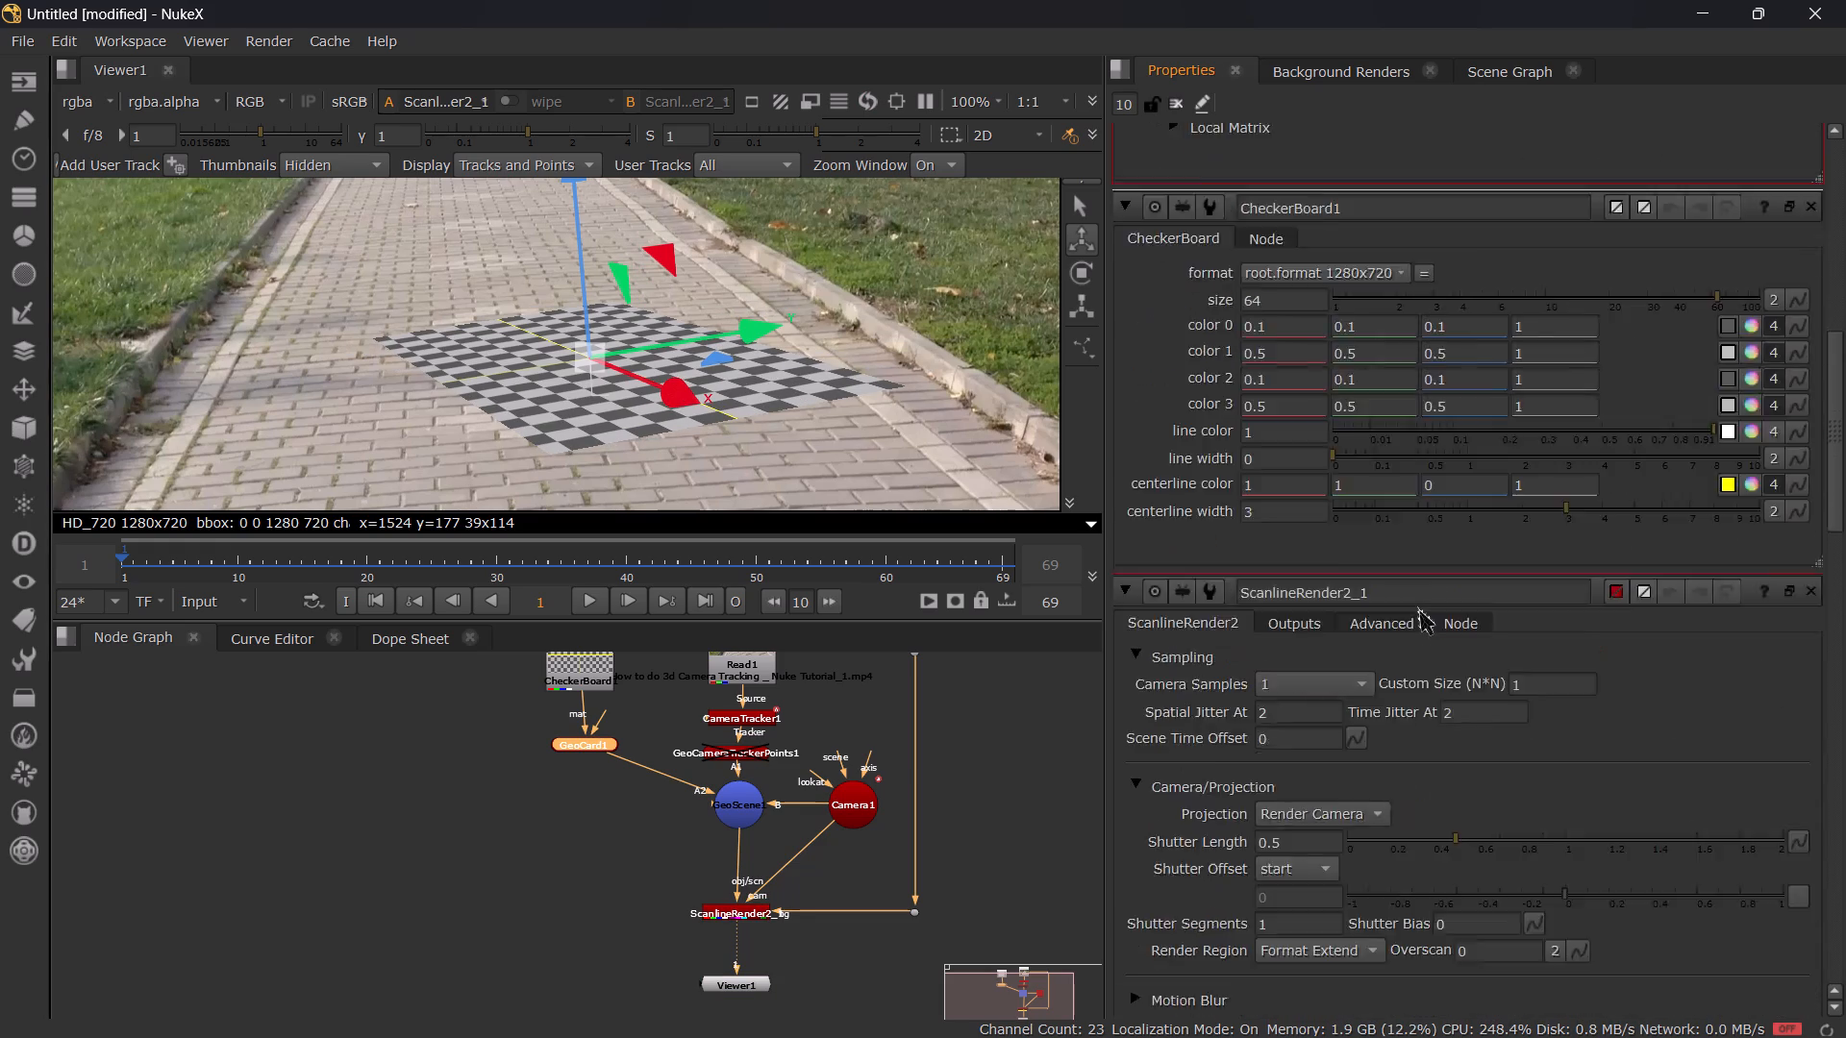
scroll(1417, 605, "up", 1)
scroll(1417, 605, "down", 12)
scroll(1420, 617, "up", 7)
scroll(1568, 334, "up", 1)
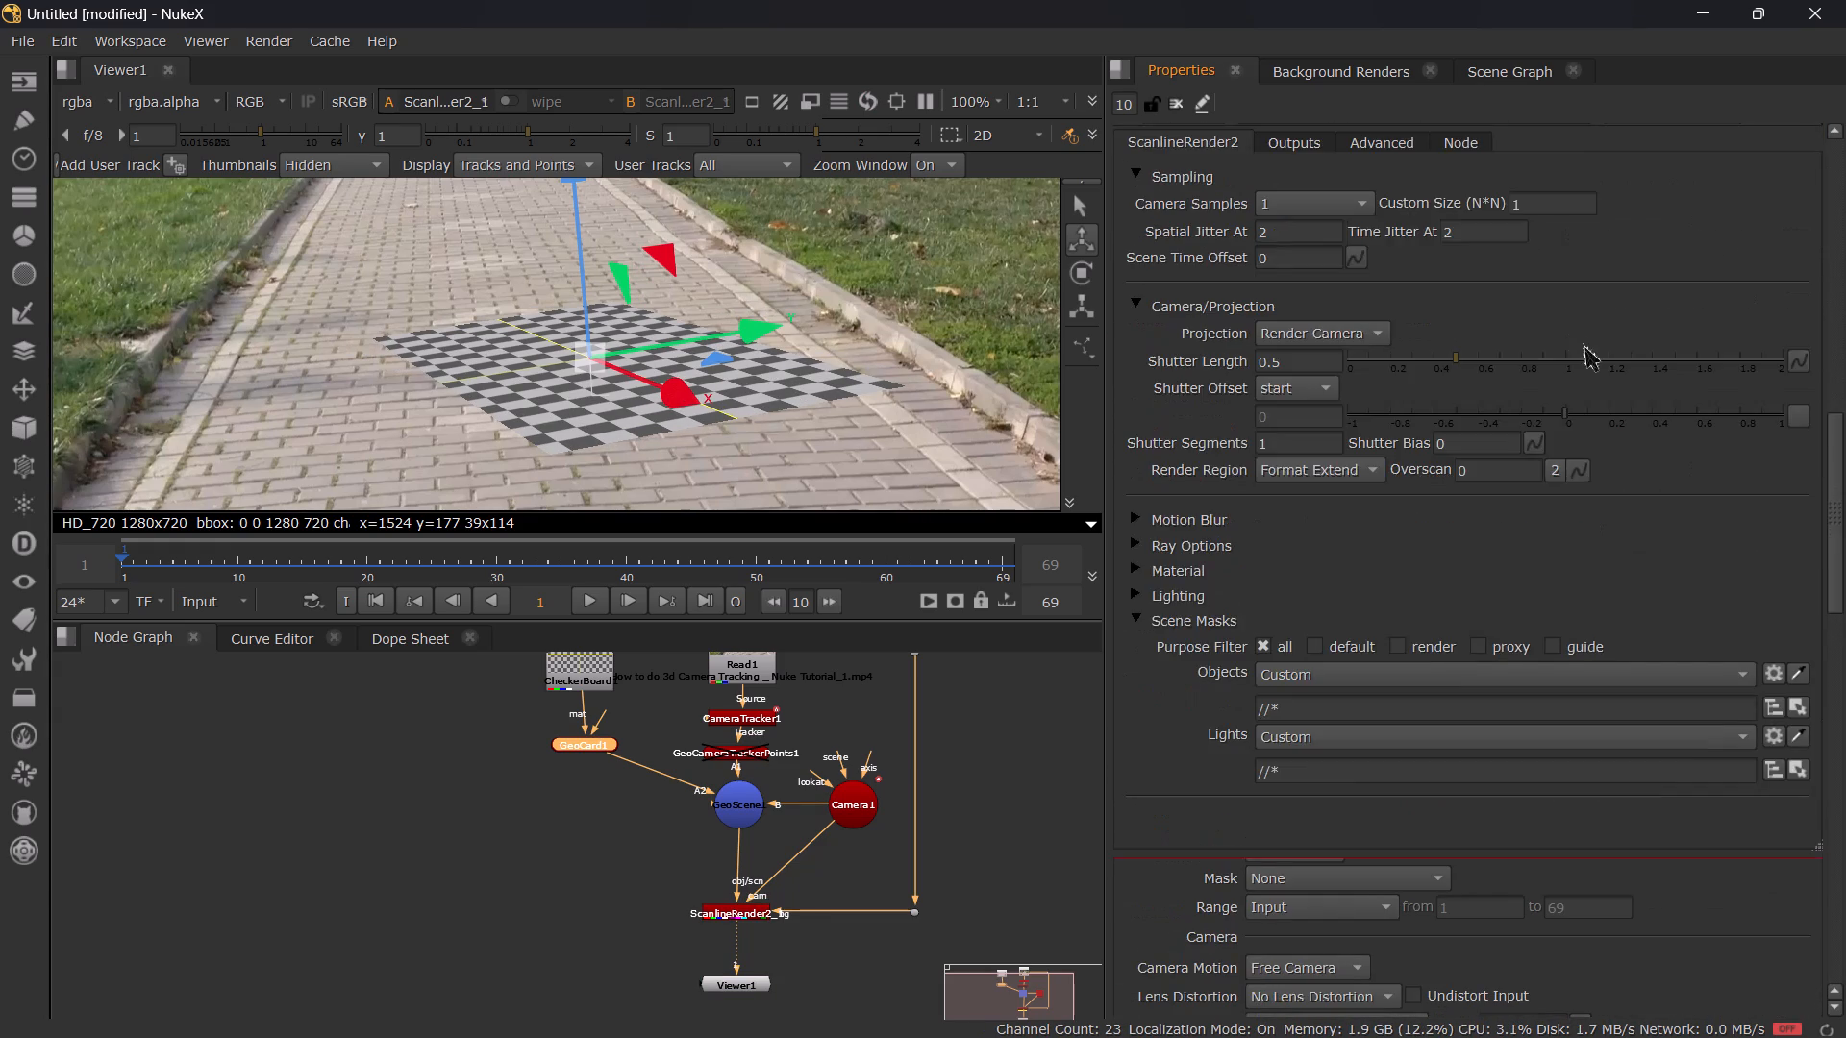
scroll(1734, 314, "up", 4)
scroll(1450, 442, "up", 5)
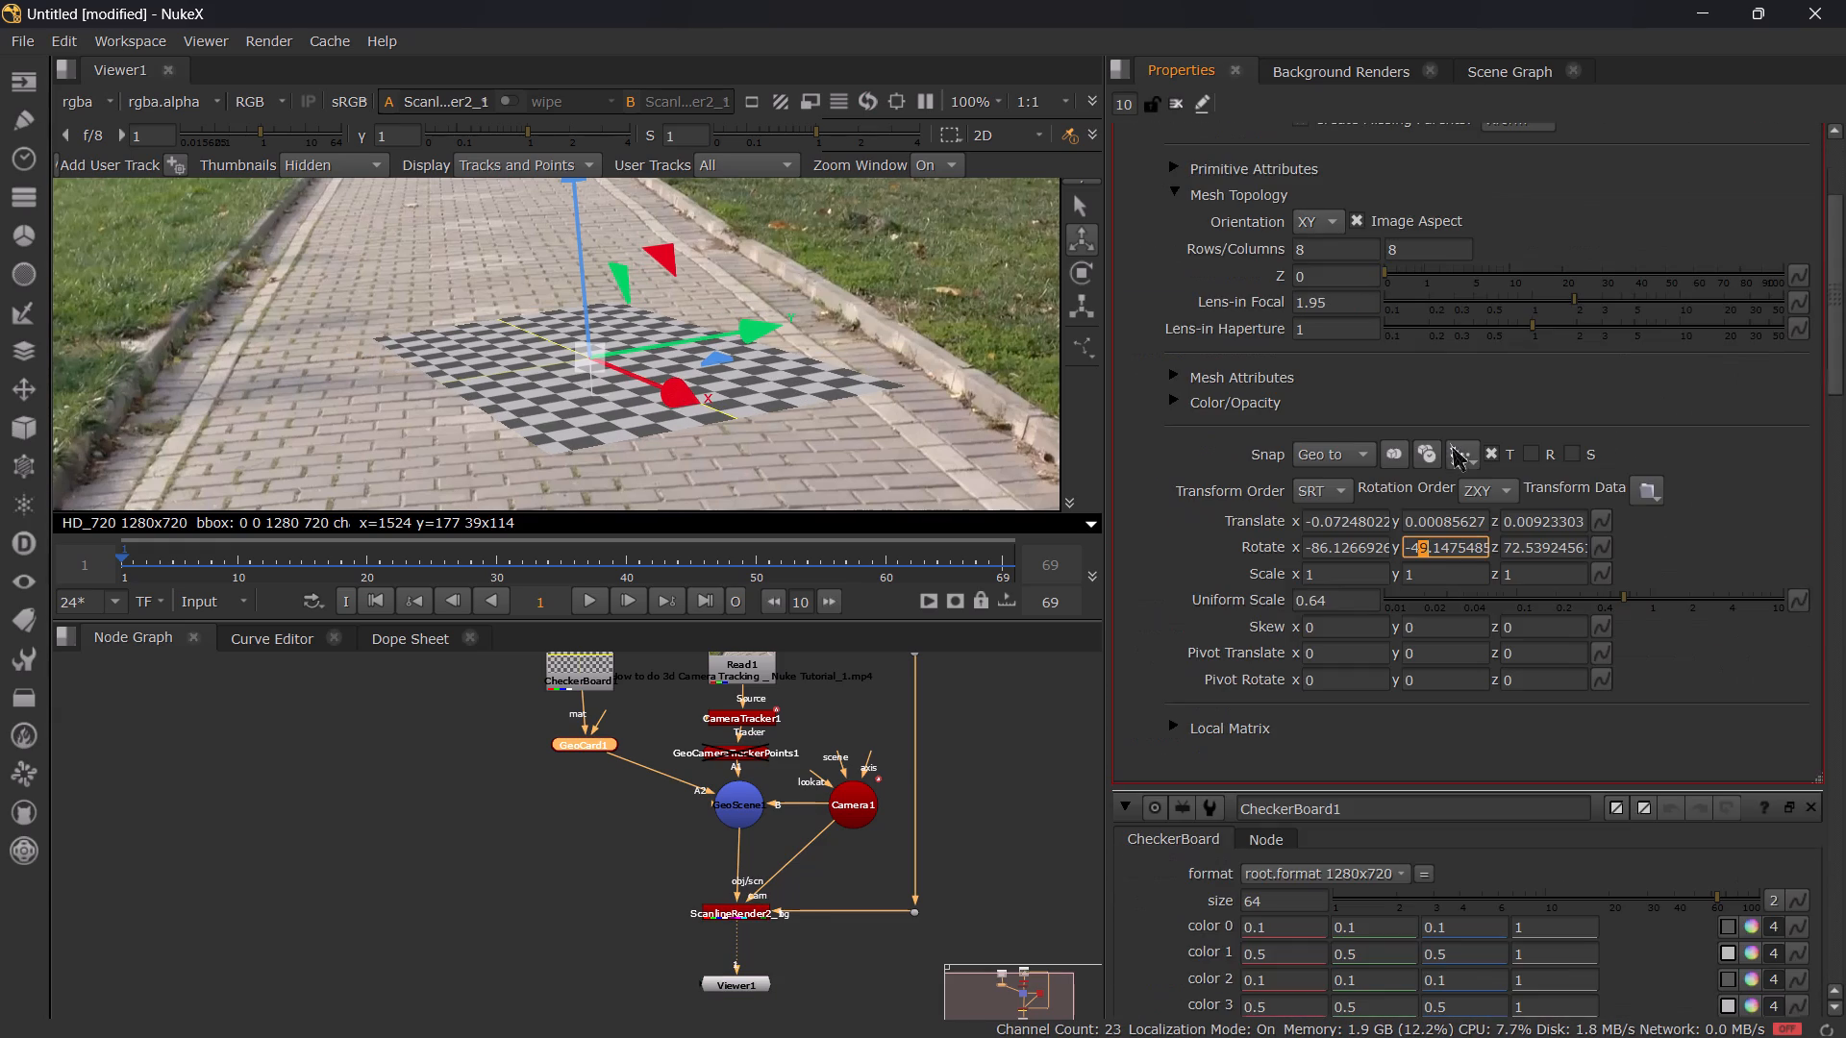
scroll(1427, 543, "down", 4)
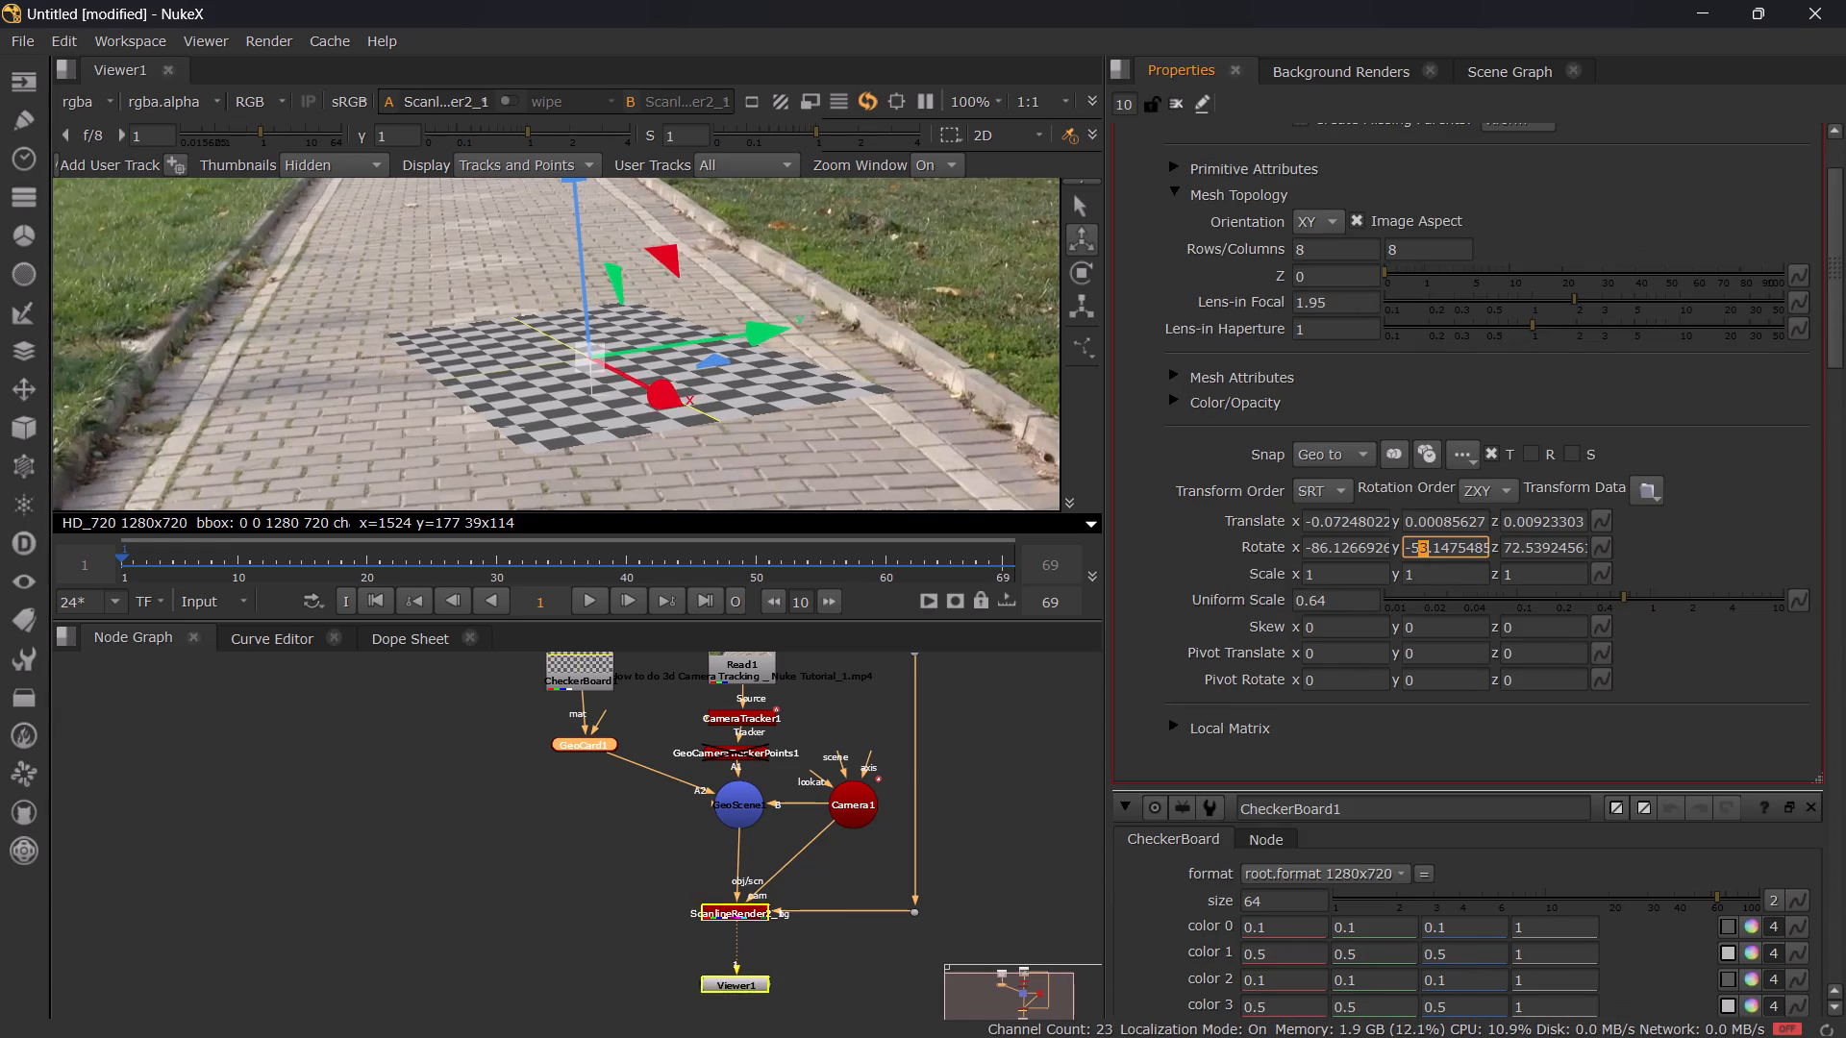
scroll(1427, 543, "down", 17)
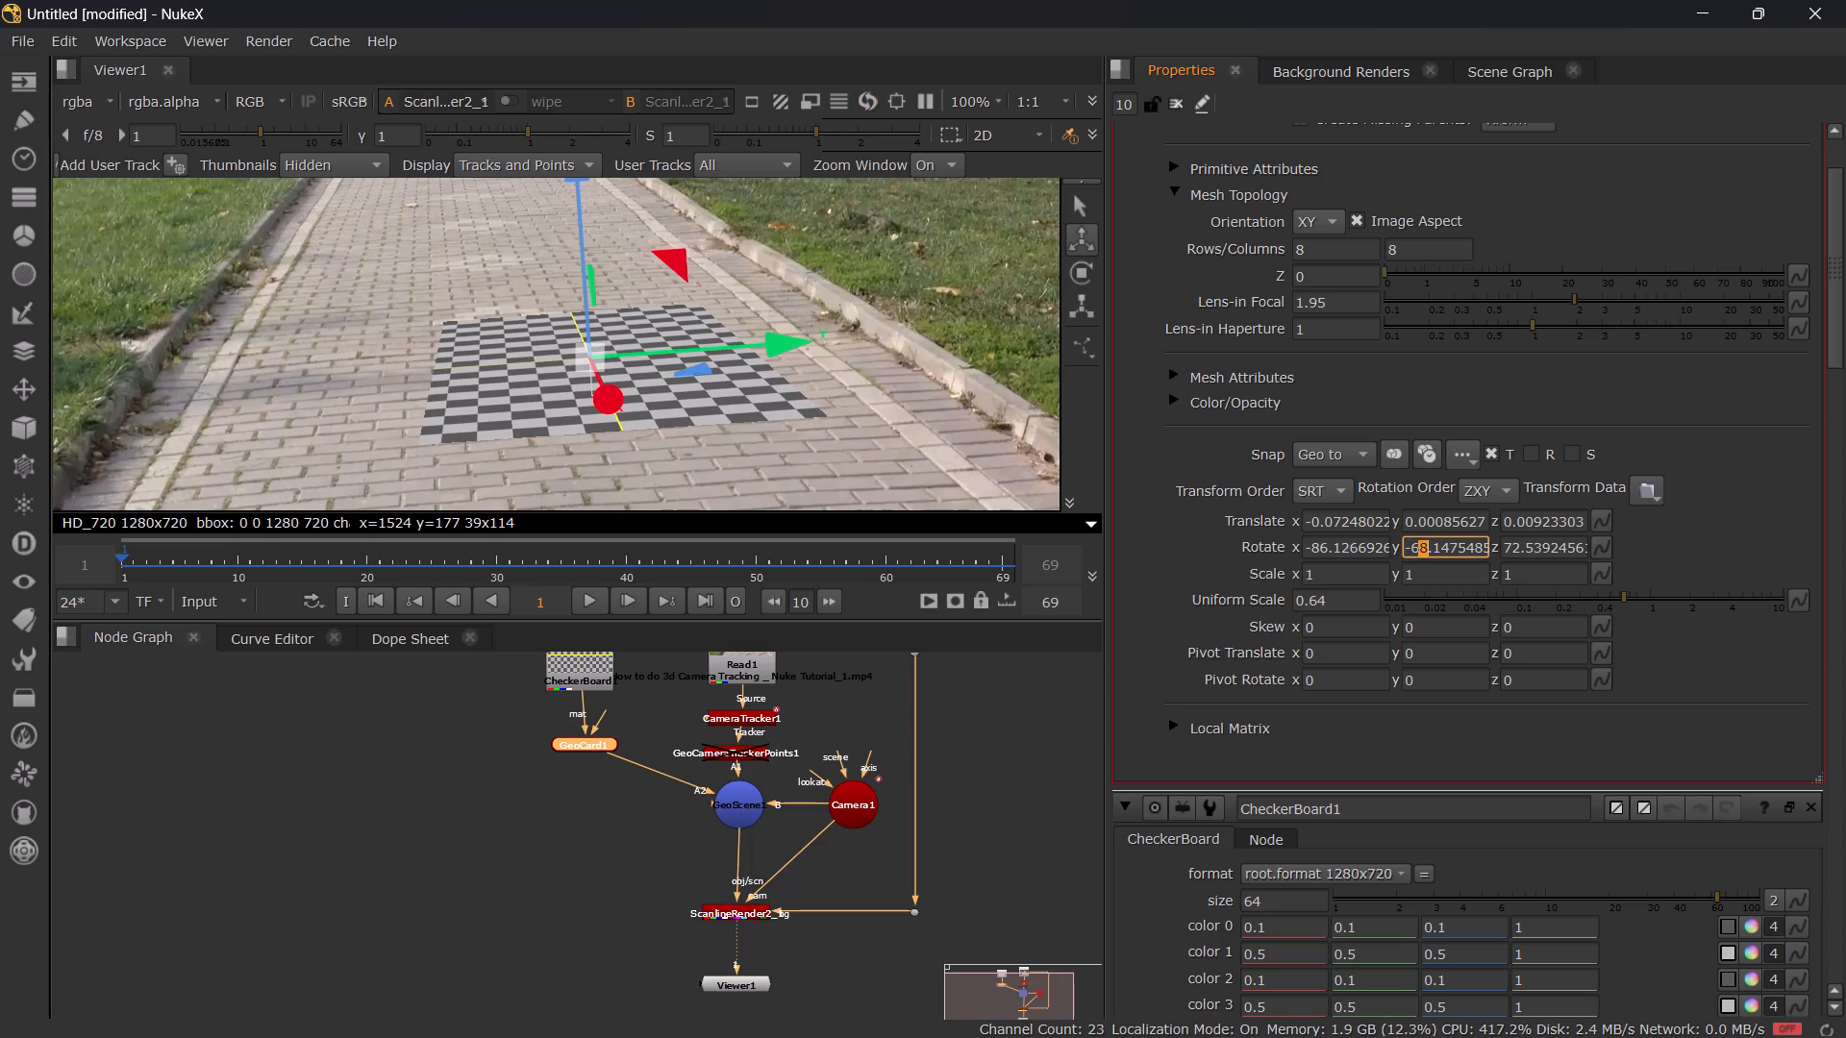
scroll(1427, 543, "up", 2)
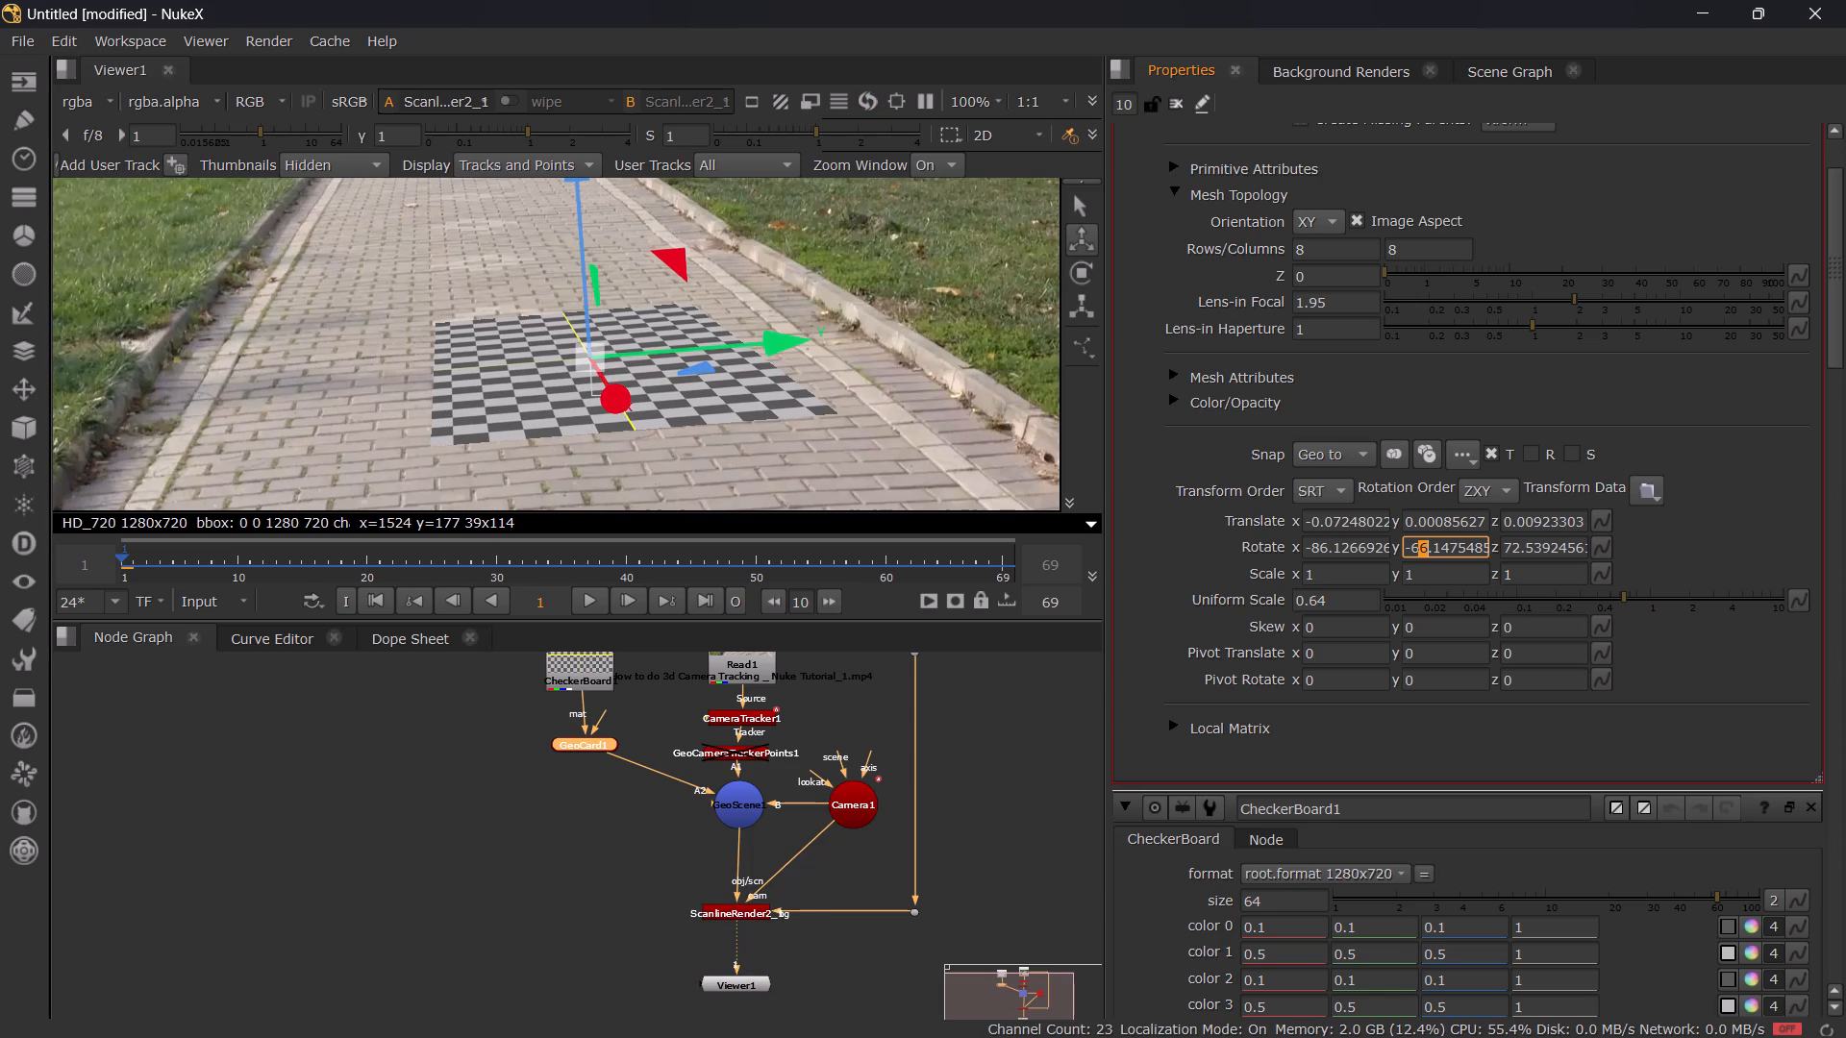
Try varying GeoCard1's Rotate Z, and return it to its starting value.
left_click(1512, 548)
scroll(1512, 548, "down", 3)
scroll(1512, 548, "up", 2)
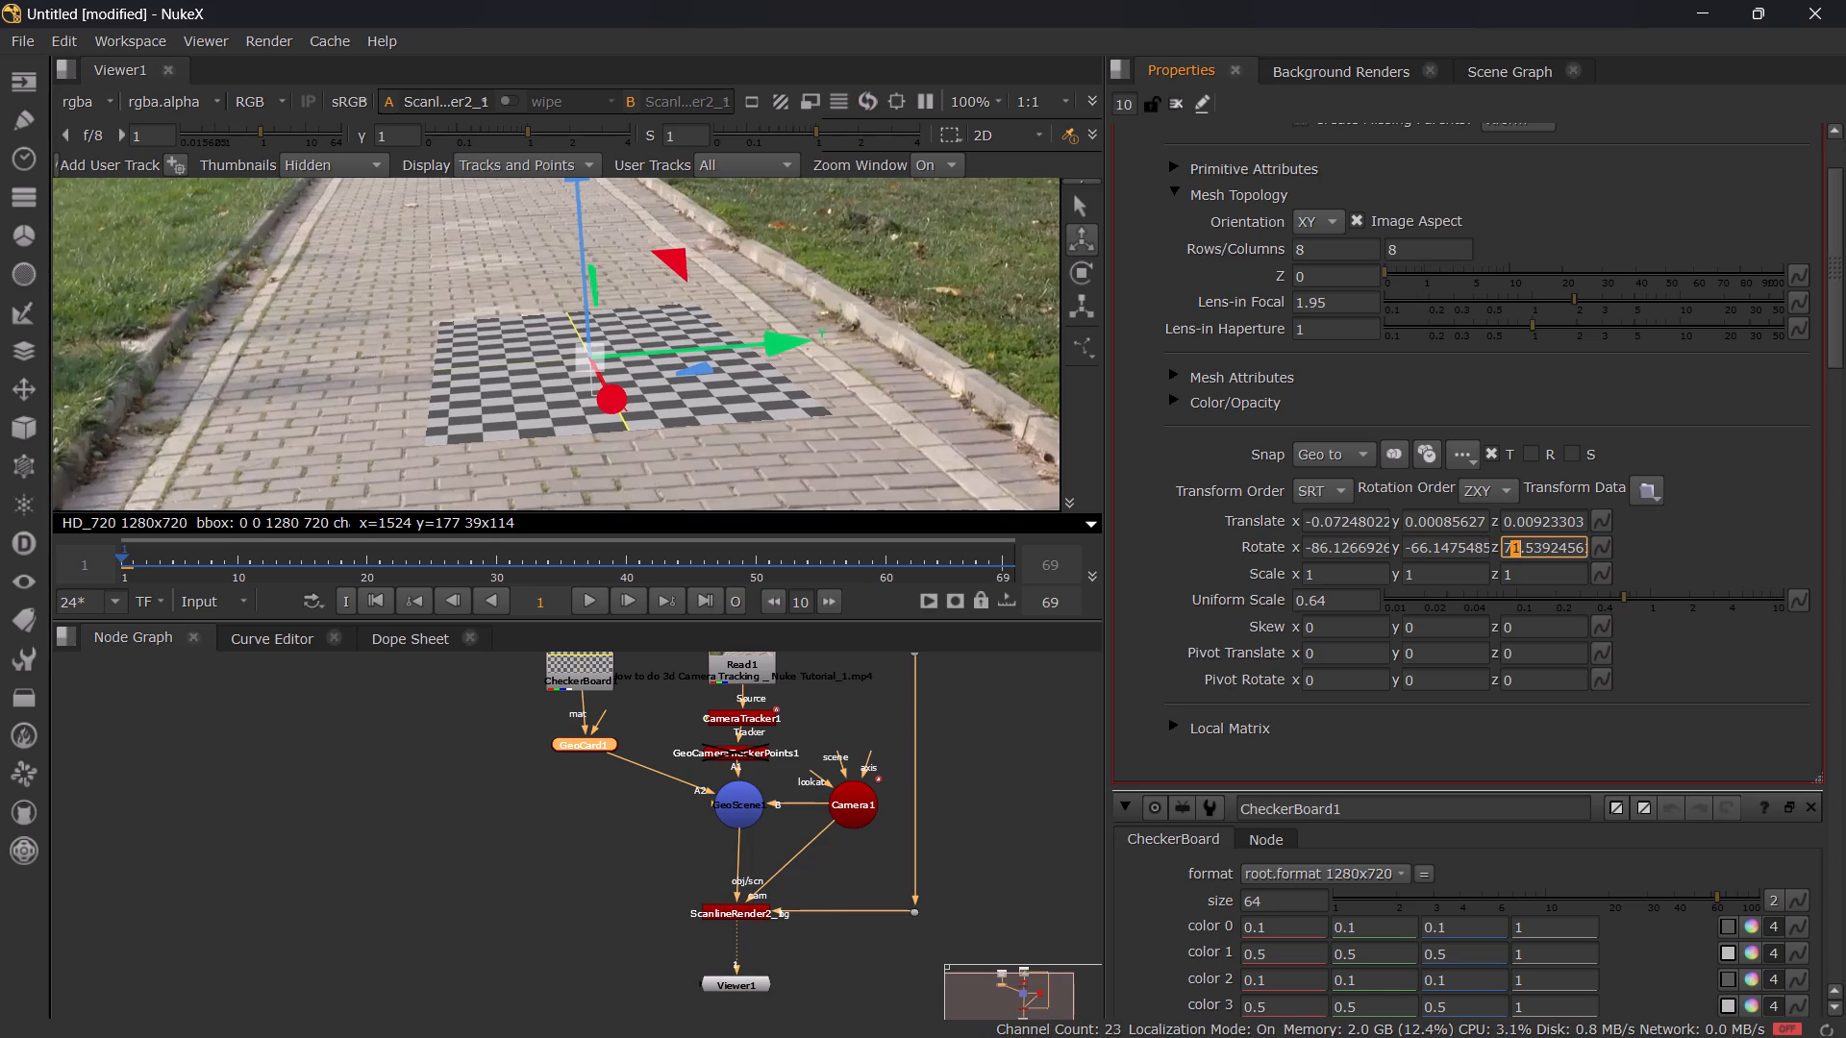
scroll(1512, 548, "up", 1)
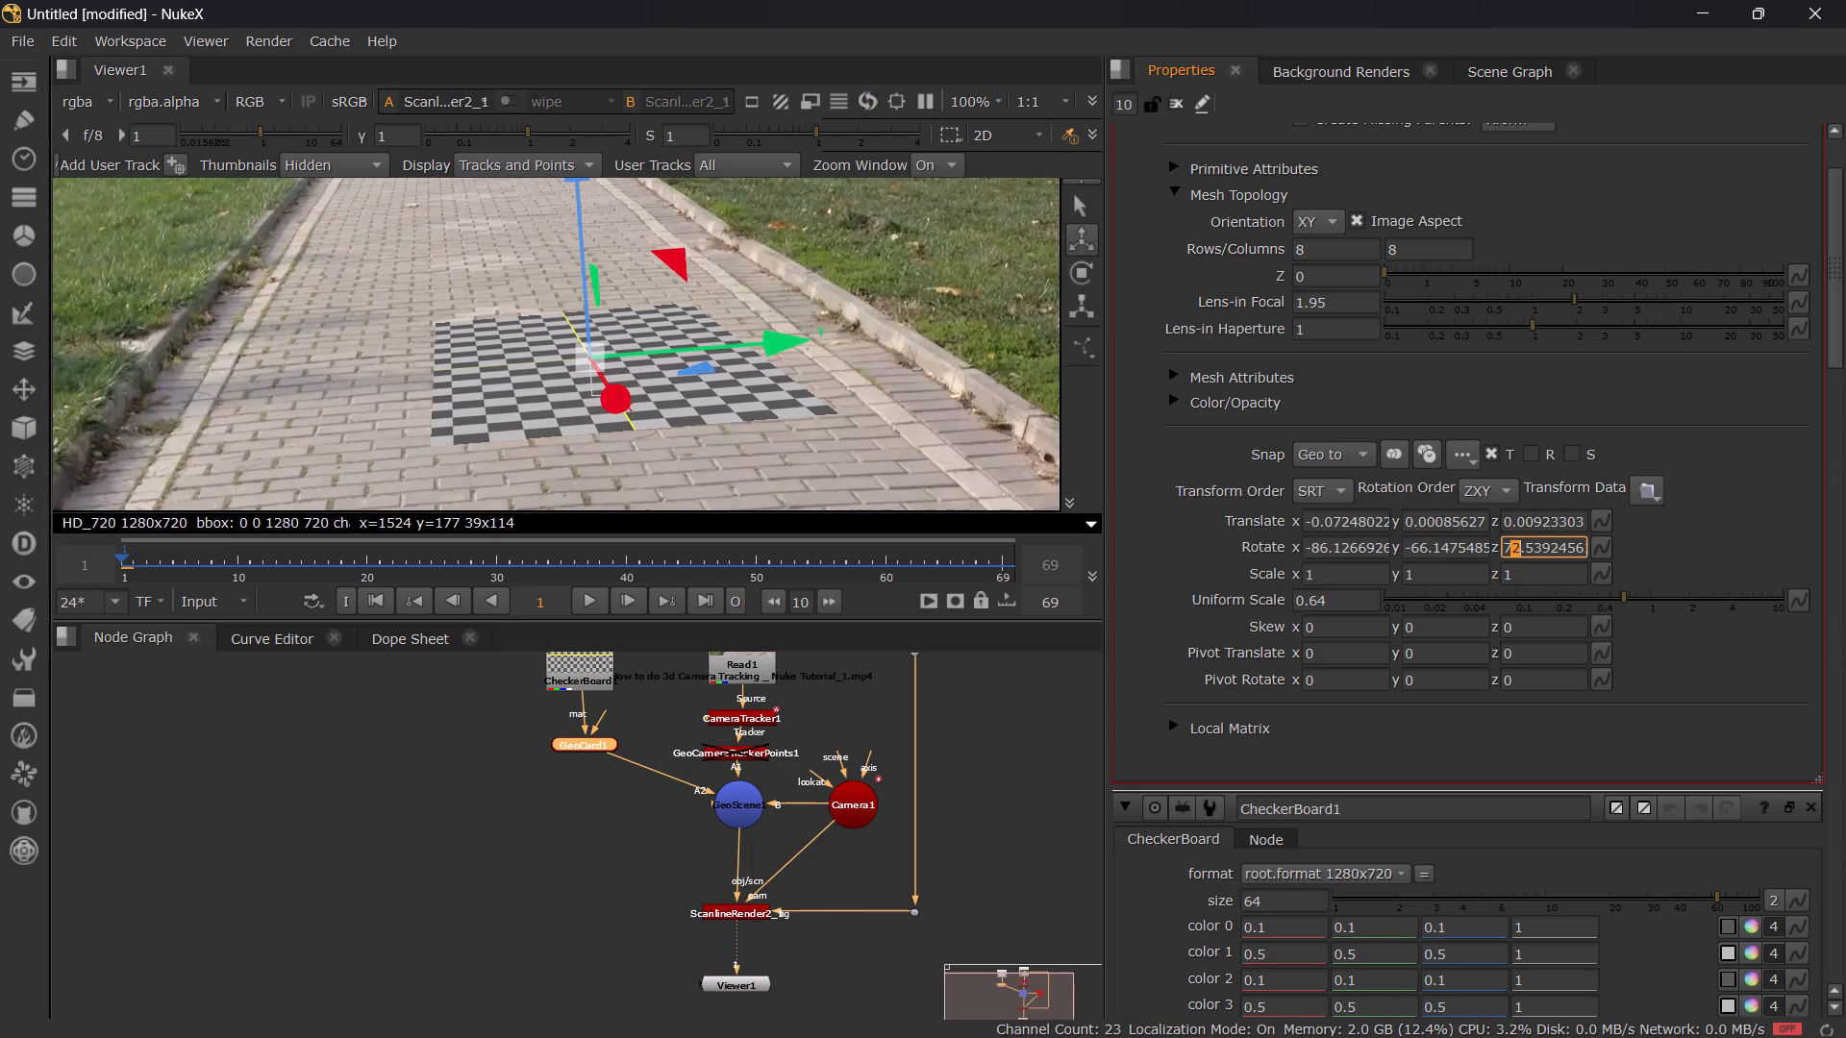
Tilt the checkerboard card toward the path surface by adjusting GeoCard1's Rotate X to about -96.13.
left_click(1313, 544)
scroll(1315, 544, "down", 2)
scroll(1315, 544, "up", 1)
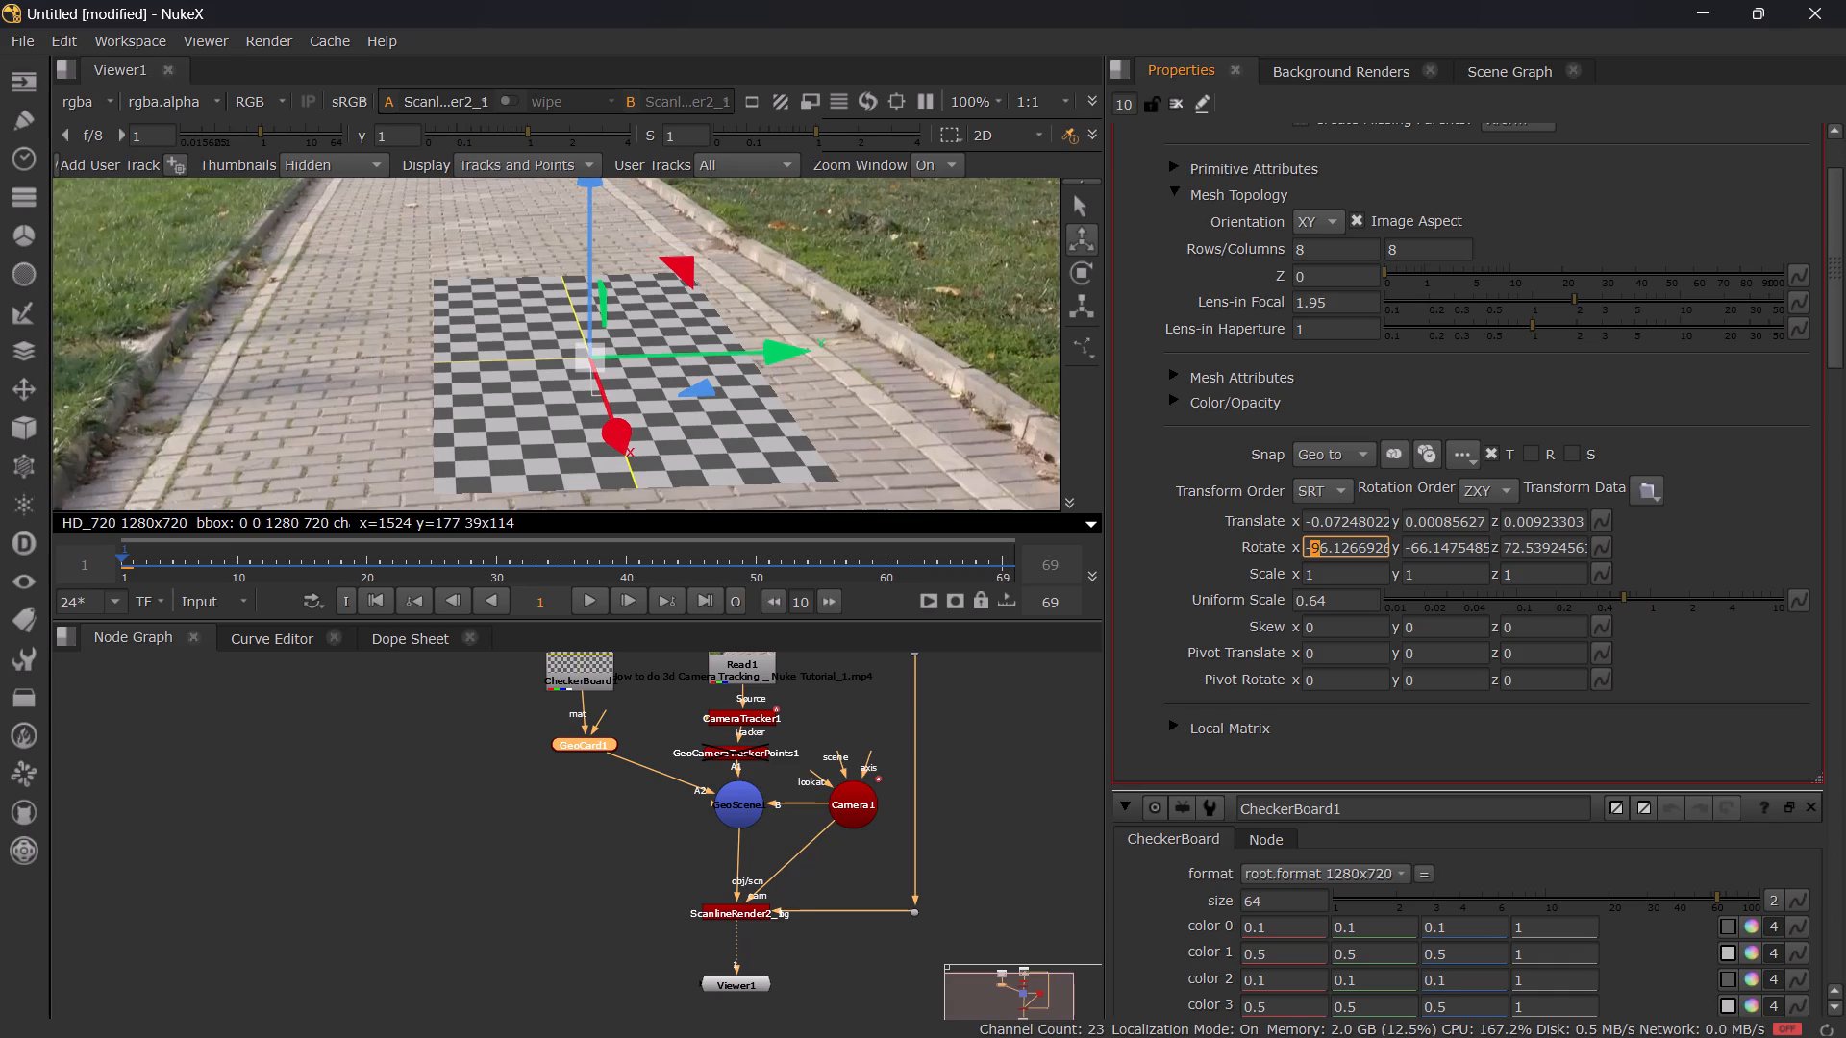
Fine-tune the checkerboard card's tilt by adjusting GeoCard1's Rotate X in small increments to about -95.55.
left_click(1350, 544)
scroll(1350, 544, "down", 5)
scroll(1350, 544, "up", 2)
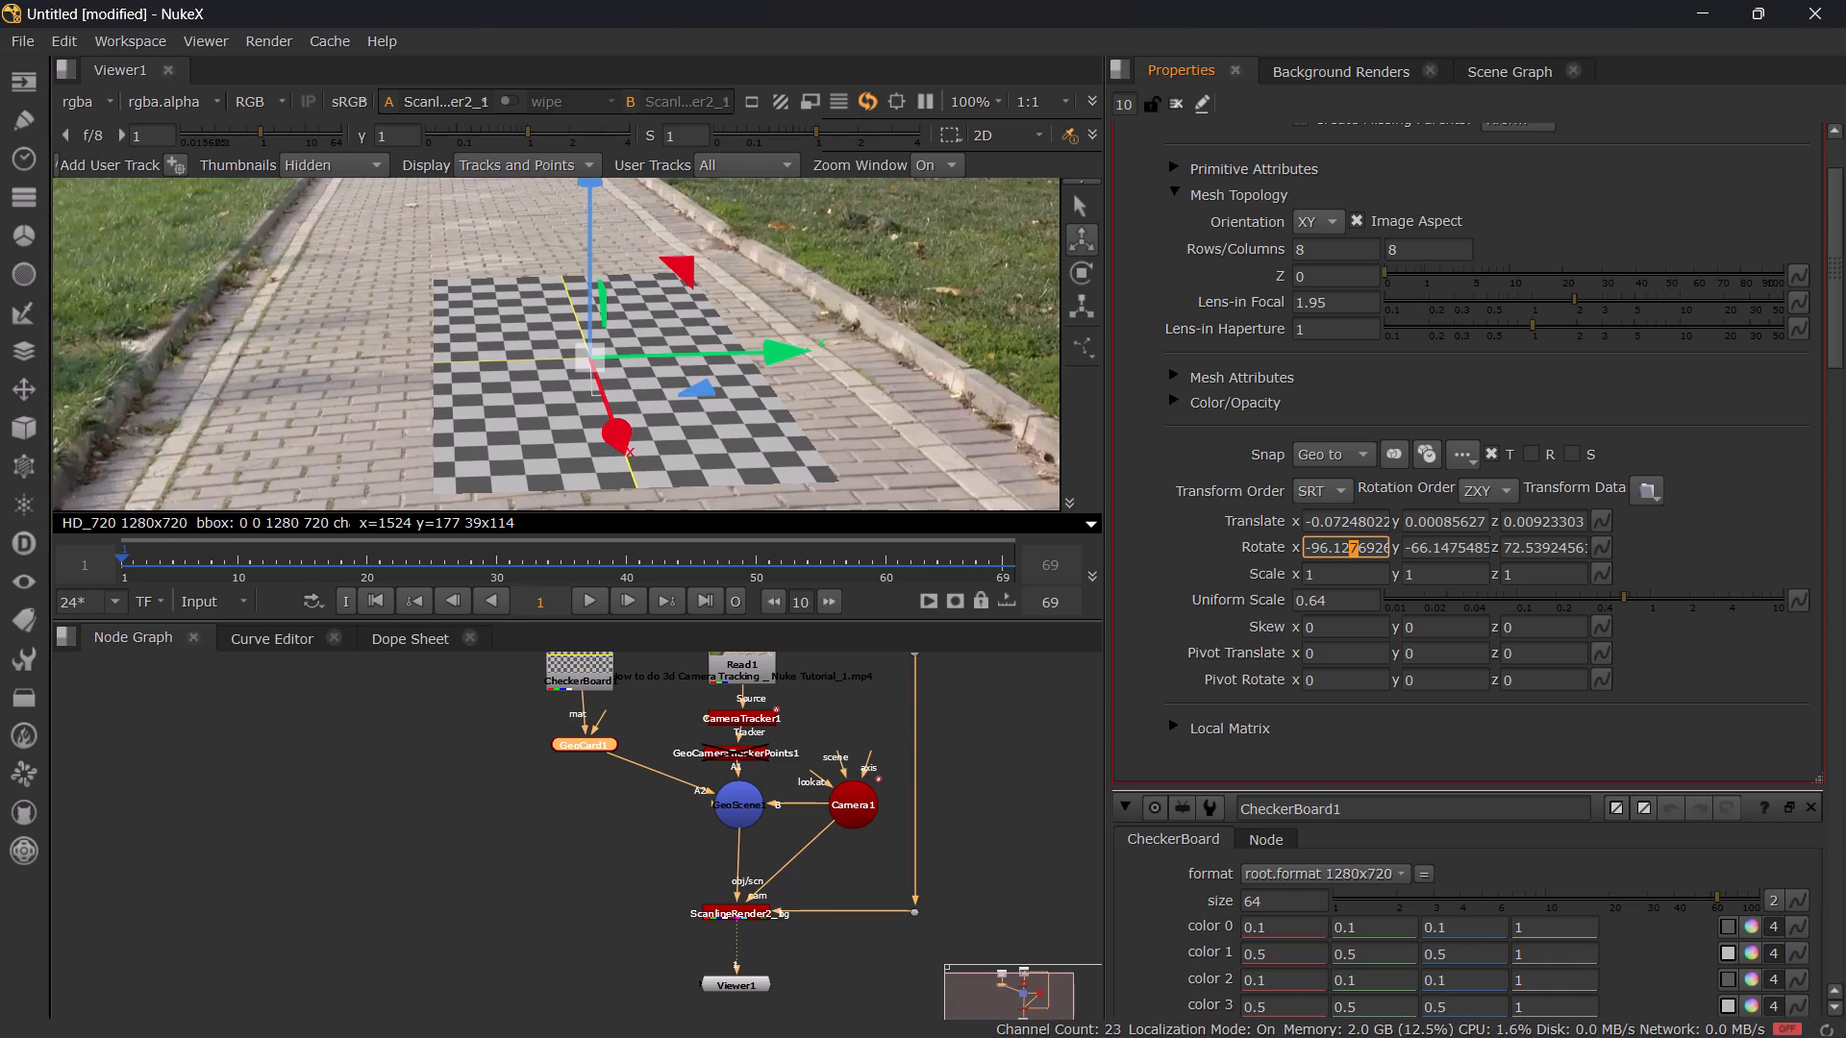
scroll(1350, 544, "up", 3)
scroll(1350, 544, "up", 20)
scroll(1350, 544, "up", 5)
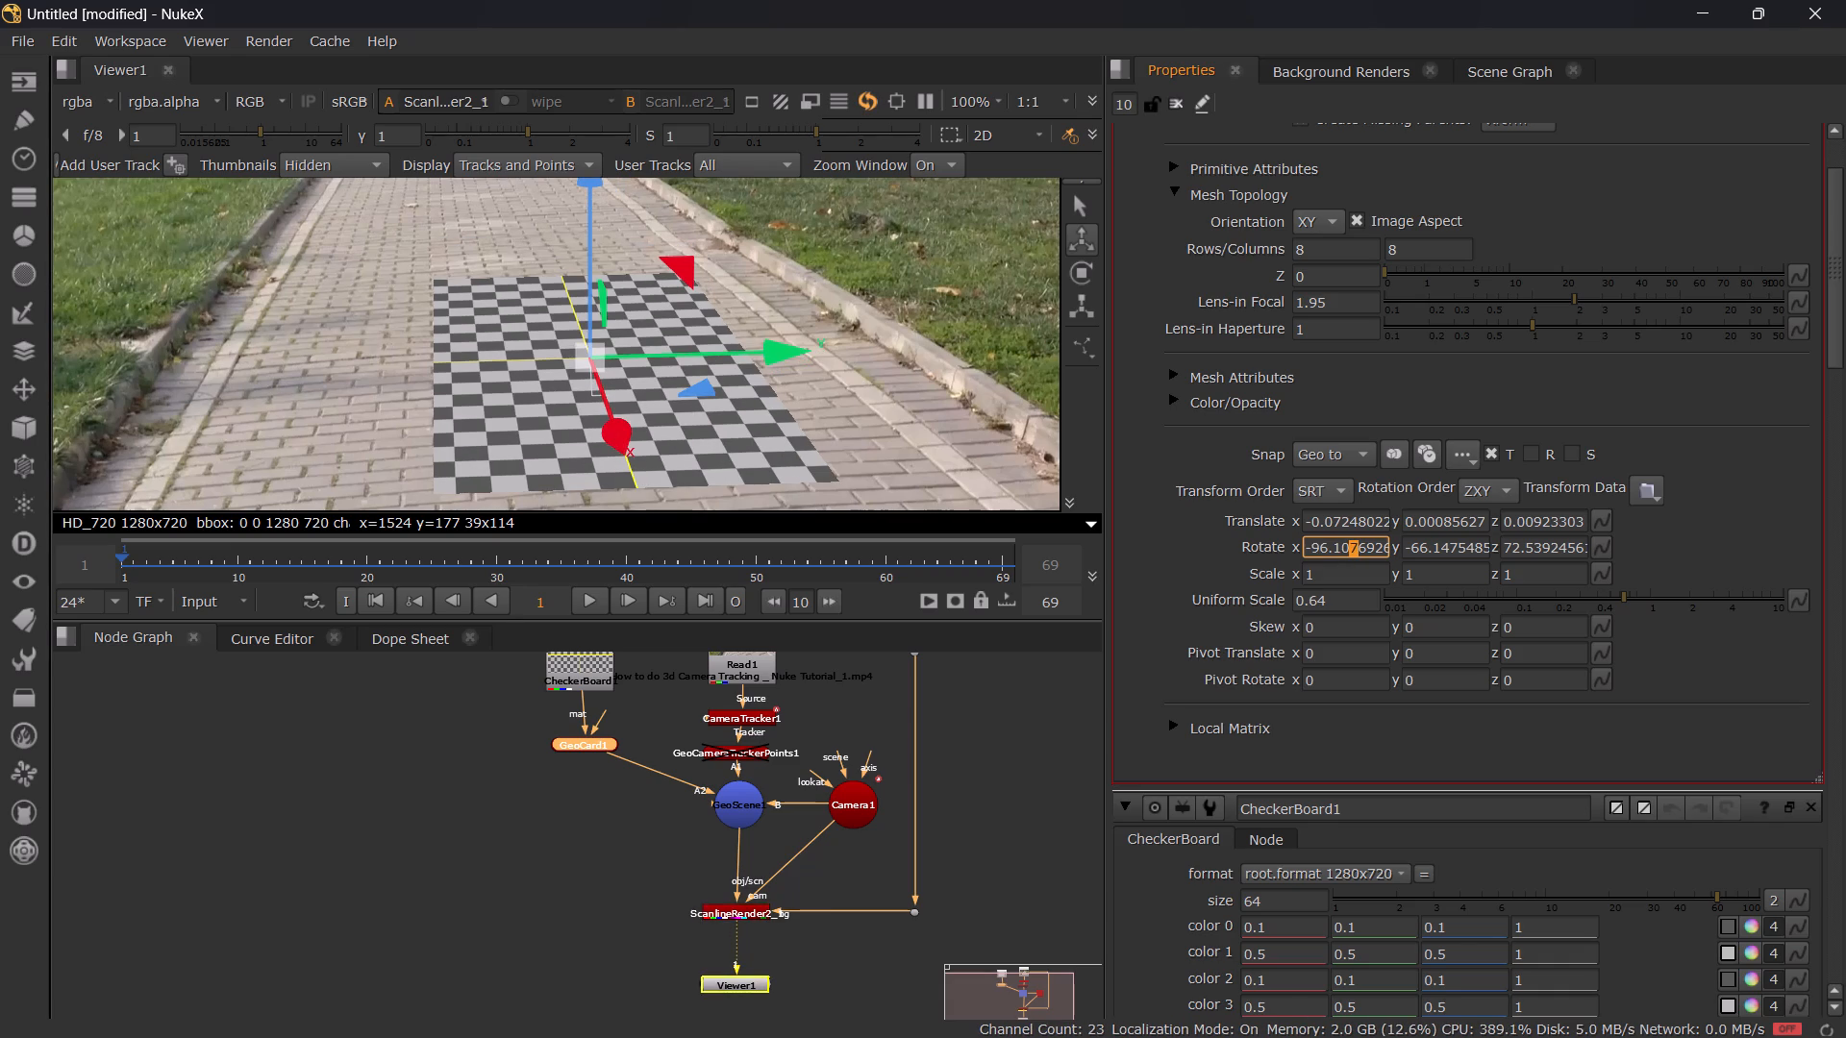
scroll(1350, 544, "up", 6)
left_click(1347, 544)
scroll(1347, 544, "up", 4)
left_click(1335, 549)
left_click(1342, 549)
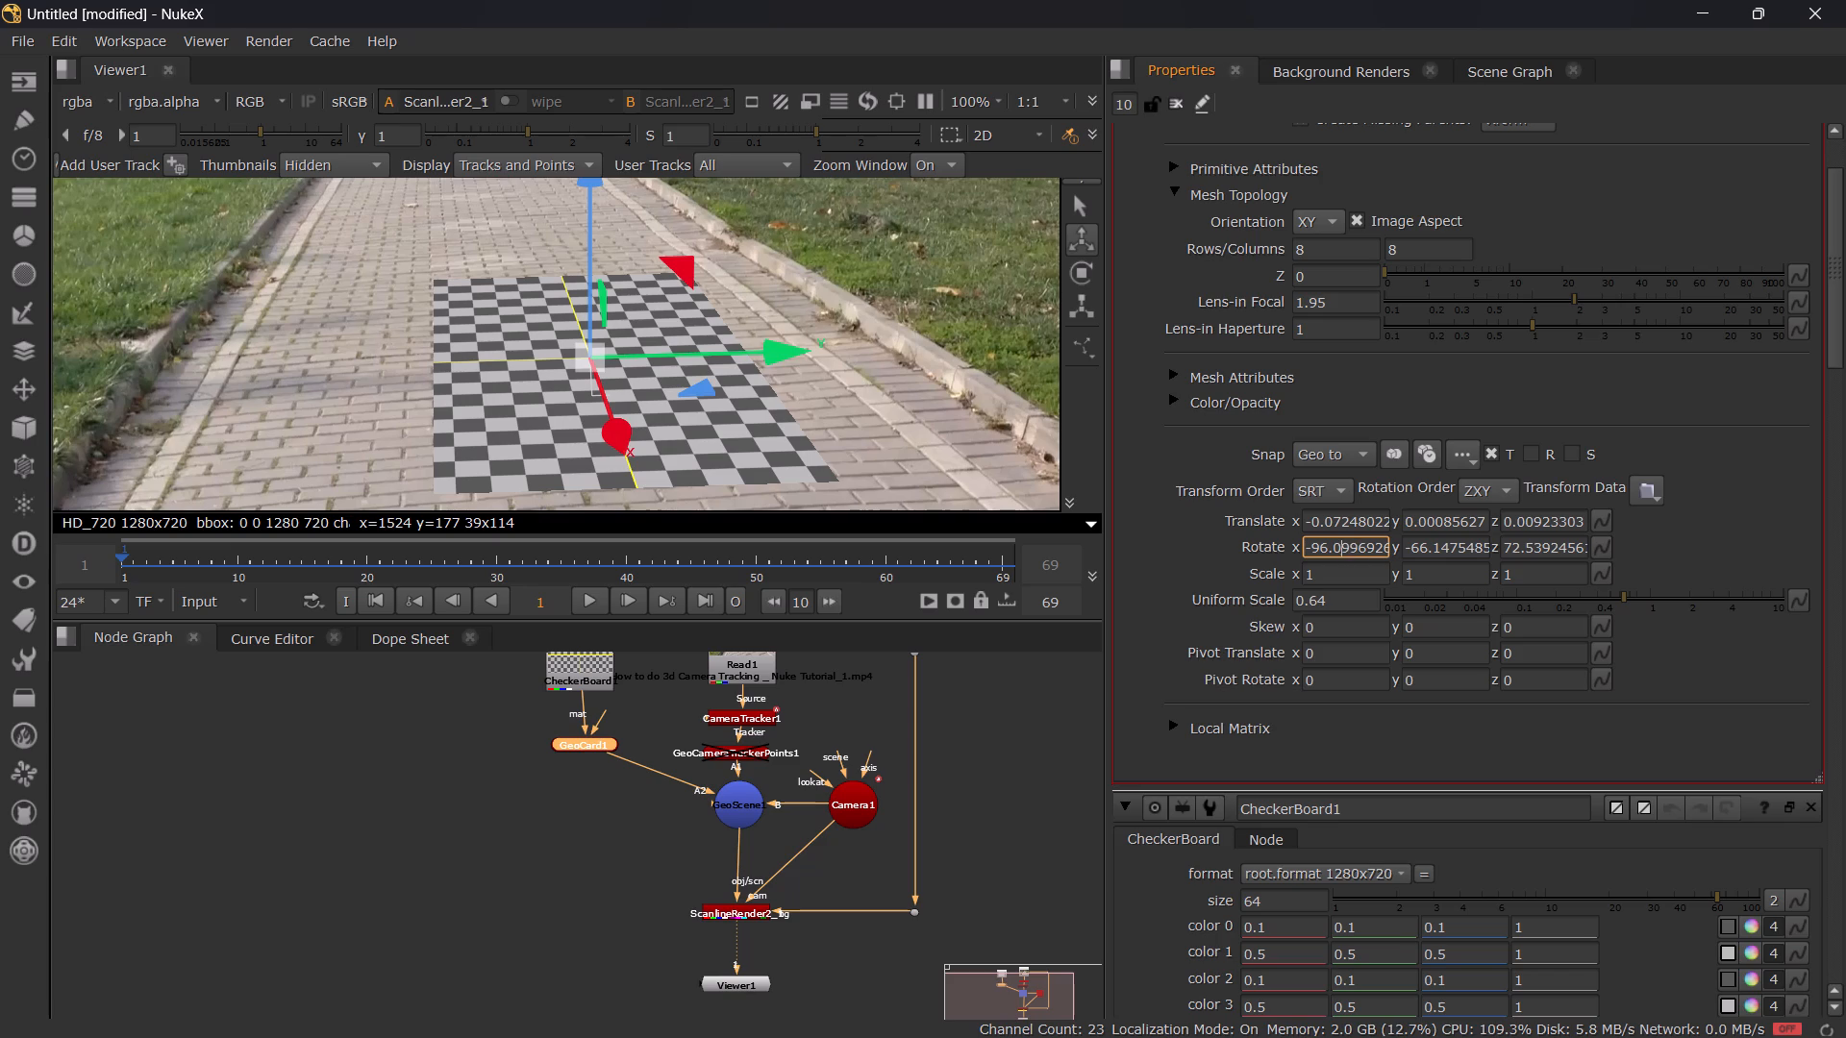
scroll(1368, 545, "up", 4)
scroll(1370, 545, "up", 20)
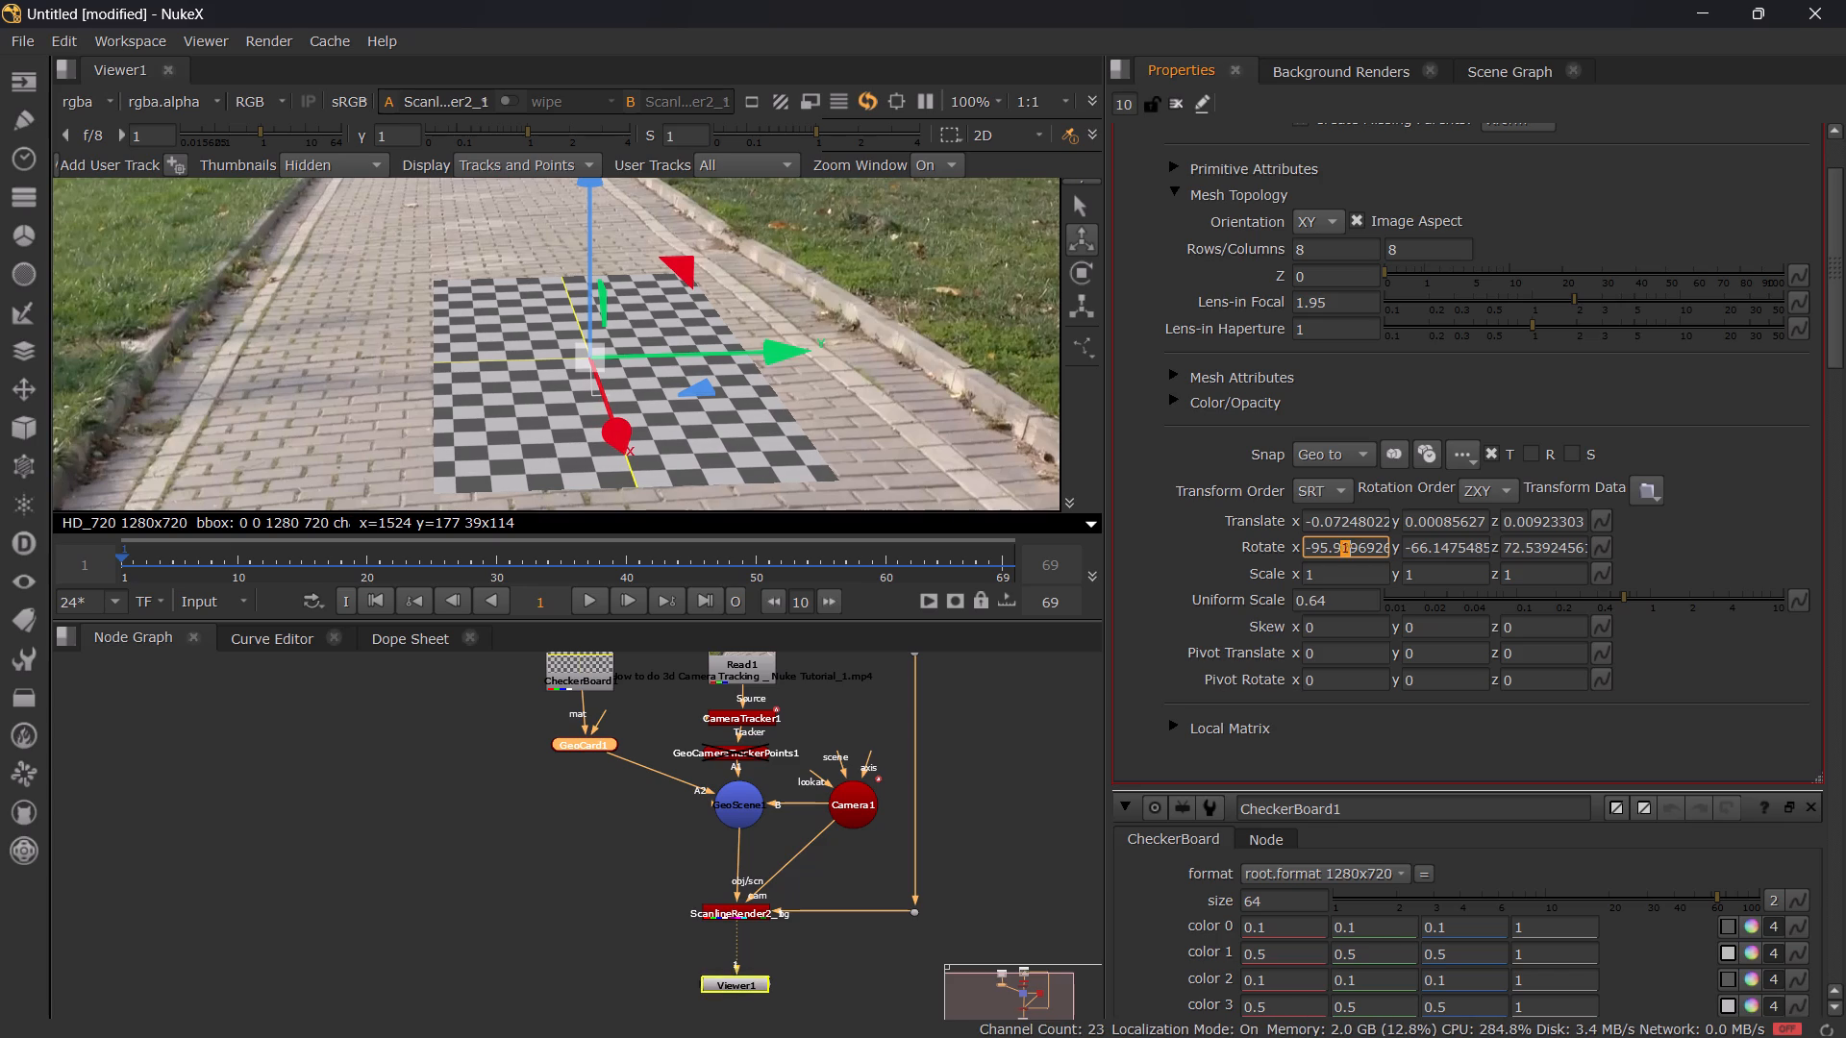
scroll(1370, 545, "up", 20)
scroll(1370, 545, "up", 14)
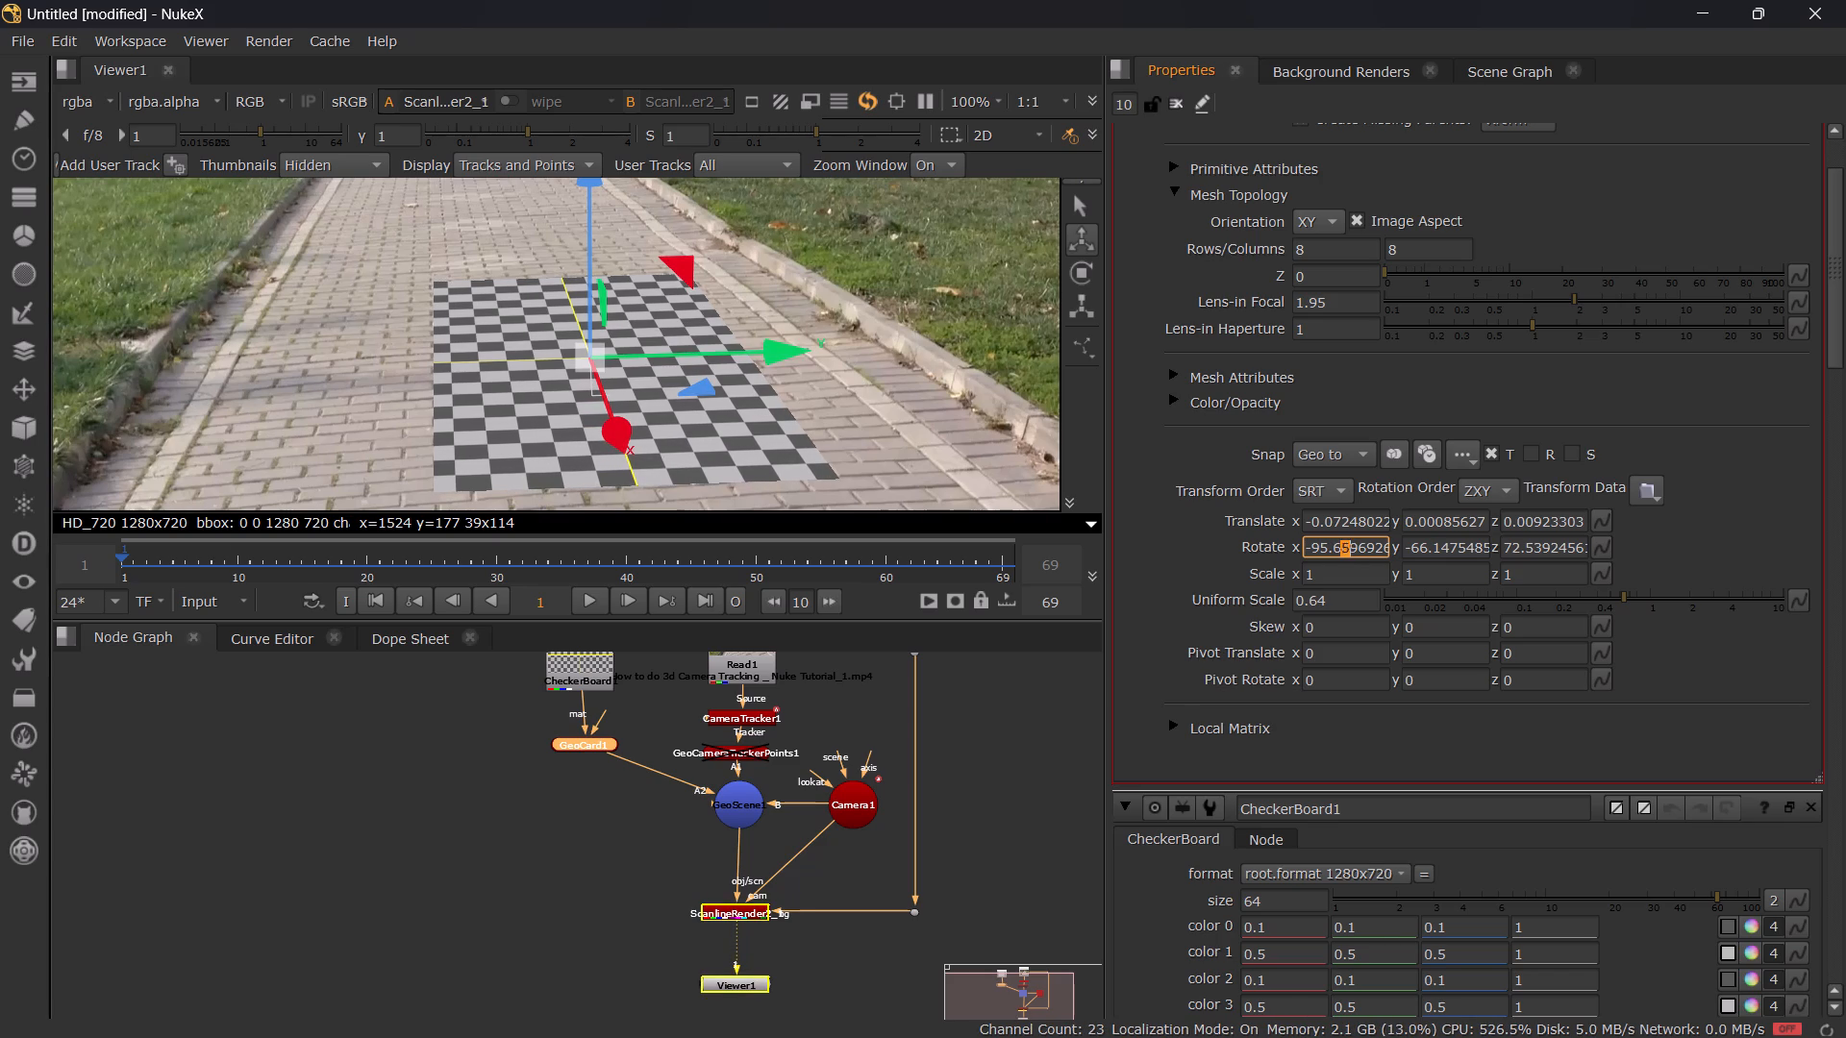
scroll(1370, 545, "up", 20)
scroll(1370, 545, "up", 3)
scroll(1370, 545, "down", 6)
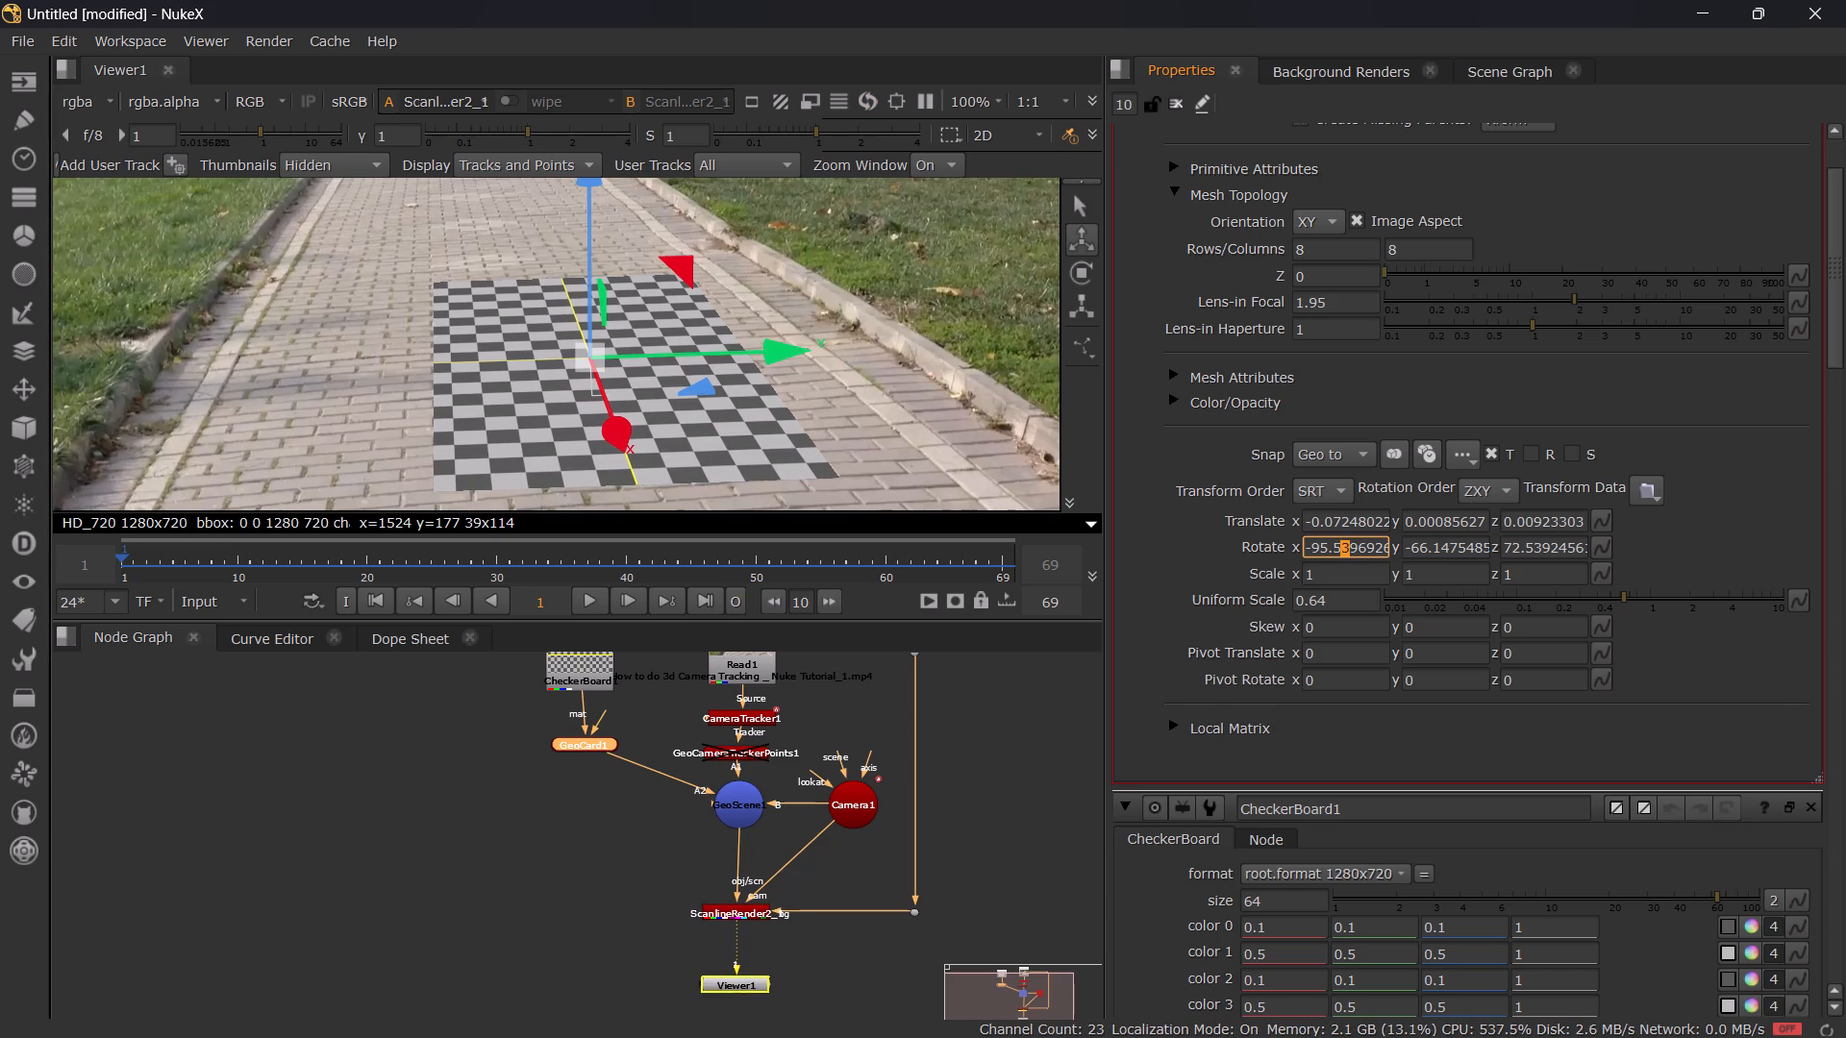
scroll(1370, 545, "down", 1)
Stretch the checkerboard card along the path by raising GeoCard1's Scale X to 1.7.
left_click(1320, 574)
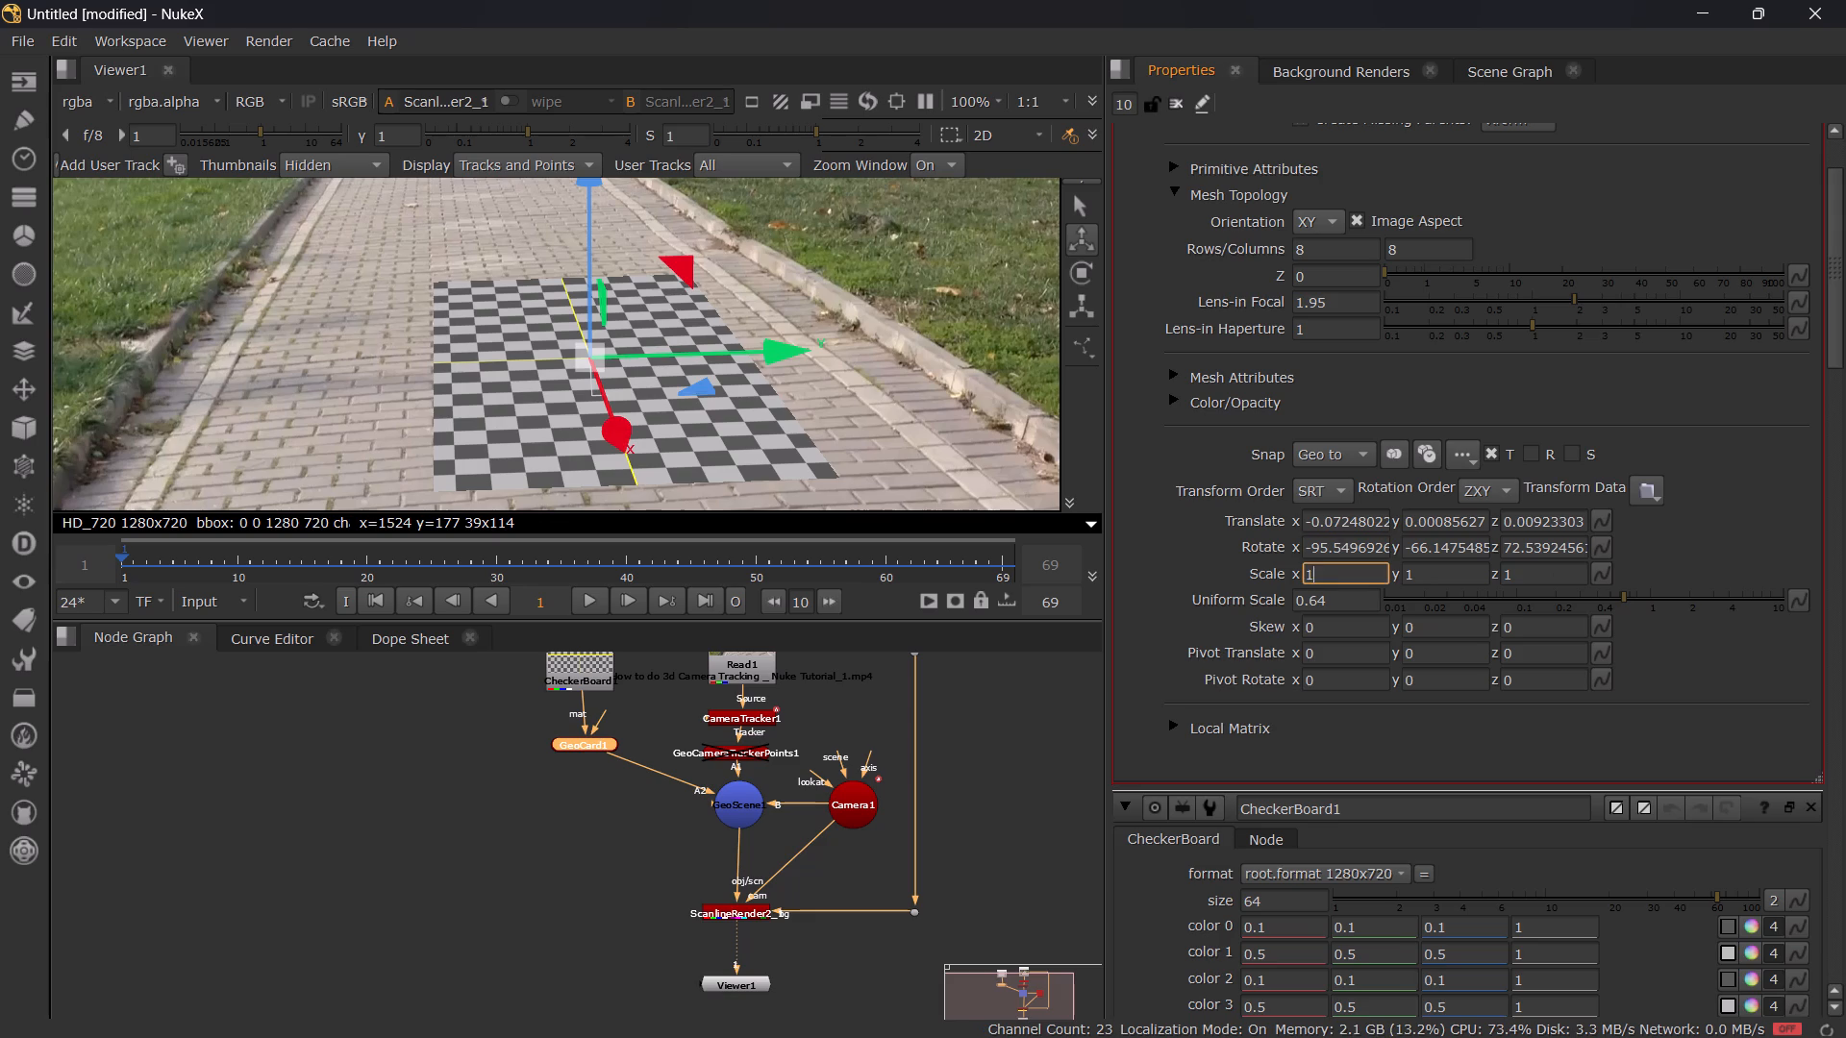
scroll(1320, 574, "up", 4)
scroll(1320, 574, "down", 5)
scroll(1320, 574, "up", 9)
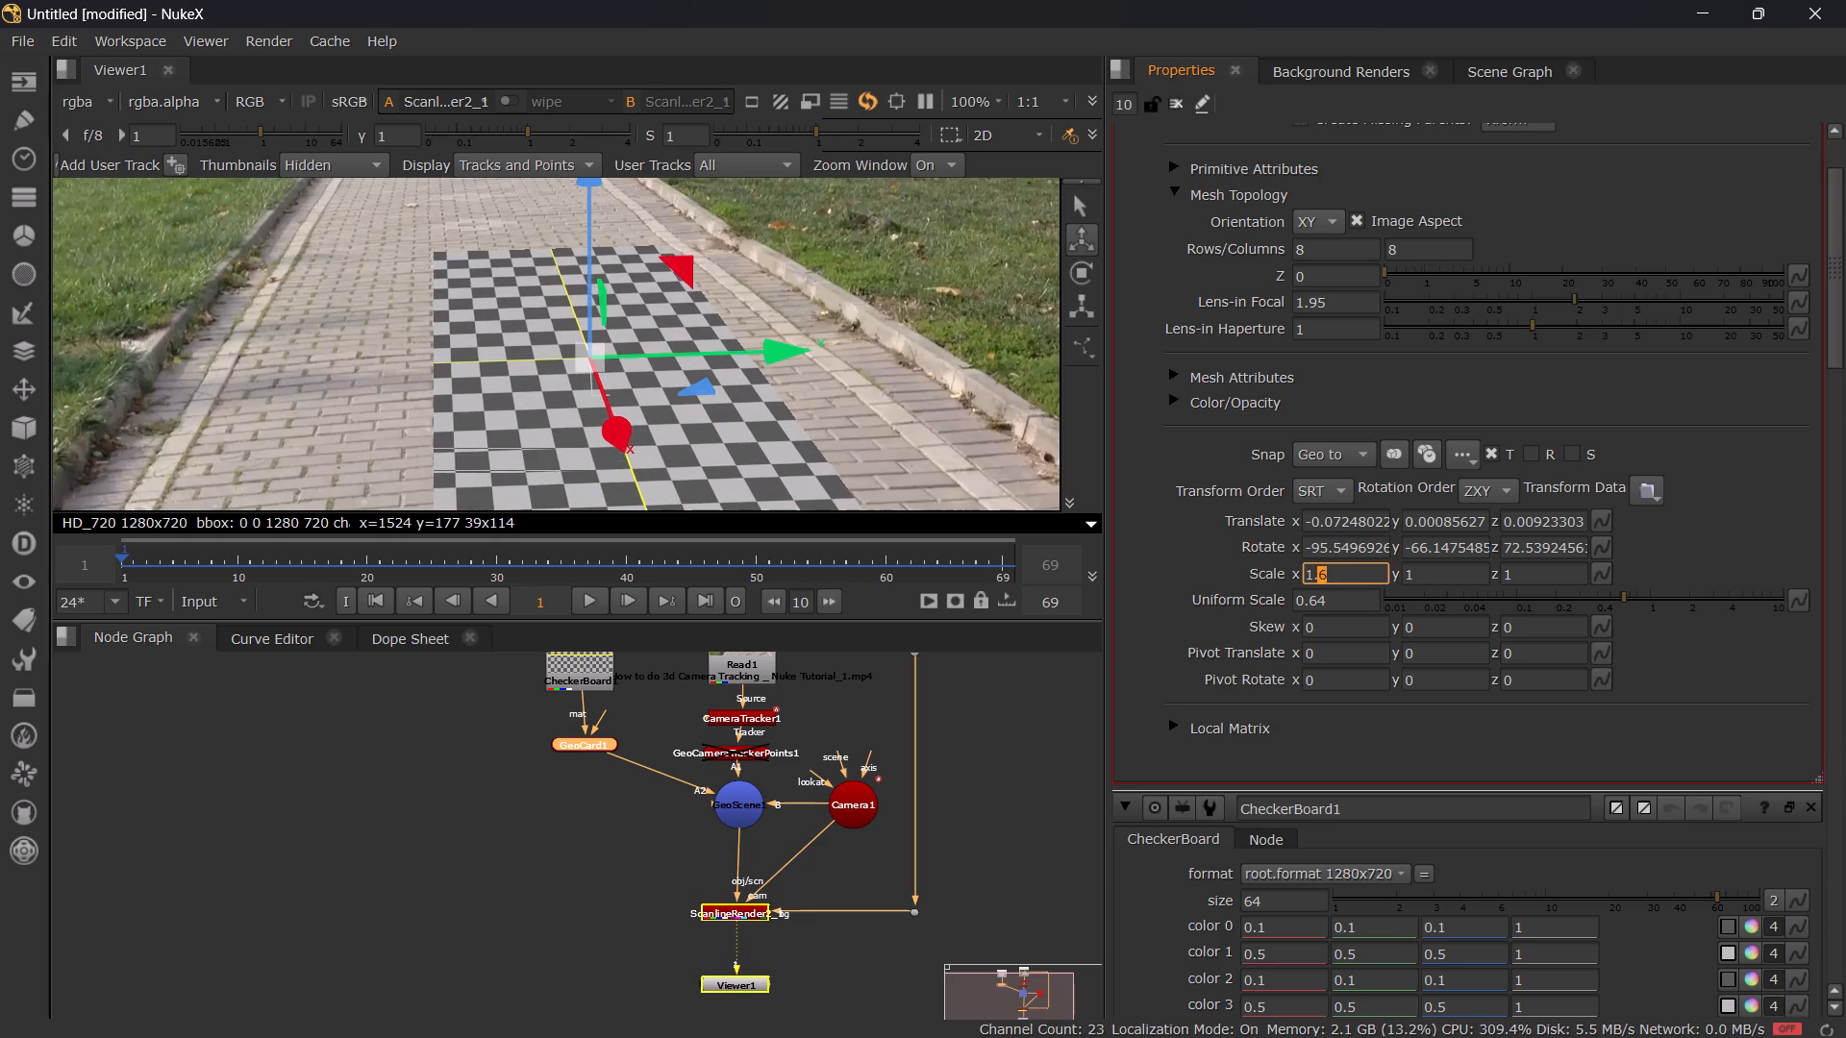
scroll(1320, 574, "up", 1)
Widen the checkerboard card across the path by raising GeoCard1's Scale Y to 2.3.
left_click(1418, 577)
scroll(1418, 577, "down", 5)
scroll(1418, 577, "up", 8)
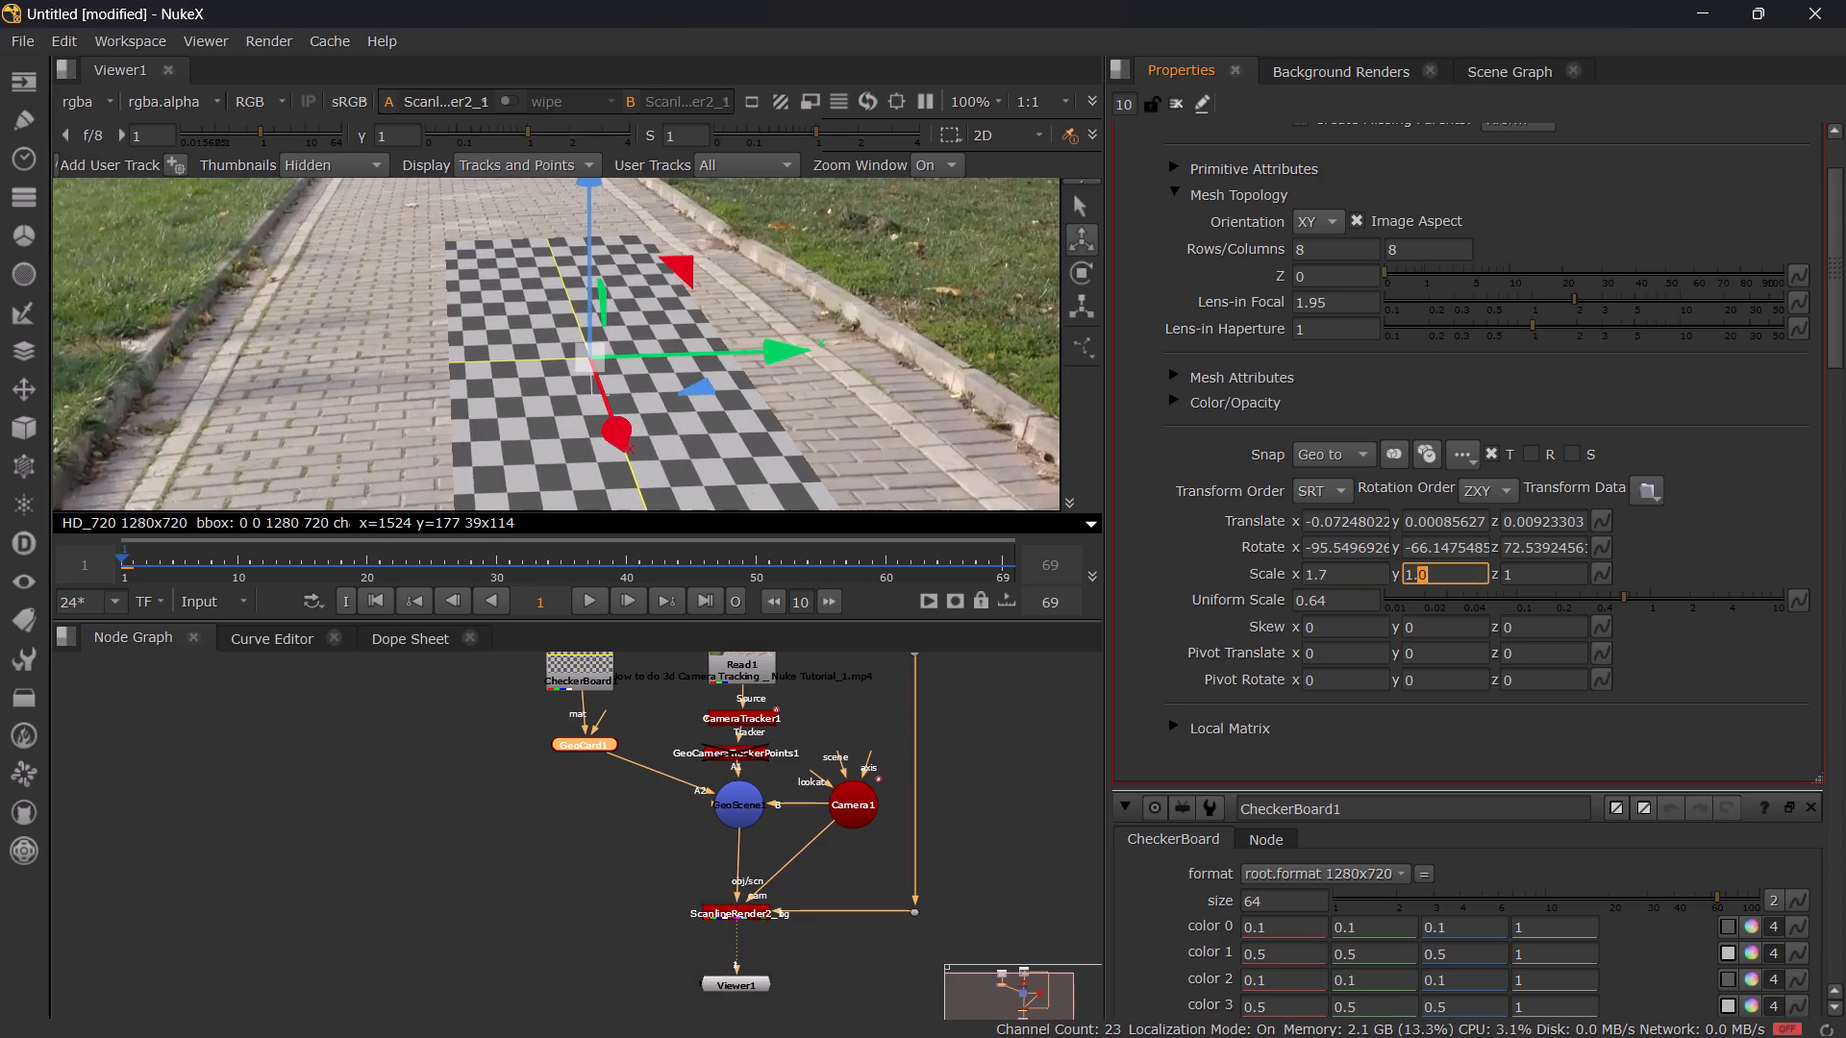
scroll(1418, 577, "up", 19)
scroll(1418, 577, "down", 1)
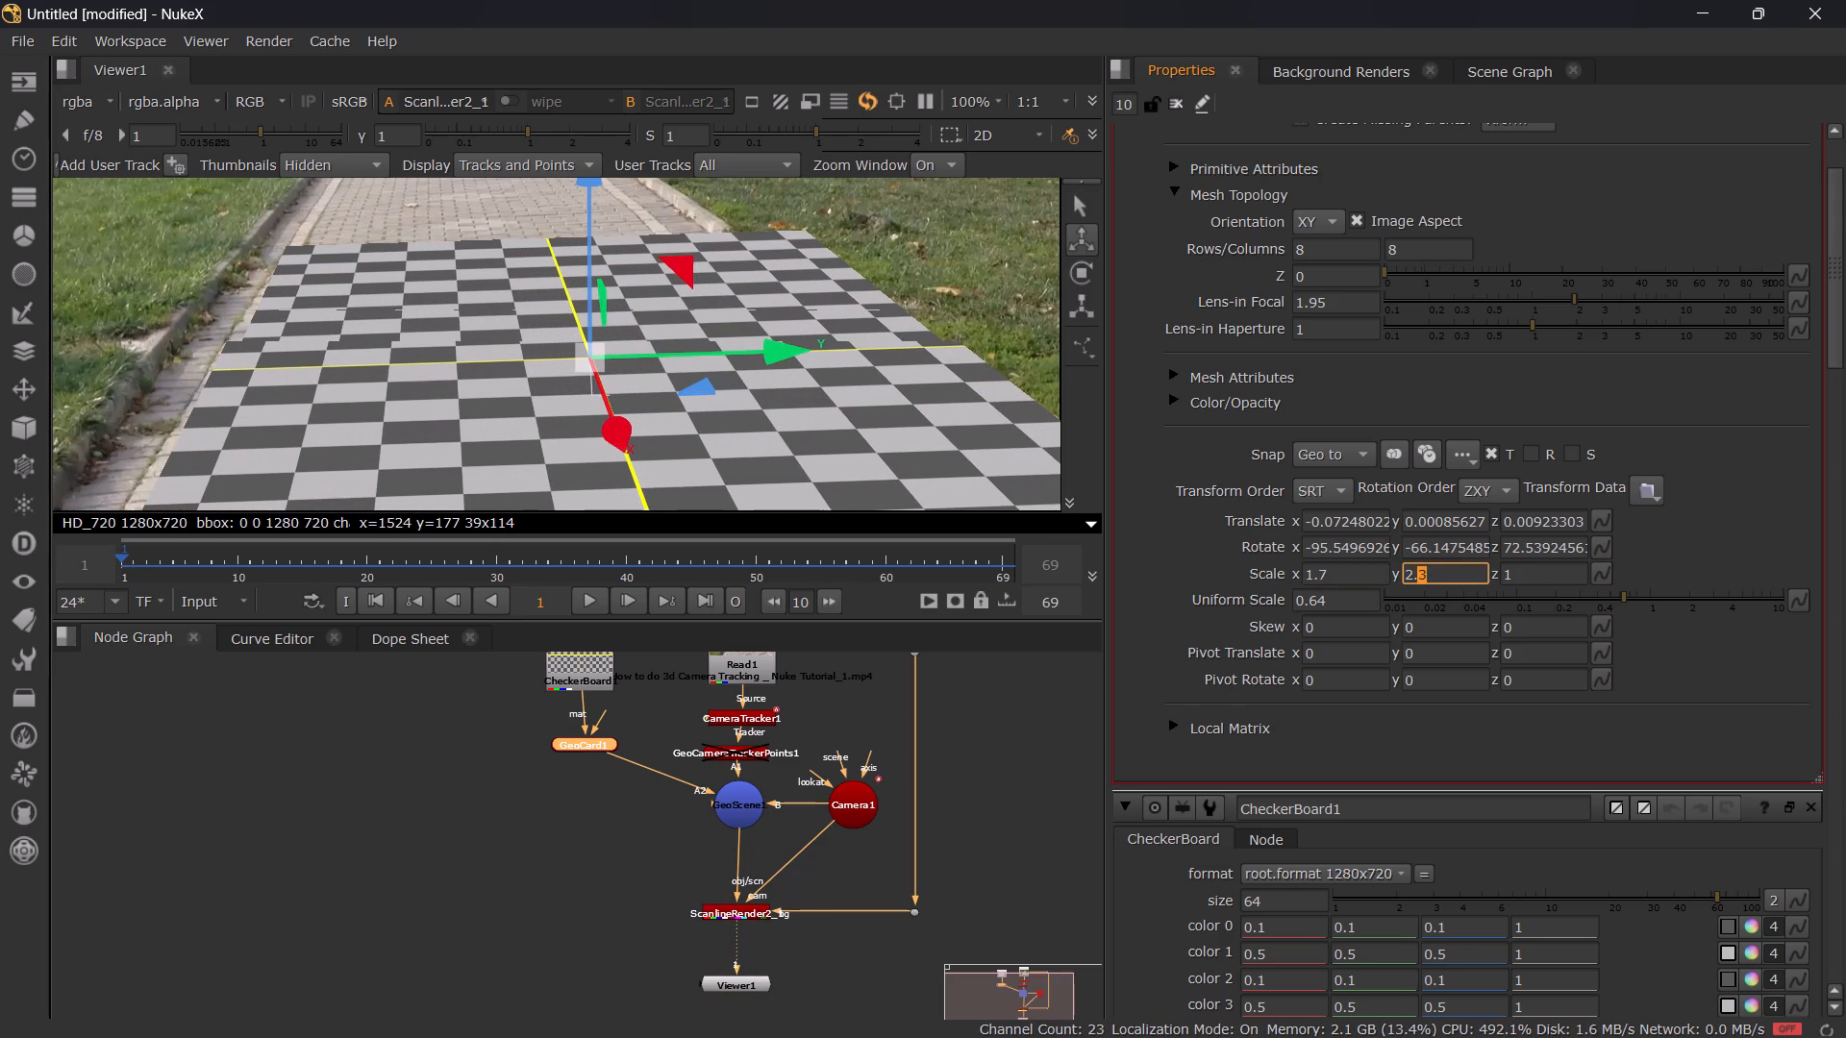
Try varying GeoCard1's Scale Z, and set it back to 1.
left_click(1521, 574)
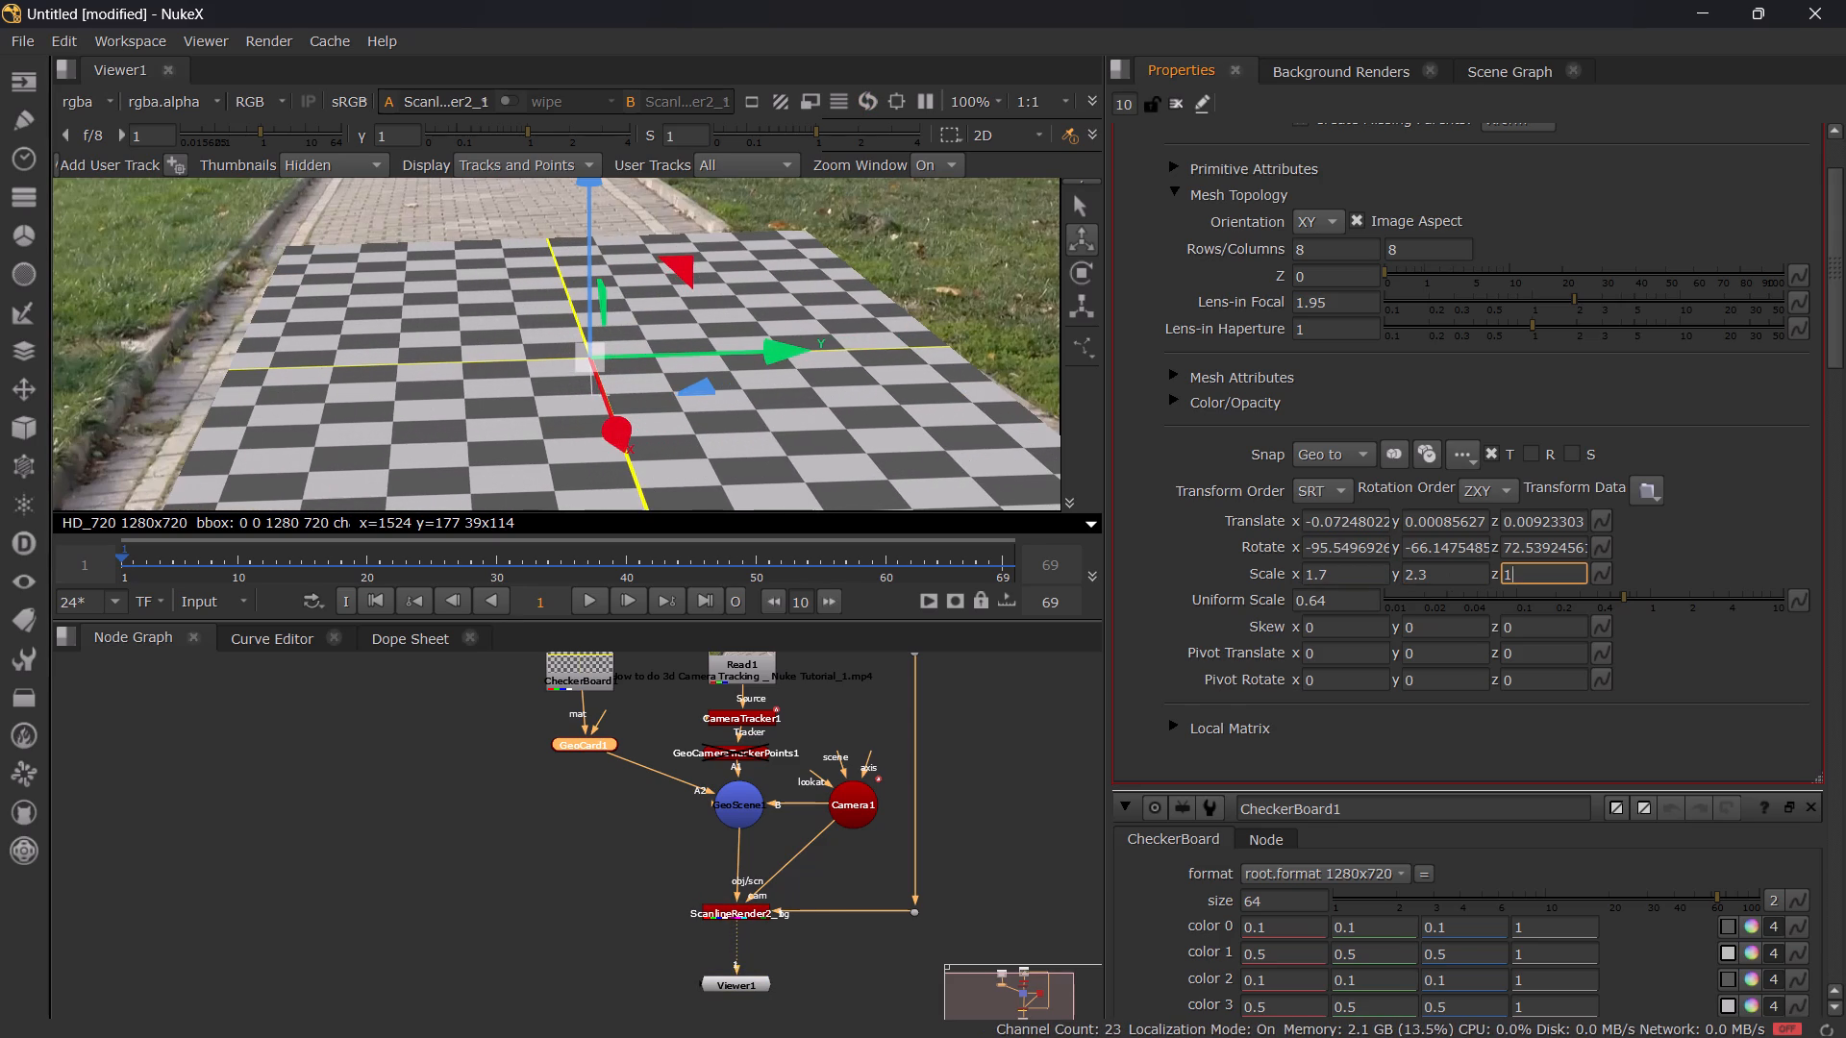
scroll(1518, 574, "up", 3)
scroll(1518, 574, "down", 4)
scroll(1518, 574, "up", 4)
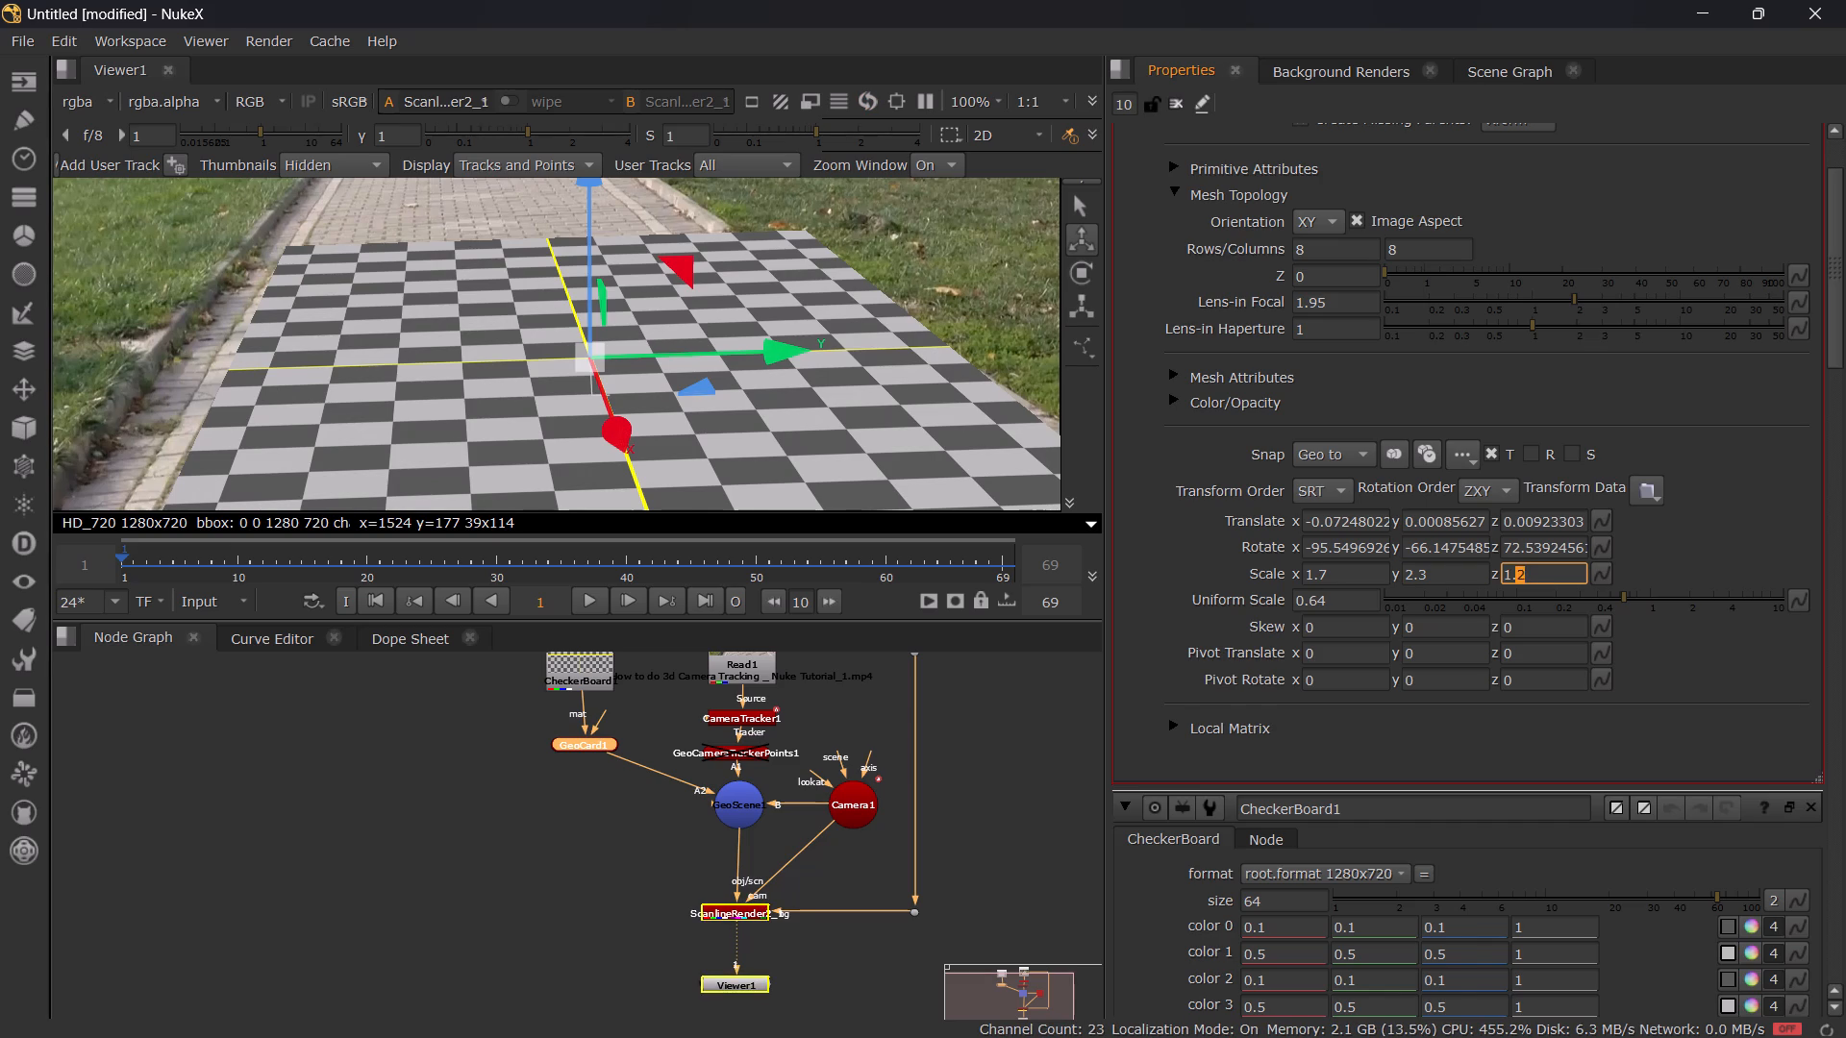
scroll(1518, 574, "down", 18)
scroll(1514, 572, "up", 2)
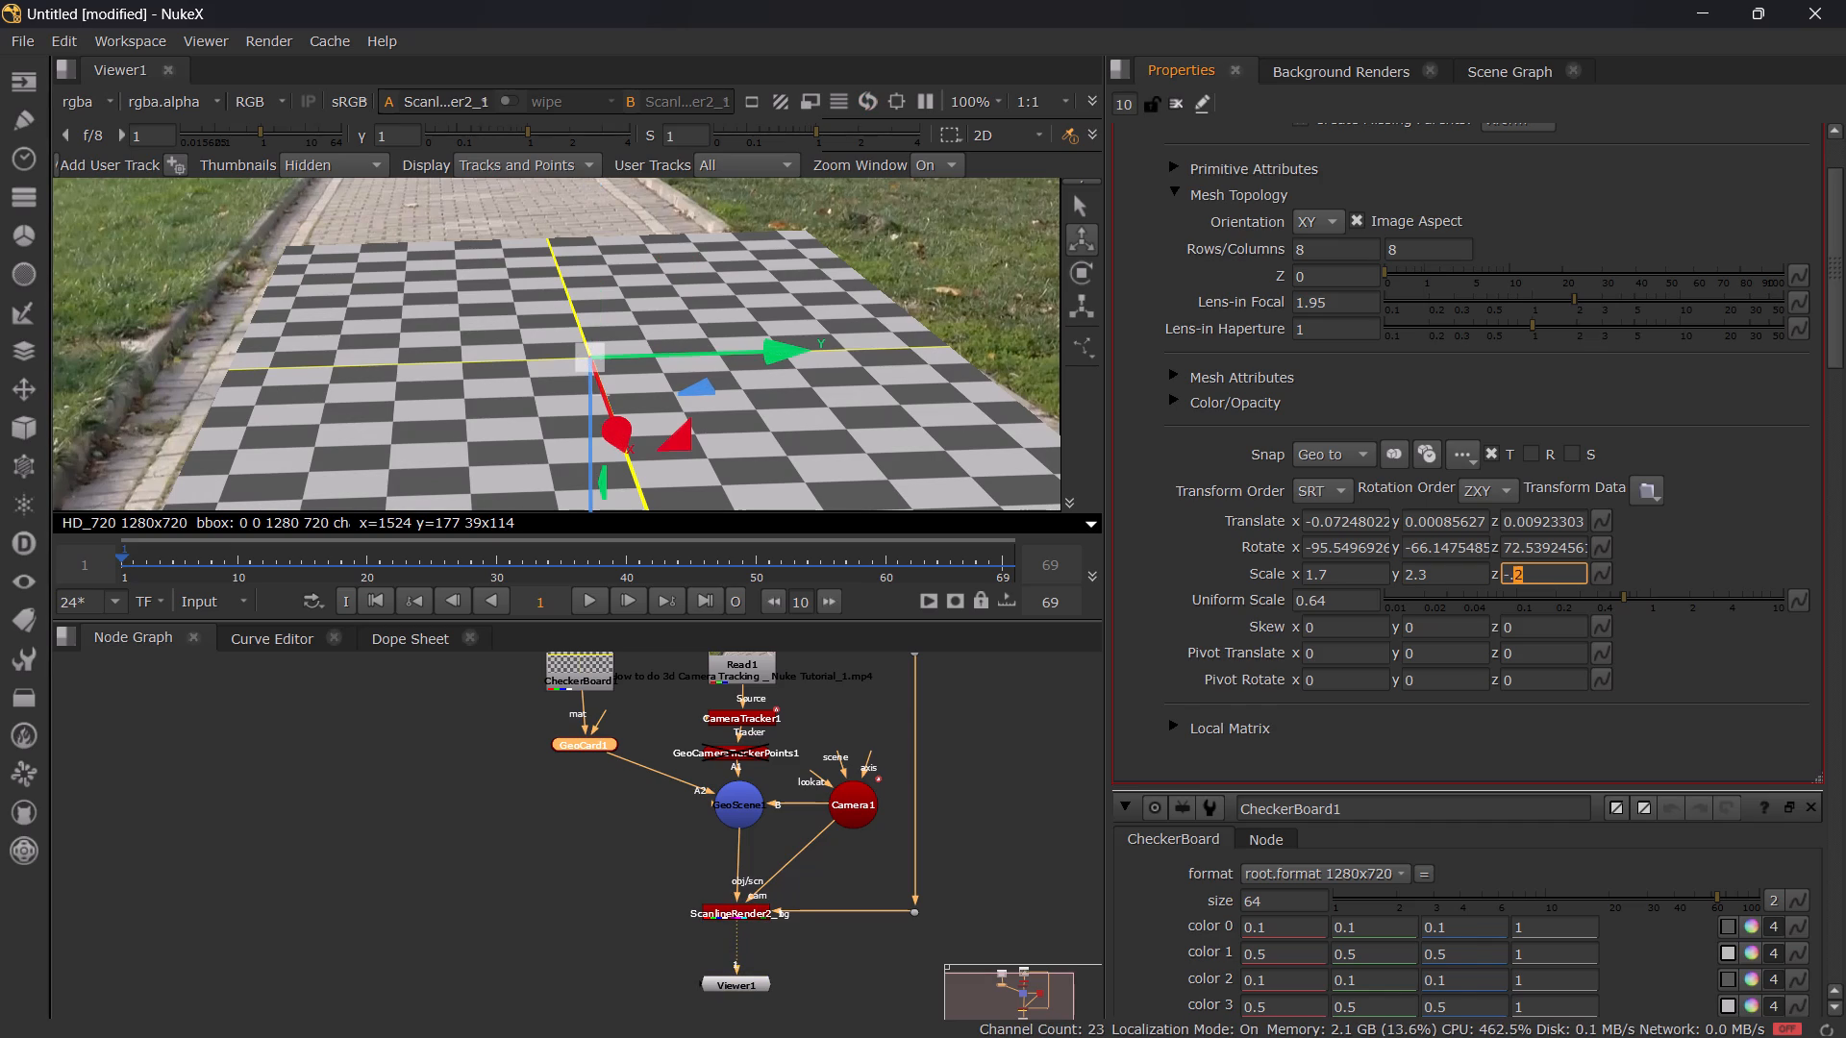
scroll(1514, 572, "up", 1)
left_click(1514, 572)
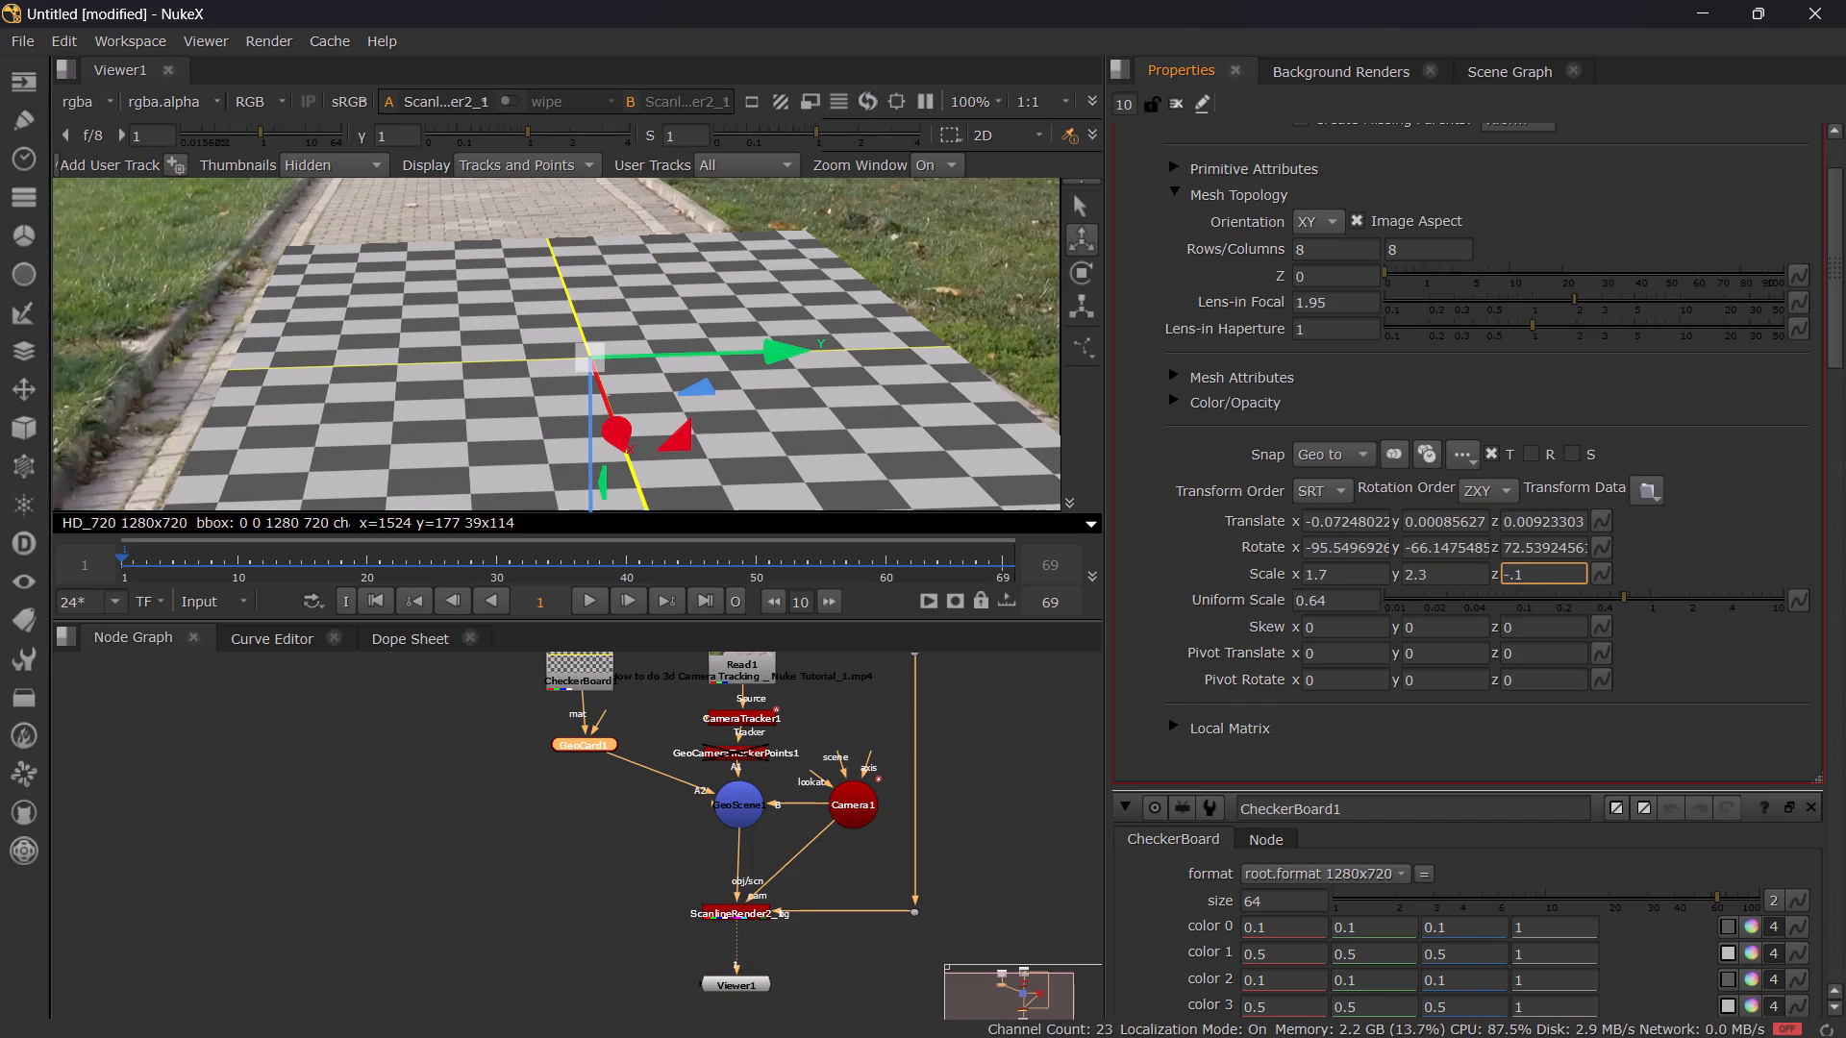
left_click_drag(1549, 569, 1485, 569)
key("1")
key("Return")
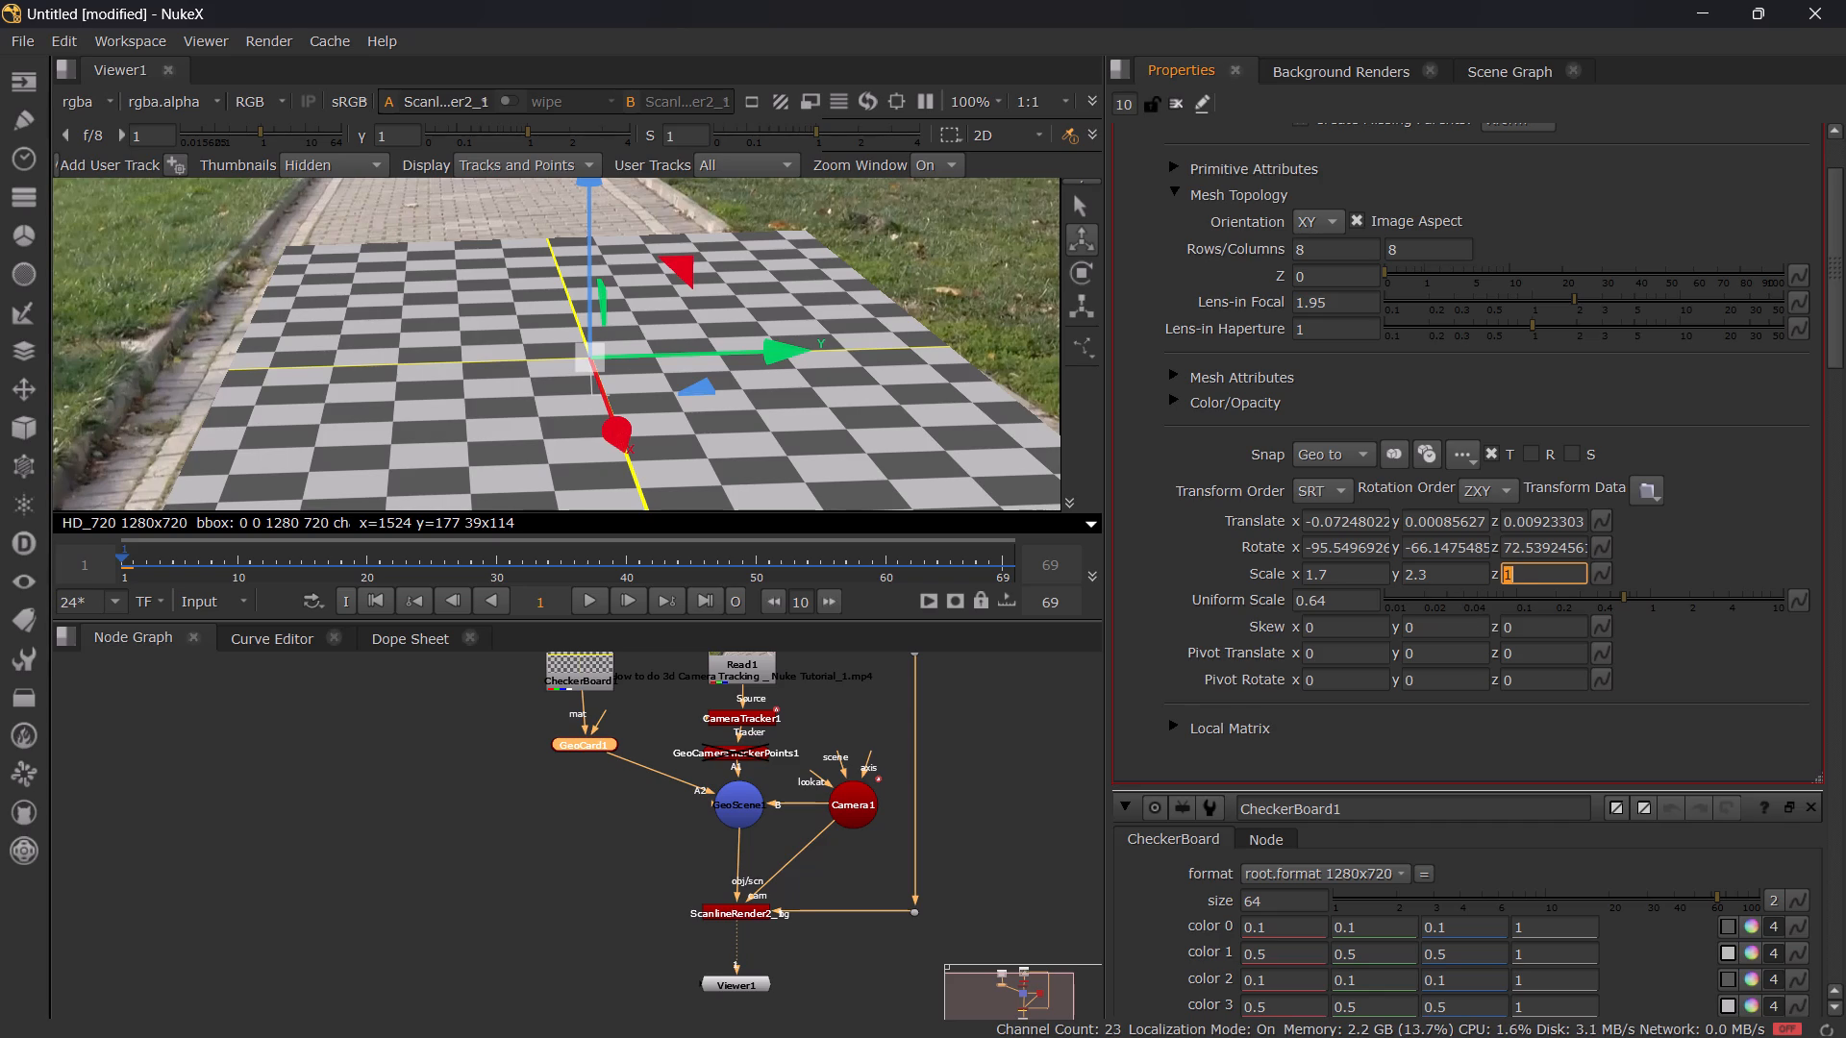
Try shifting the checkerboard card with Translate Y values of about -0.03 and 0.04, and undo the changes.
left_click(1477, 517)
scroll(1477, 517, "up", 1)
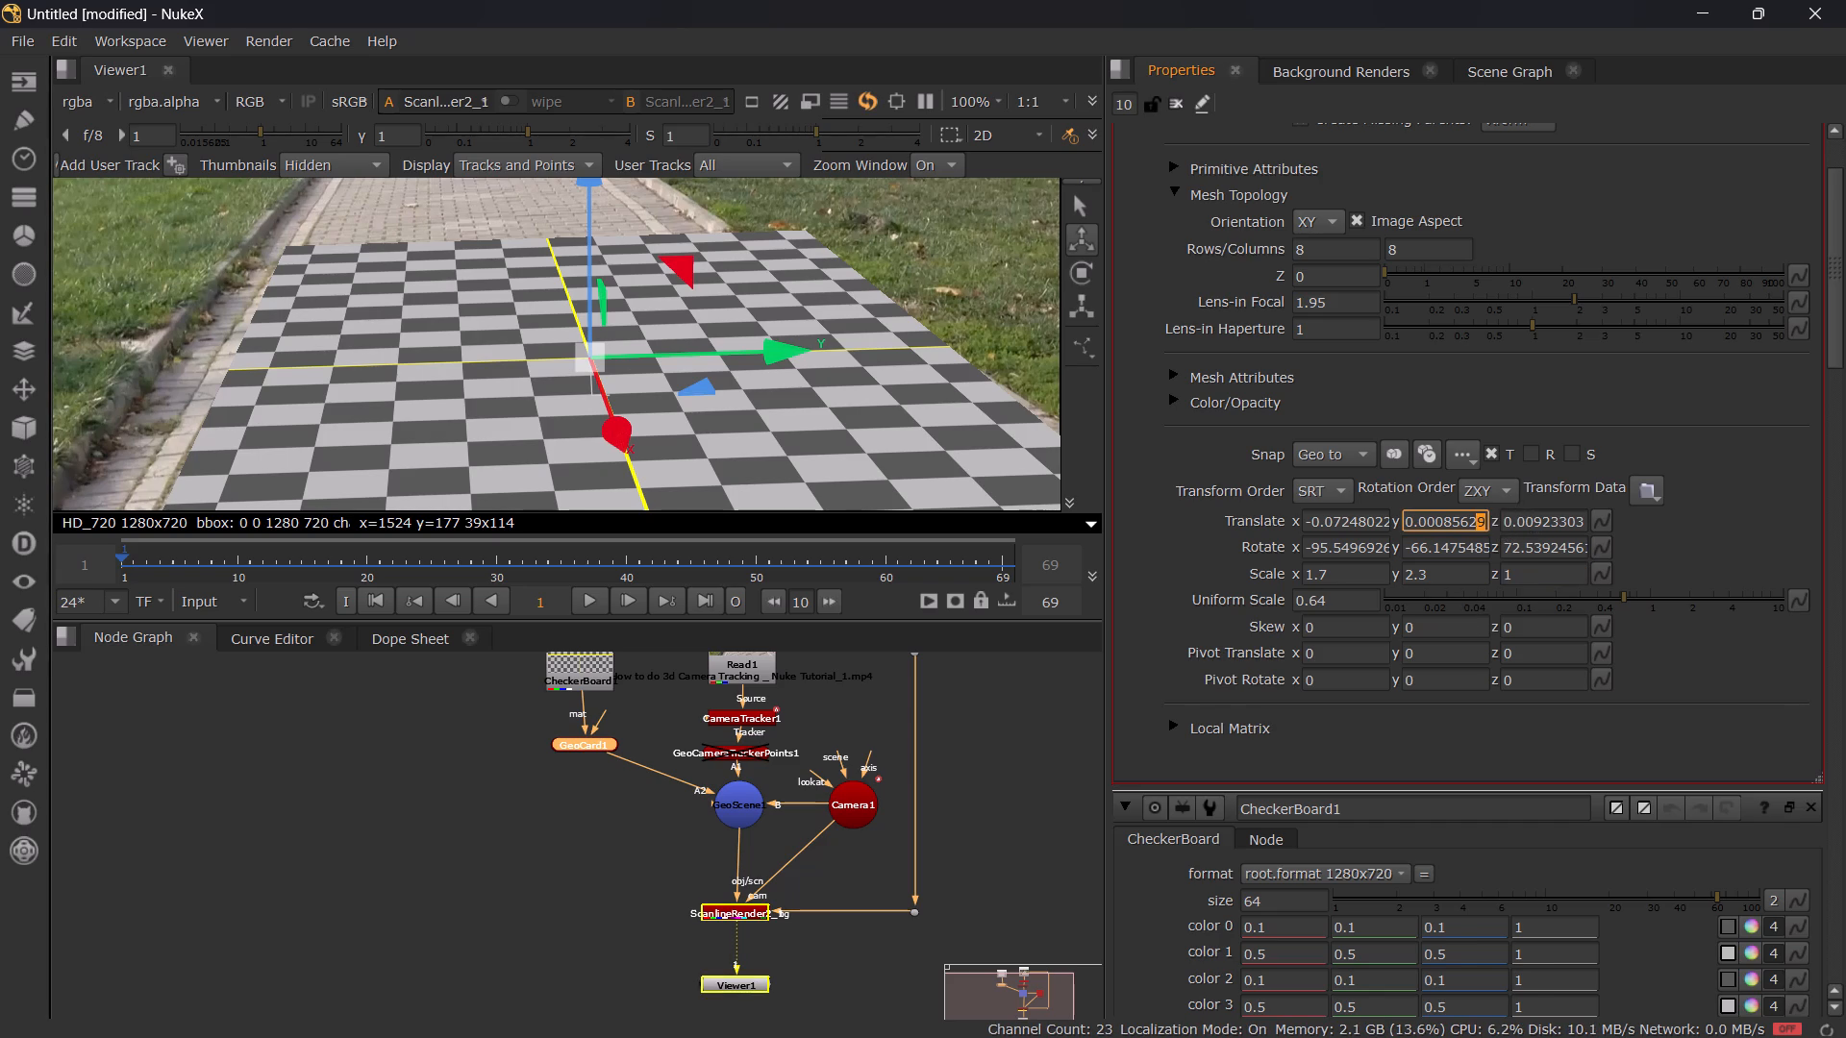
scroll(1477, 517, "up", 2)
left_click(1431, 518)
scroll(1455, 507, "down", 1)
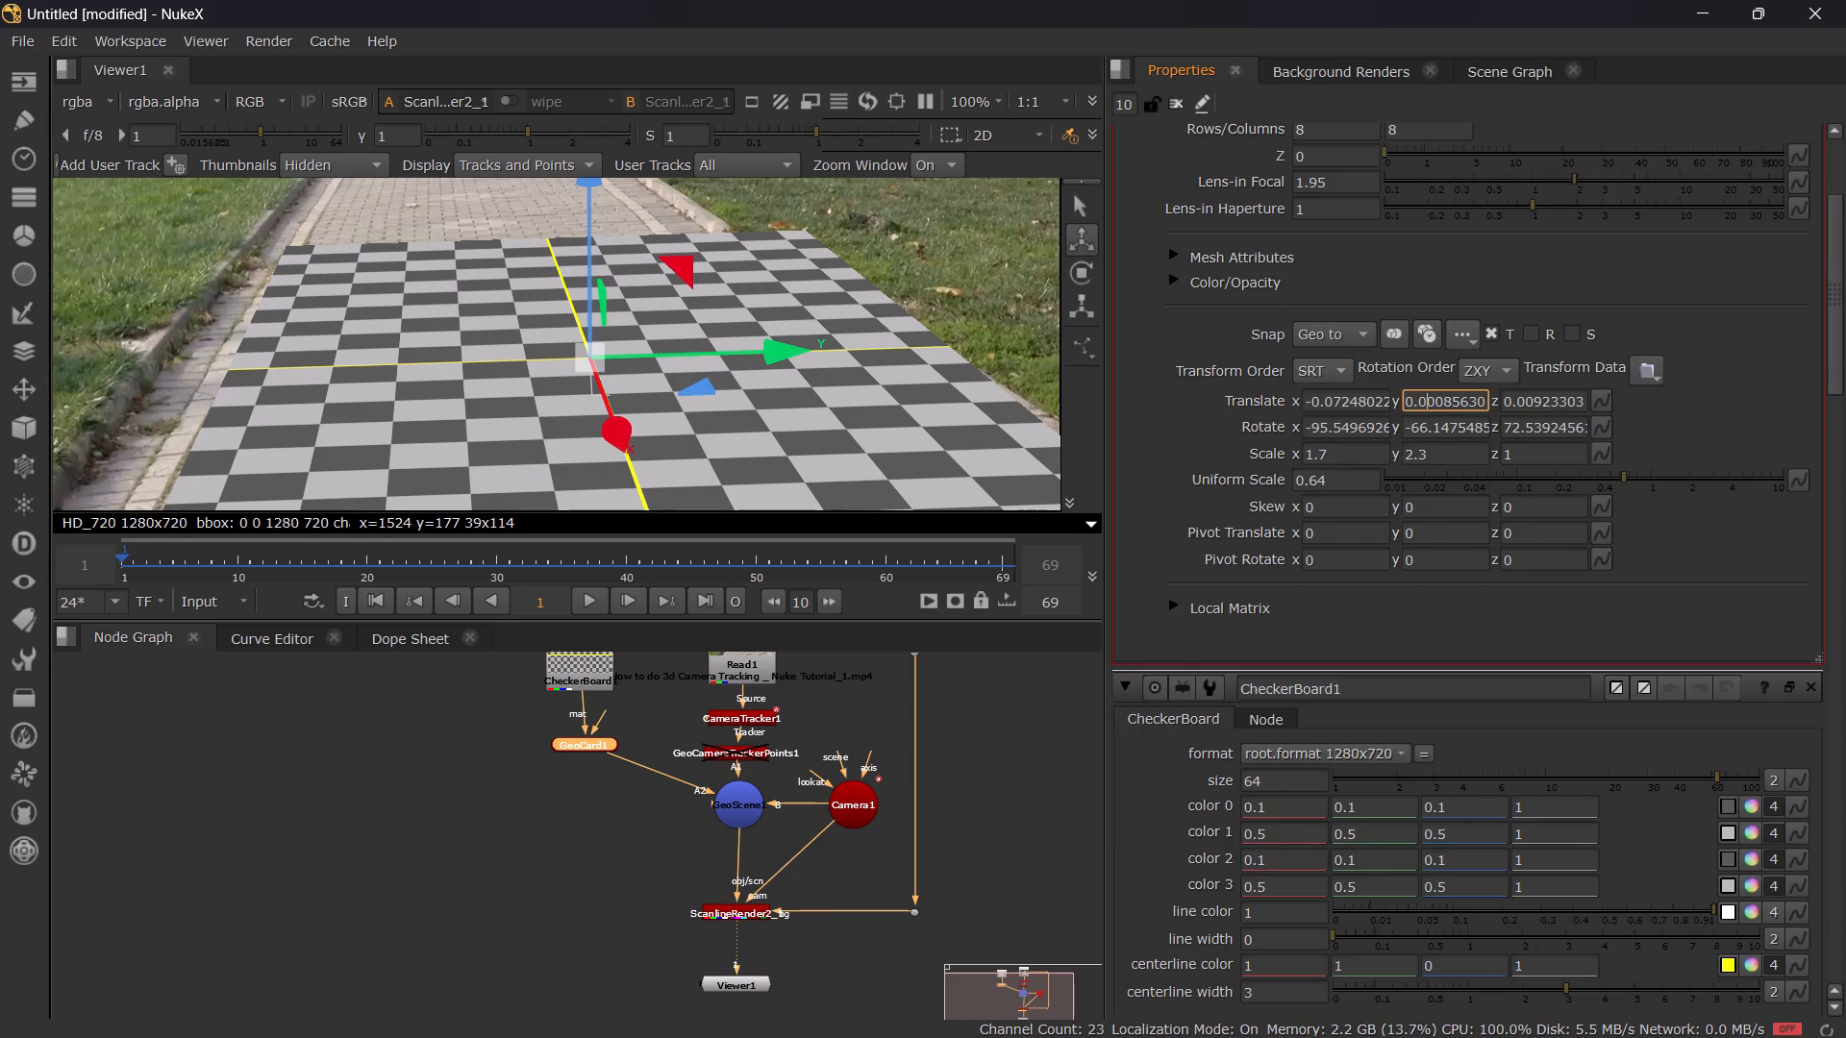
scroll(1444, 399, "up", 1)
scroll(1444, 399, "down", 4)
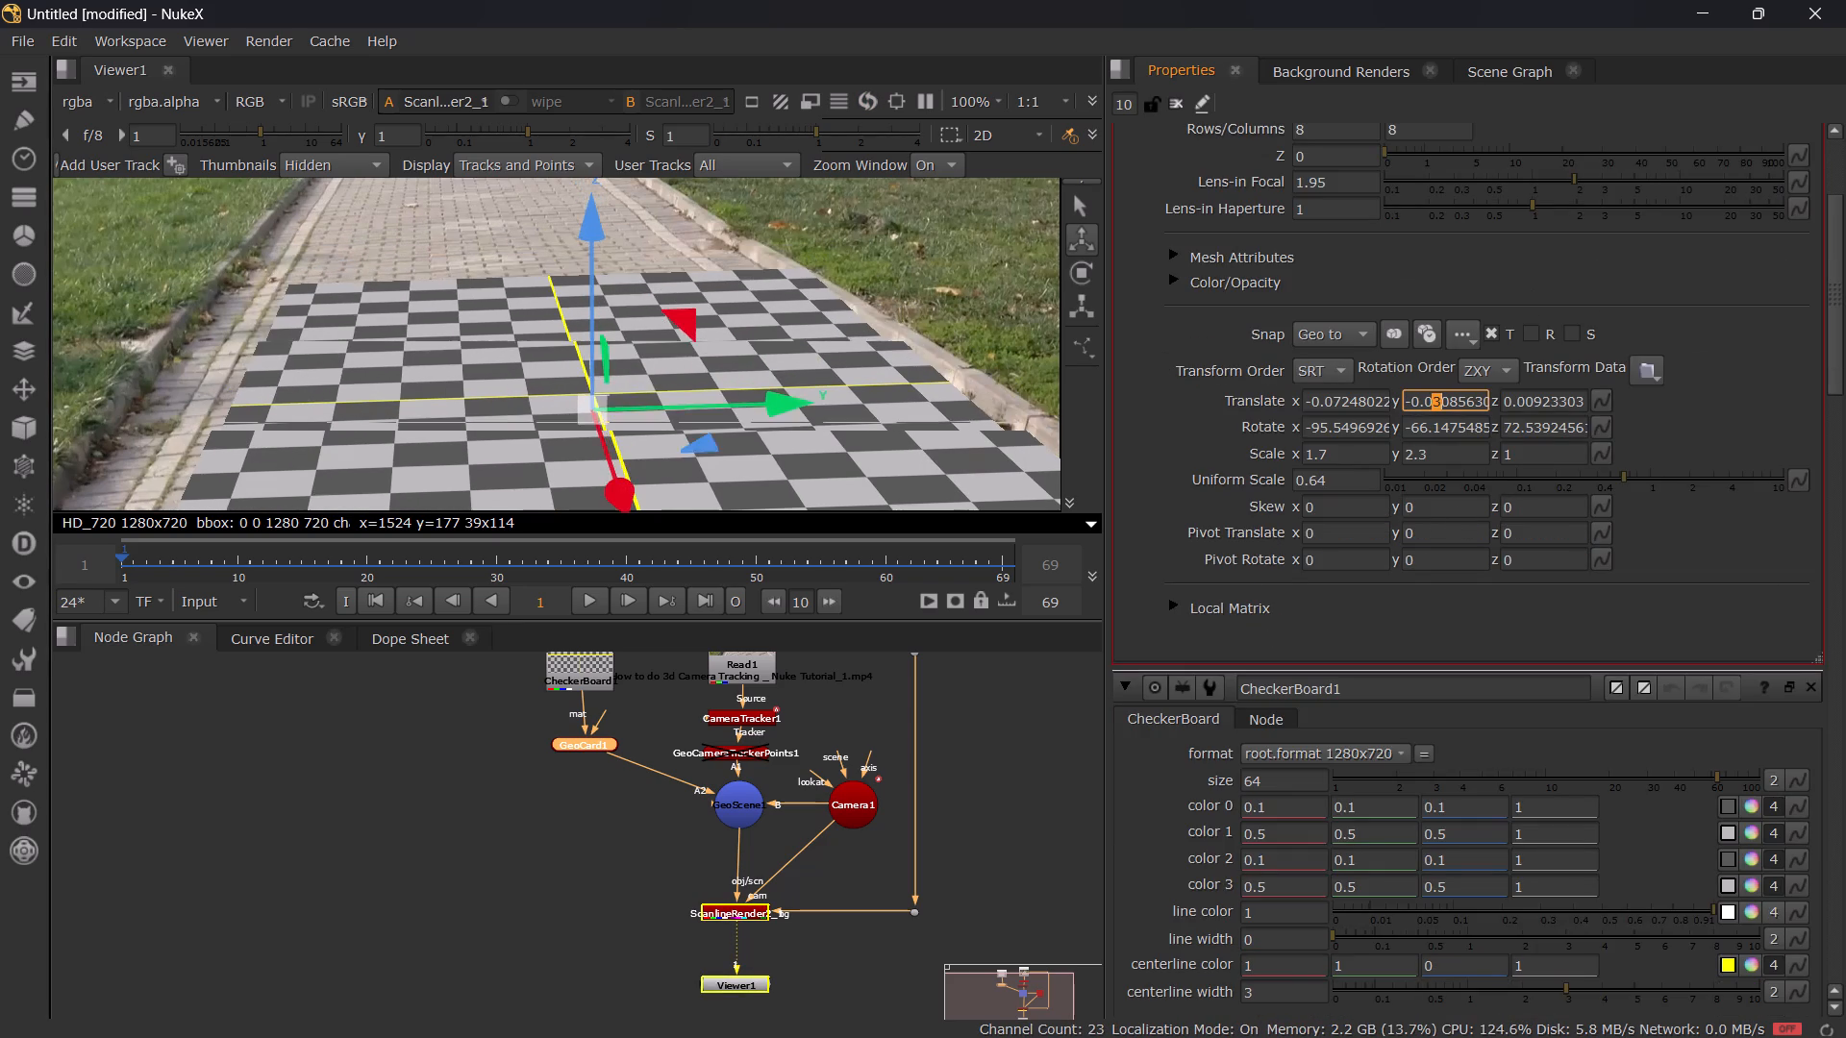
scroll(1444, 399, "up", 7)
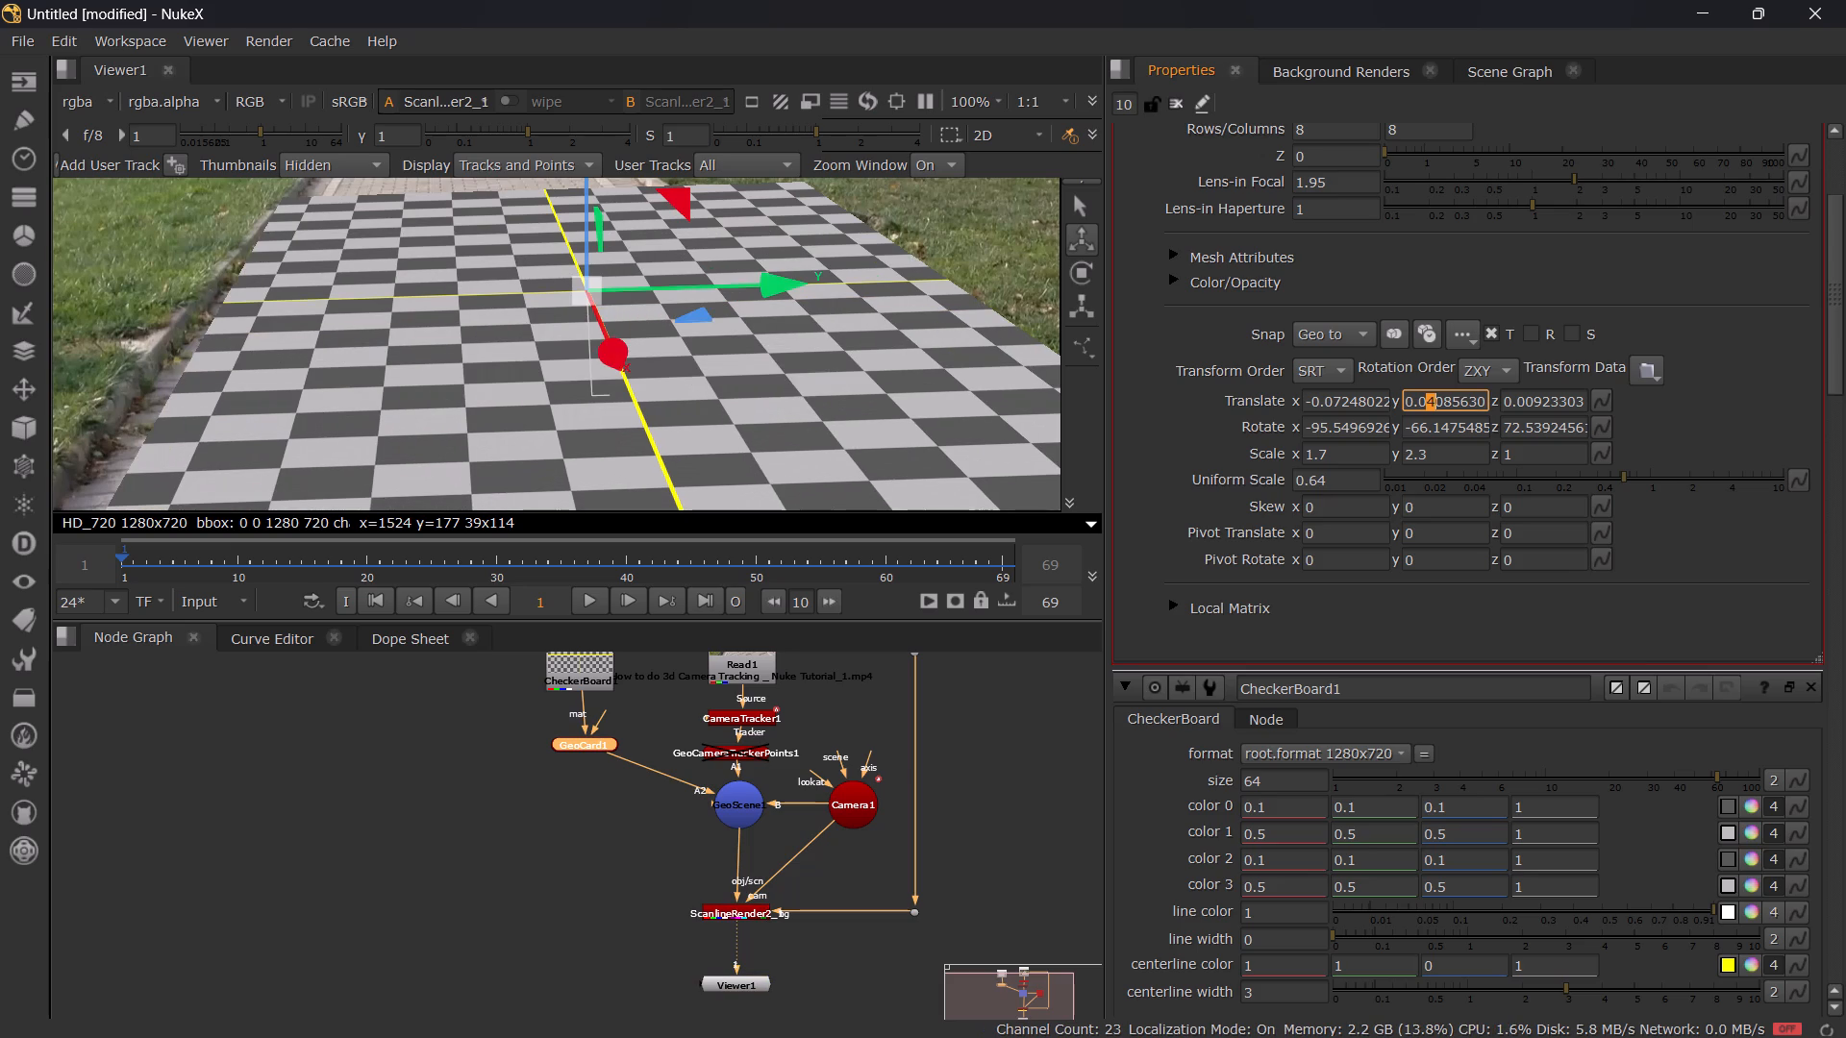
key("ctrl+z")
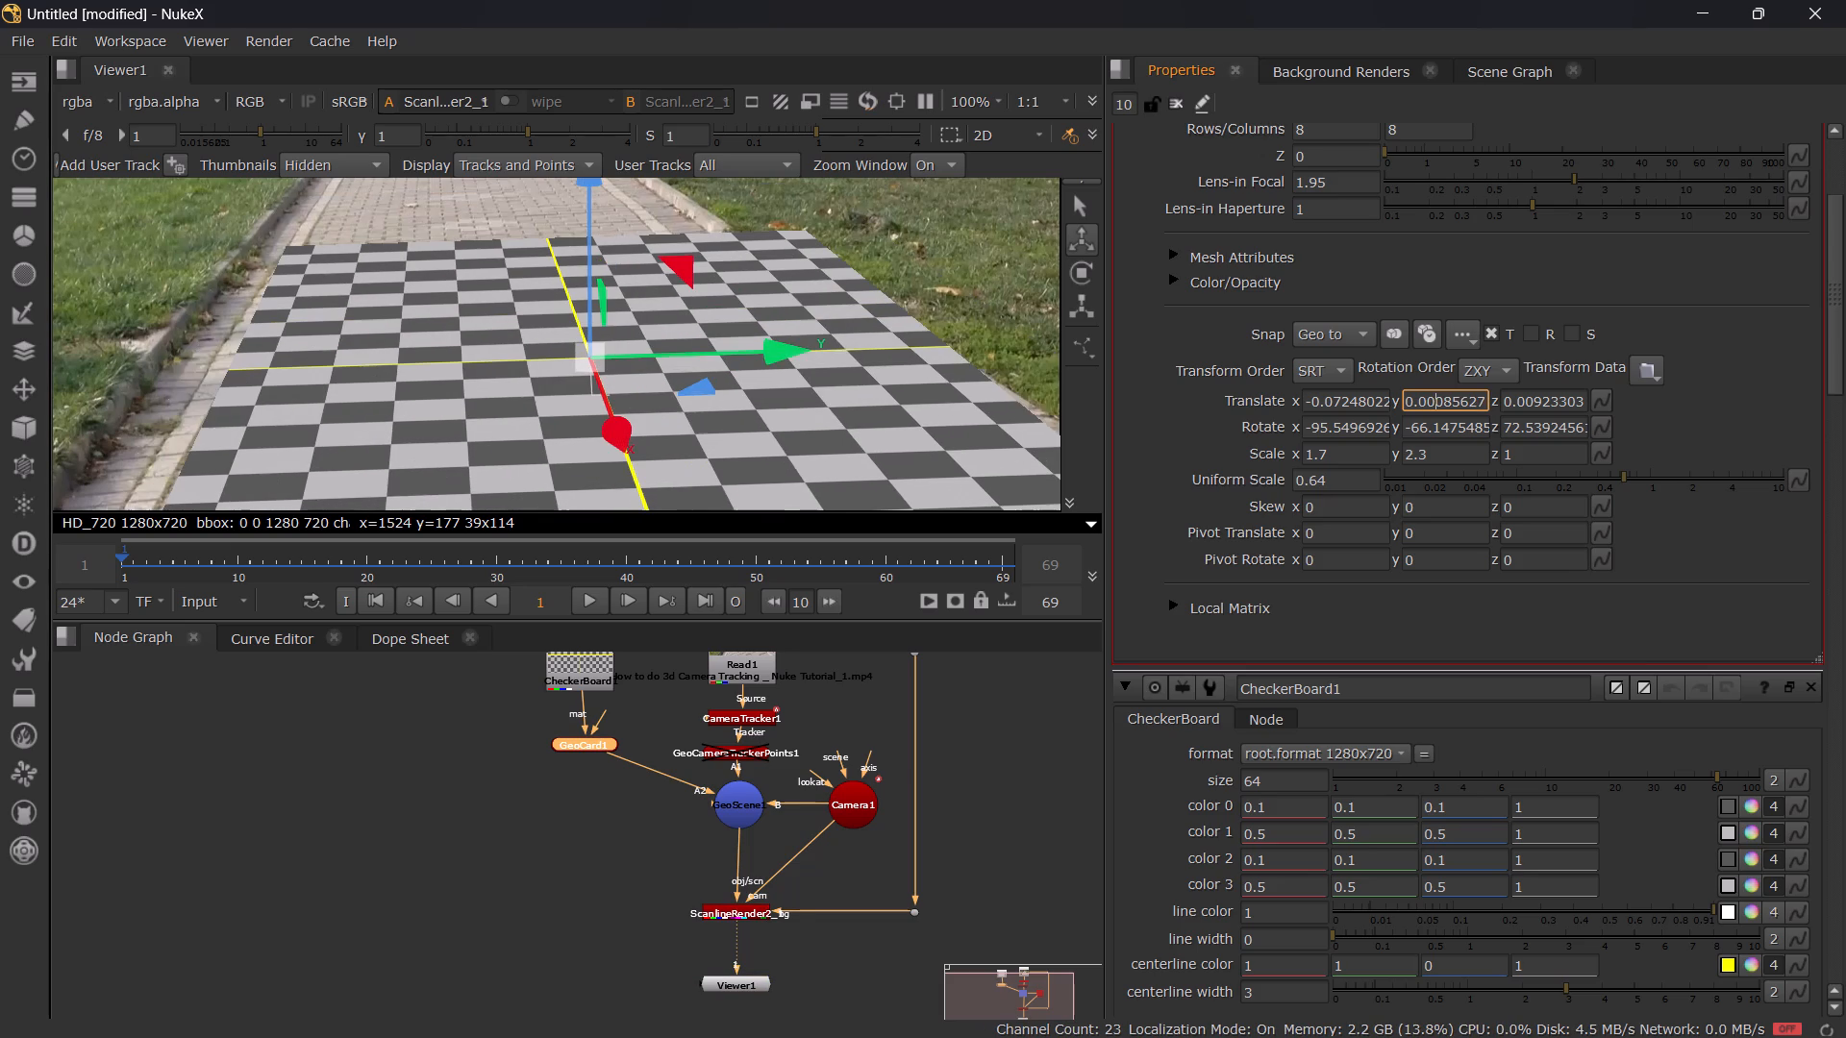
Slide the checkerboard card sideways across the path along its Y axis until Translate Z is about 0.029.
scroll(725, 351, "down", 2)
scroll(630, 380, "up", 1)
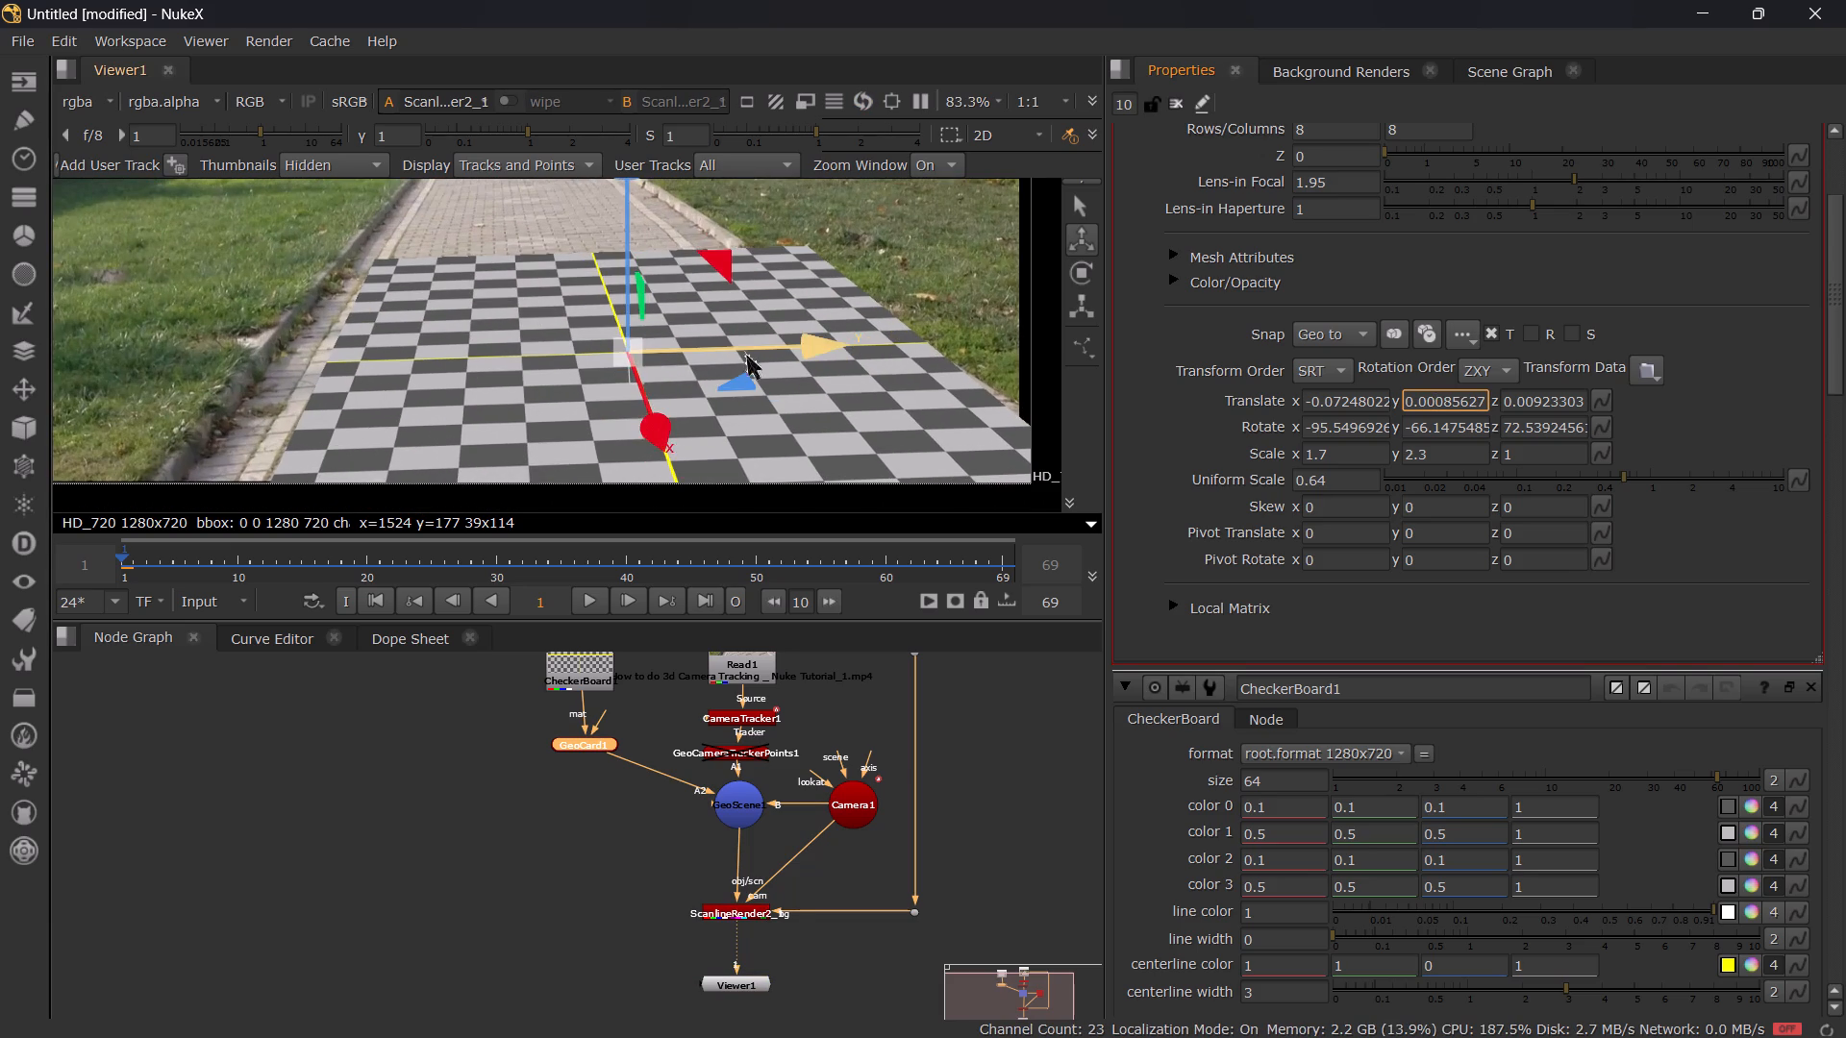
left_click_drag(753, 346, 723, 349)
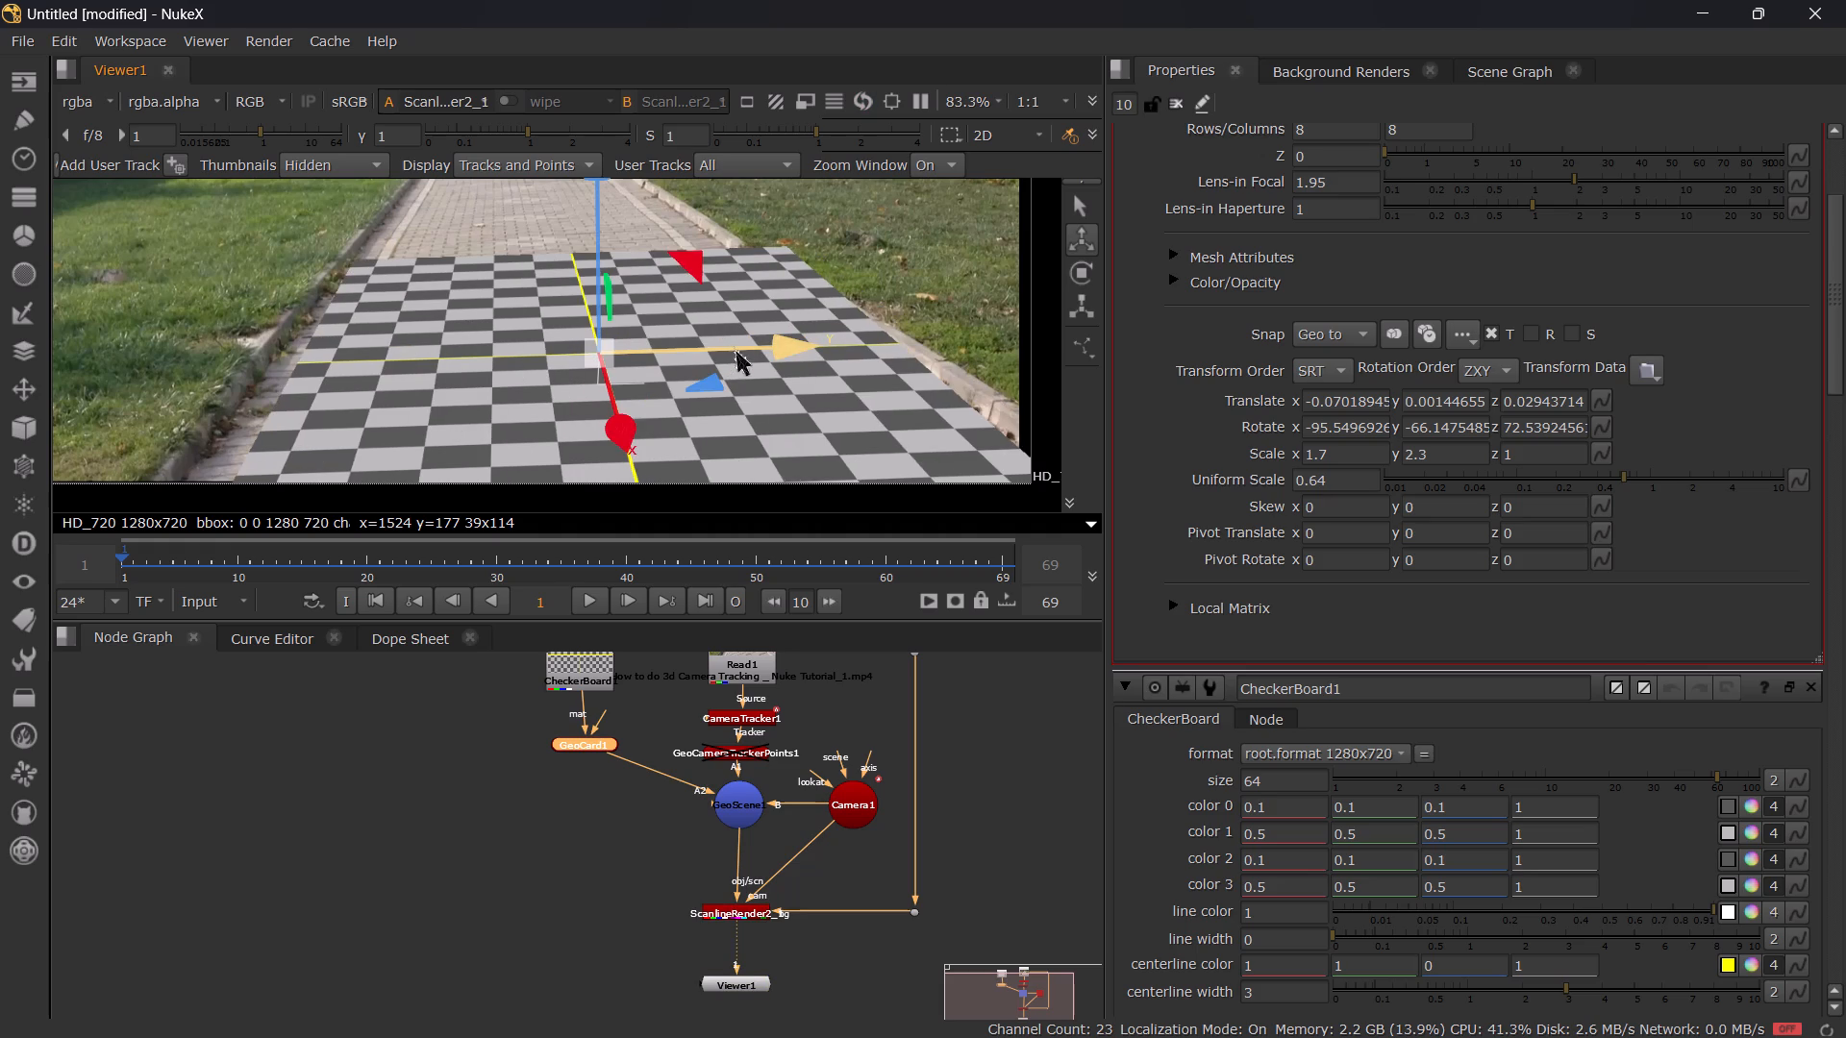
Rotate the checkerboard card flat on the path around its Z axis to a Rotate Z of about -104.28, undoing the overshoot.
key("e")
left_click_drag(738, 389, 733, 390)
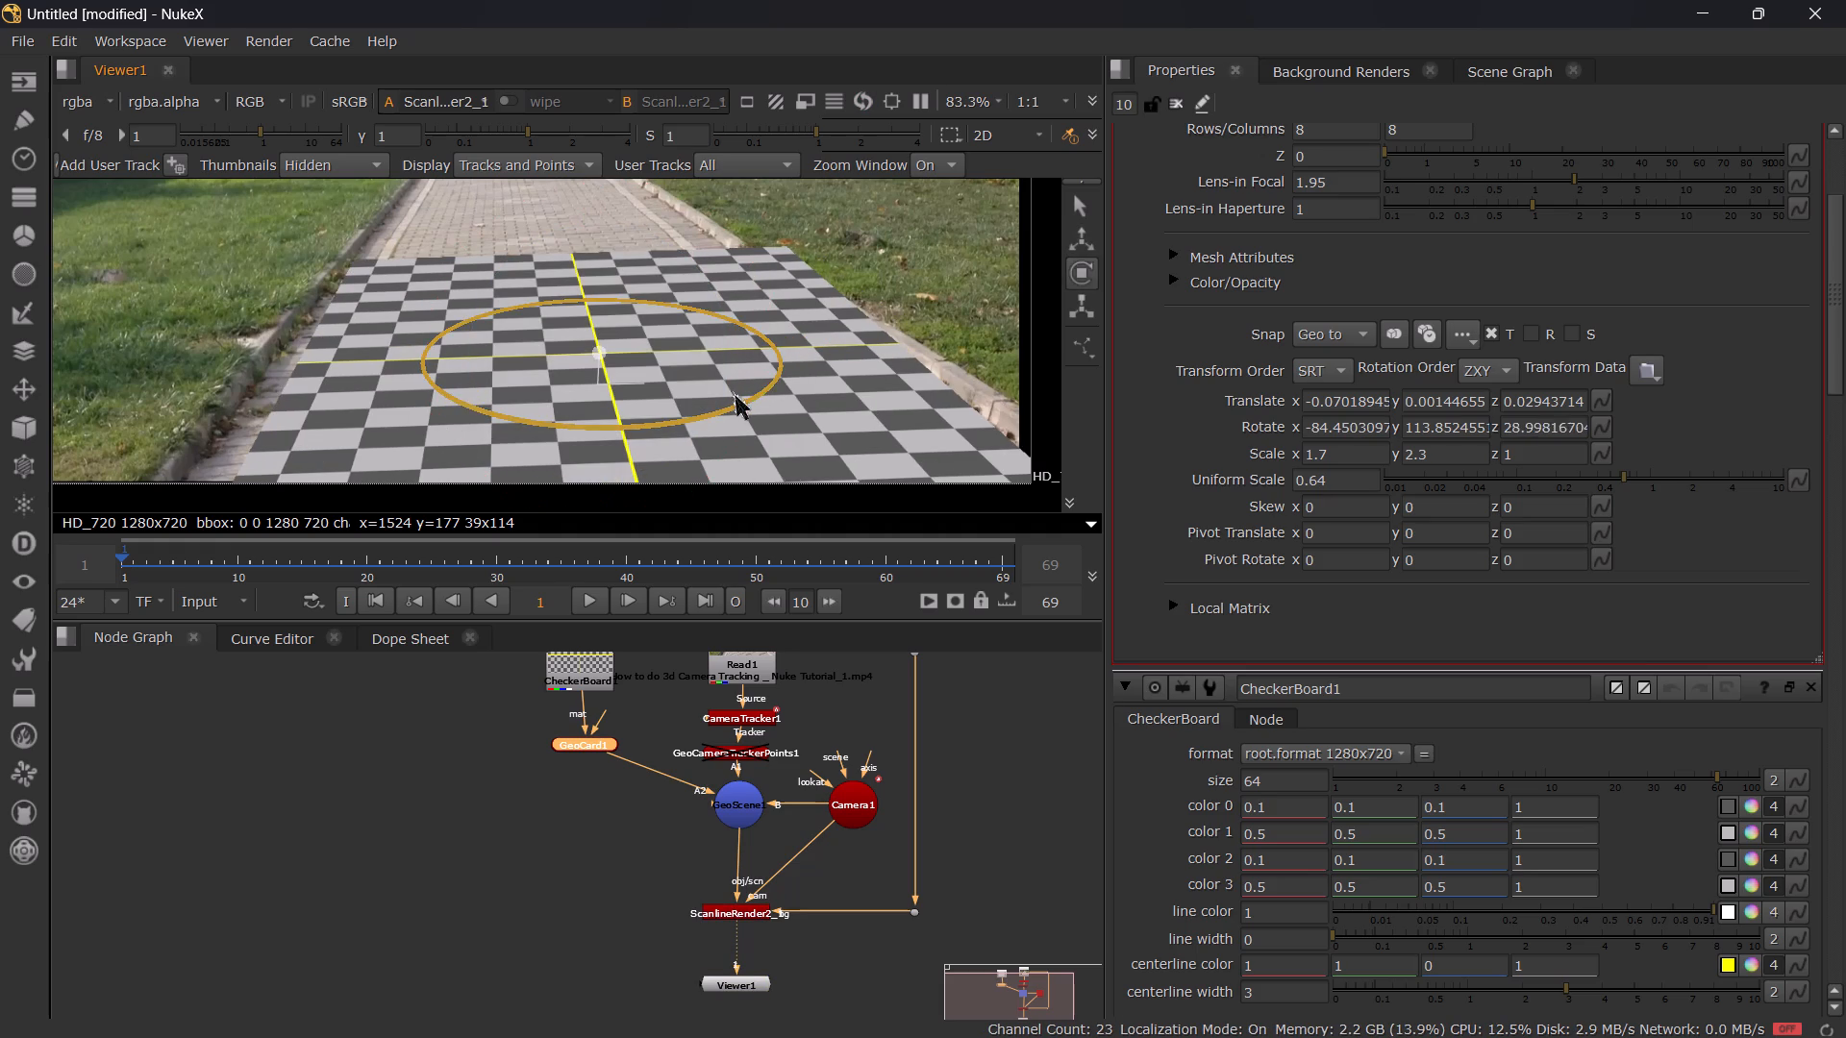
left_click_drag(733, 390, 729, 390)
left_click_drag(744, 396, 757, 398)
left_click_drag(741, 400, 750, 400)
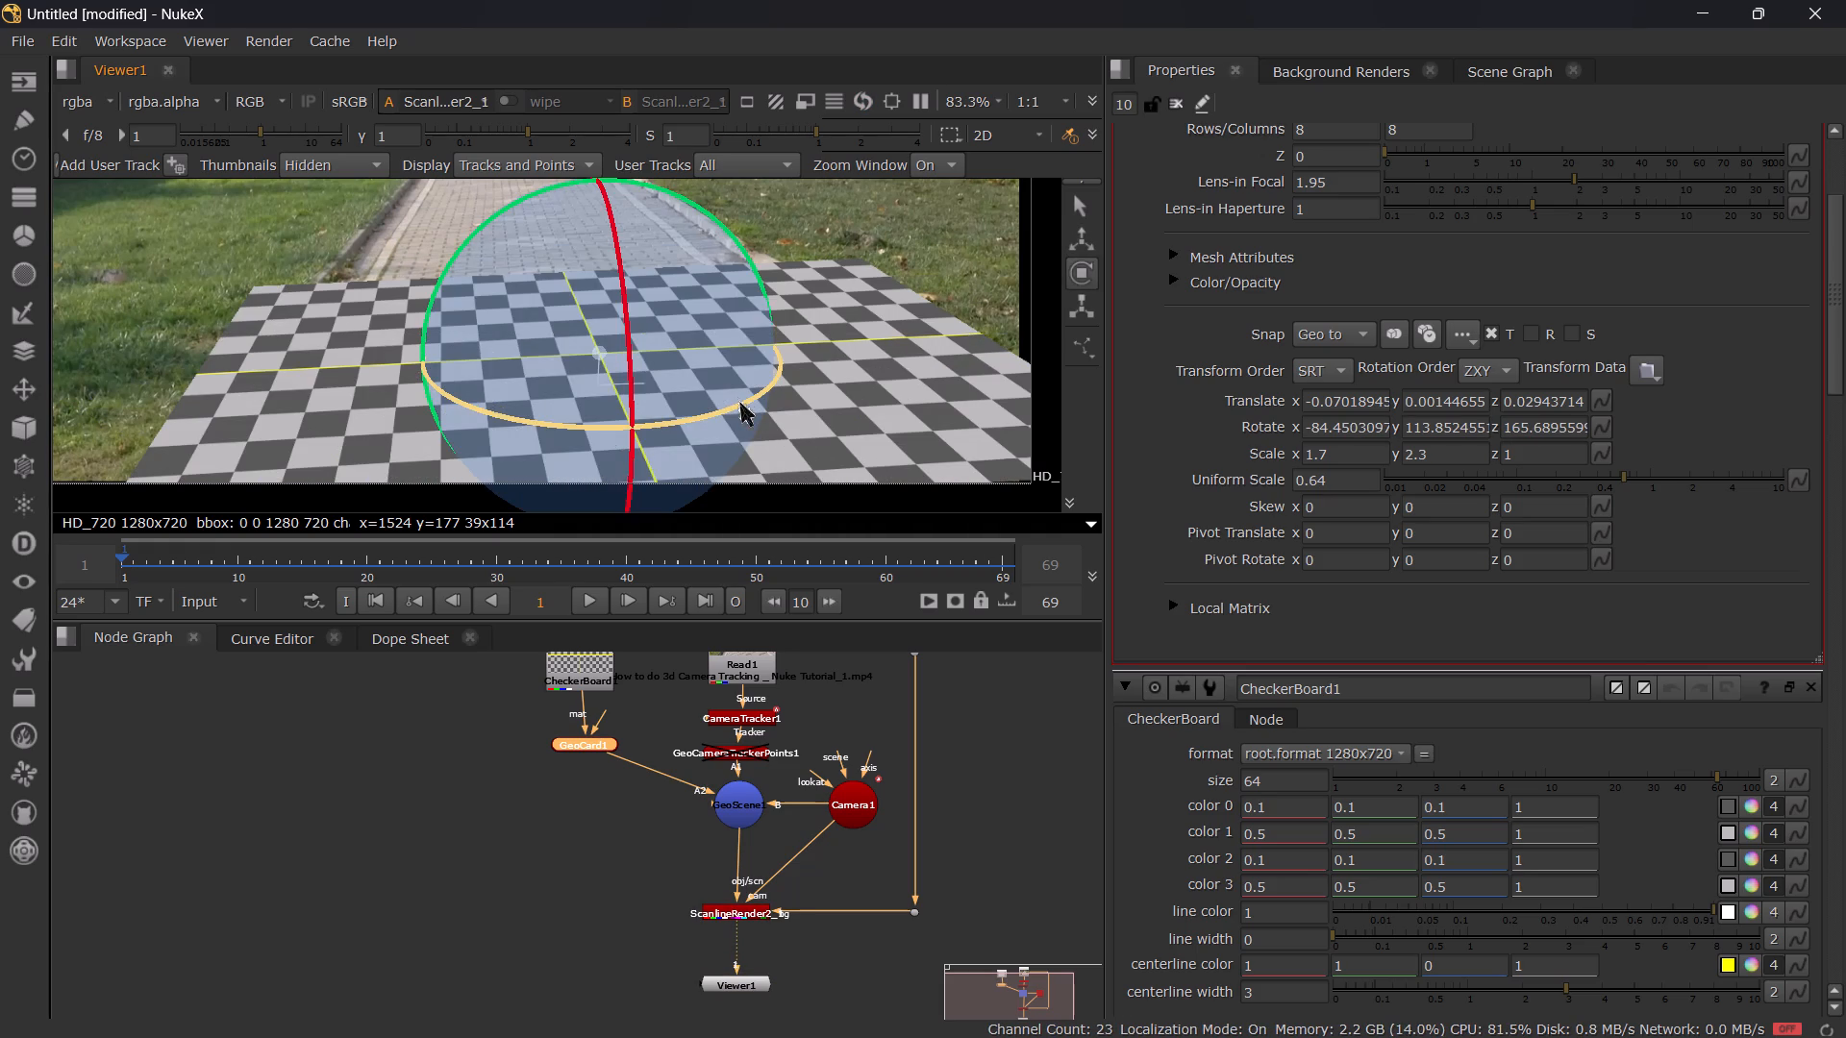
left_click(737, 397)
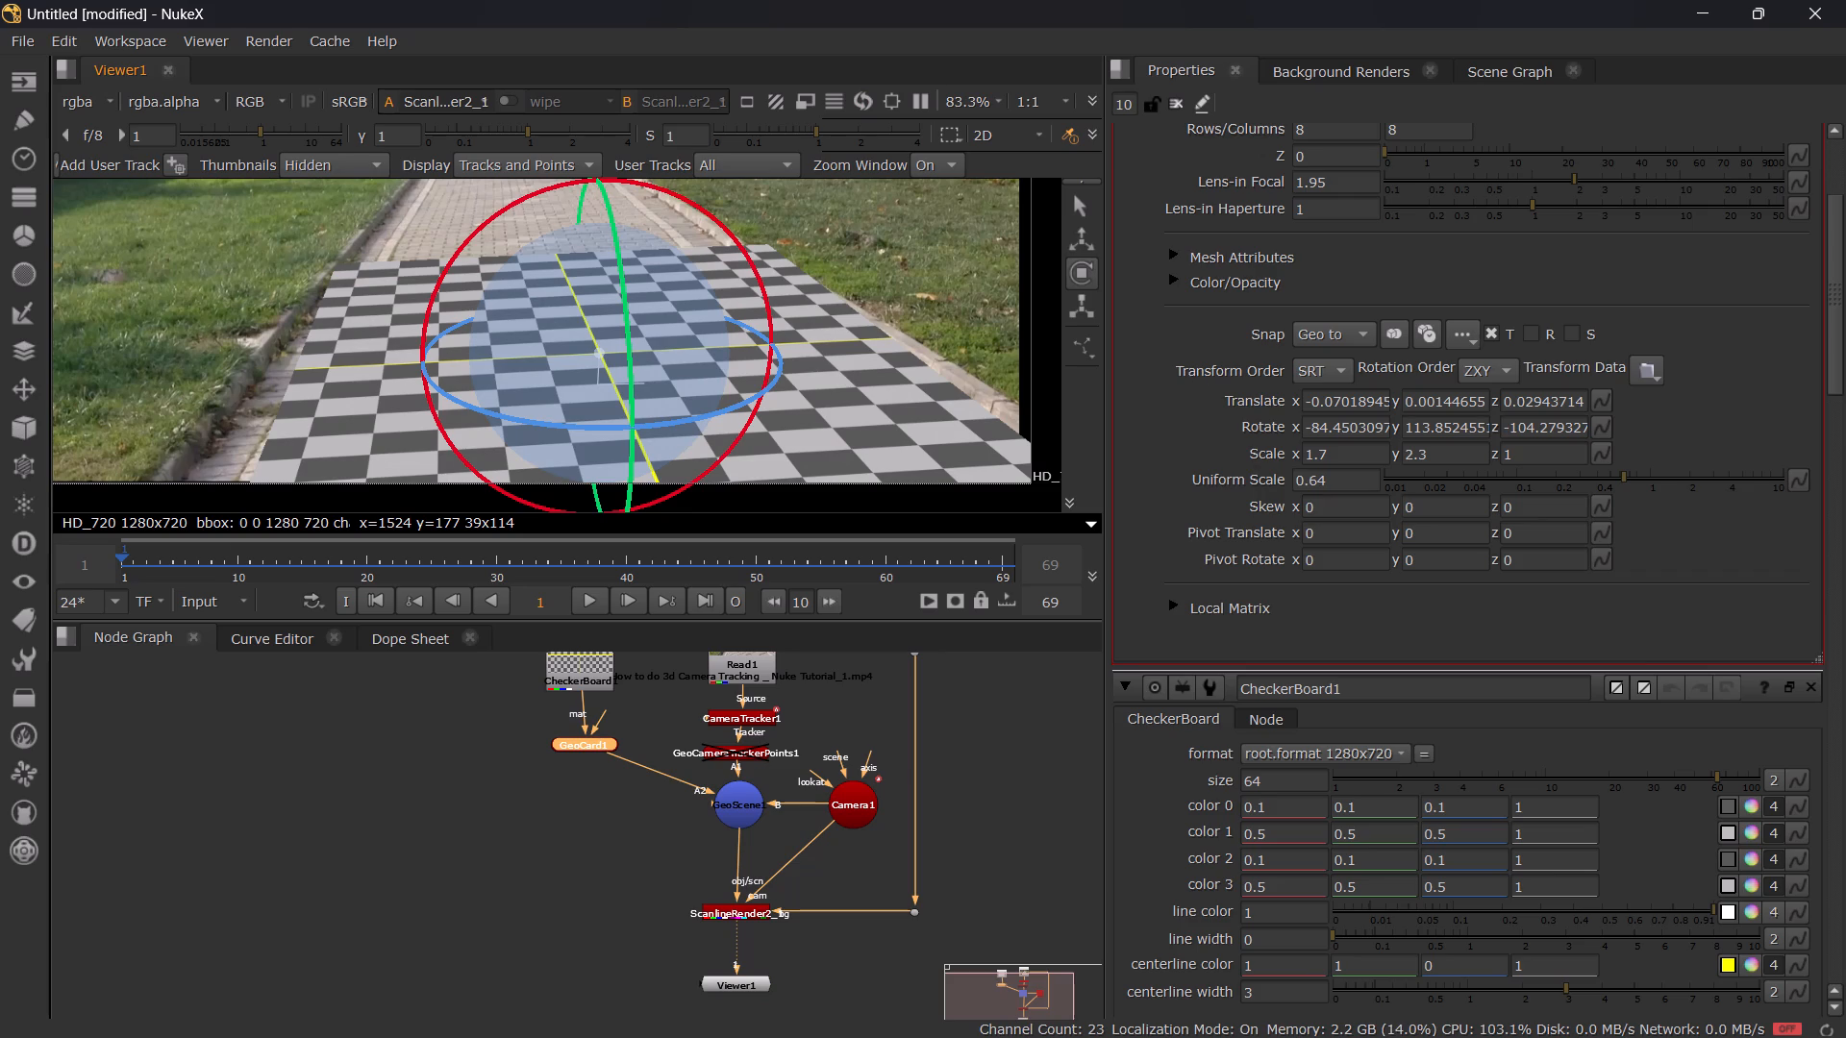
left_click_drag(728, 404, 742, 404)
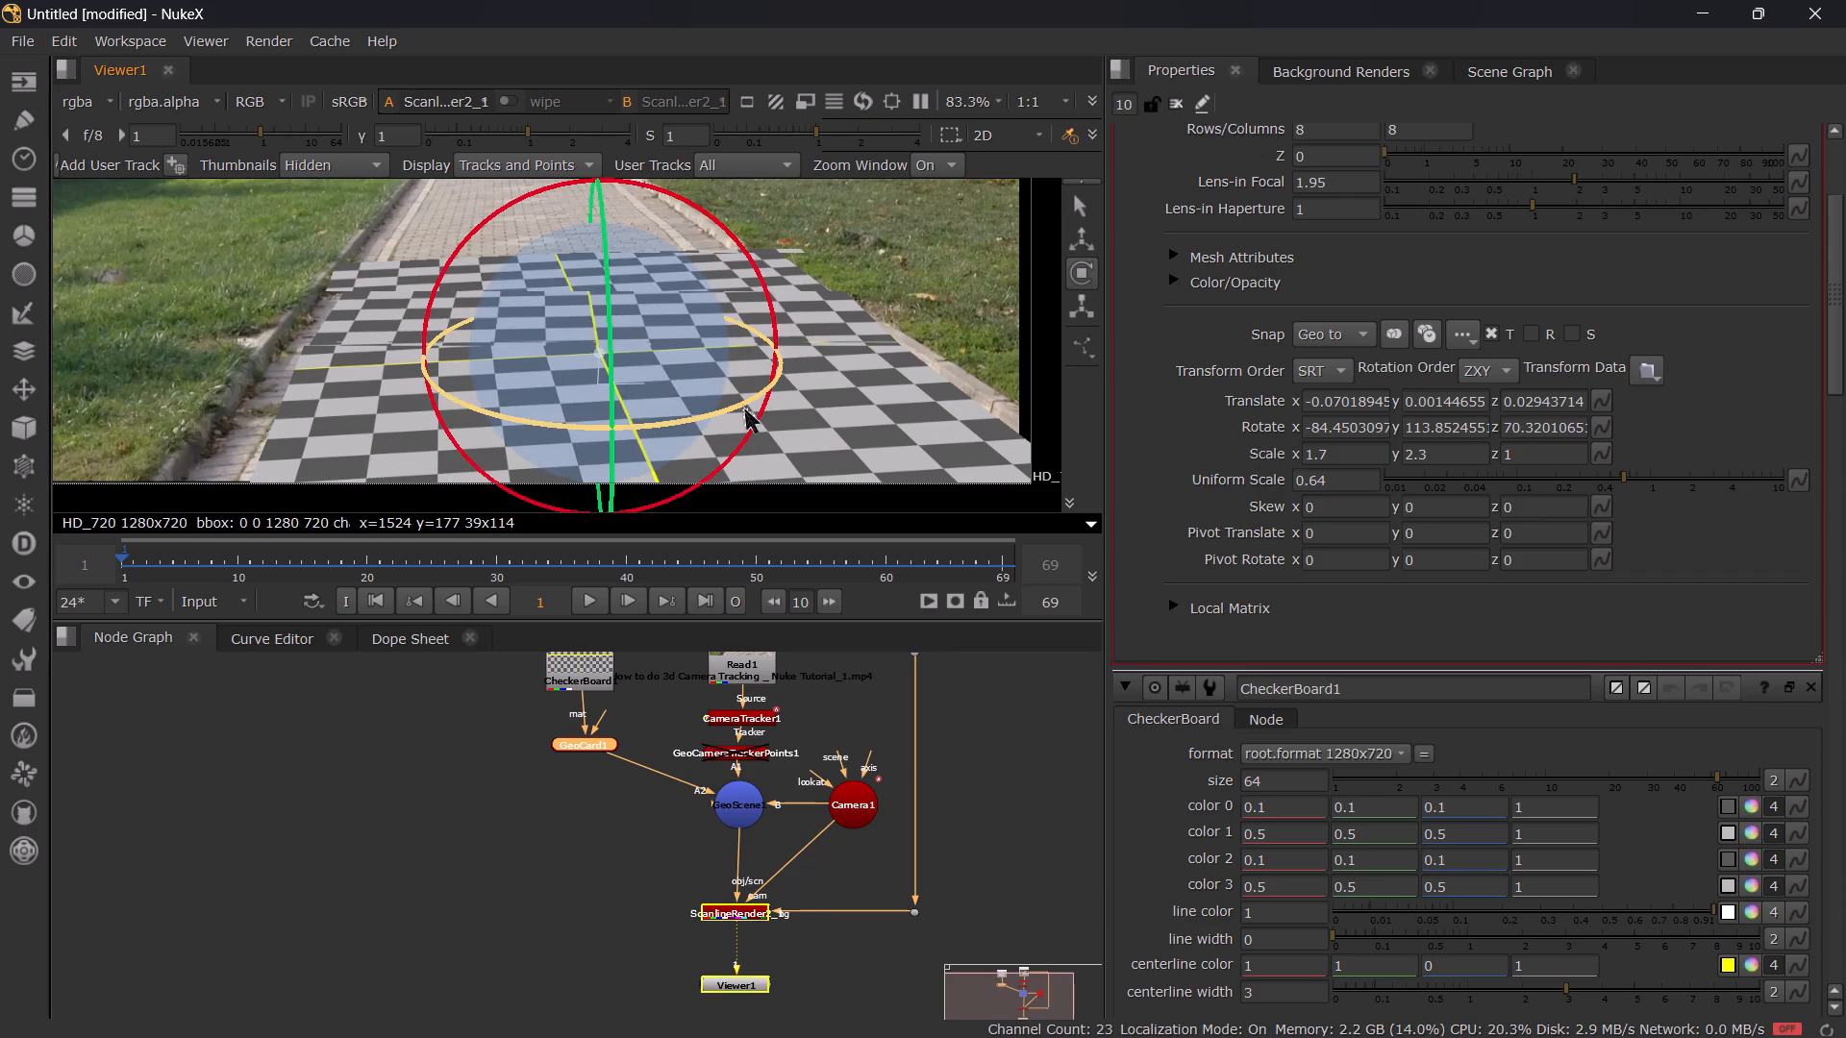
key("ctrl+z")
scroll(1509, 435, "down", 1)
scroll(1523, 374, "up", 1)
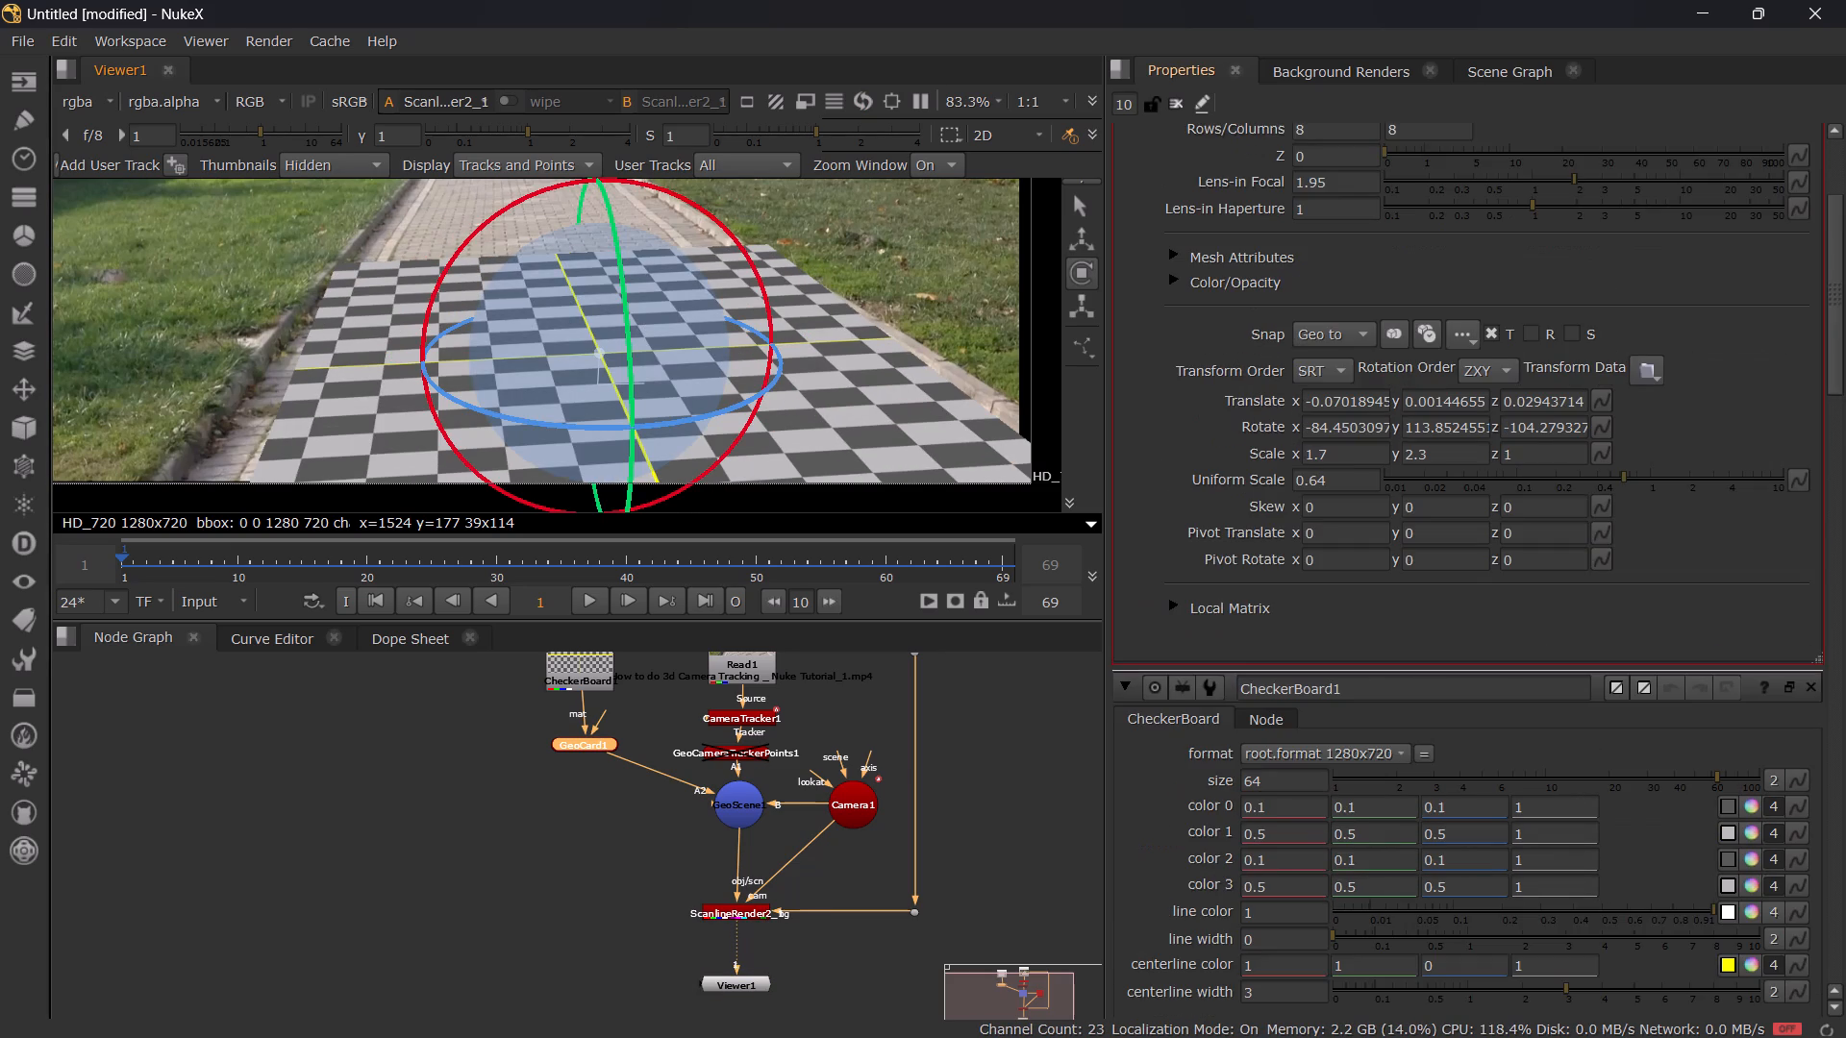
Fine-tune the checkerboard card's alignment with the path by adjusting GeoCard1's Rotate Z to about -106.
left_click(1549, 419)
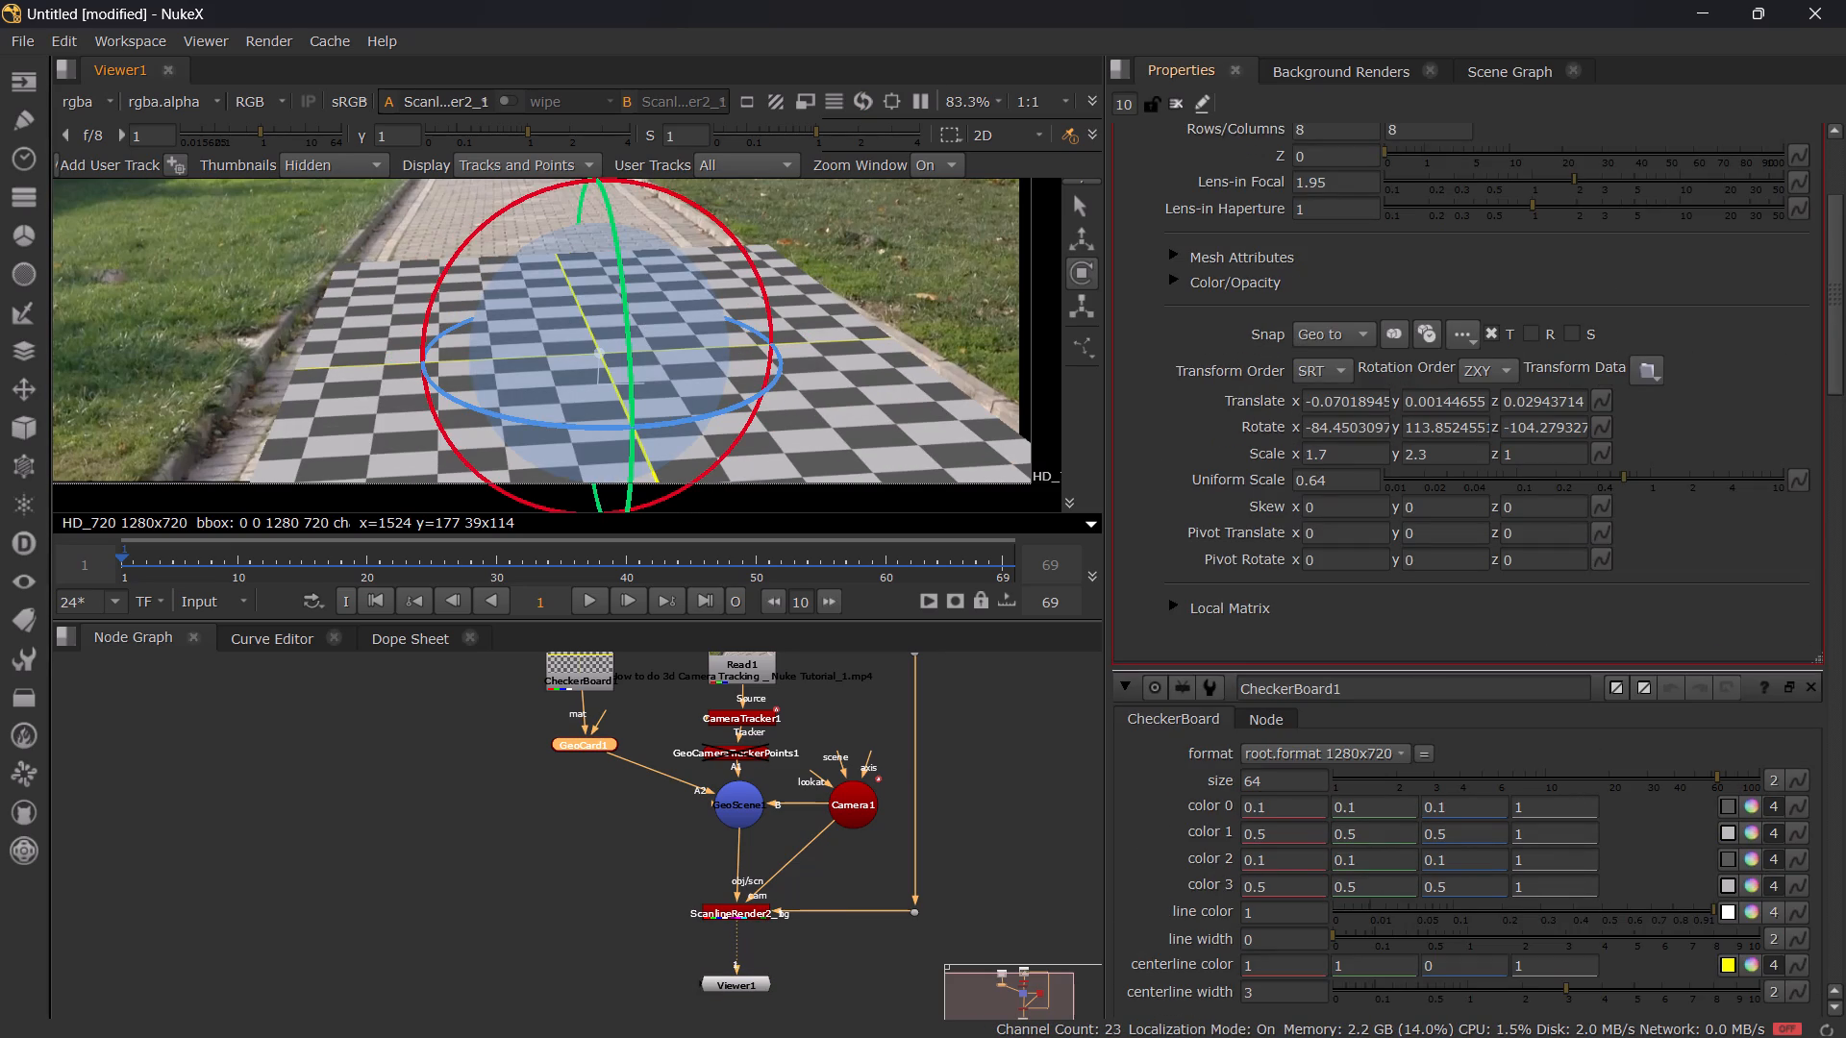
scroll(1551, 425, "down", 5)
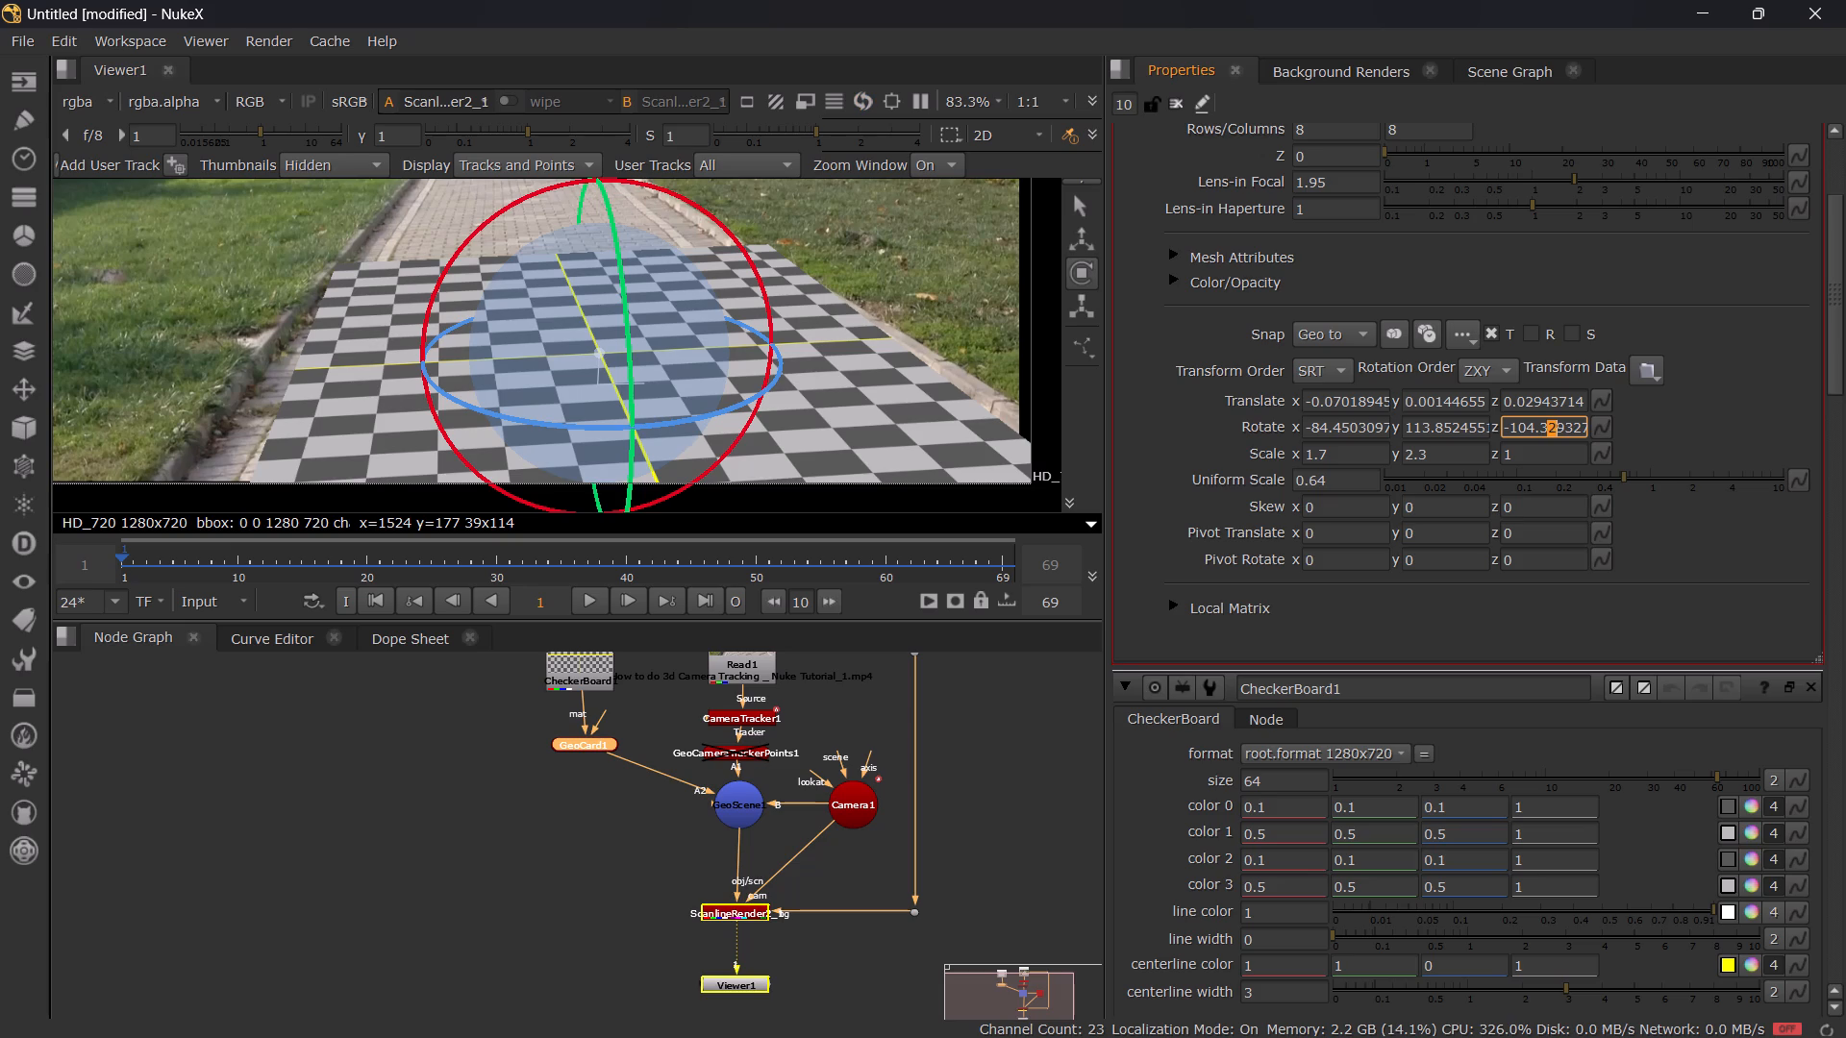
scroll(1551, 425, "up", 1)
scroll(1551, 425, "down", 20)
scroll(1551, 425, "down", 2)
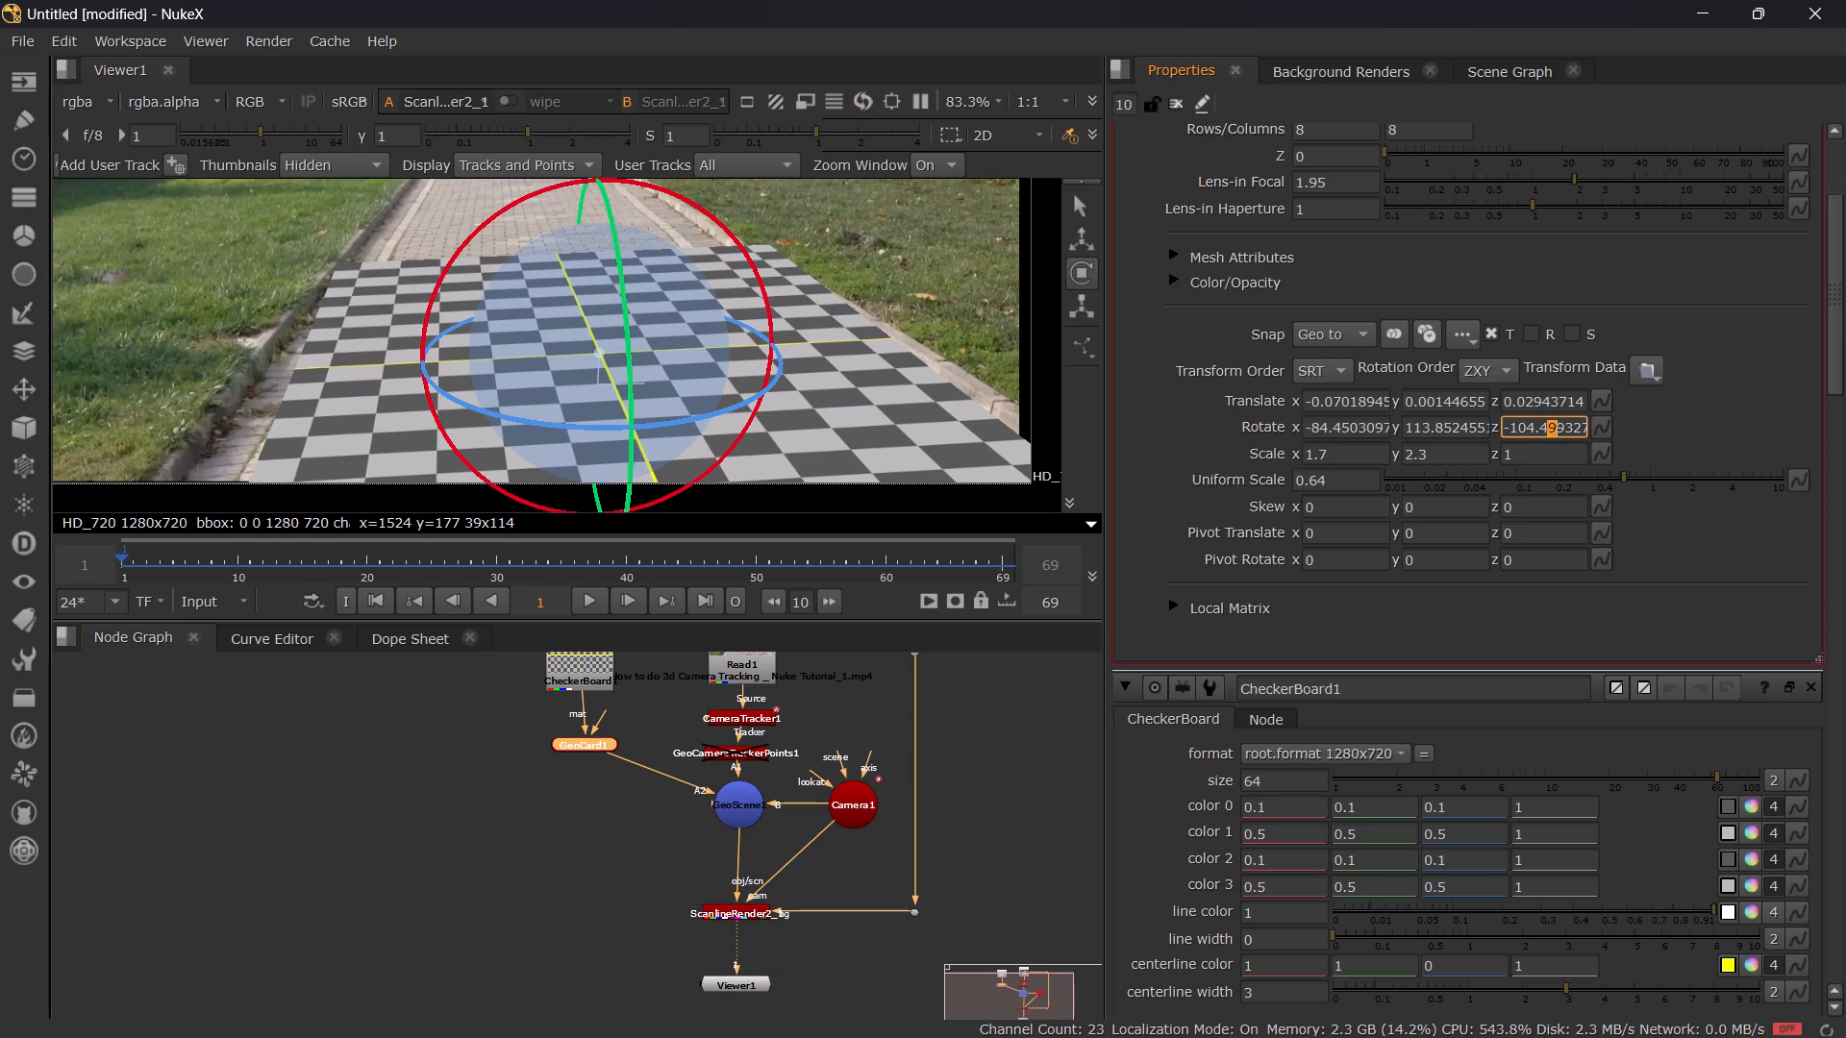
left_click(1532, 430)
scroll(1548, 420, "down", 2)
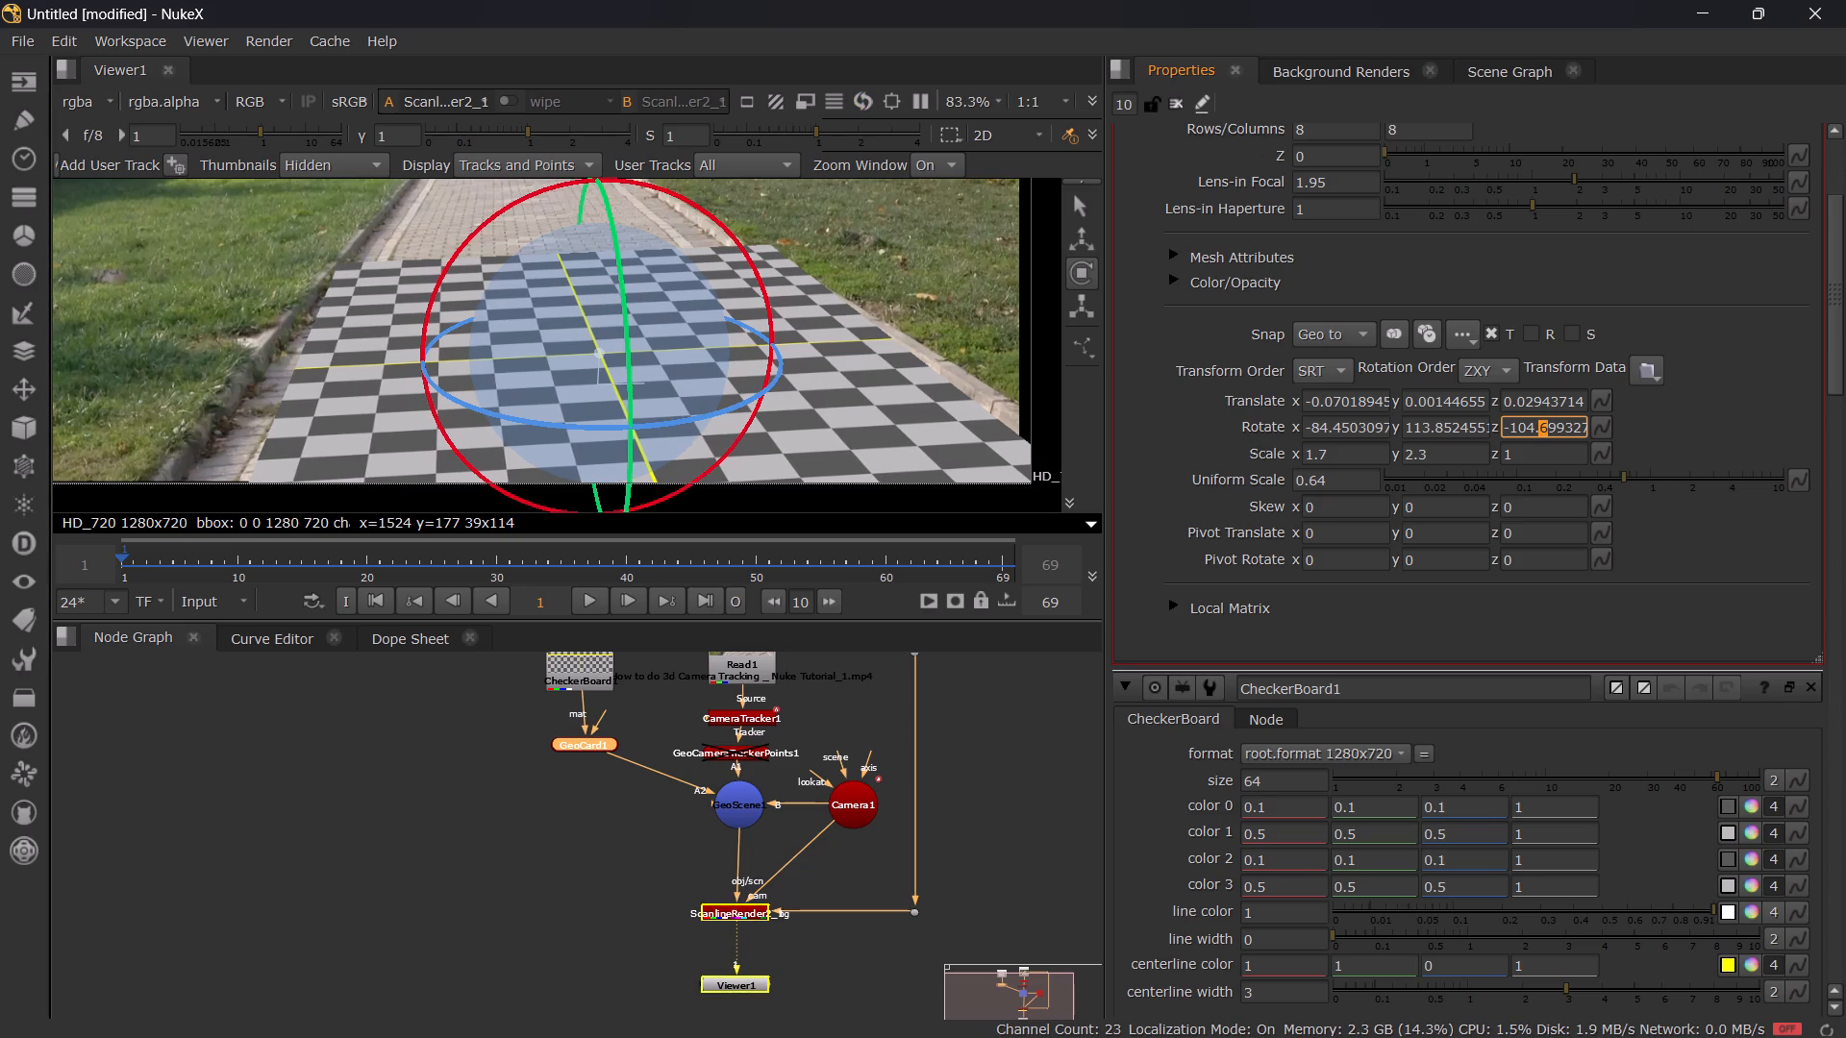
scroll(1540, 423, "down", 3)
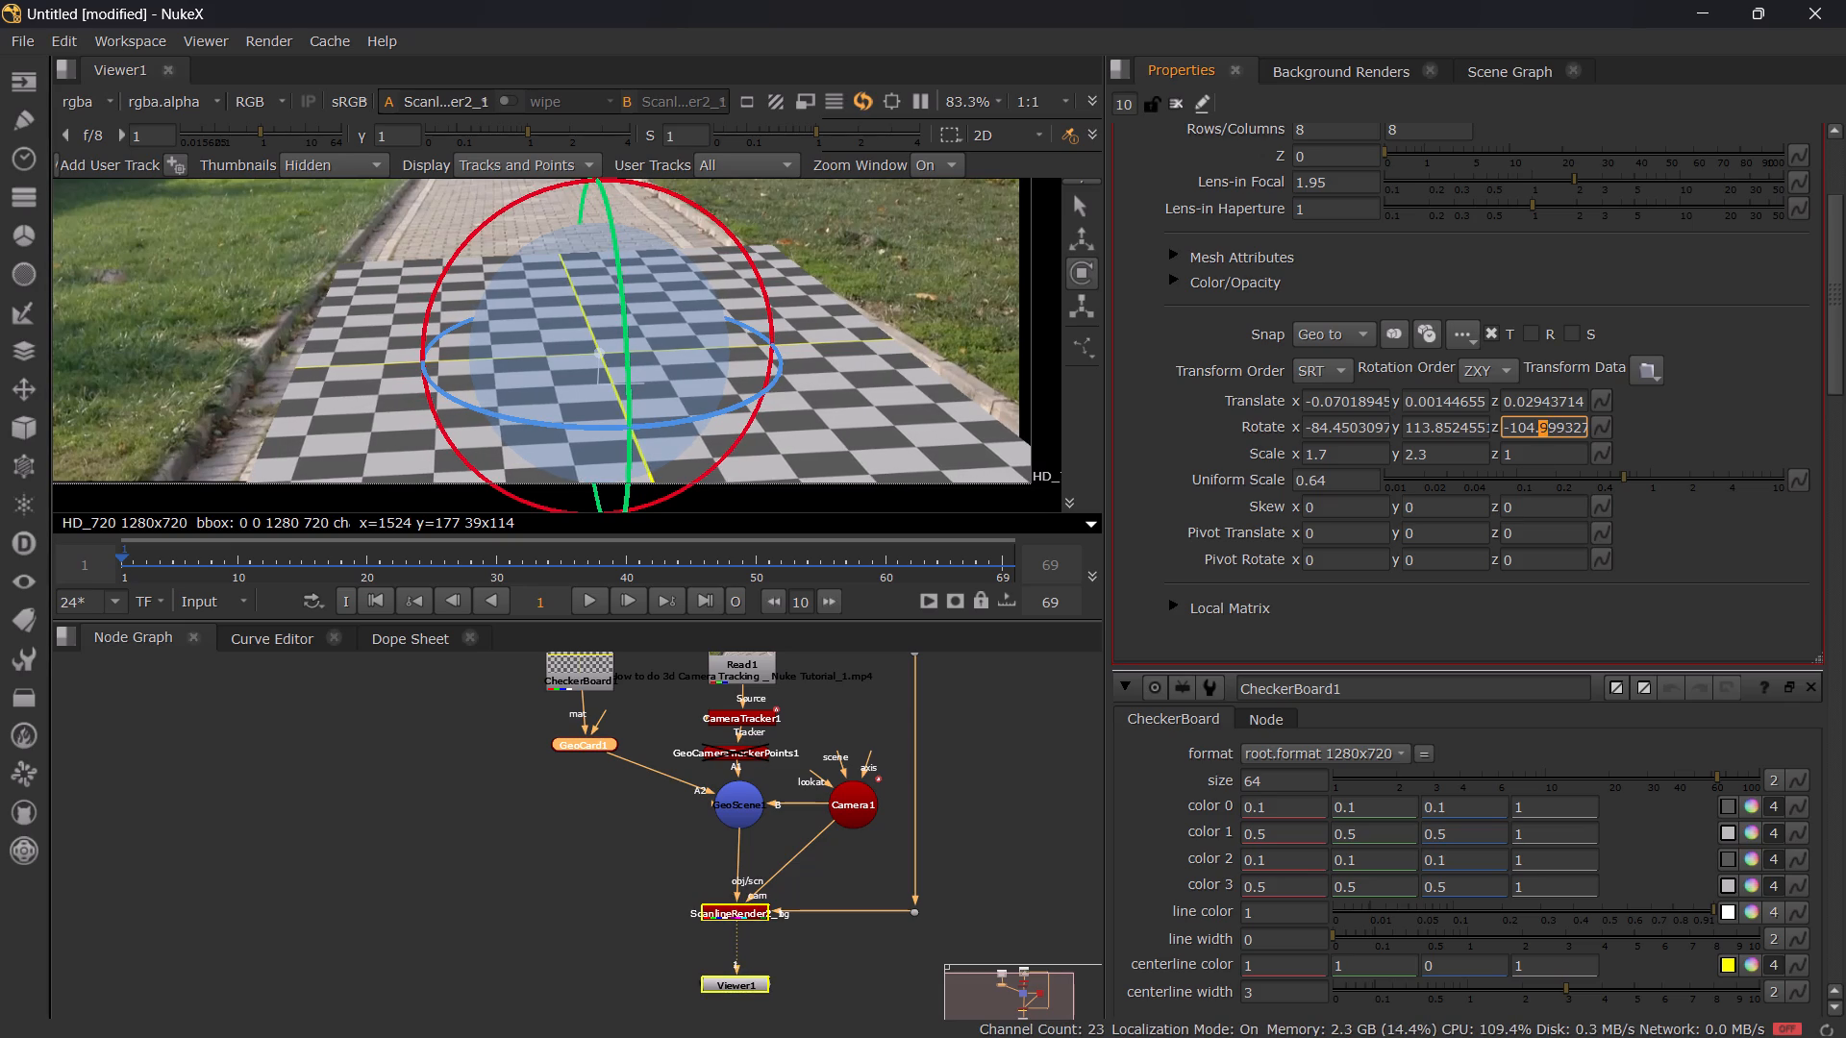
left_click(1675, 408)
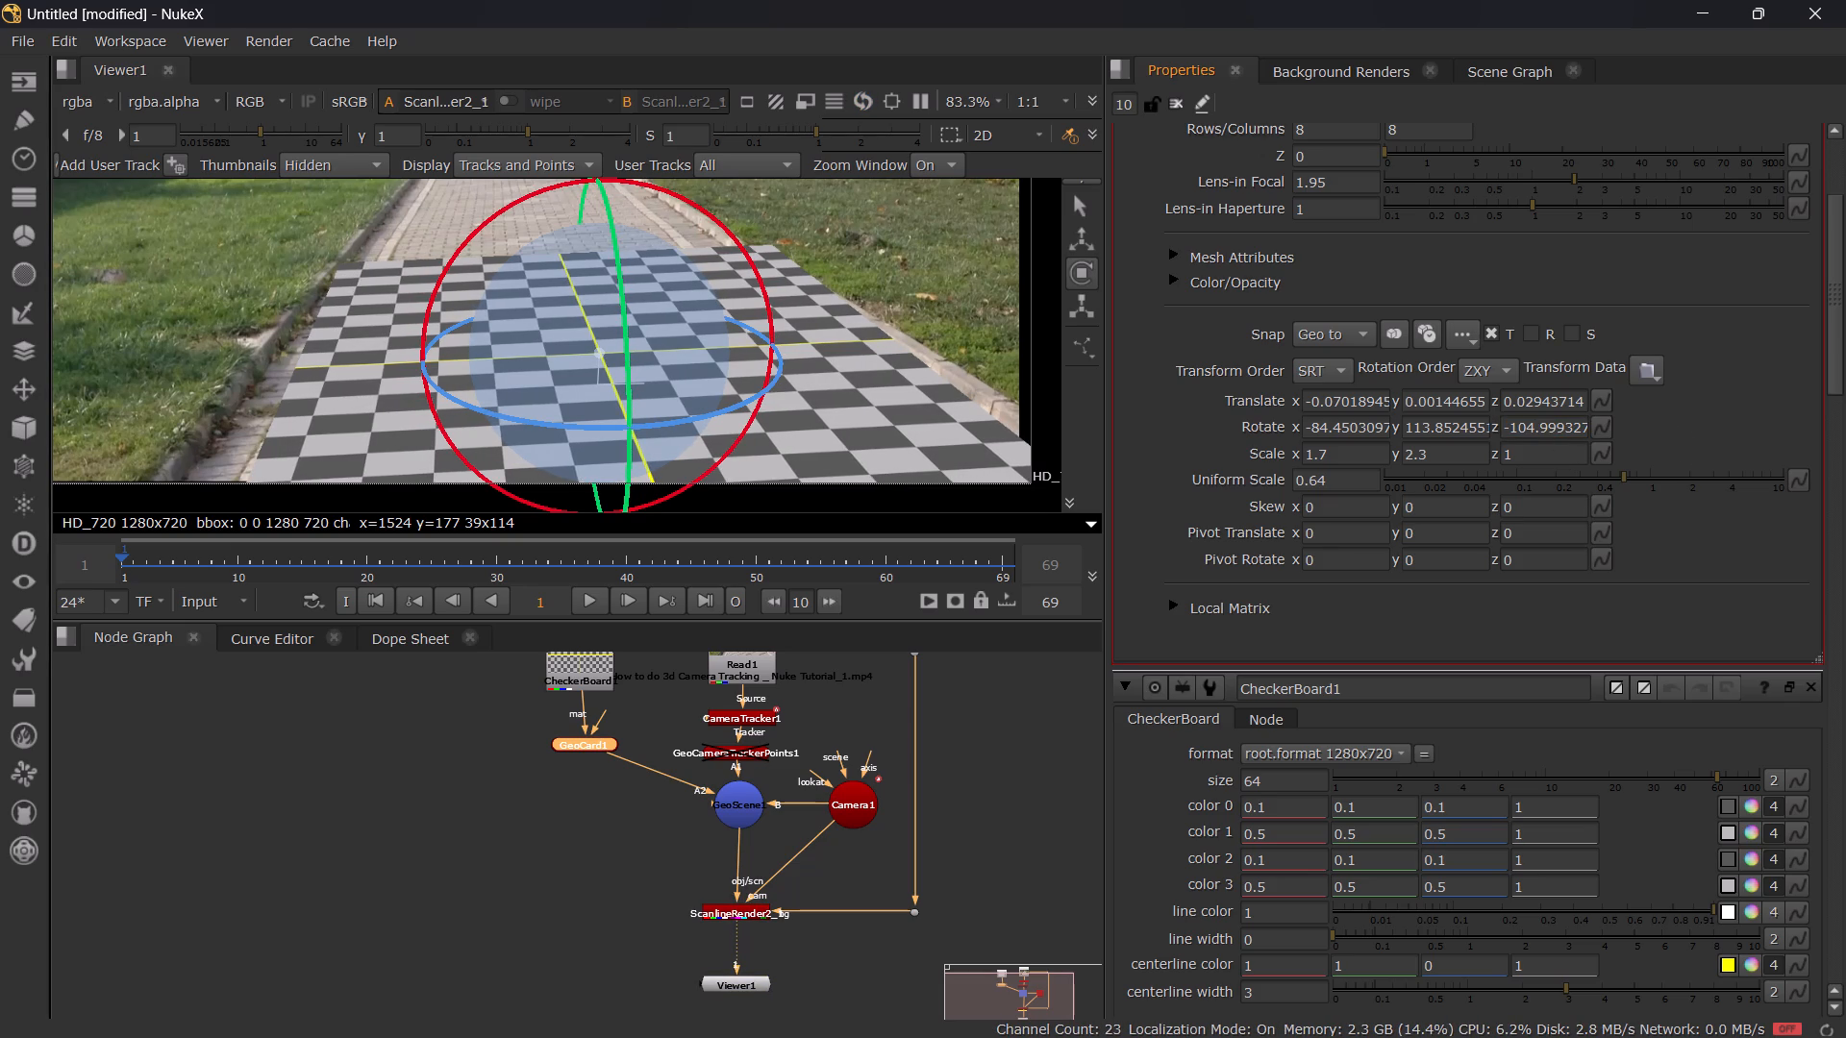
scroll(1526, 424, "down", 2)
scroll(1526, 424, "up", 2)
left_click(1528, 430)
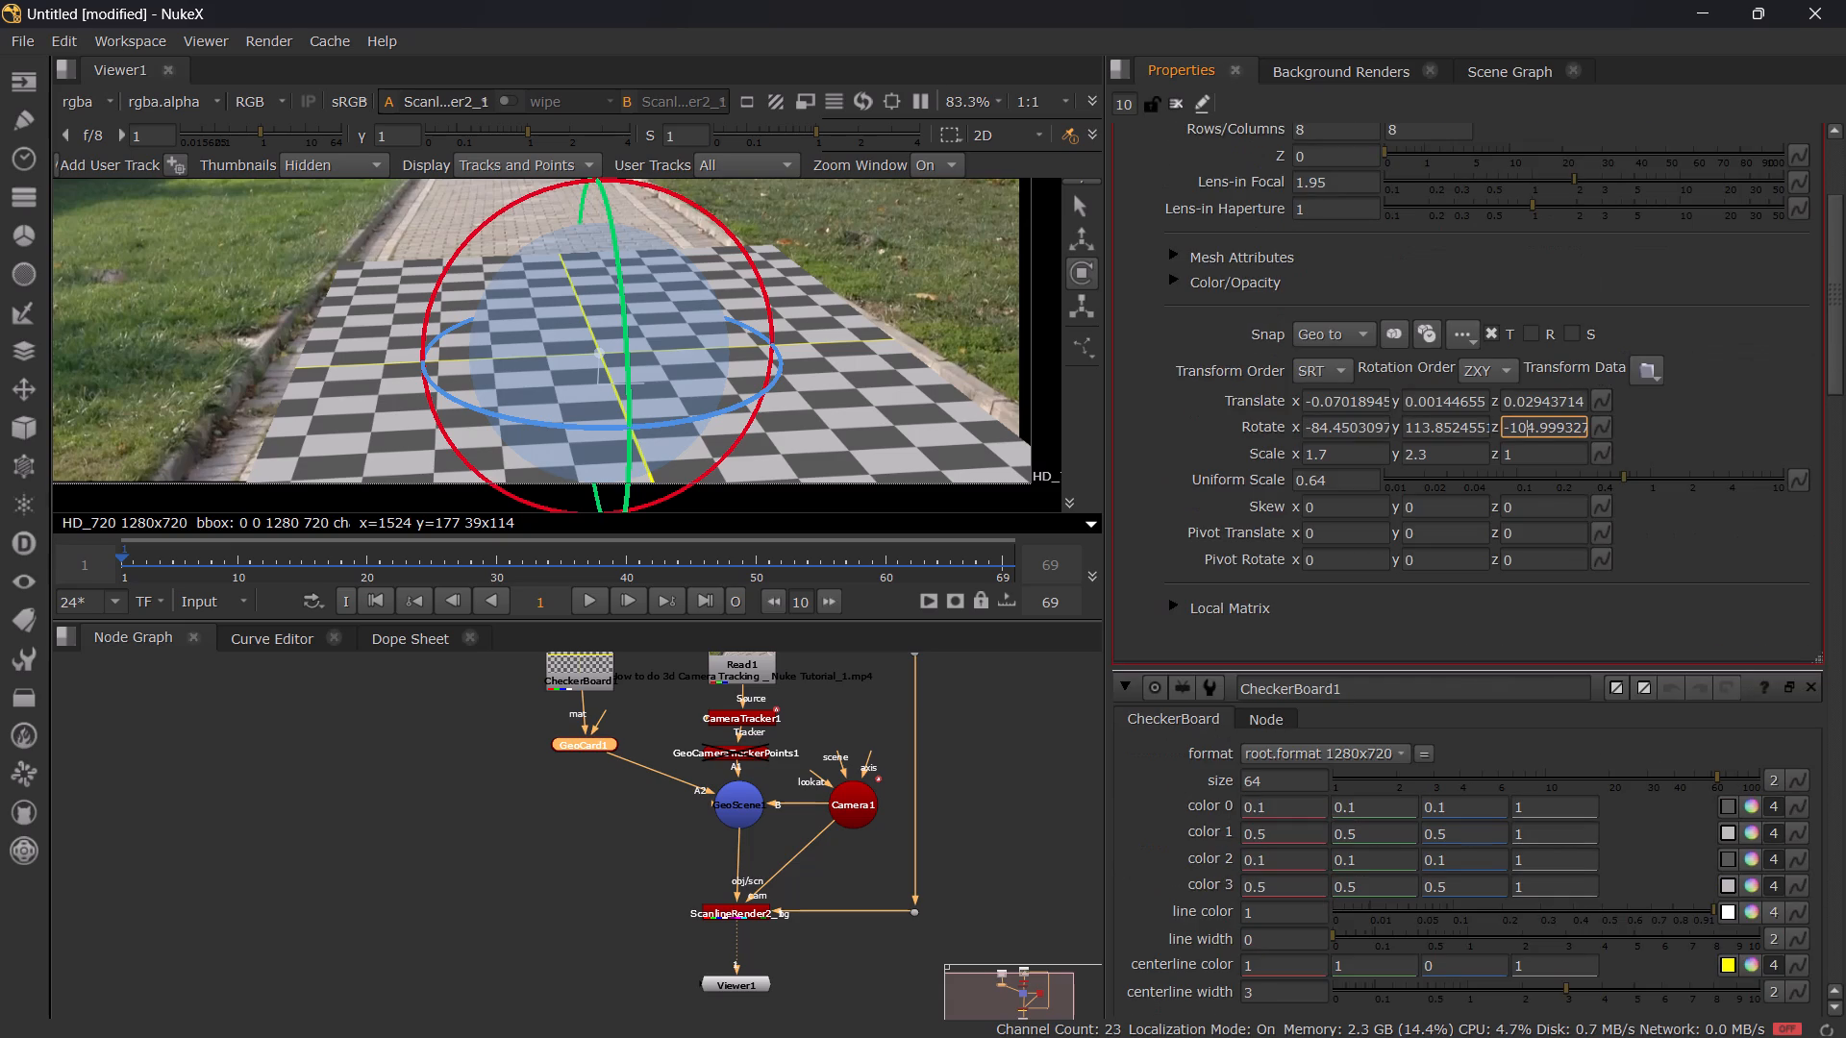
scroll(1535, 430, "down", 3)
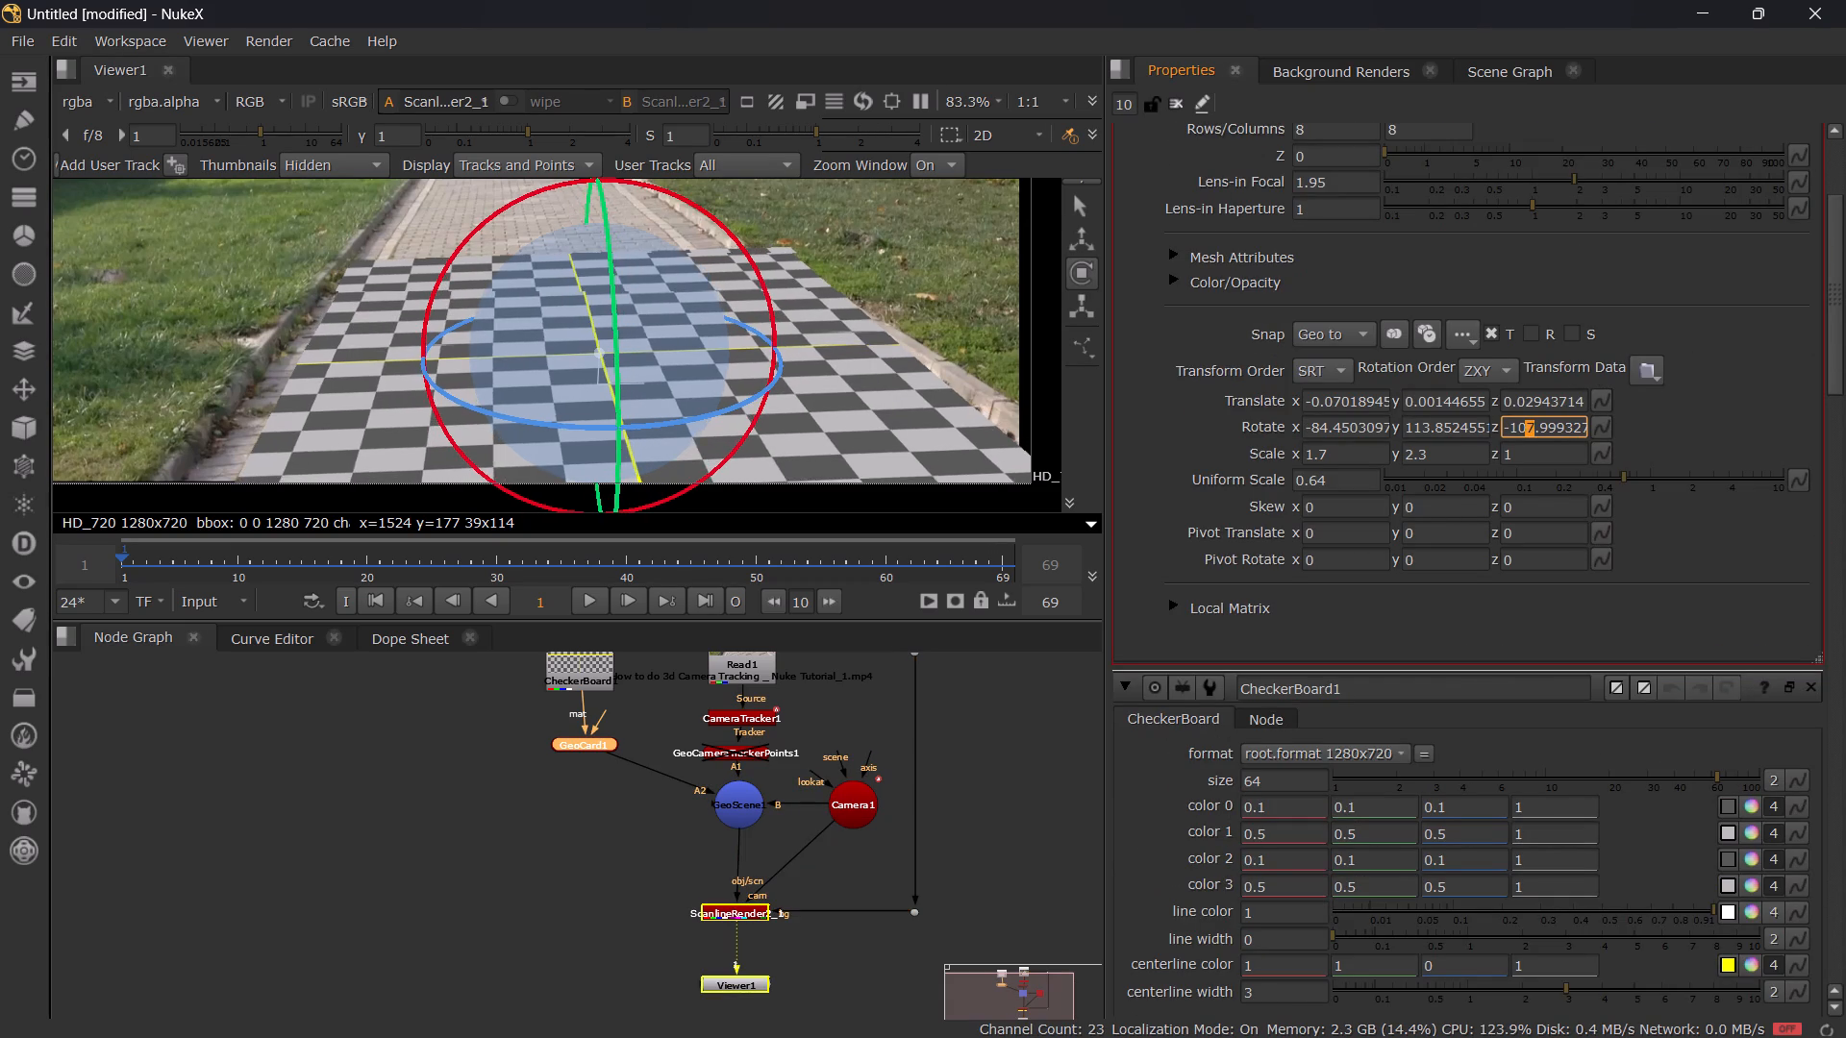
scroll(1535, 430, "up", 2)
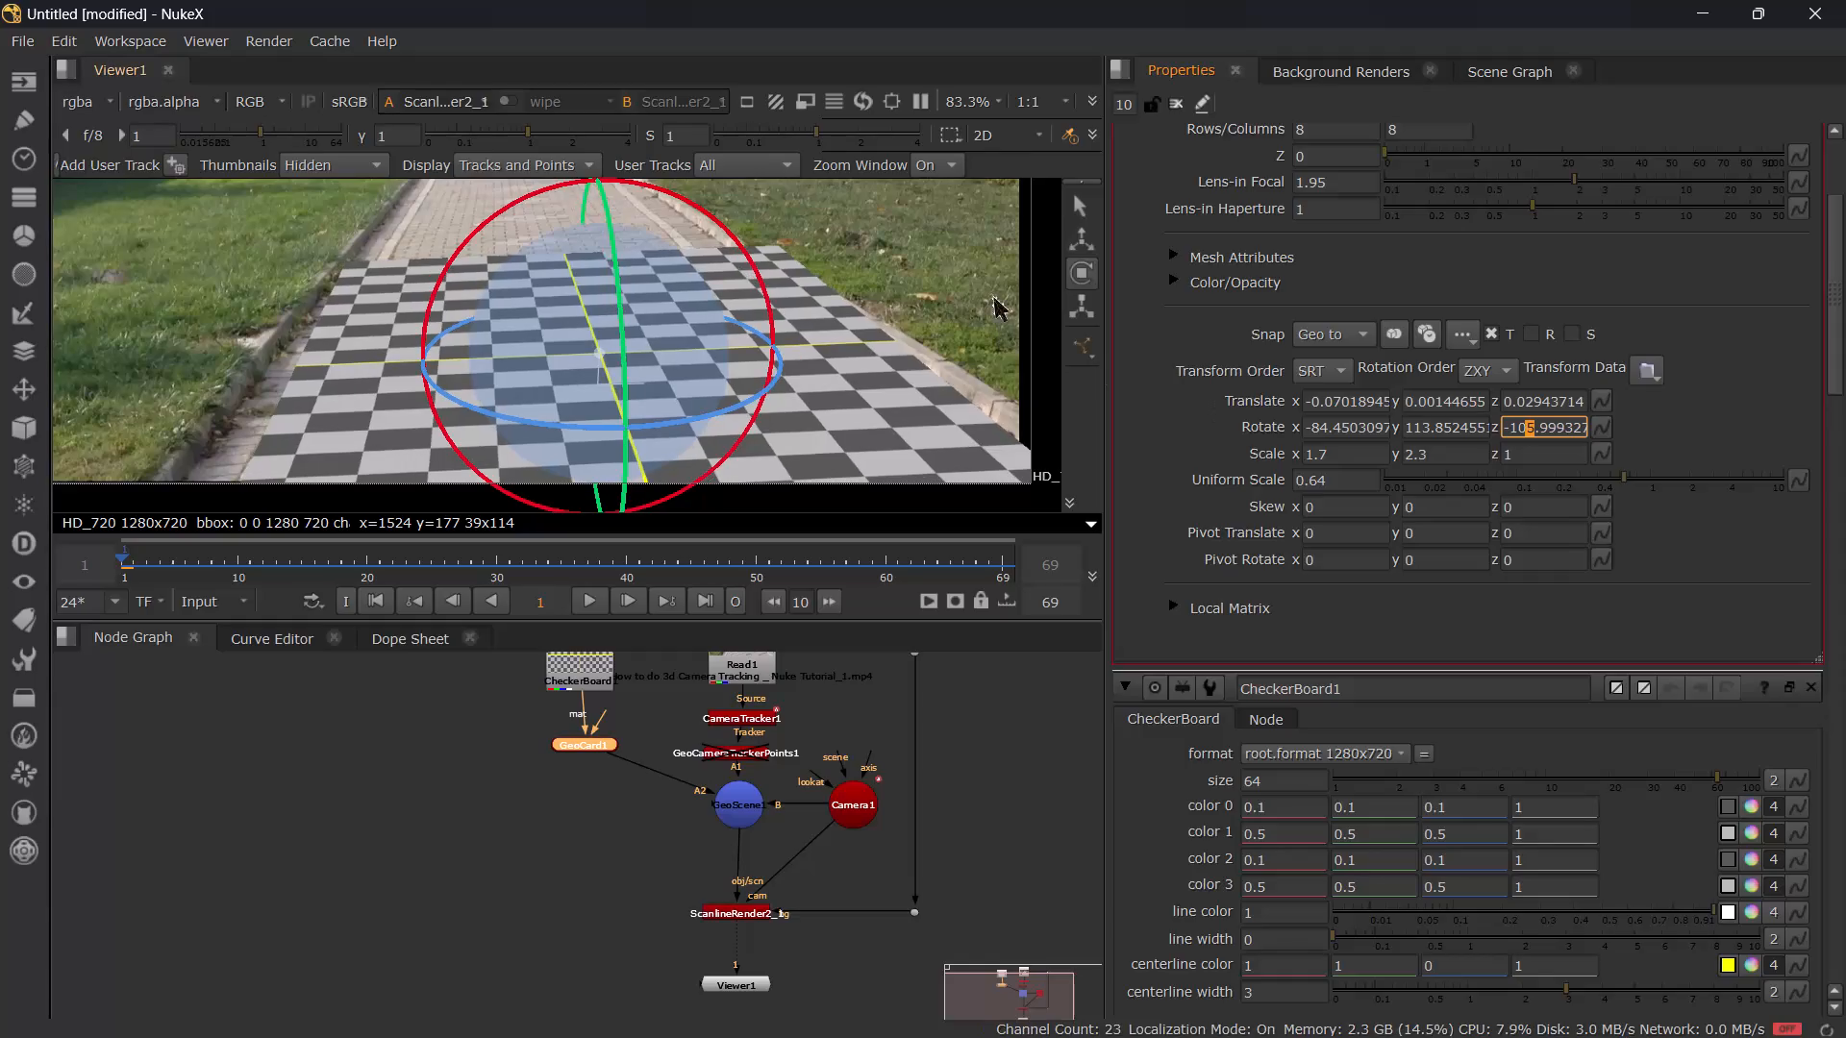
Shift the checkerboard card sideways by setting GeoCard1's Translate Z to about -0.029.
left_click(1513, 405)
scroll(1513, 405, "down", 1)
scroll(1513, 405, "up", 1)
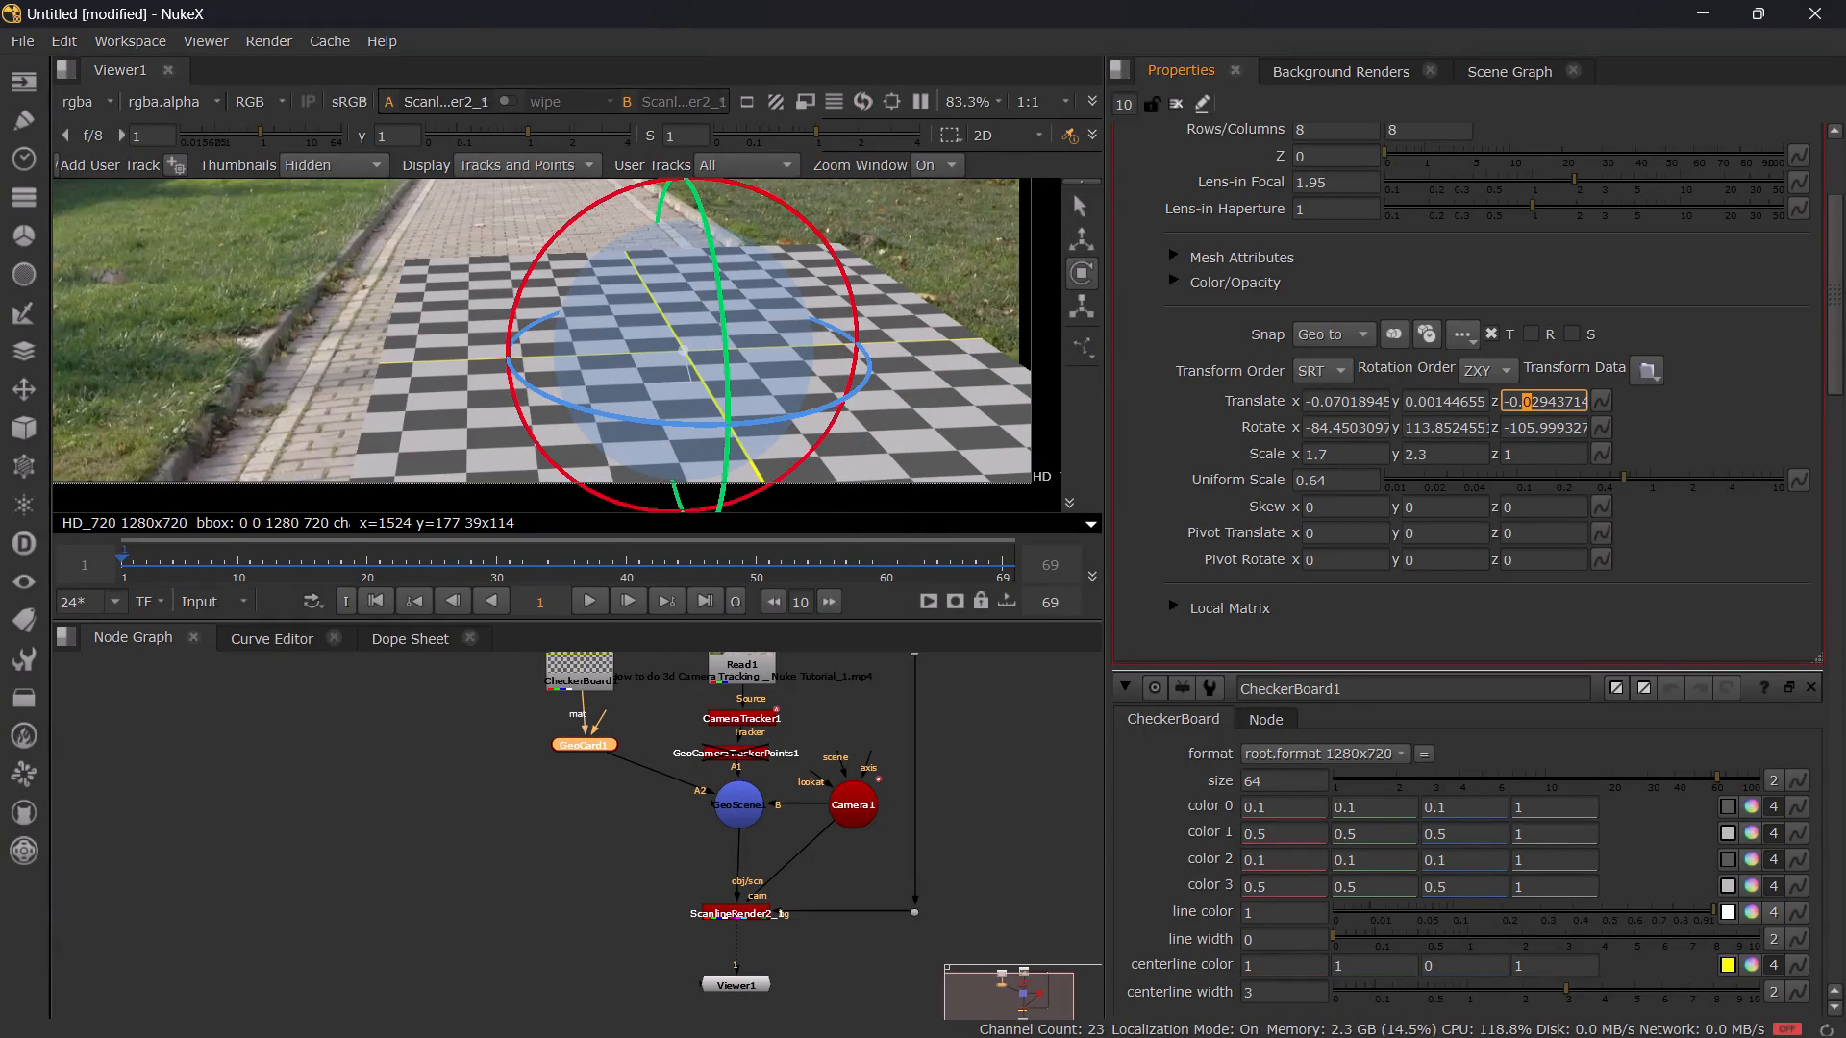
Push the checkerboard card farther down the path by lowering GeoCard1's Translate X to about -0.77.
left_click(1320, 396)
scroll(1320, 396, "down", 4)
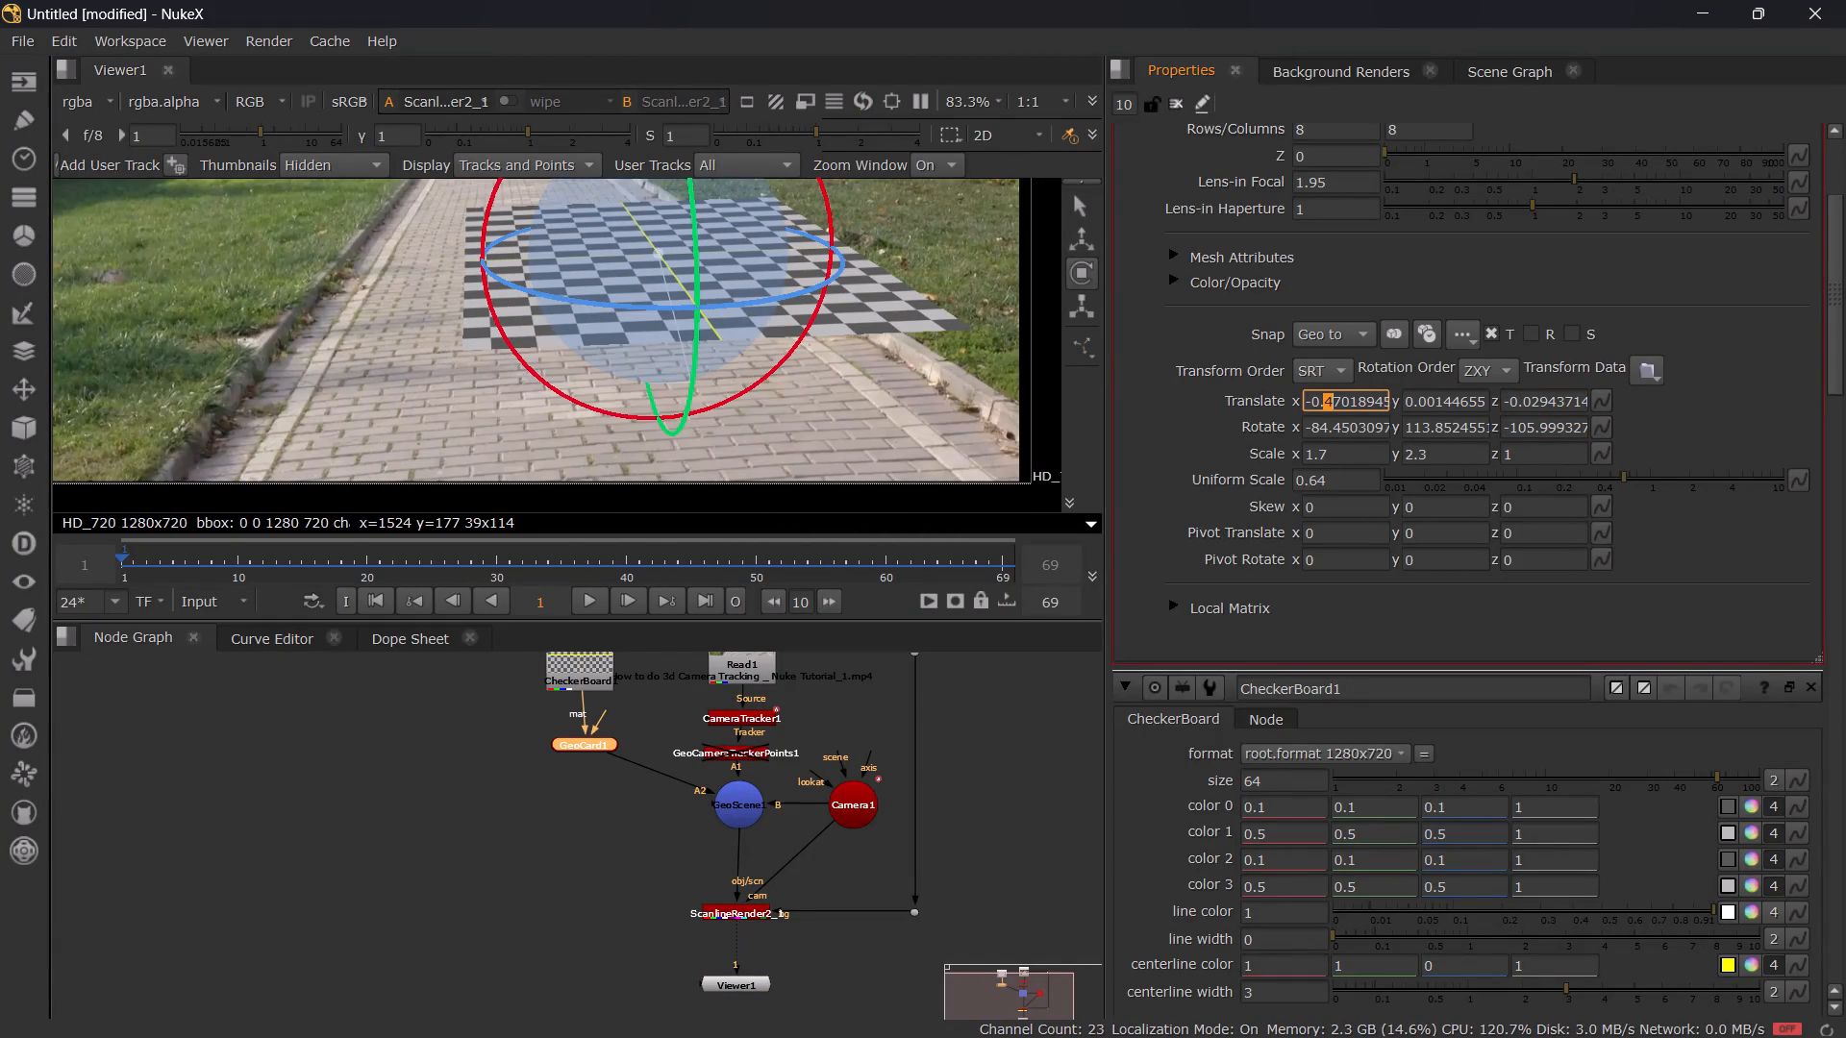
scroll(1320, 396, "down", 1)
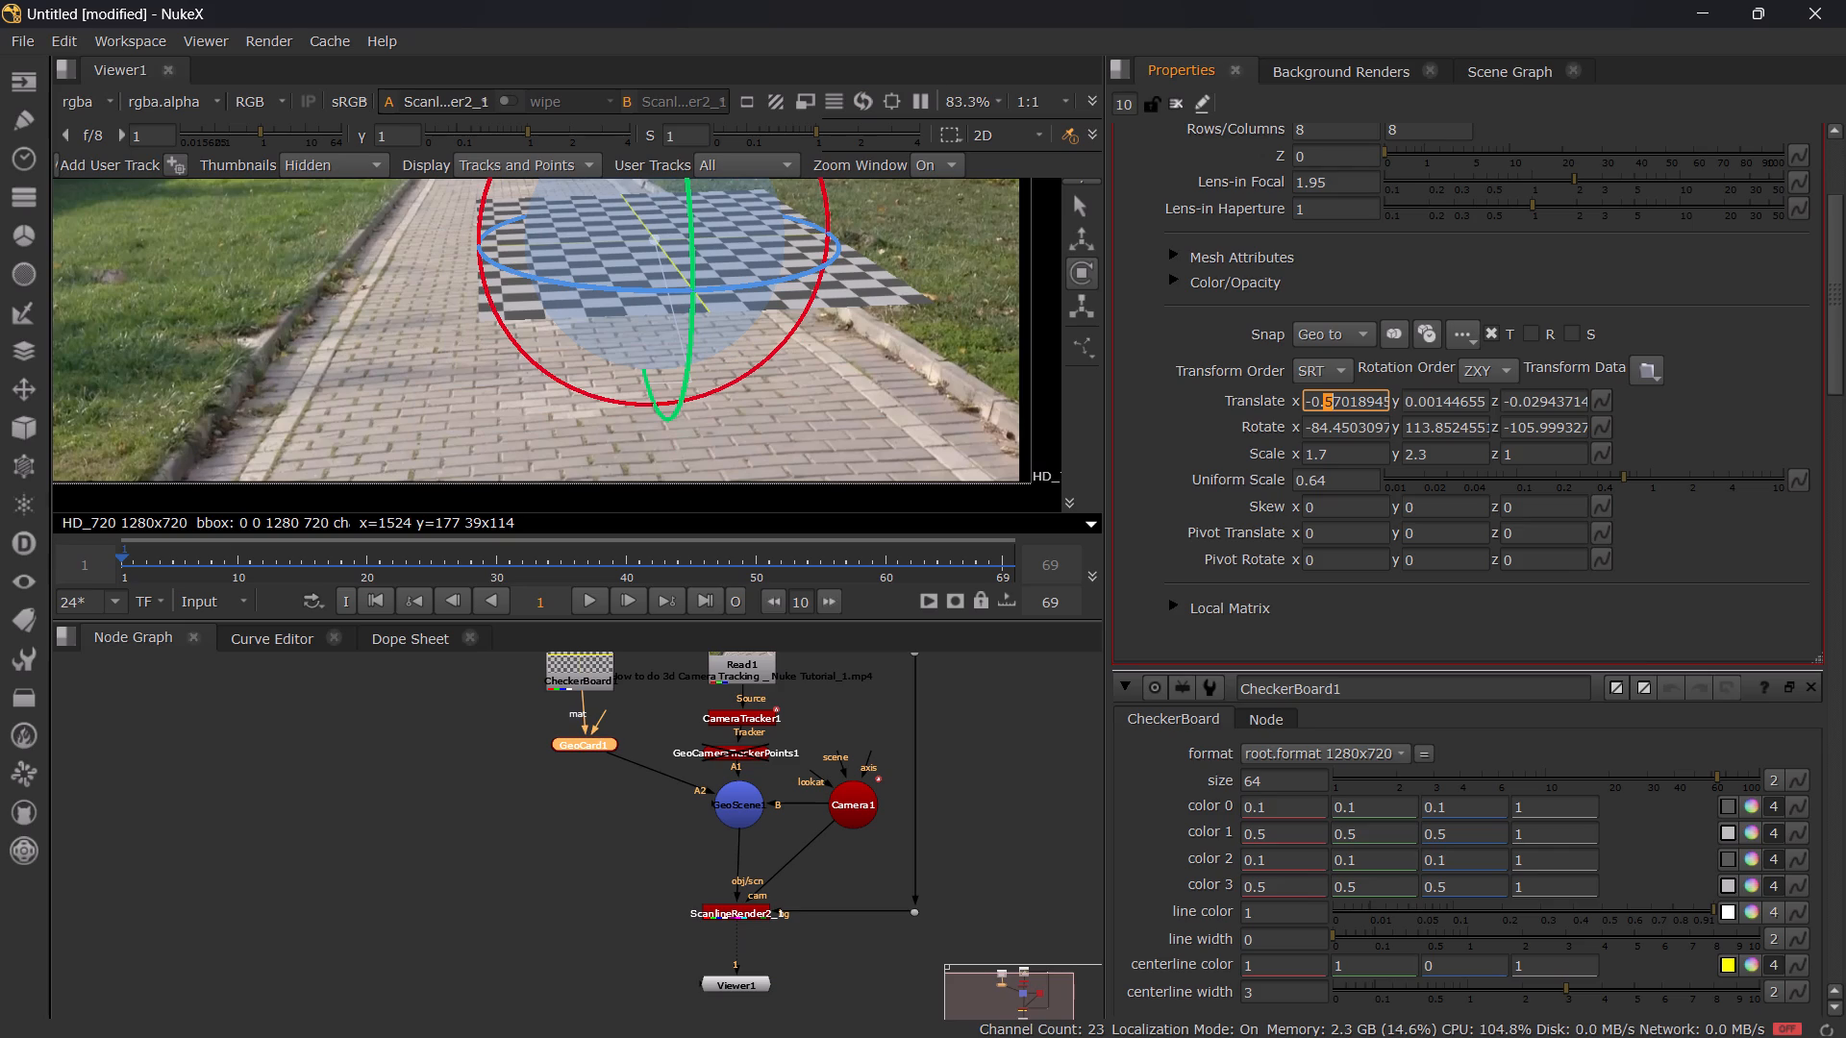
scroll(1320, 396, "down", 1)
scroll(833, 321, "down", 3)
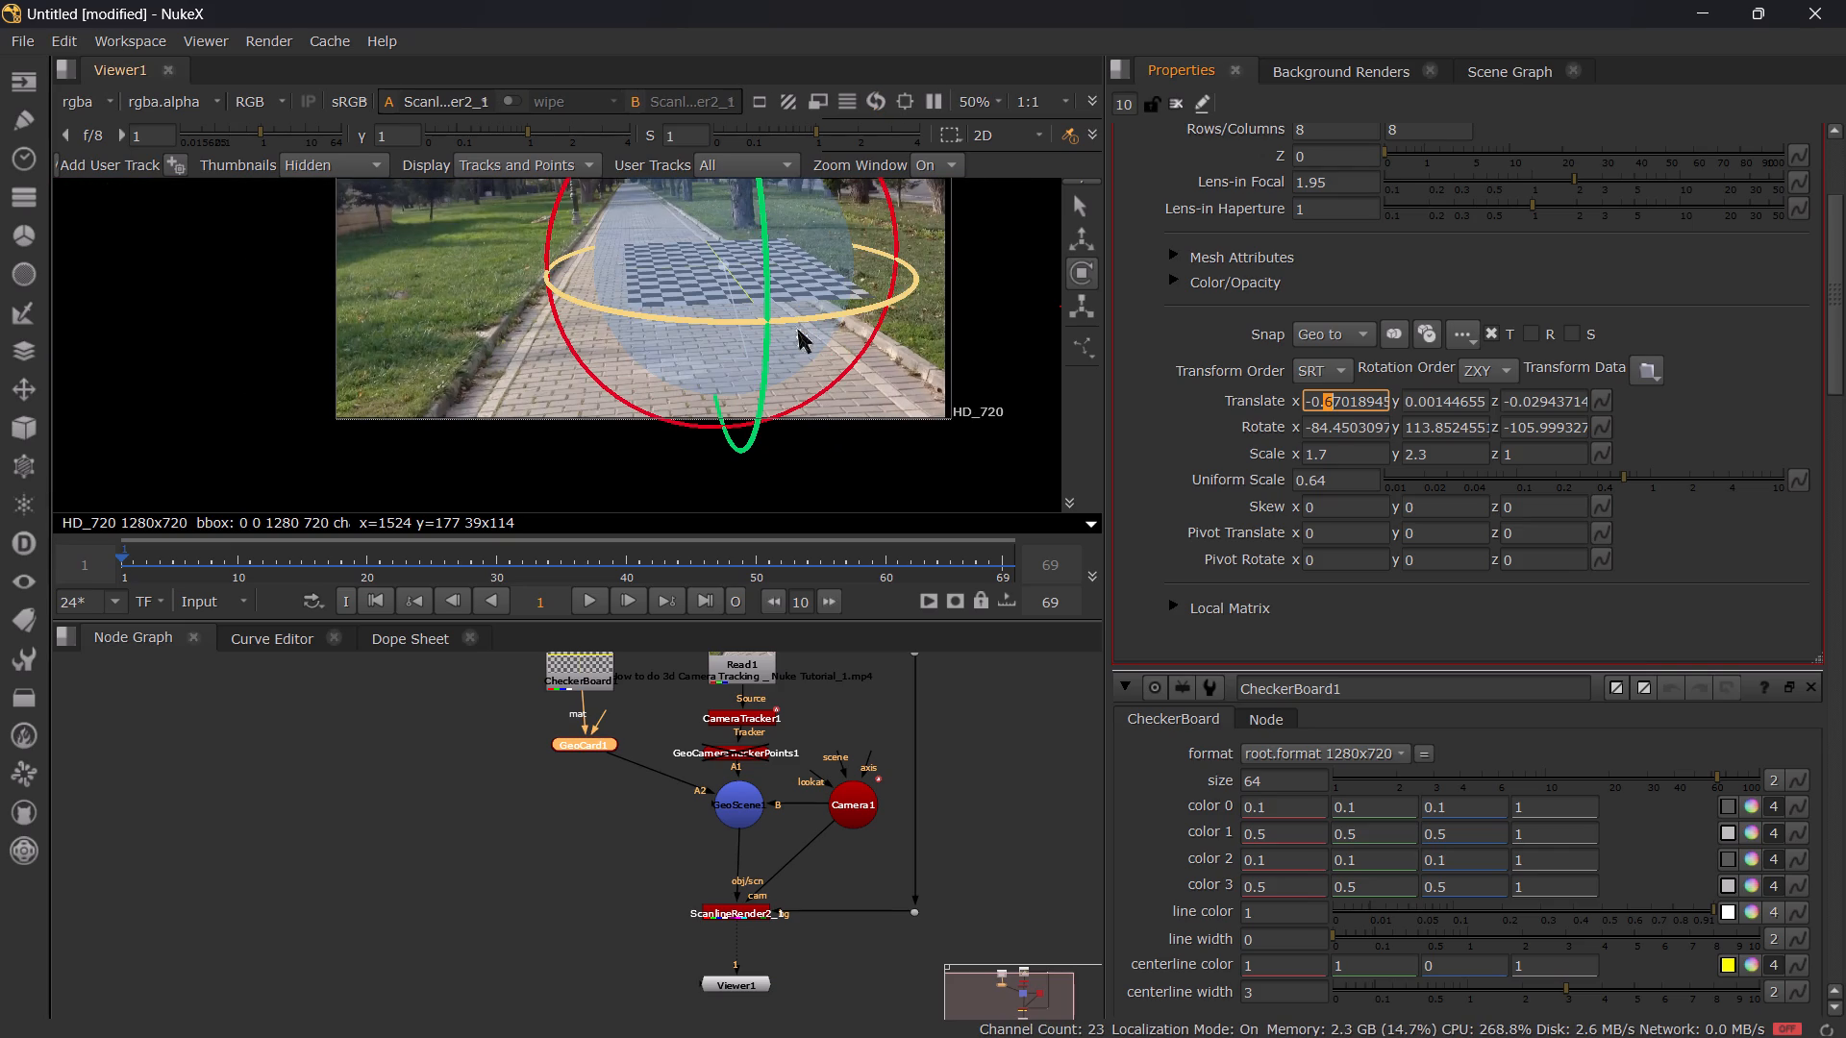
key("f")
left_click(877, 447)
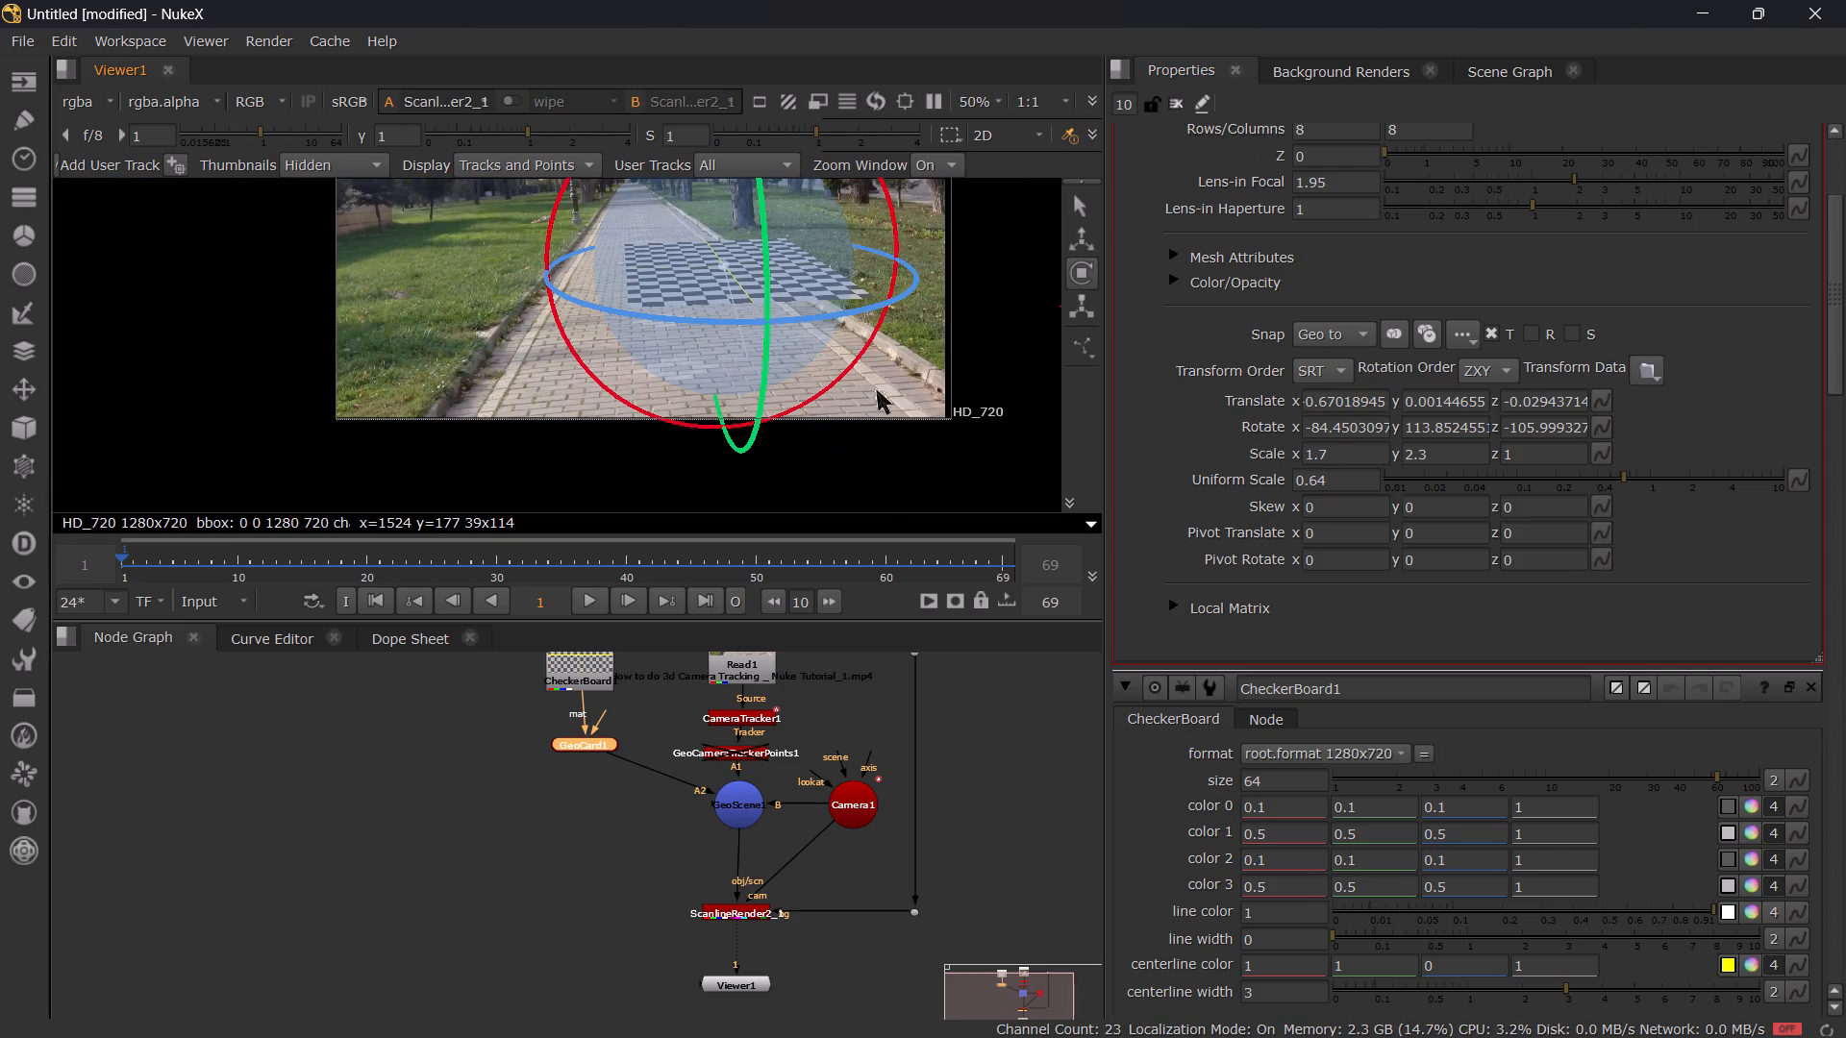
key("f")
scroll(786, 348, "up", 2)
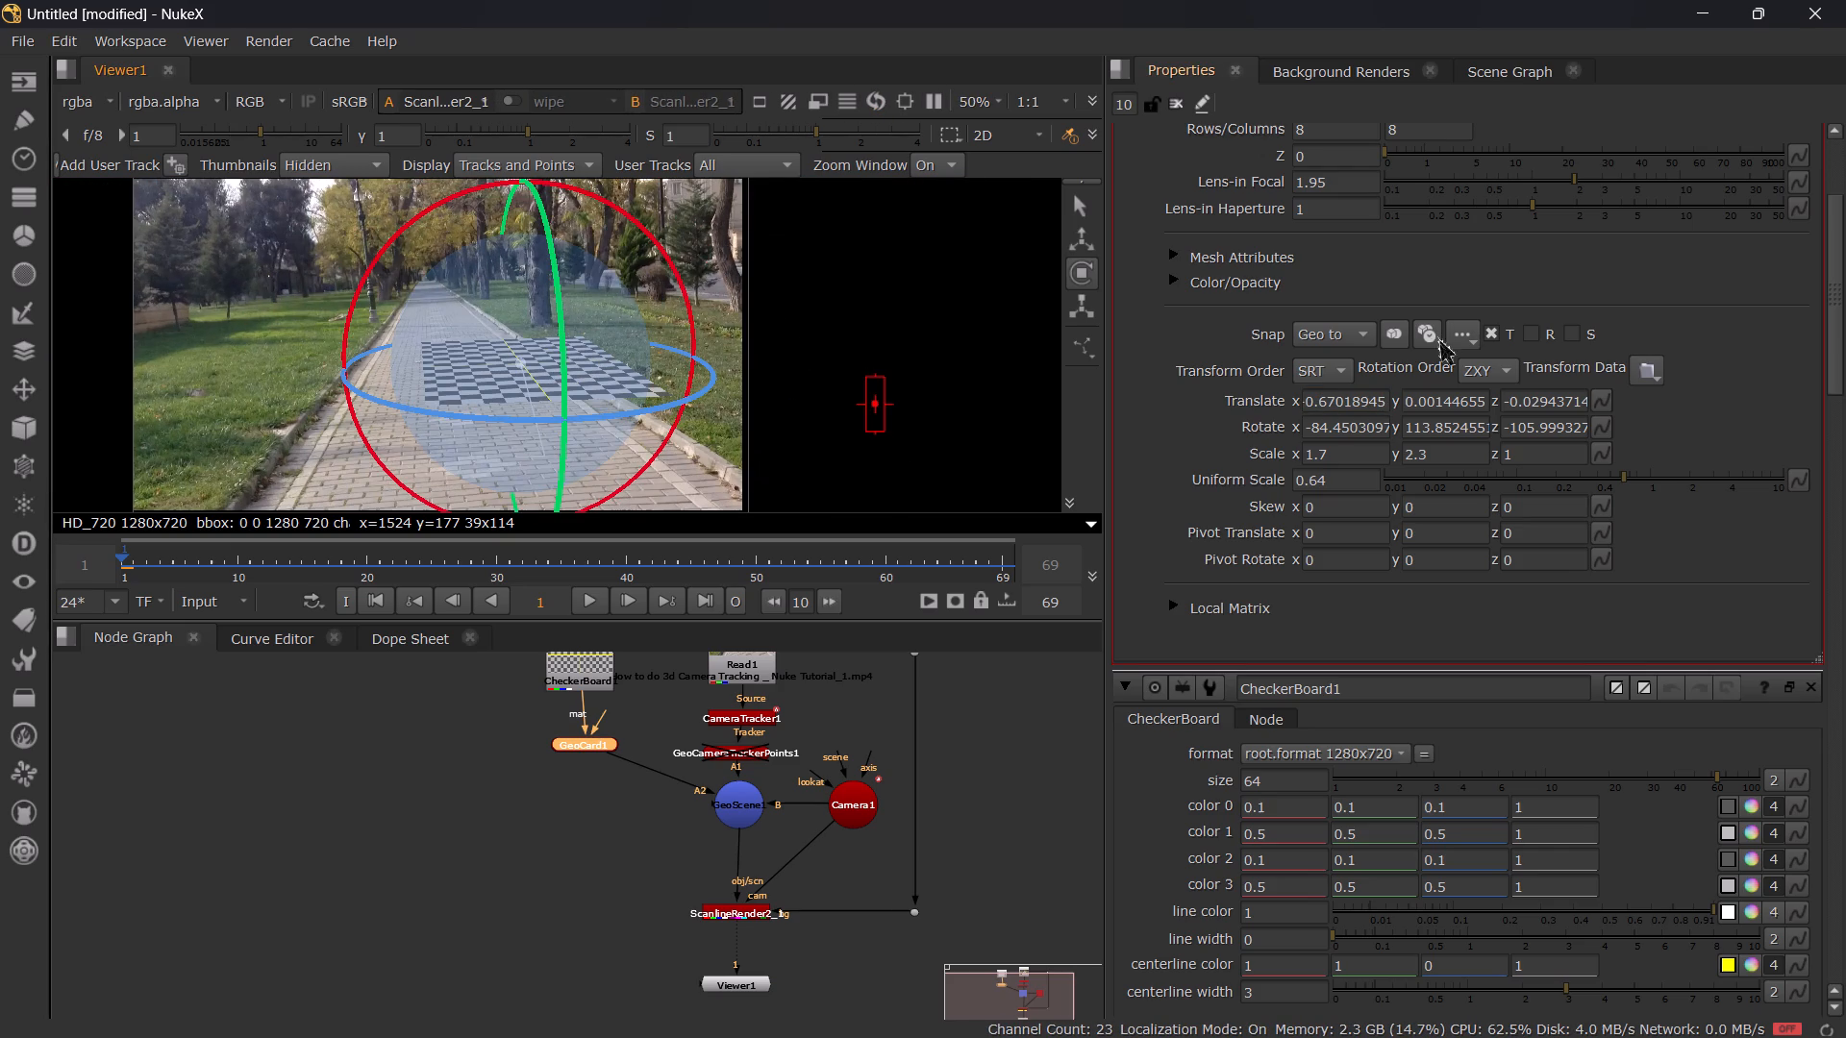
scroll(1317, 395, "down", 1)
scroll(1339, 358, "up", 2)
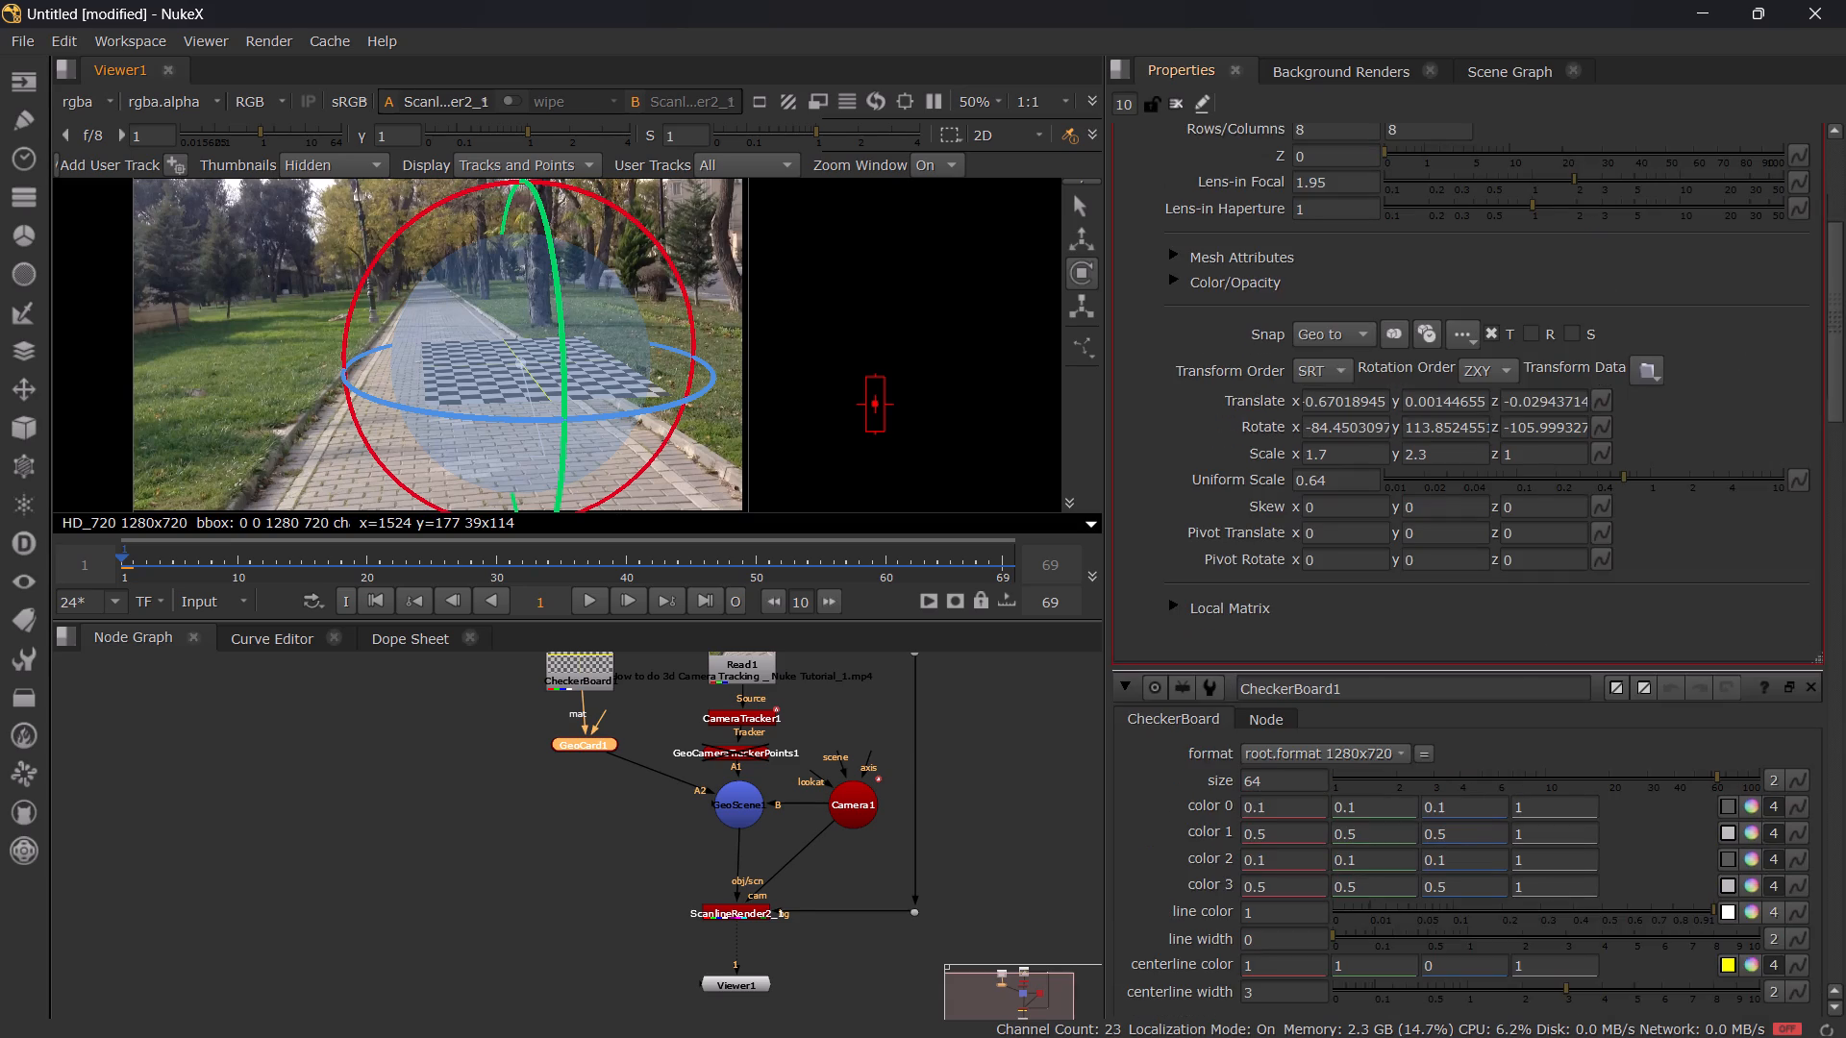
left_click(1315, 401)
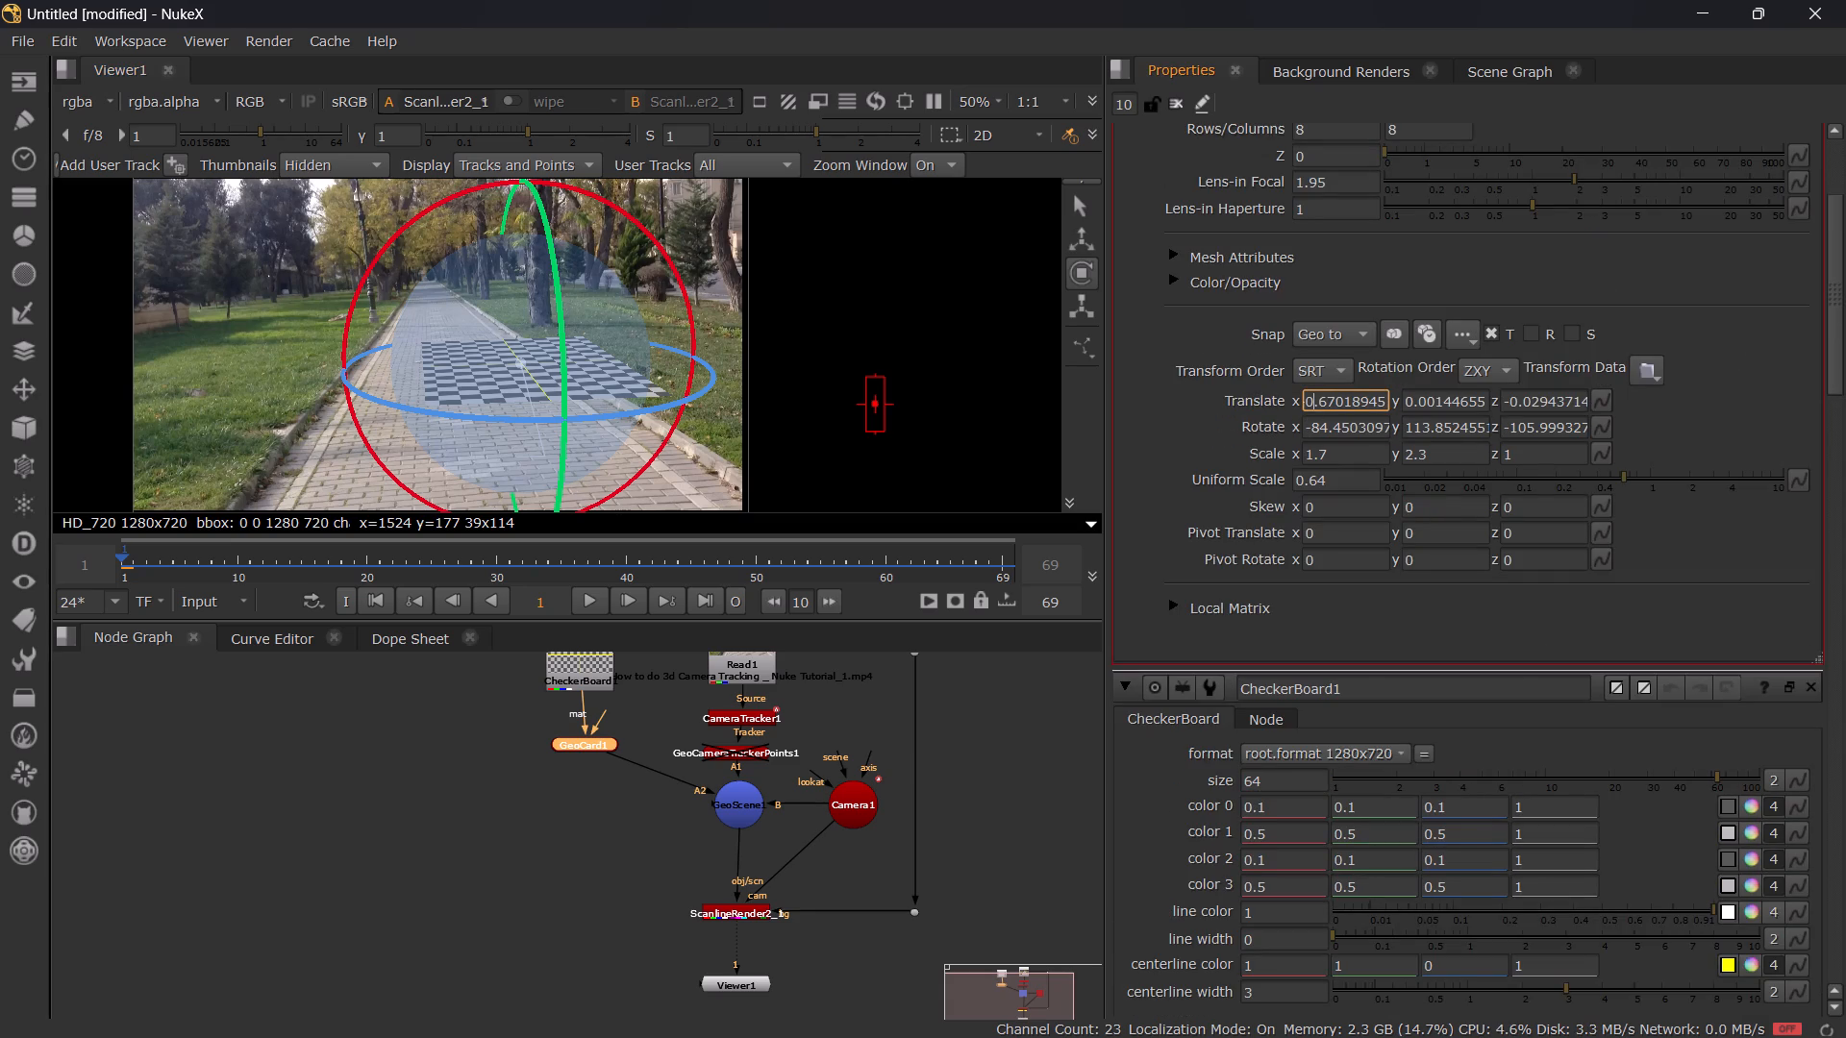
scroll(1327, 395, "down", 1)
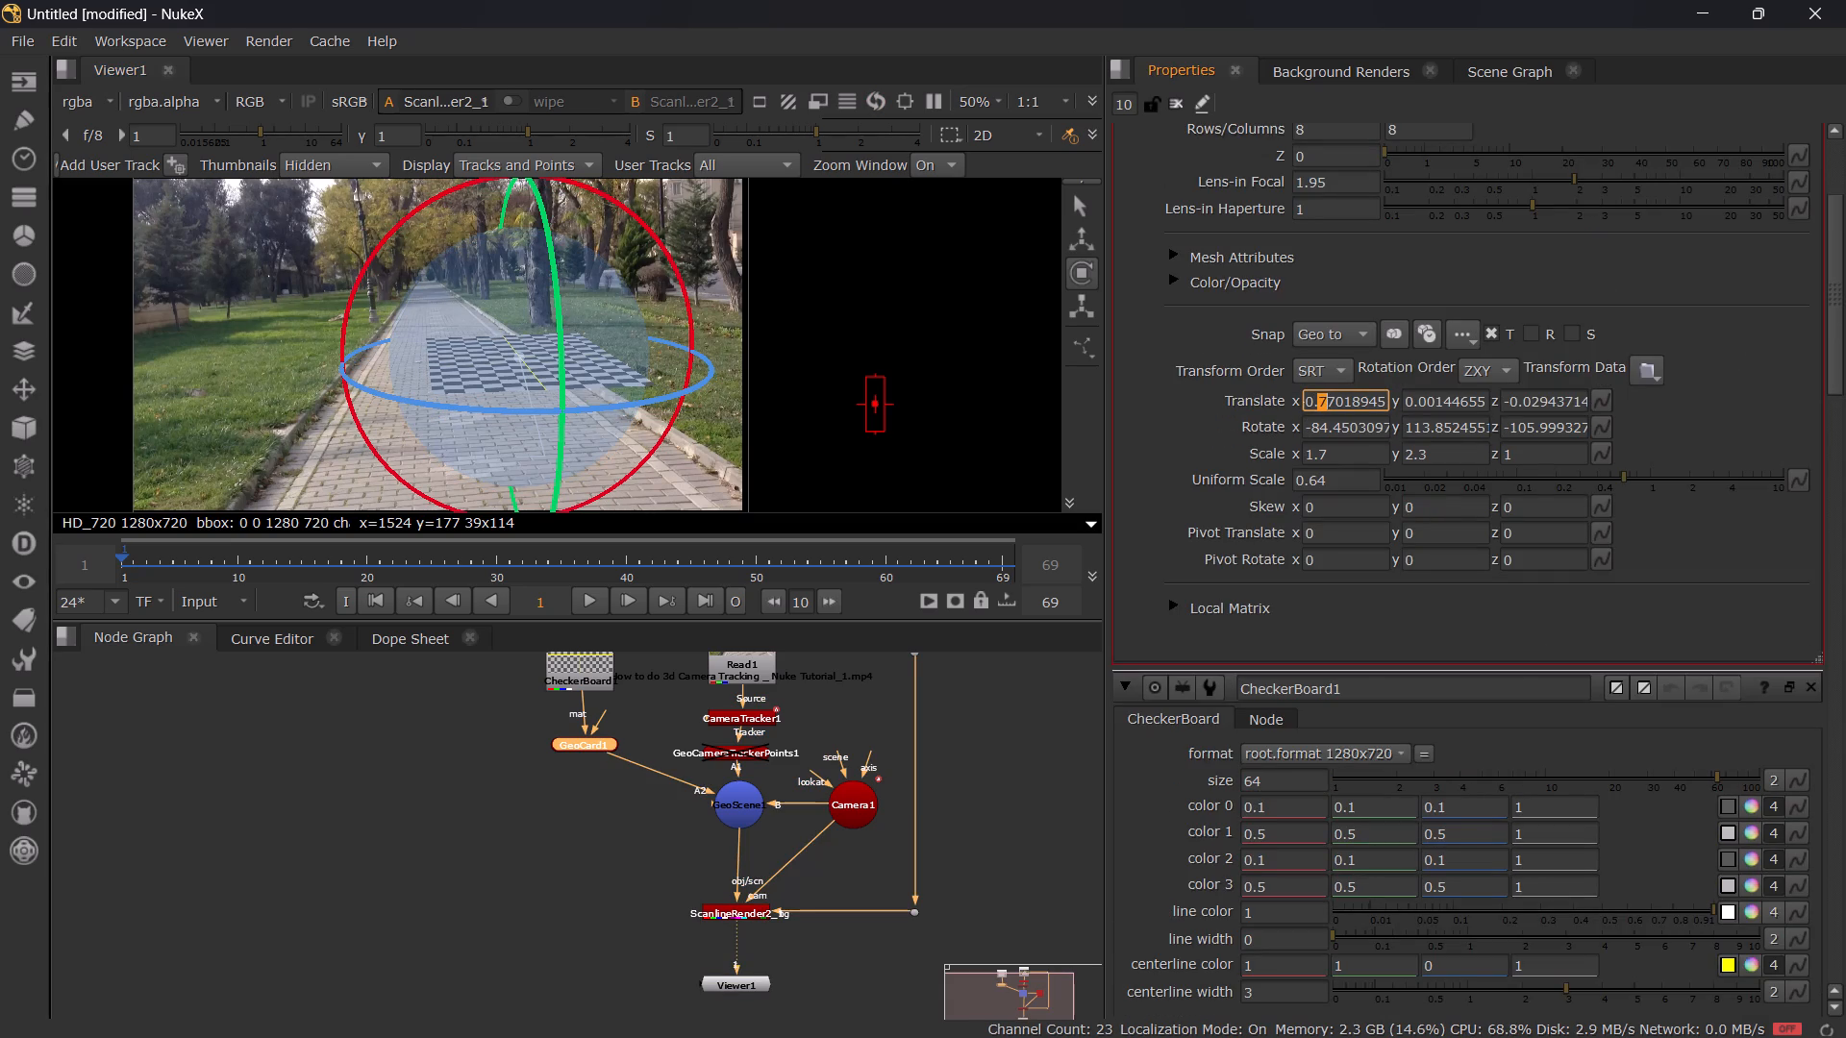
Lower the checkerboard card by setting GeoCard1's Translate Y to about -0.30.
left_click(1410, 404)
scroll(1420, 403, "down", 2)
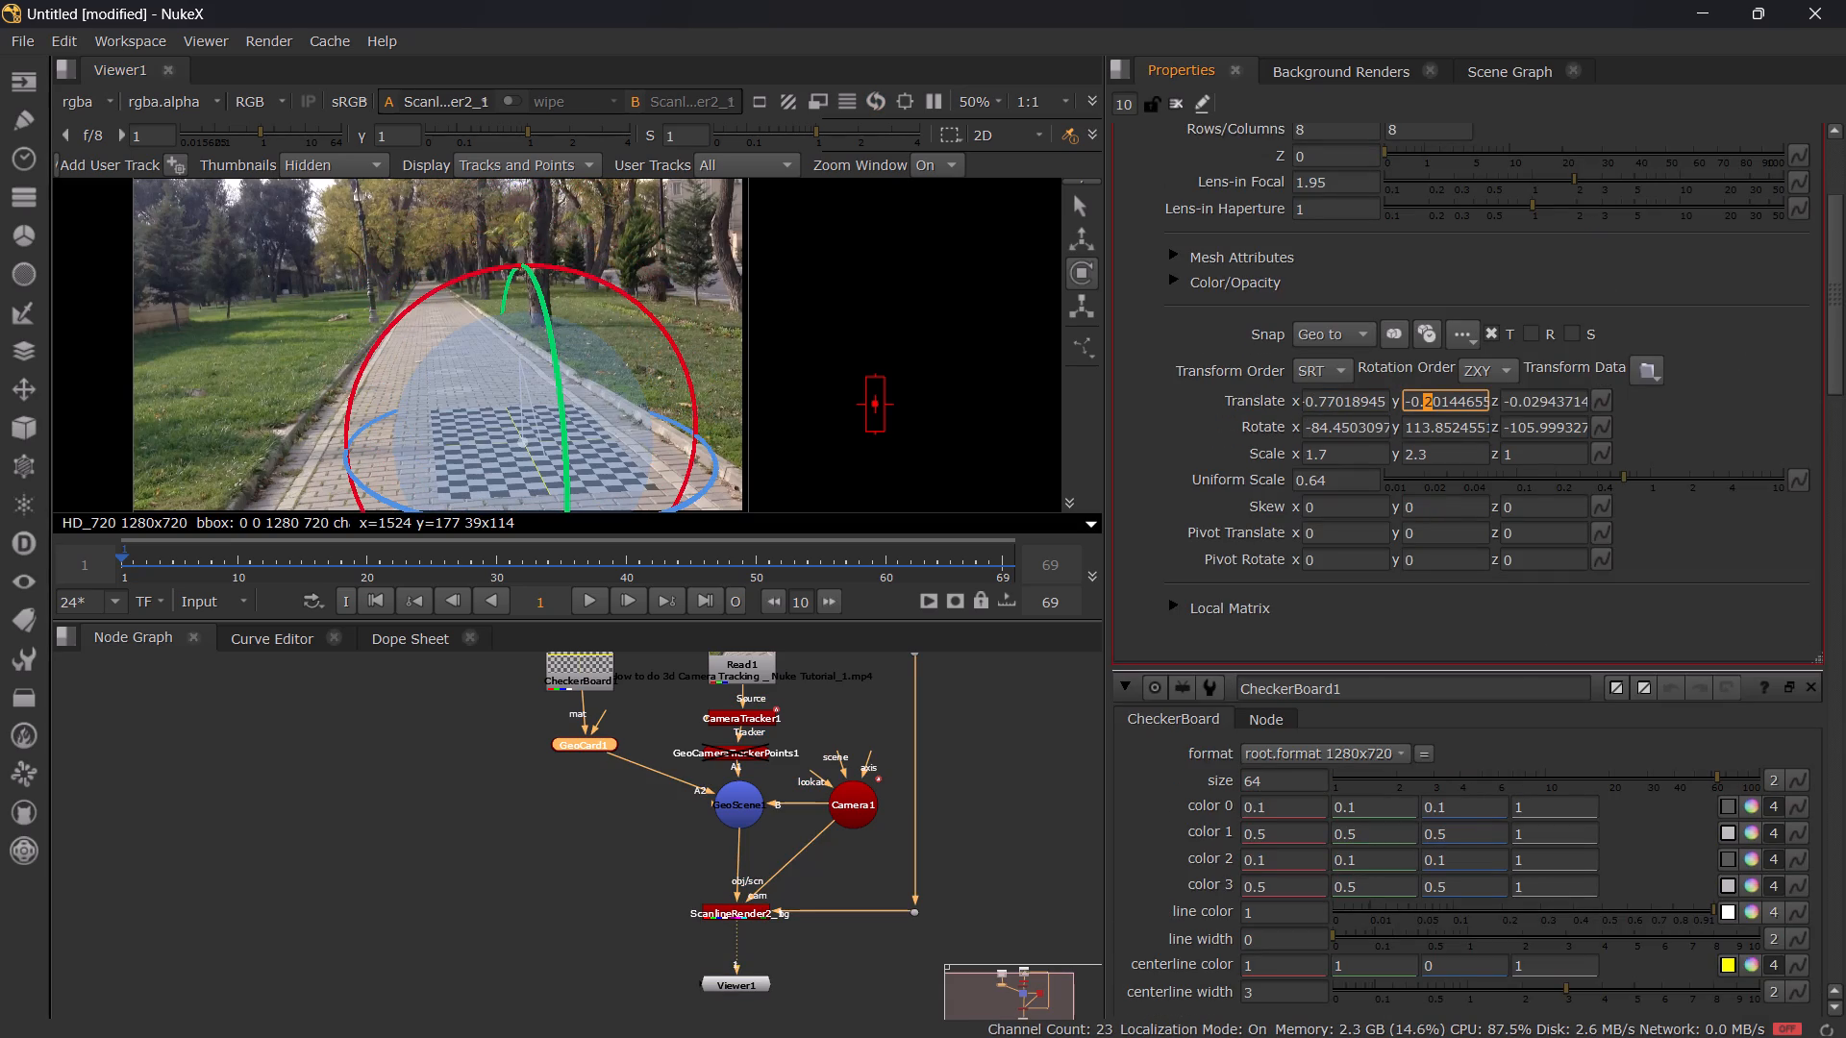
scroll(1420, 403, "down", 1)
scroll(1420, 403, "up", 1)
scroll(1420, 403, "down", 1)
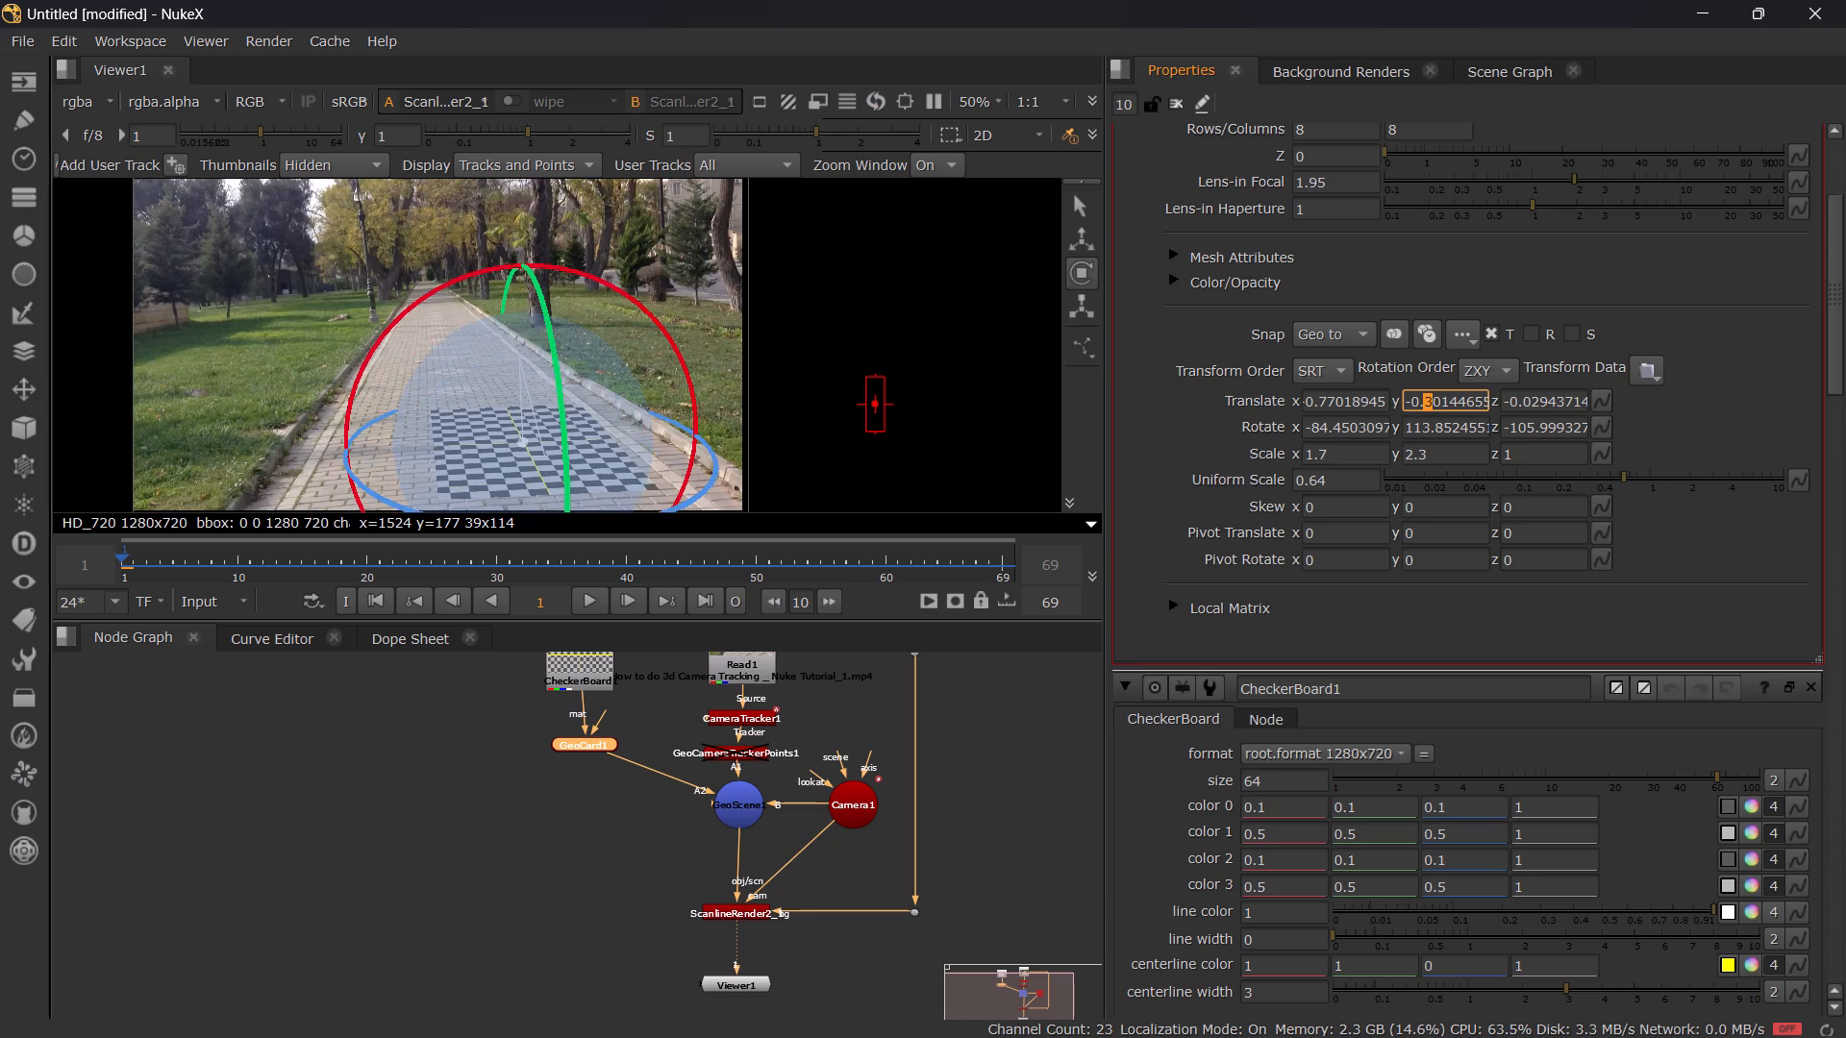
Center the checkerboard card across the path by adjusting GeoCard1's Translate Z to about 0.029.
left_click(1515, 397)
scroll(1515, 397, "down", 2)
scroll(1515, 397, "up", 3)
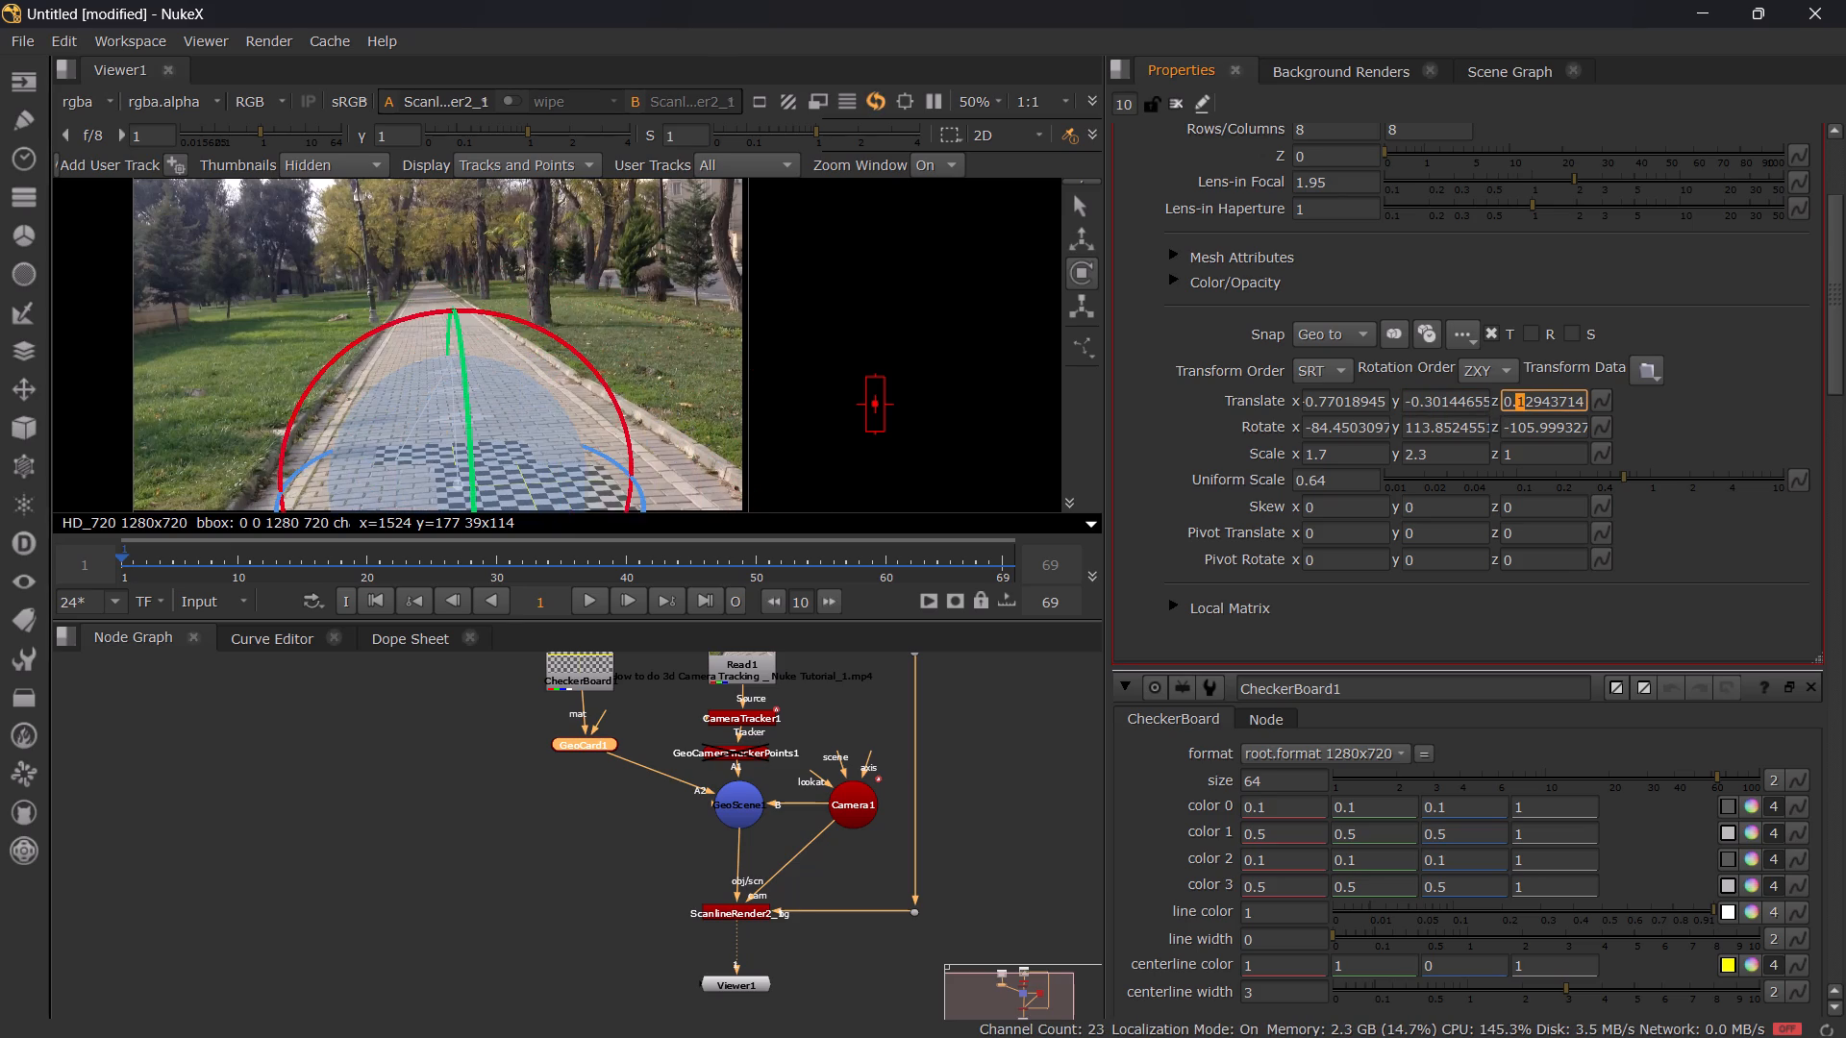
scroll(1515, 397, "down", 1)
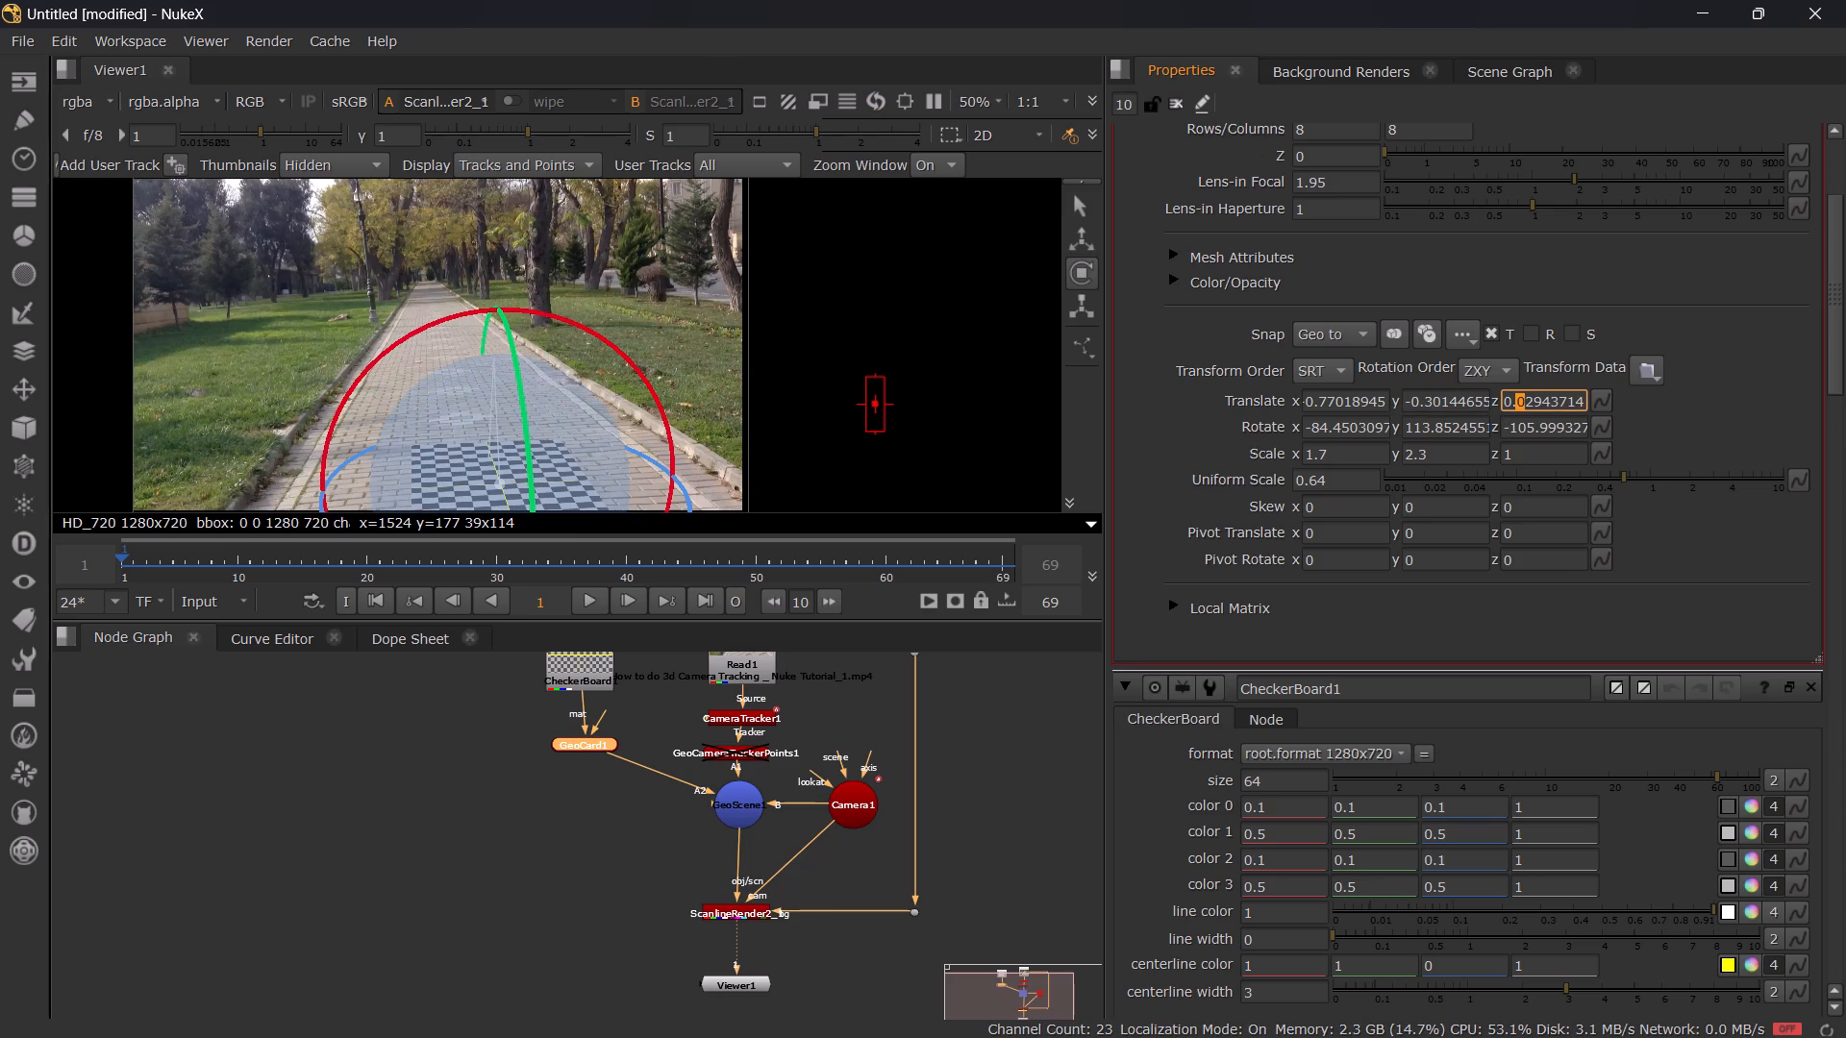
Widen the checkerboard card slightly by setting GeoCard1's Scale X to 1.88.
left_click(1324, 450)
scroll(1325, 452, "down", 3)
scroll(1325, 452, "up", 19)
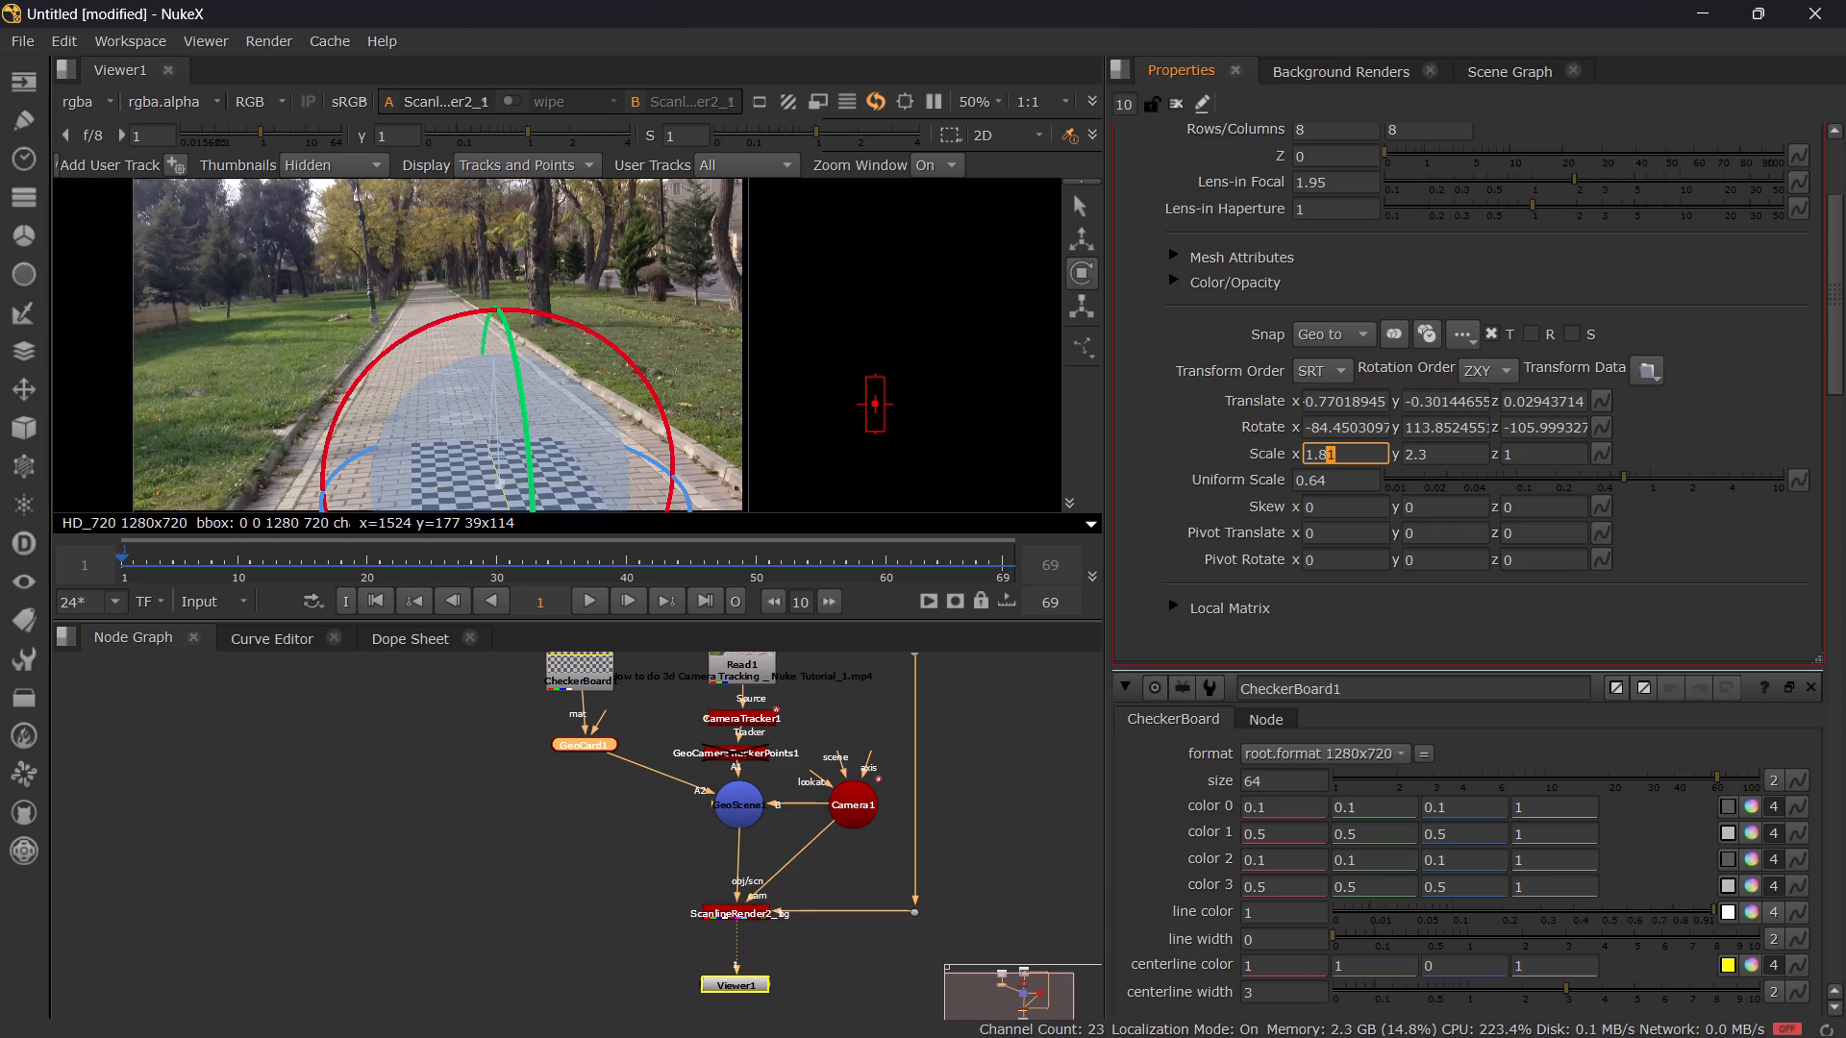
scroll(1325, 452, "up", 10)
Push the checkerboard card farther down the path by lowering GeoCard1's Translate X to about -1.98.
left_click(1339, 401)
scroll(1338, 401, "down", 5)
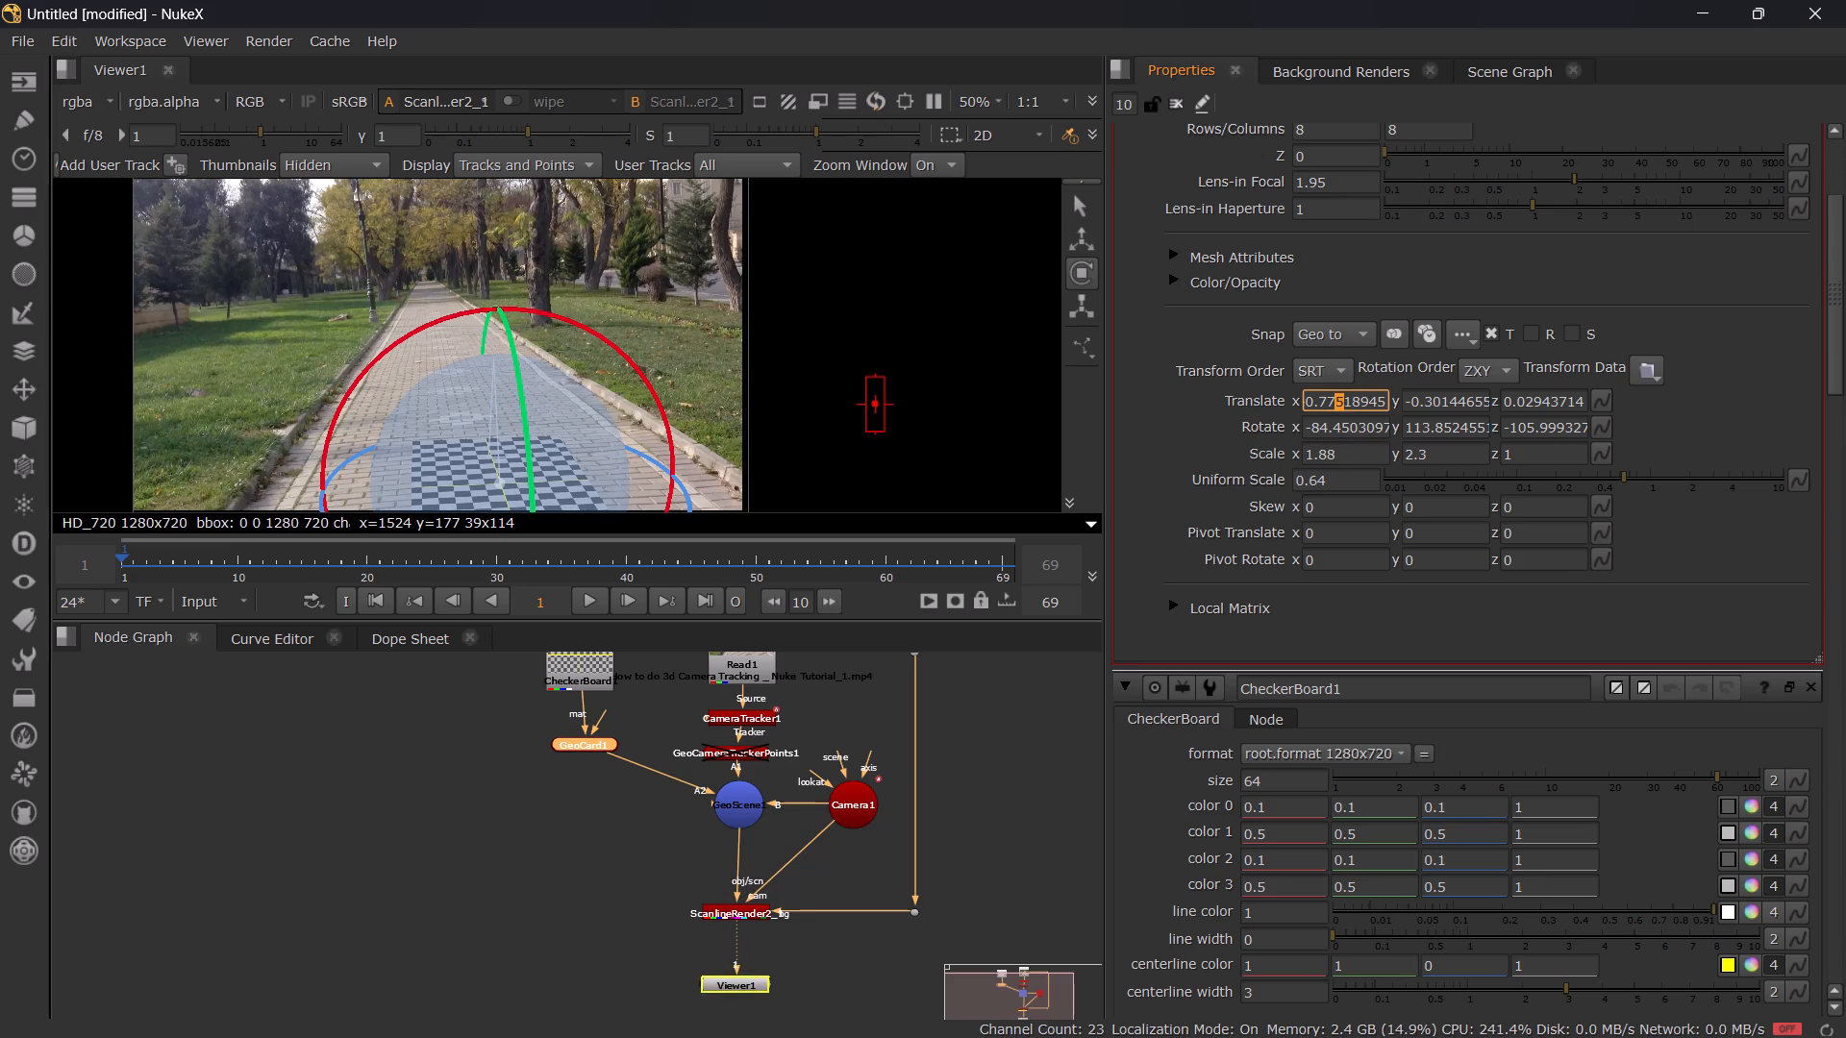
scroll(1338, 401, "down", 14)
left_click(1311, 397)
scroll(1311, 397, "down", 6)
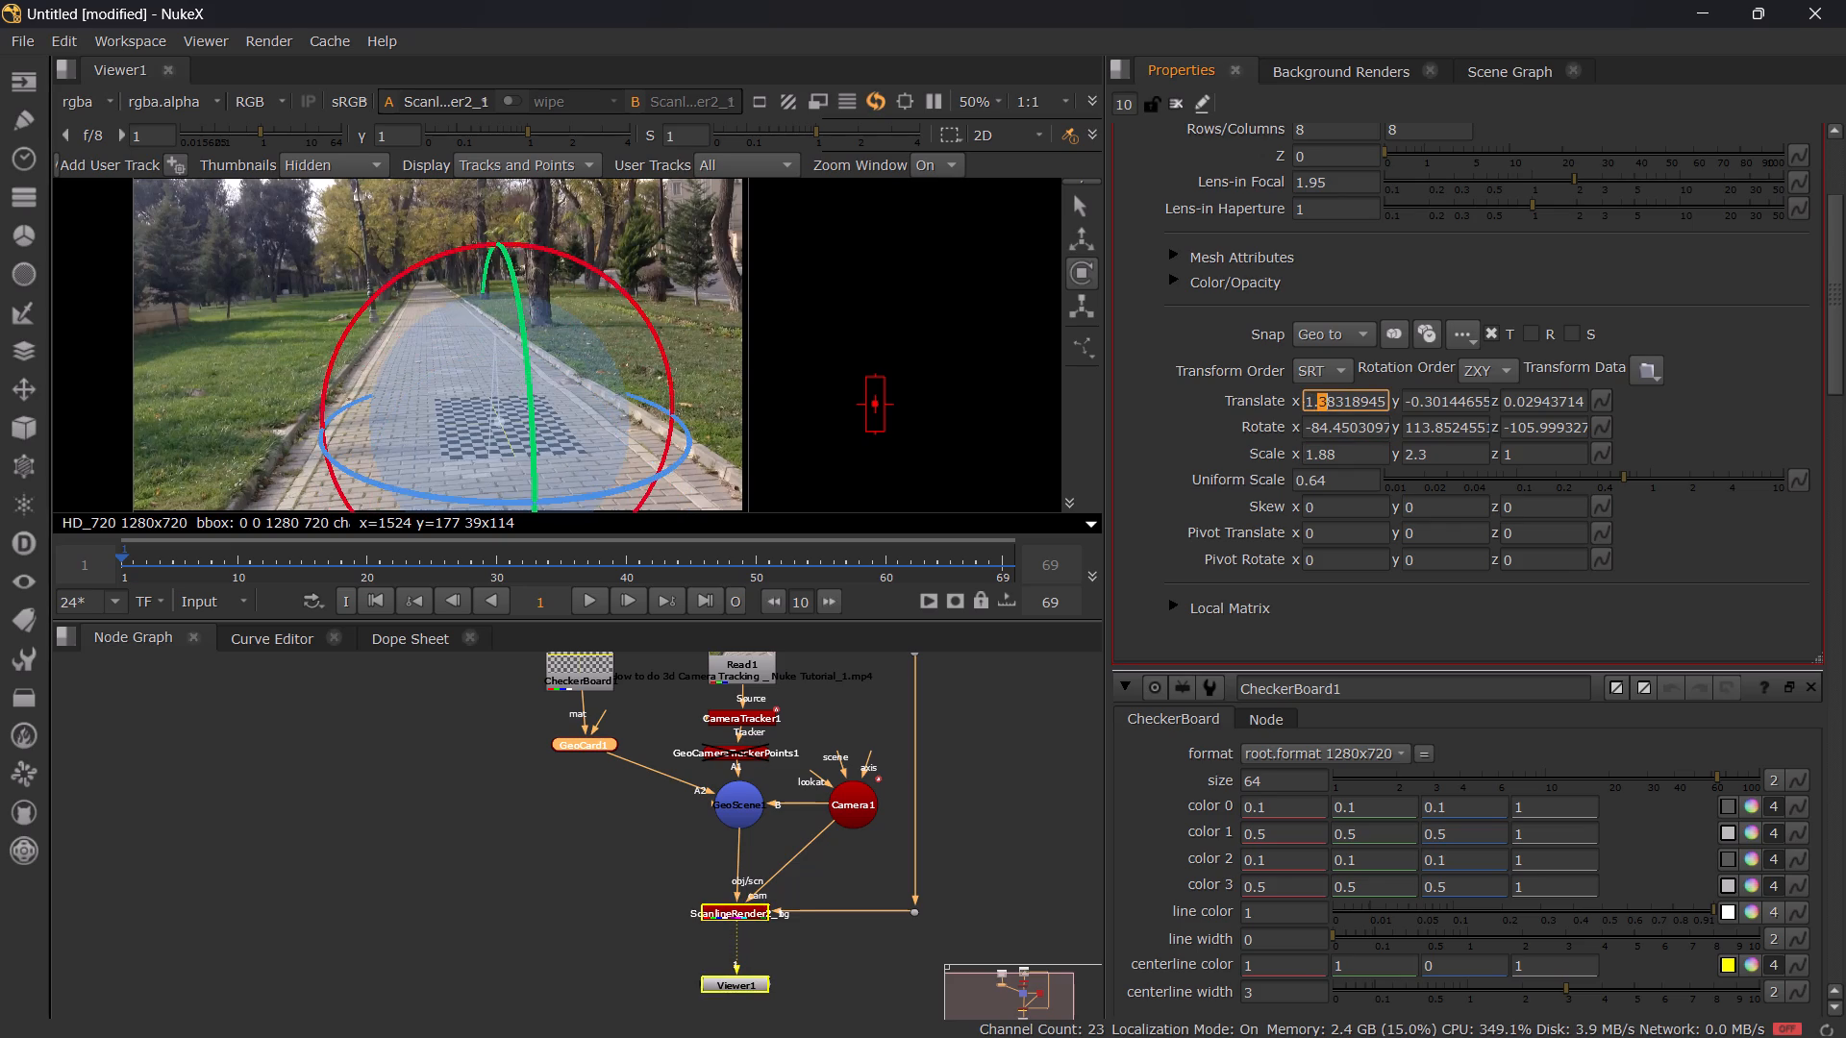
scroll(1311, 397, "down", 7)
scroll(1311, 397, "down", 14)
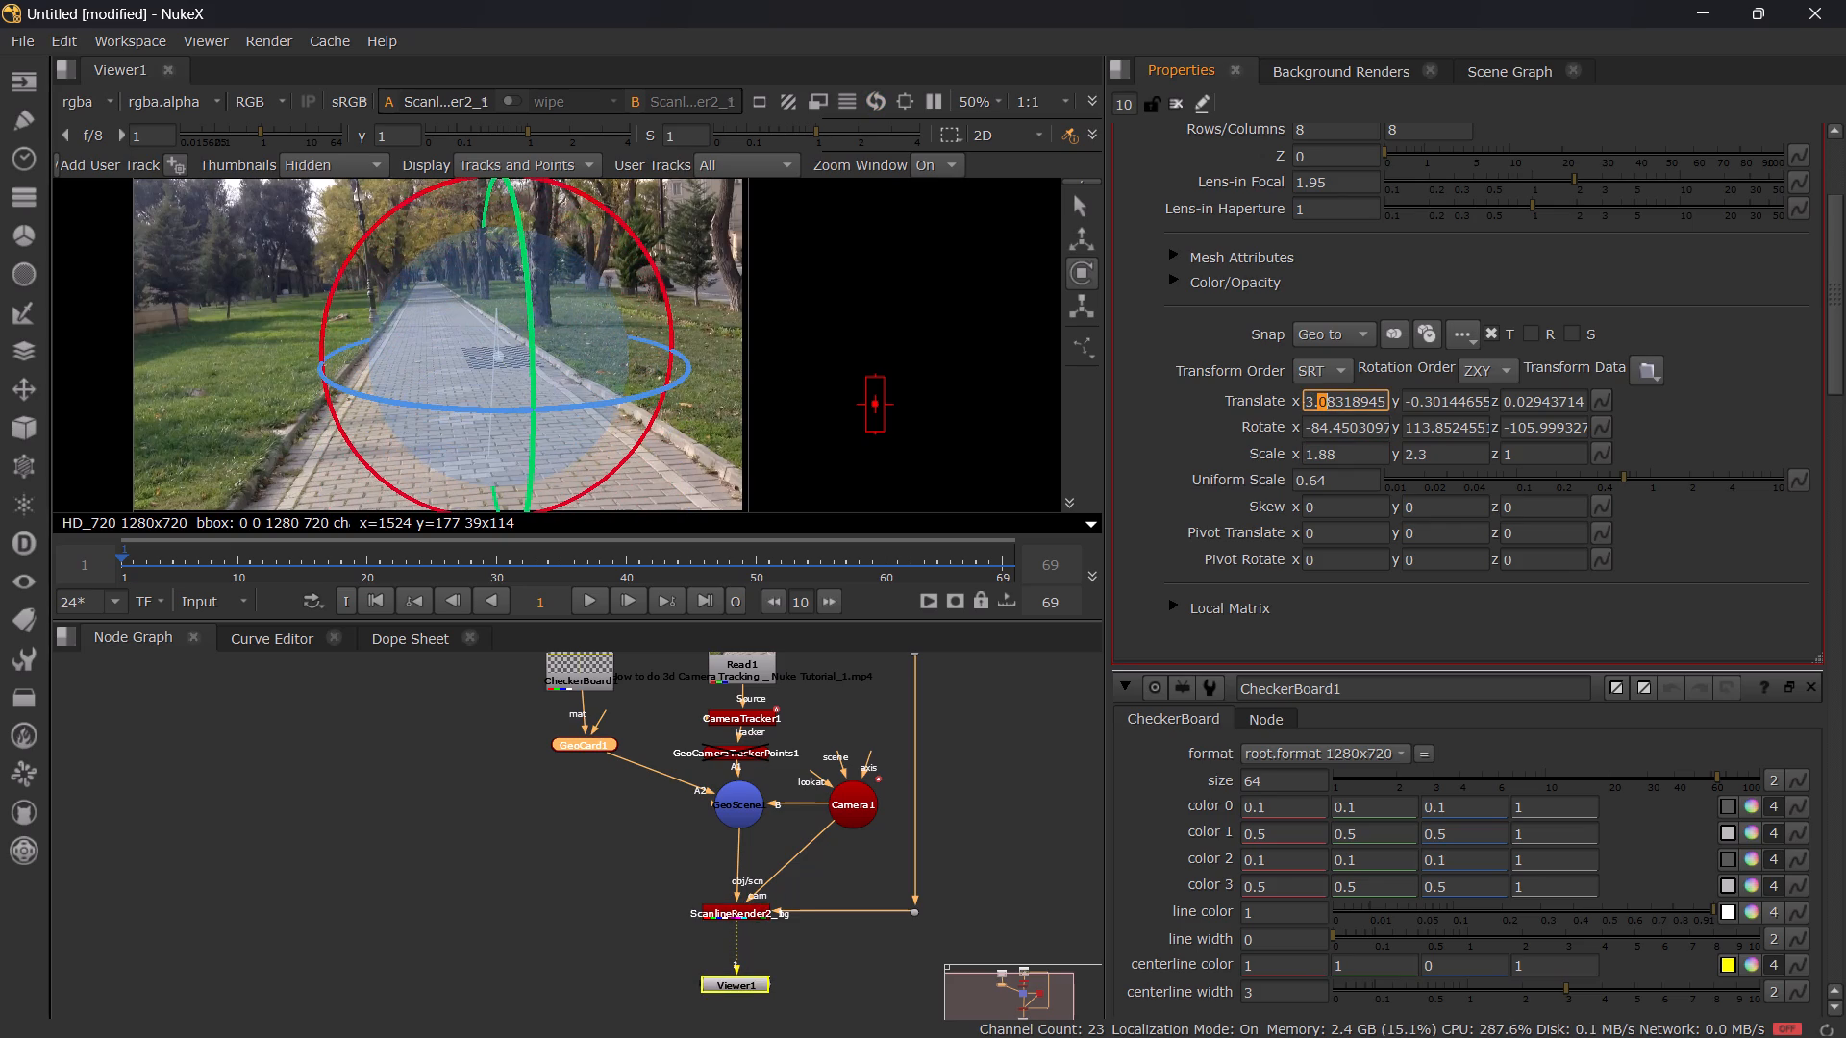
scroll(1311, 397, "up", 7)
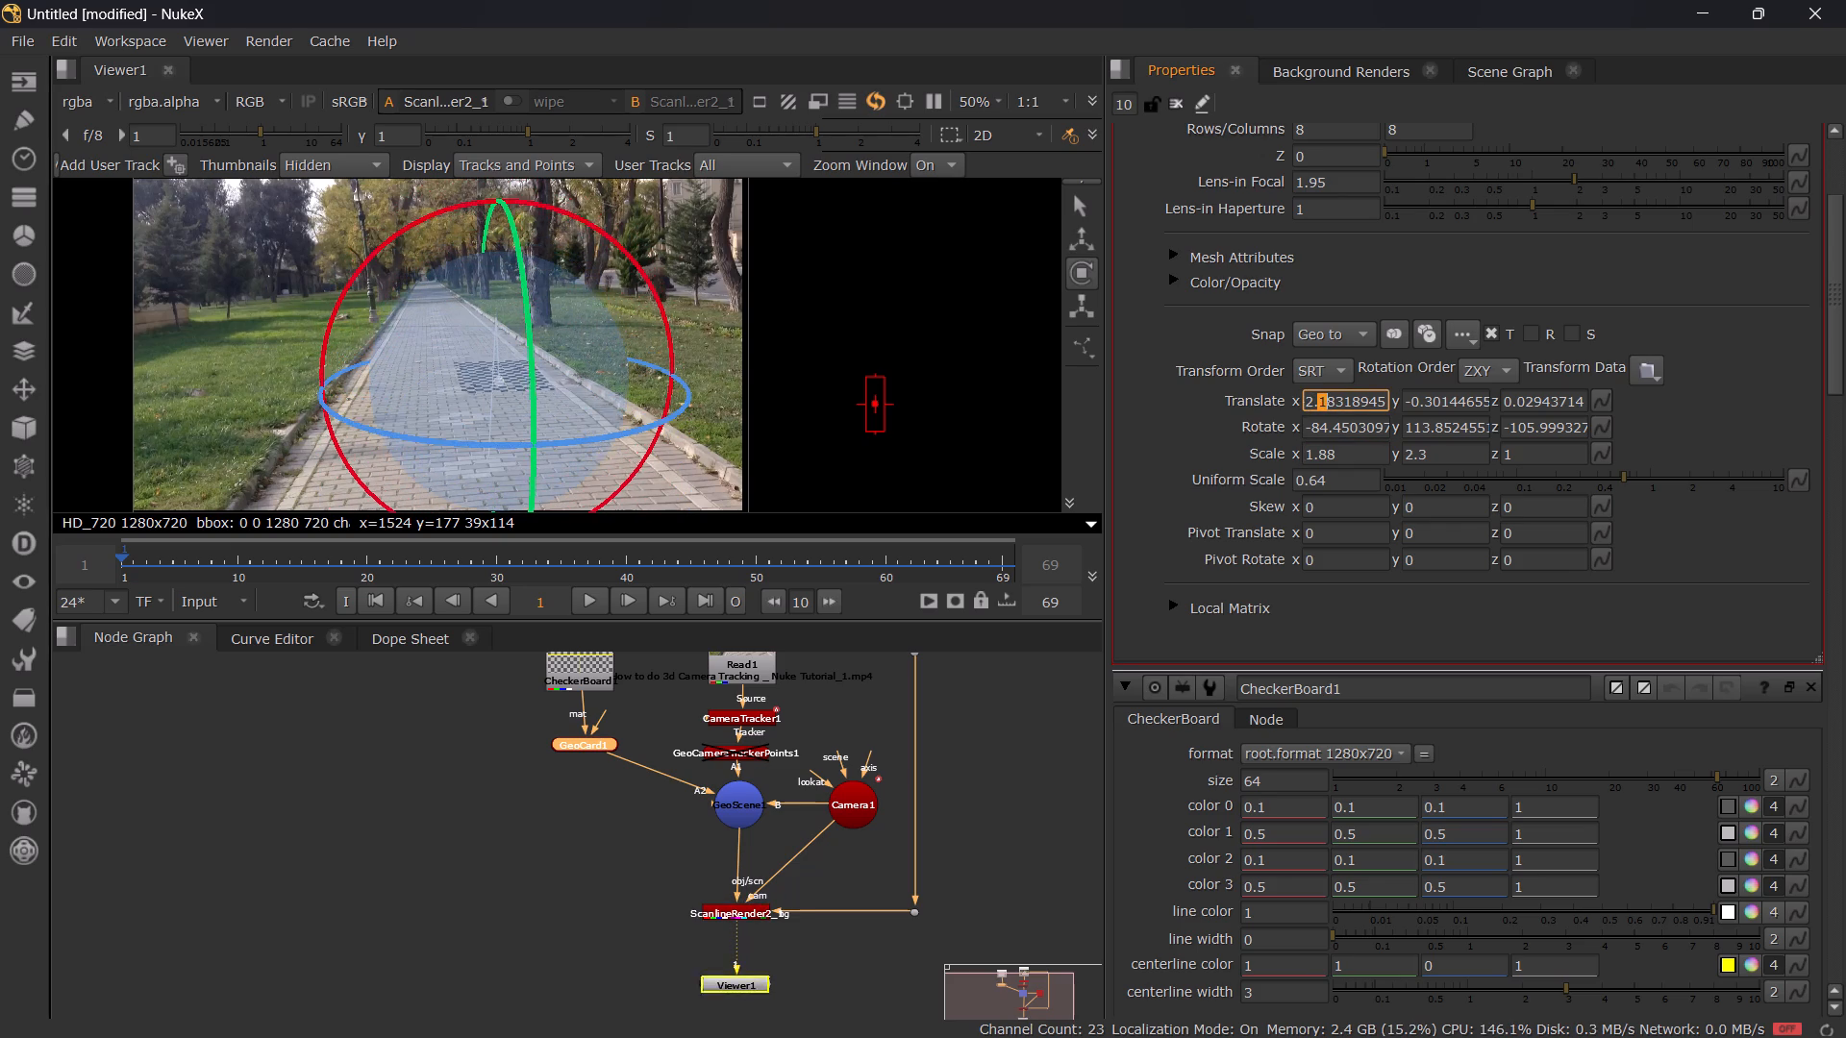
scroll(1325, 389, "up", 4)
Lower the checkerboard card toward the ground by setting GeoCard1's Translate Y to about -0.50.
left_click(1419, 401)
scroll(1417, 401, "down", 2)
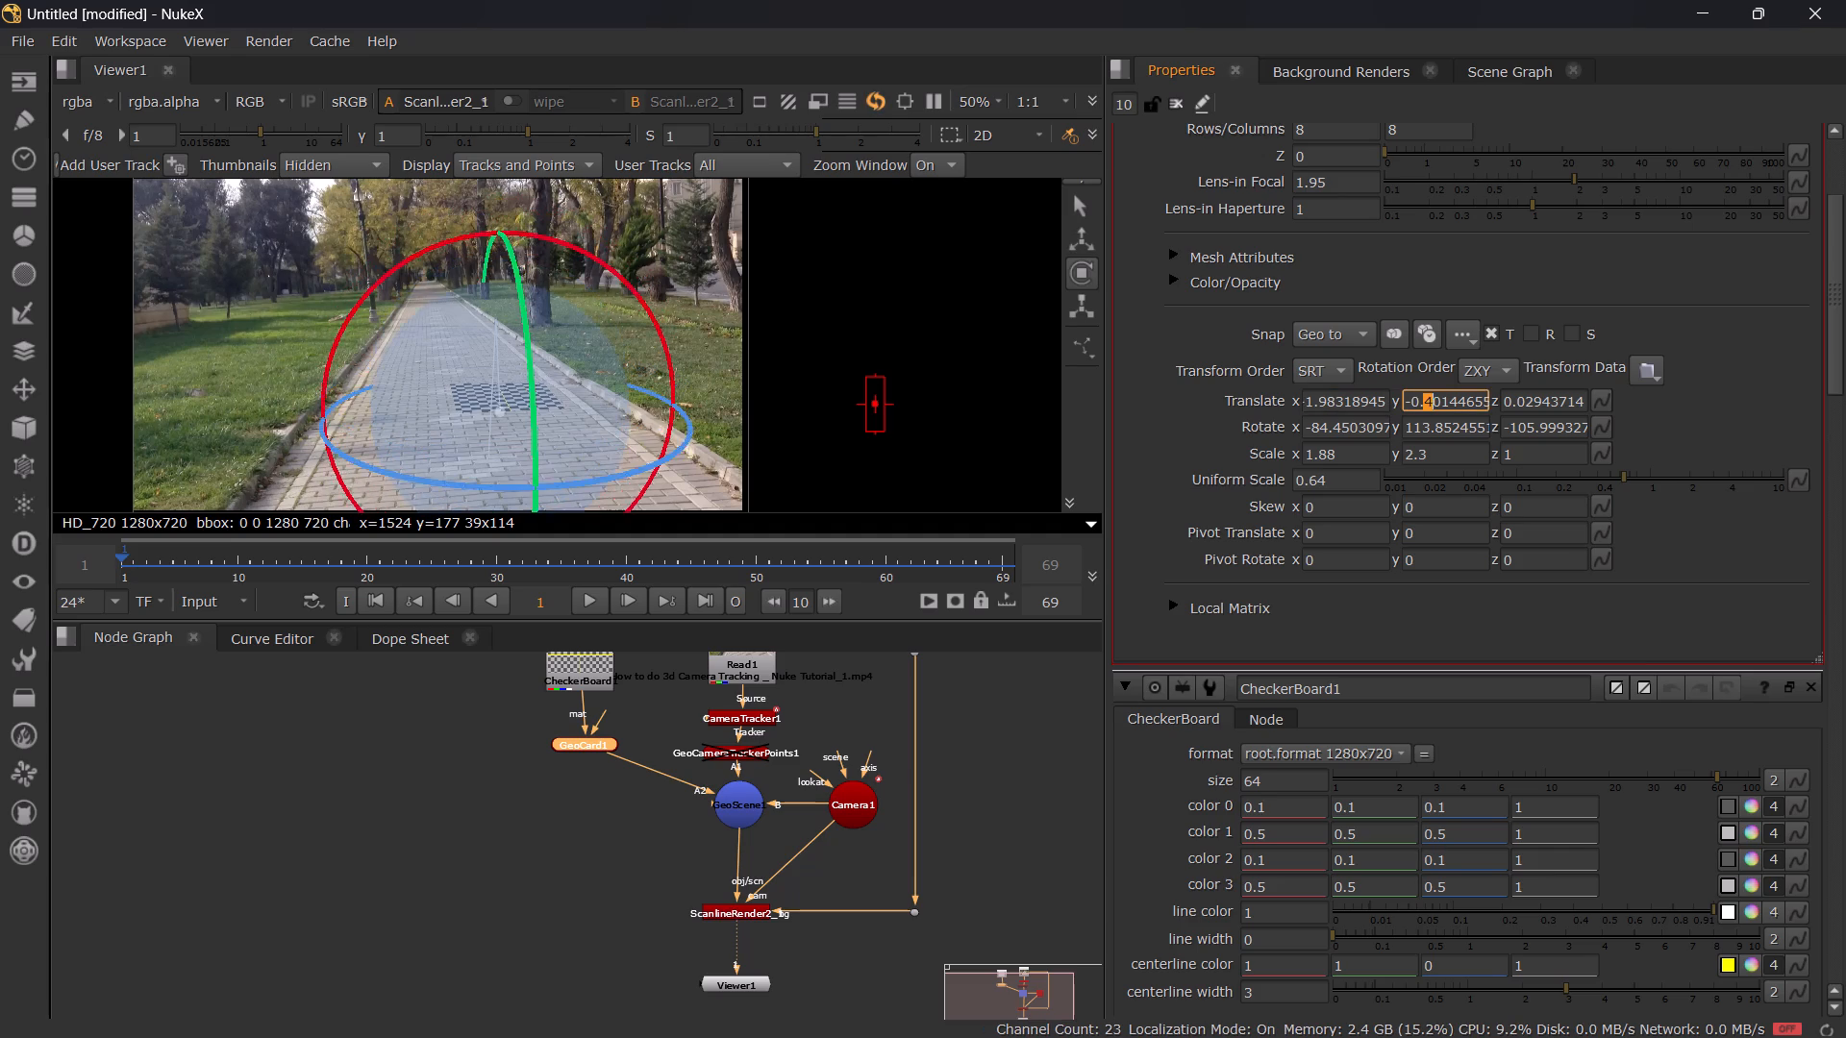
scroll(1417, 401, "down", 3)
scroll(1417, 401, "up", 4)
scroll(1417, 401, "down", 1)
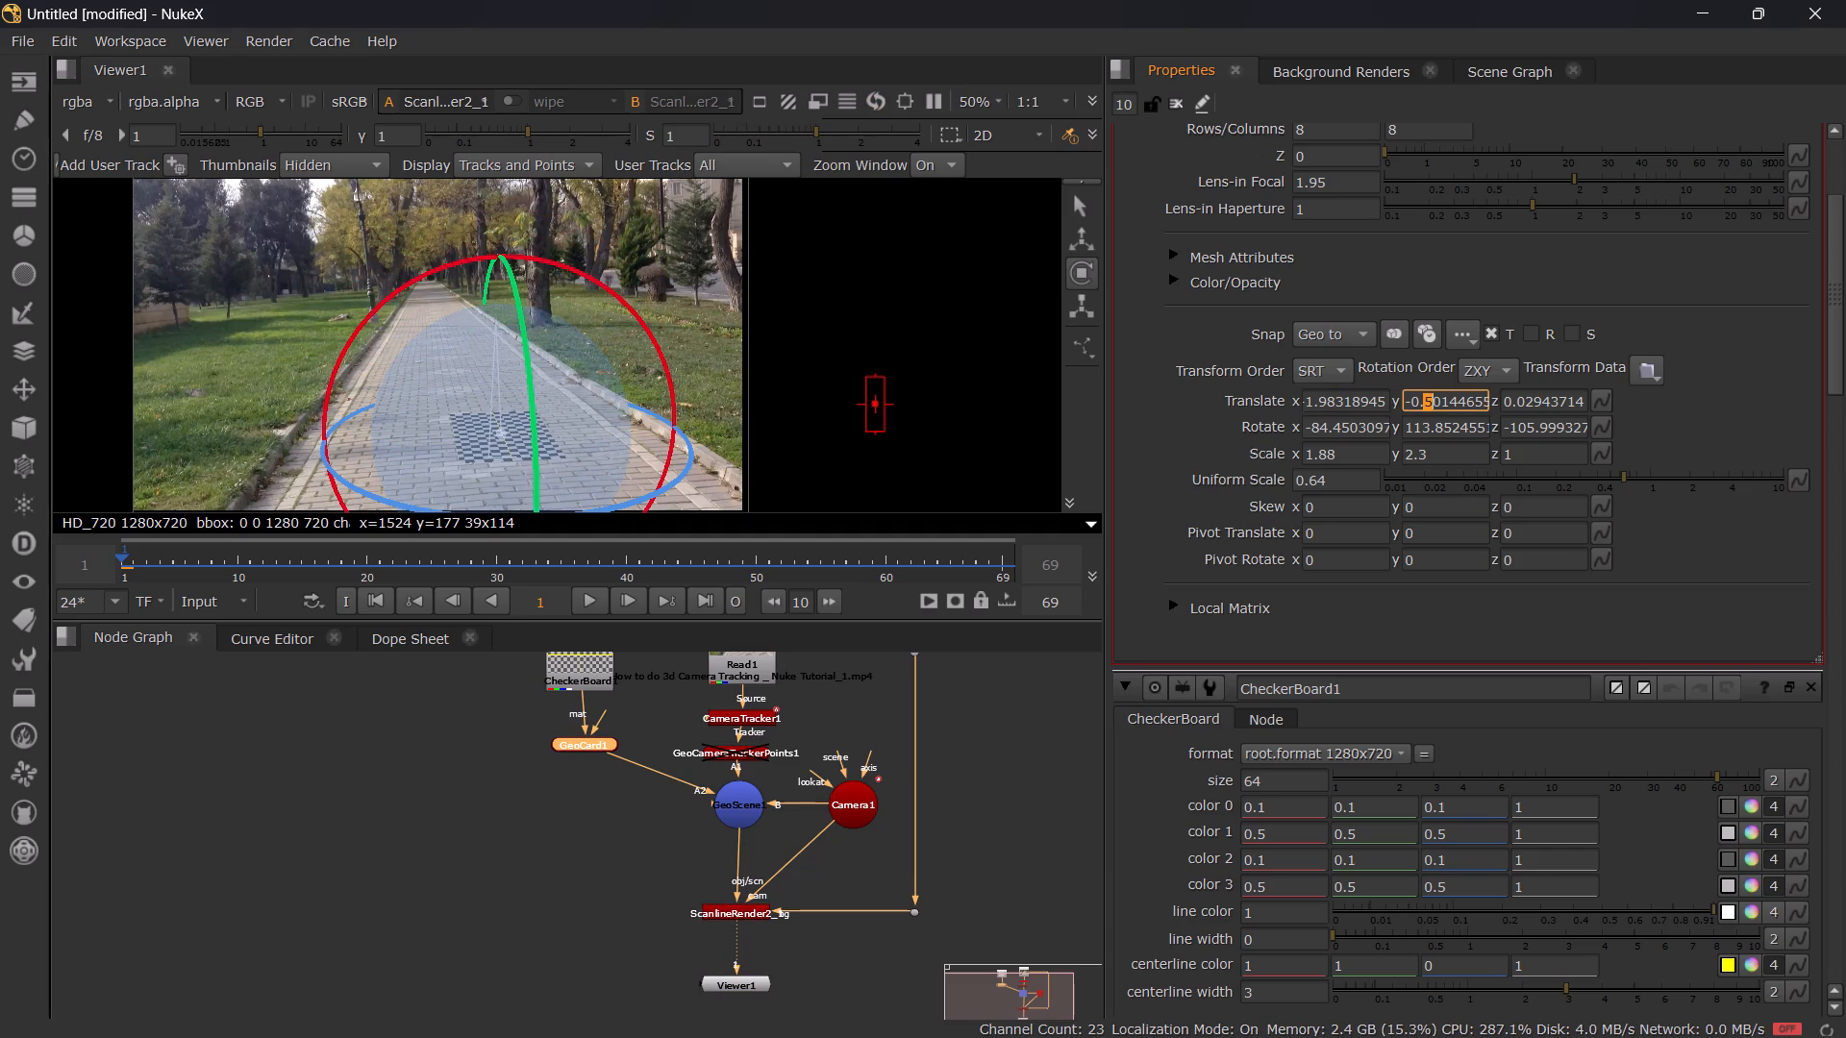
Shift the checkerboard card across the path by adjusting GeoCard1's Translate Z to about 0.126.
left_click(1533, 405)
scroll(1526, 404, "down", 3)
left_click(1513, 397)
scroll(1513, 397, "down", 3)
scroll(1513, 397, "up", 2)
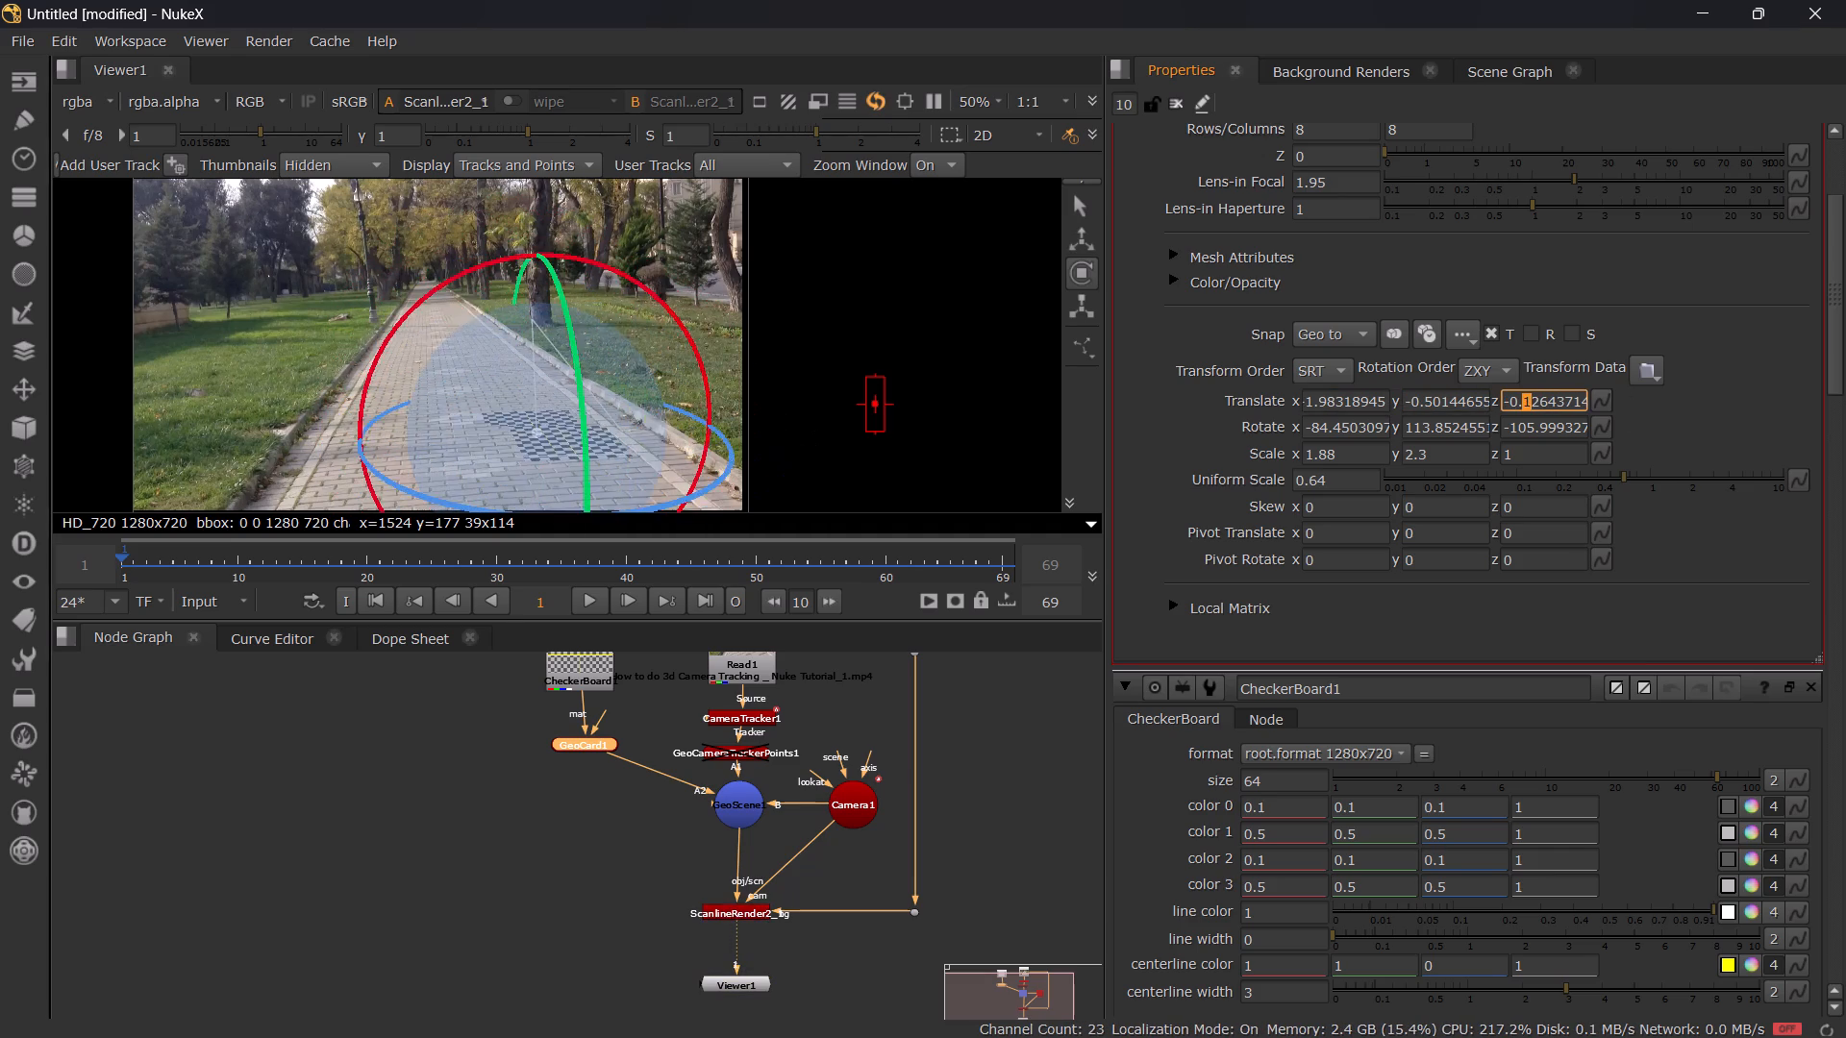
scroll(1513, 397, "up", 3)
scroll(1513, 397, "down", 1)
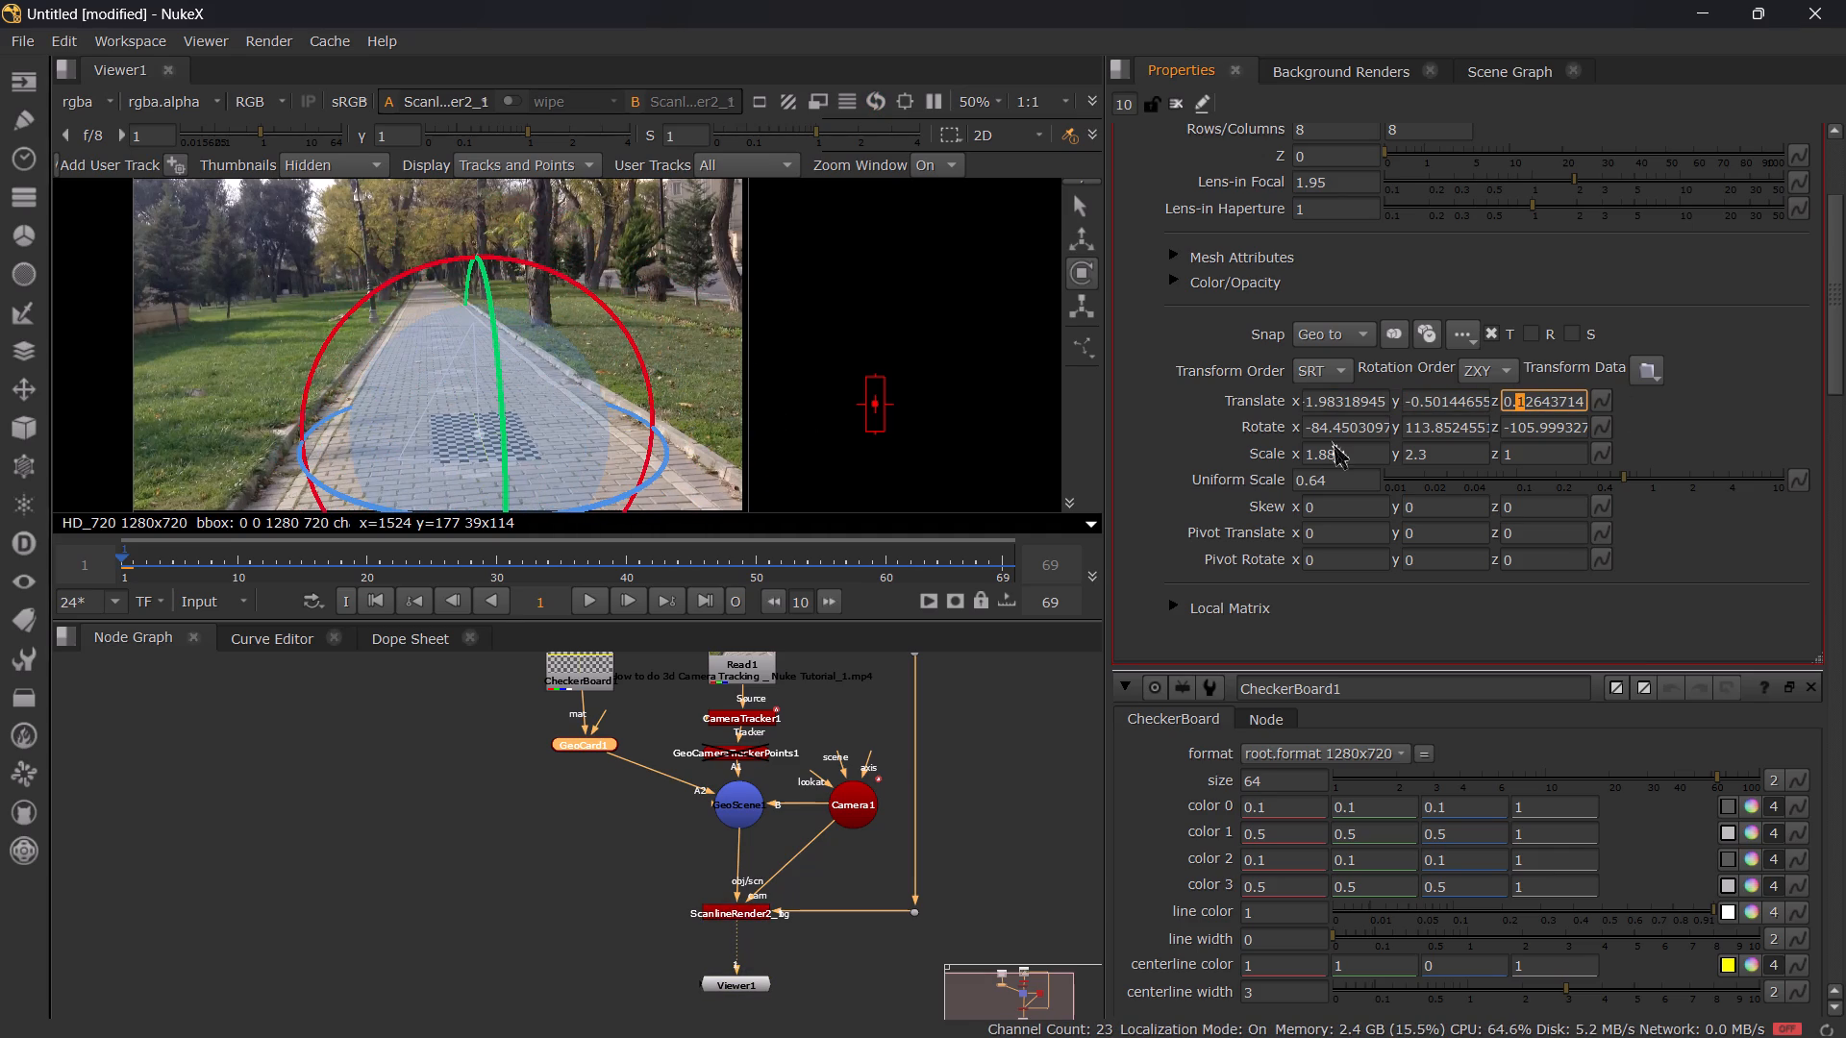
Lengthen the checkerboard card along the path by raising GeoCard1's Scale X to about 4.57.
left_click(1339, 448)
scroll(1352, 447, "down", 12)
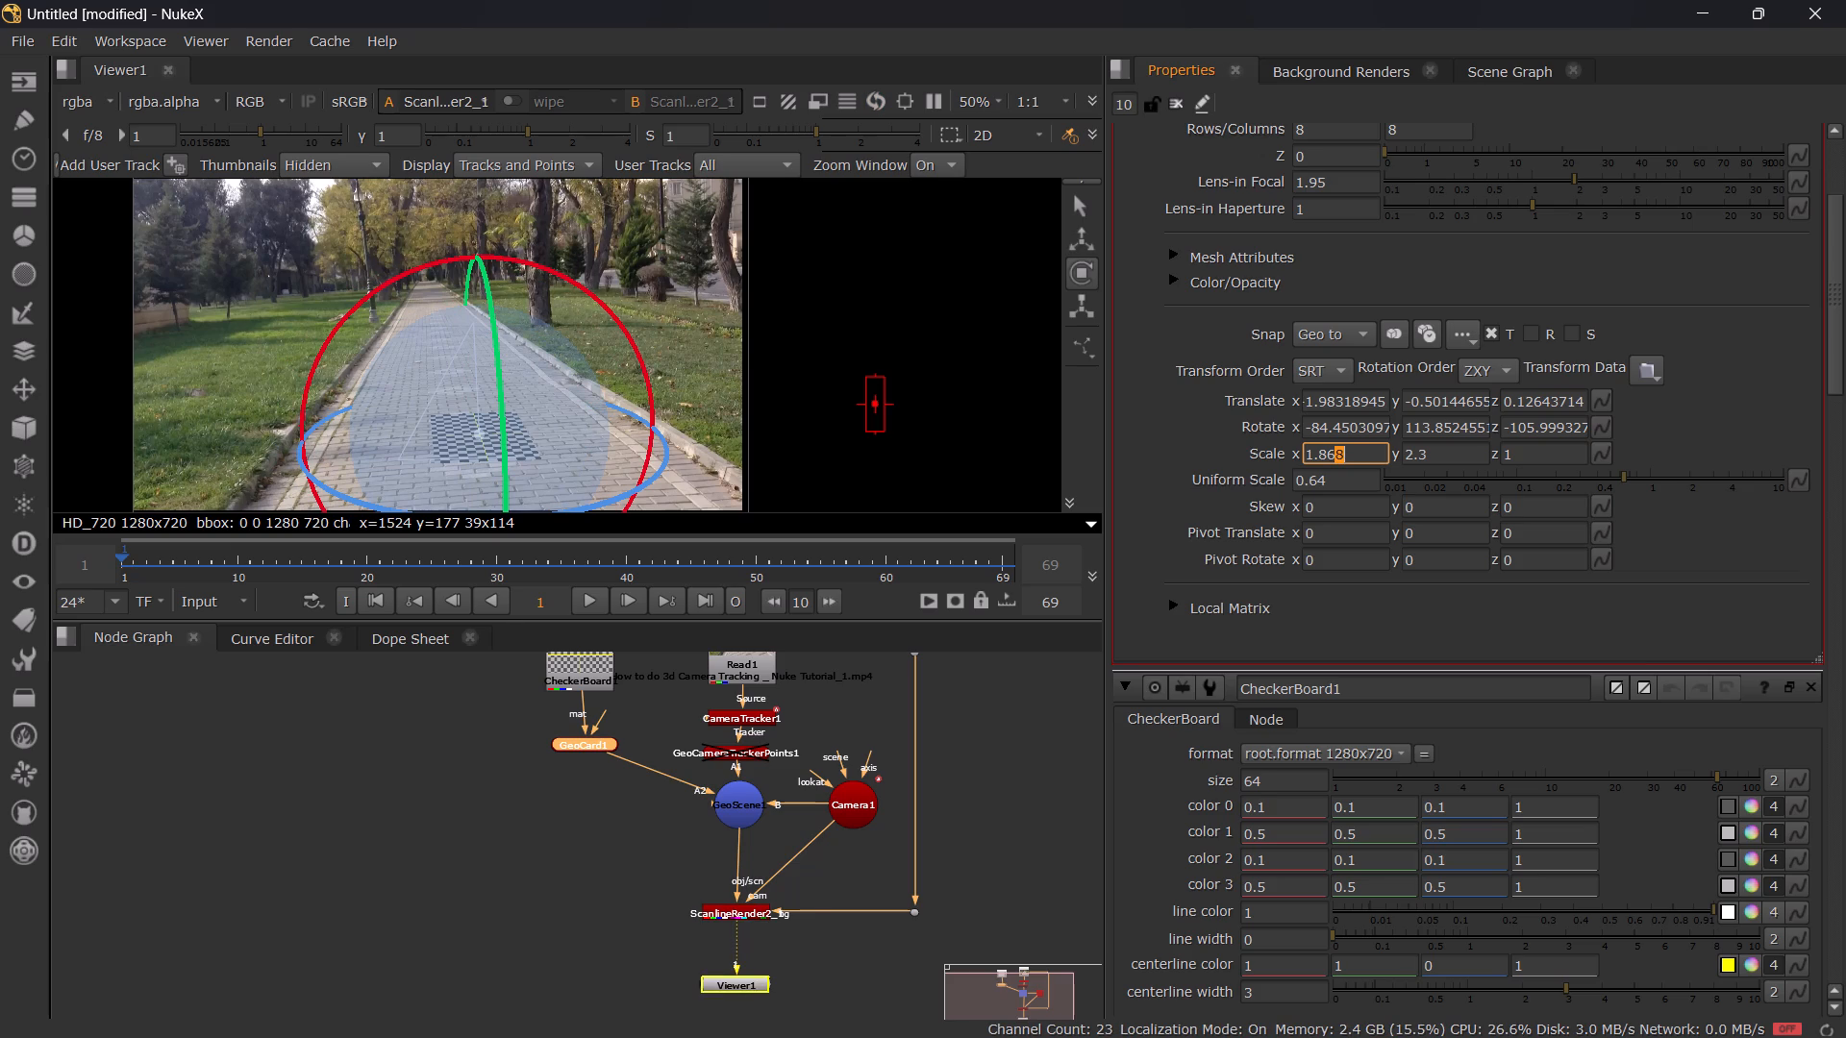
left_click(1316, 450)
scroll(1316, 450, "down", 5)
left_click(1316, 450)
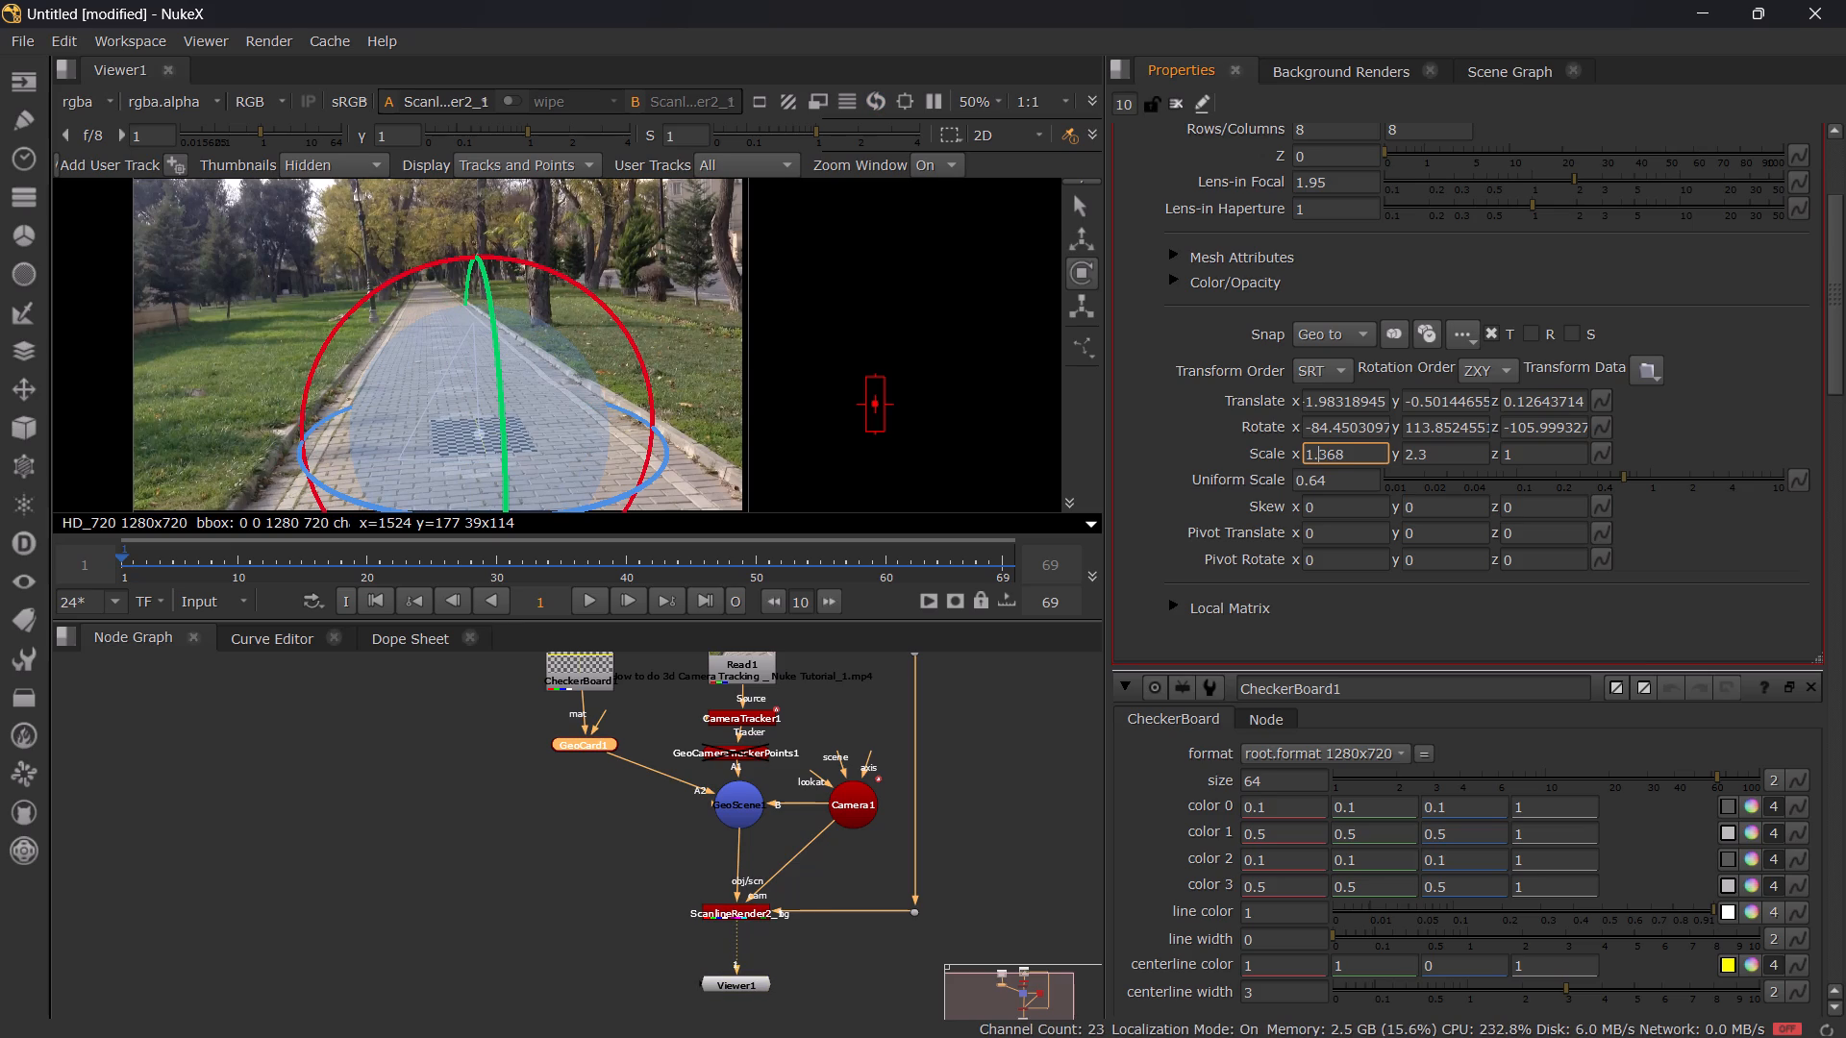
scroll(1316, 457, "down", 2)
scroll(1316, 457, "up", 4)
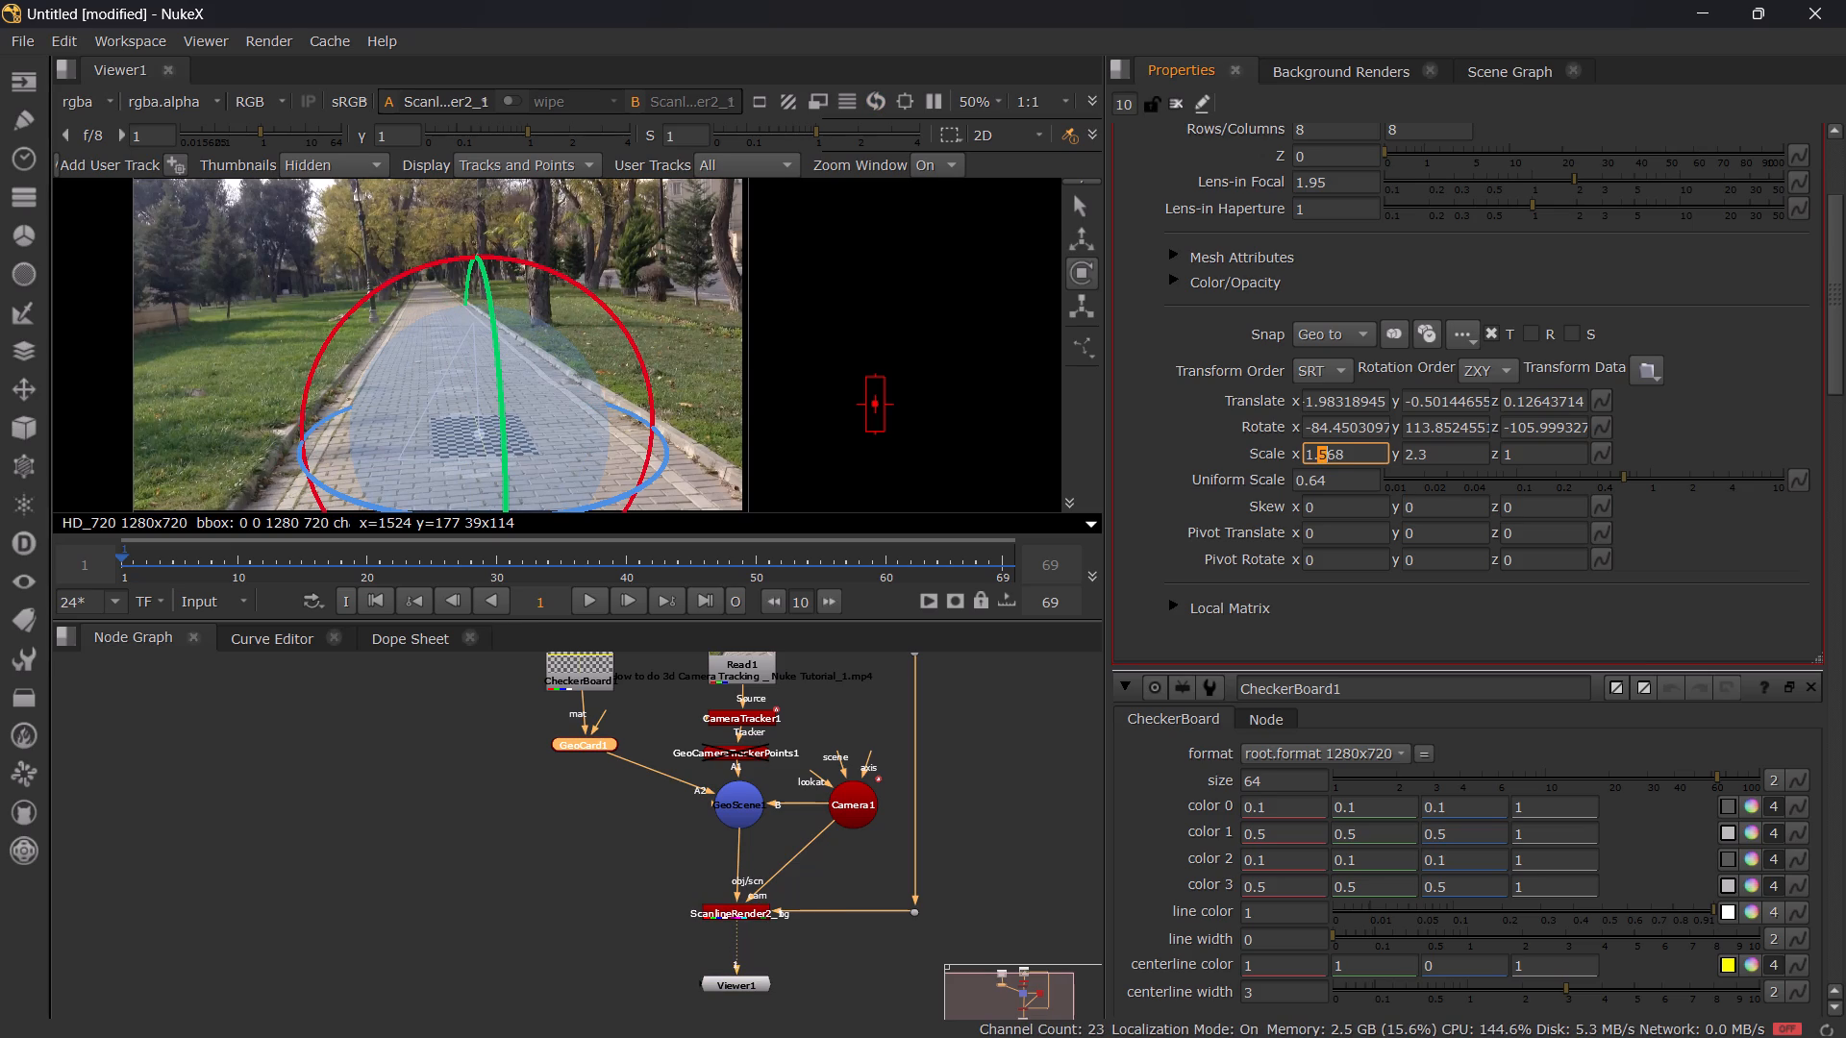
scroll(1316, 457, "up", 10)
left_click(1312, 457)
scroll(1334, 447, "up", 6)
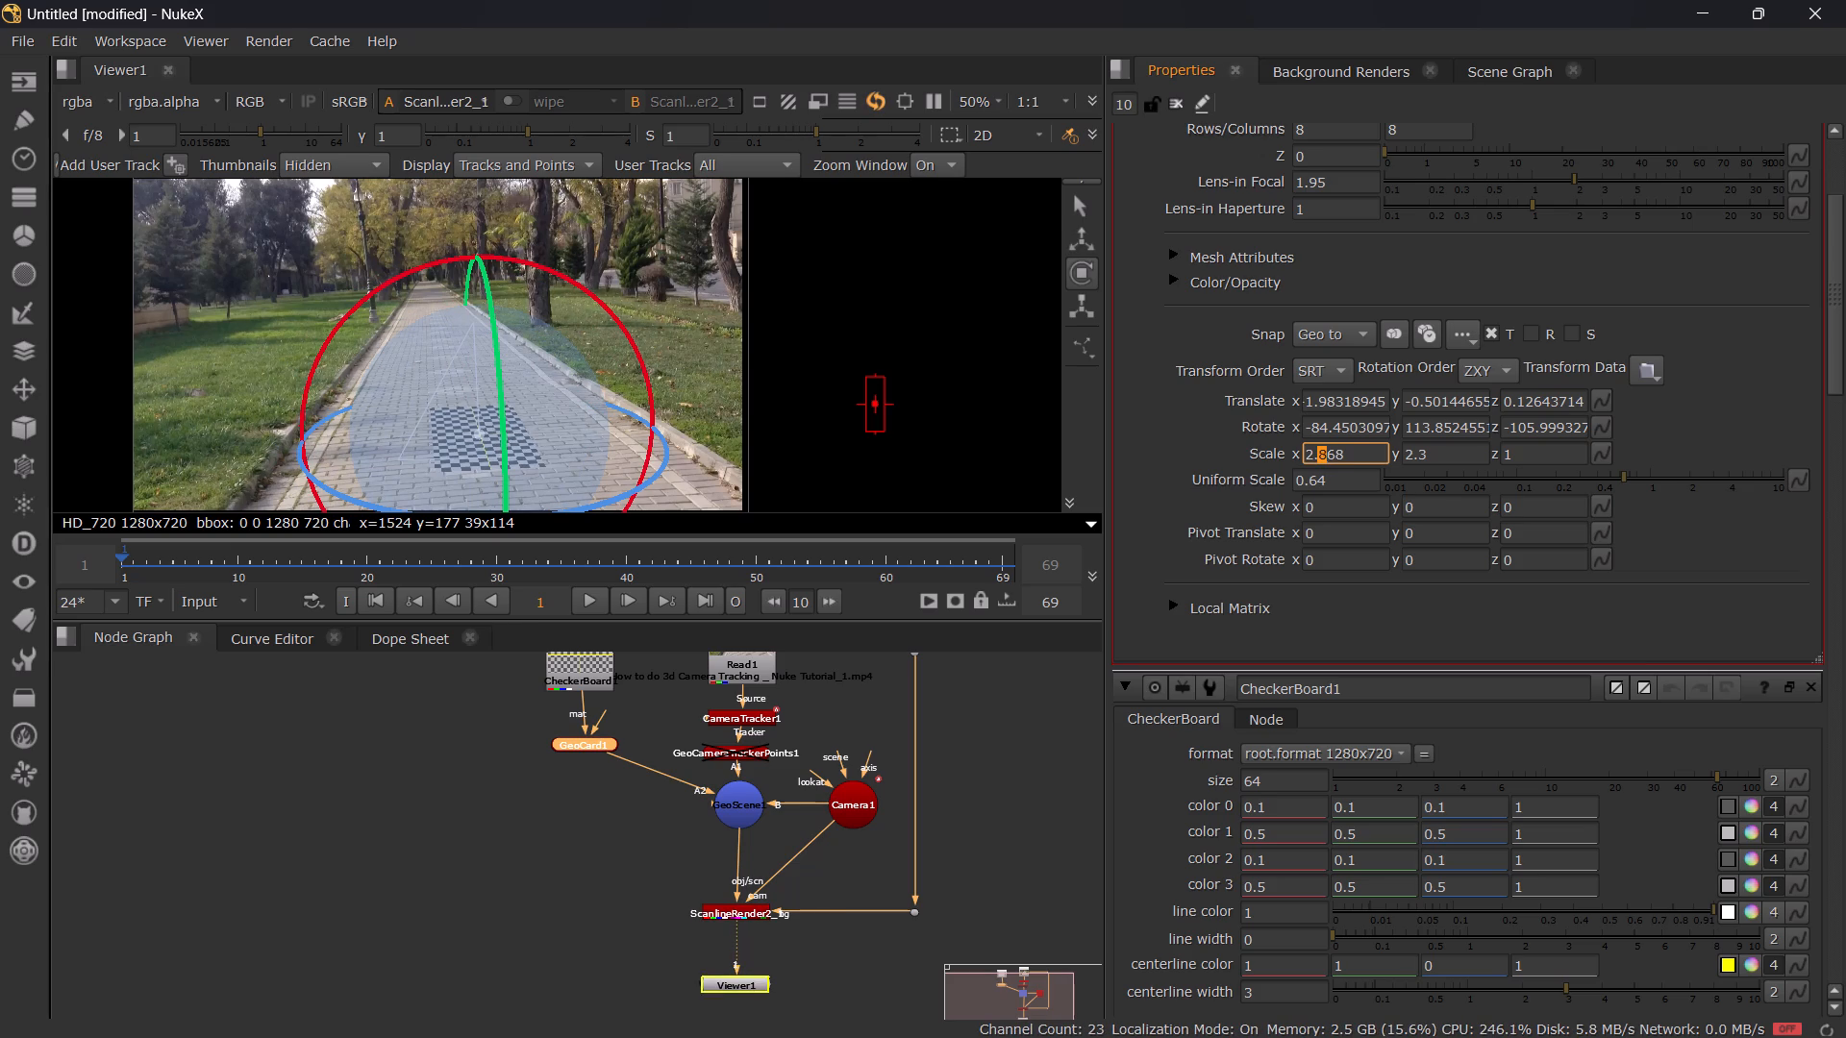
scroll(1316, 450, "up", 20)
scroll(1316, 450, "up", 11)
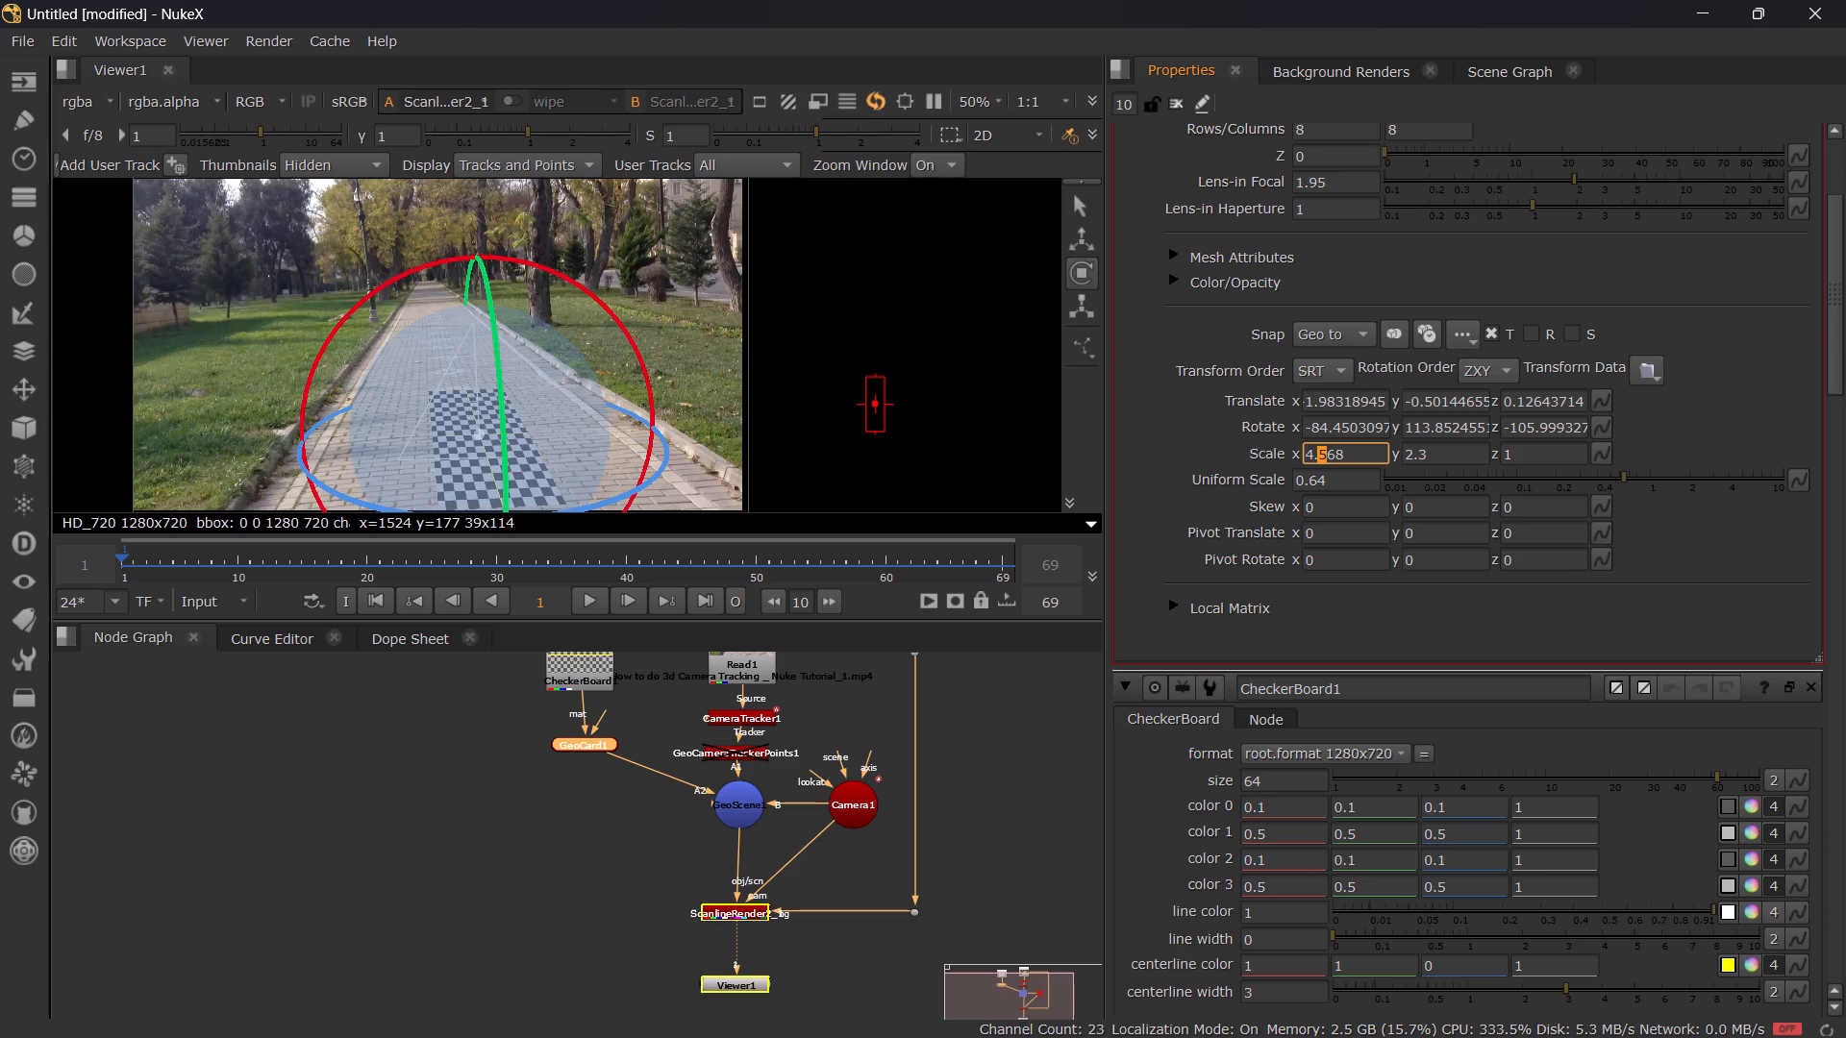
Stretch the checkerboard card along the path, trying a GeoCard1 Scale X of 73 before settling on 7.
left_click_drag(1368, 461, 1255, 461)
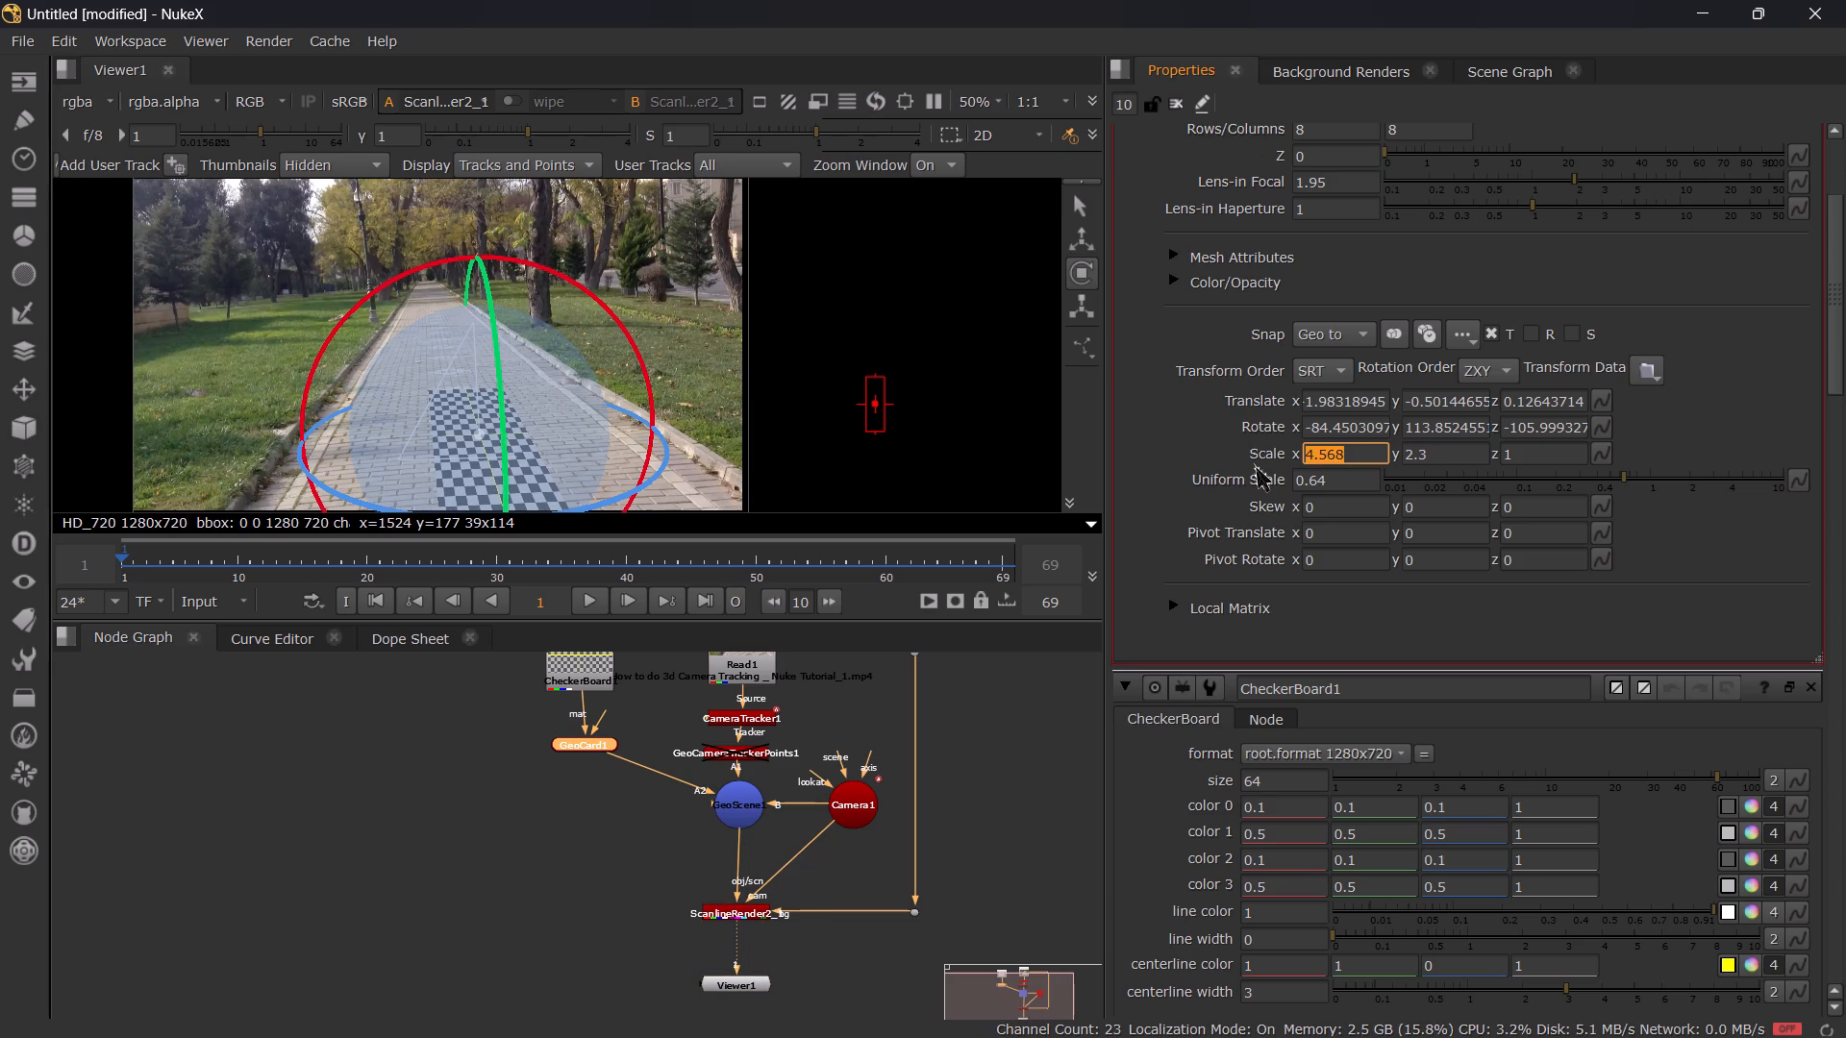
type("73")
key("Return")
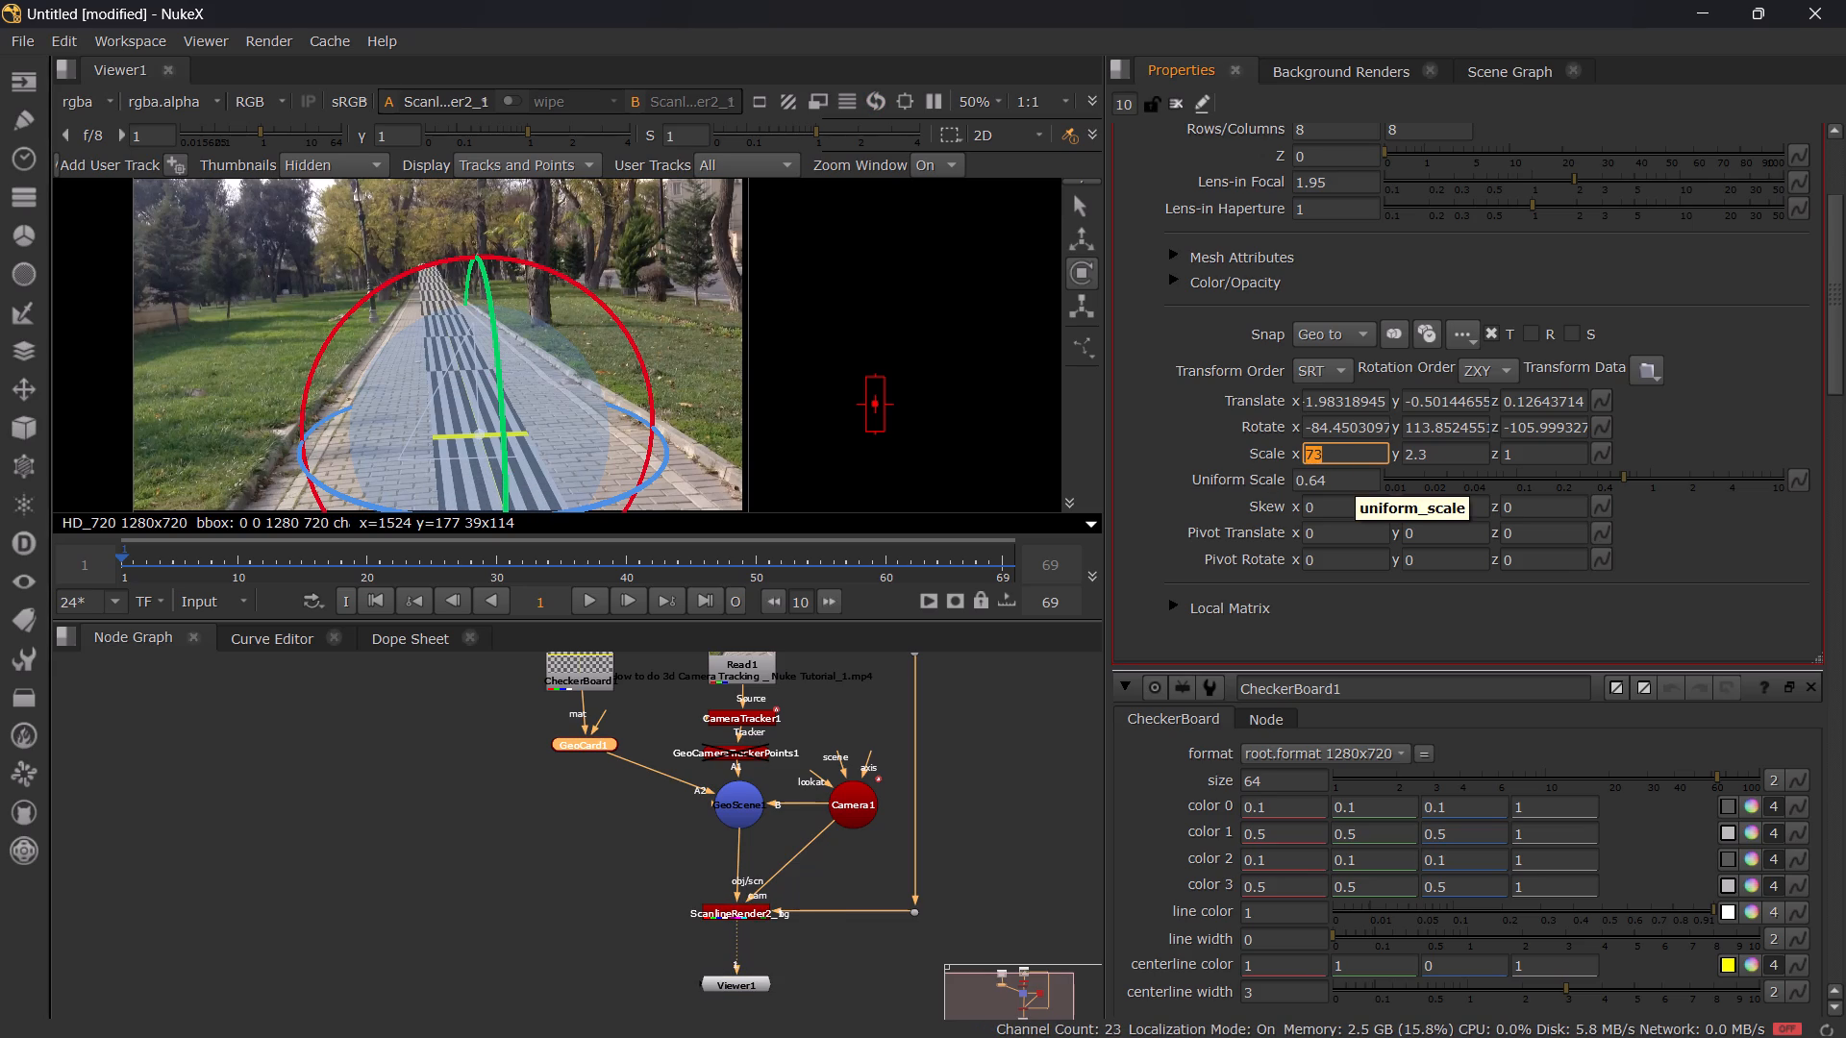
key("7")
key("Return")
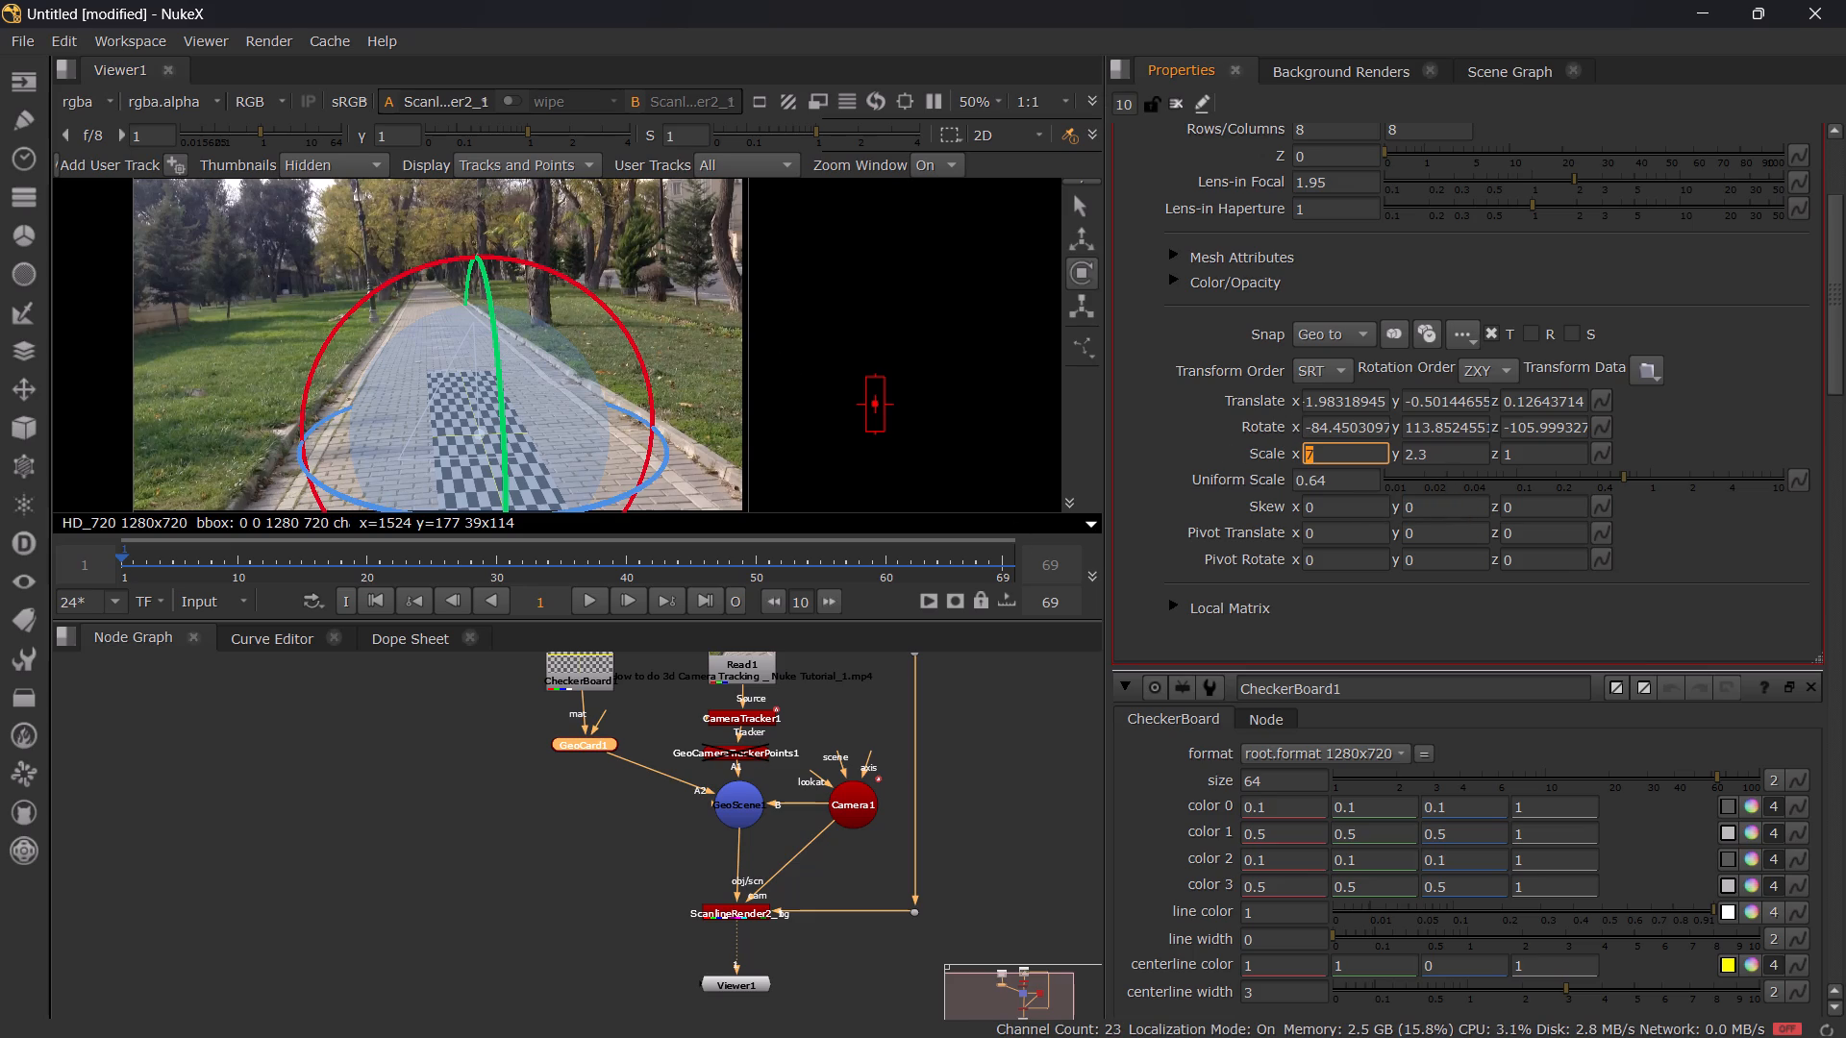
Widen the checkerboard card to span the path by raising GeoCard1's Scale Y to 7.6.
left_click_drag(1432, 451, 1392, 452)
left_click(1459, 457)
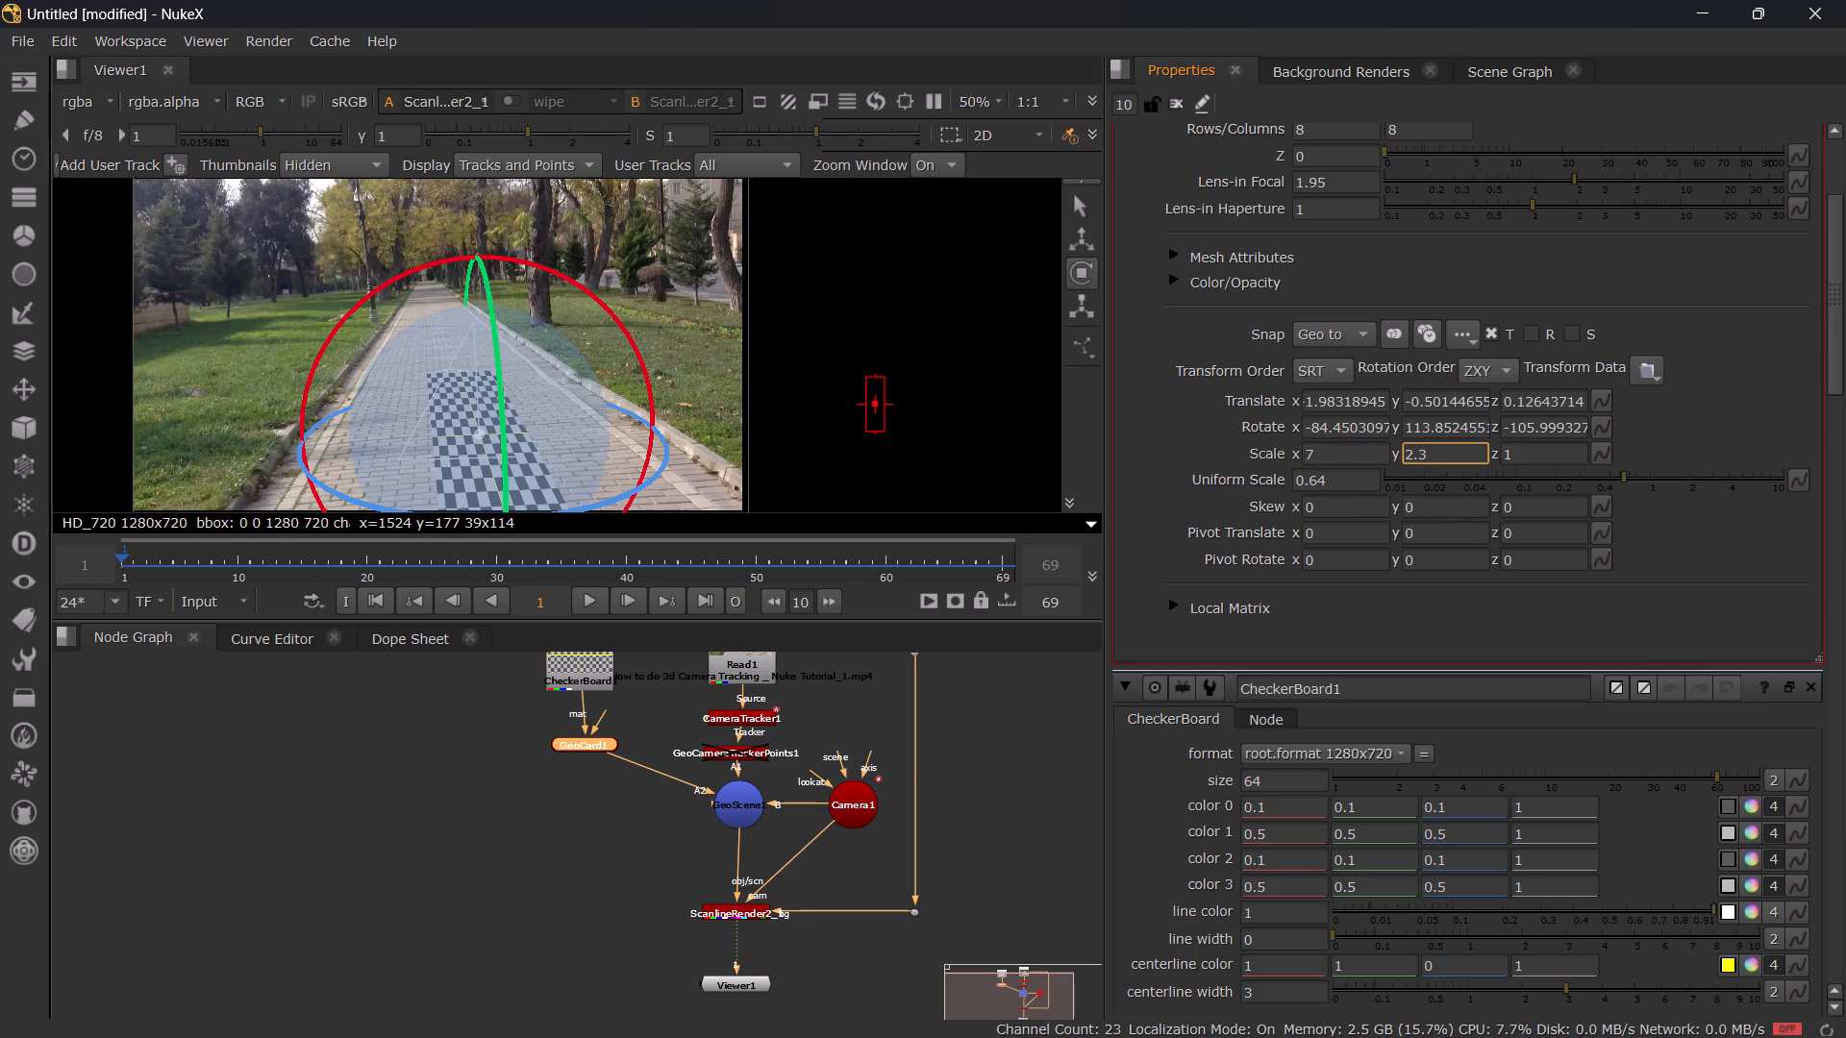
left_click(1415, 457)
scroll(1430, 452, "down", 4)
scroll(1430, 452, "up", 20)
scroll(1430, 452, "up", 2)
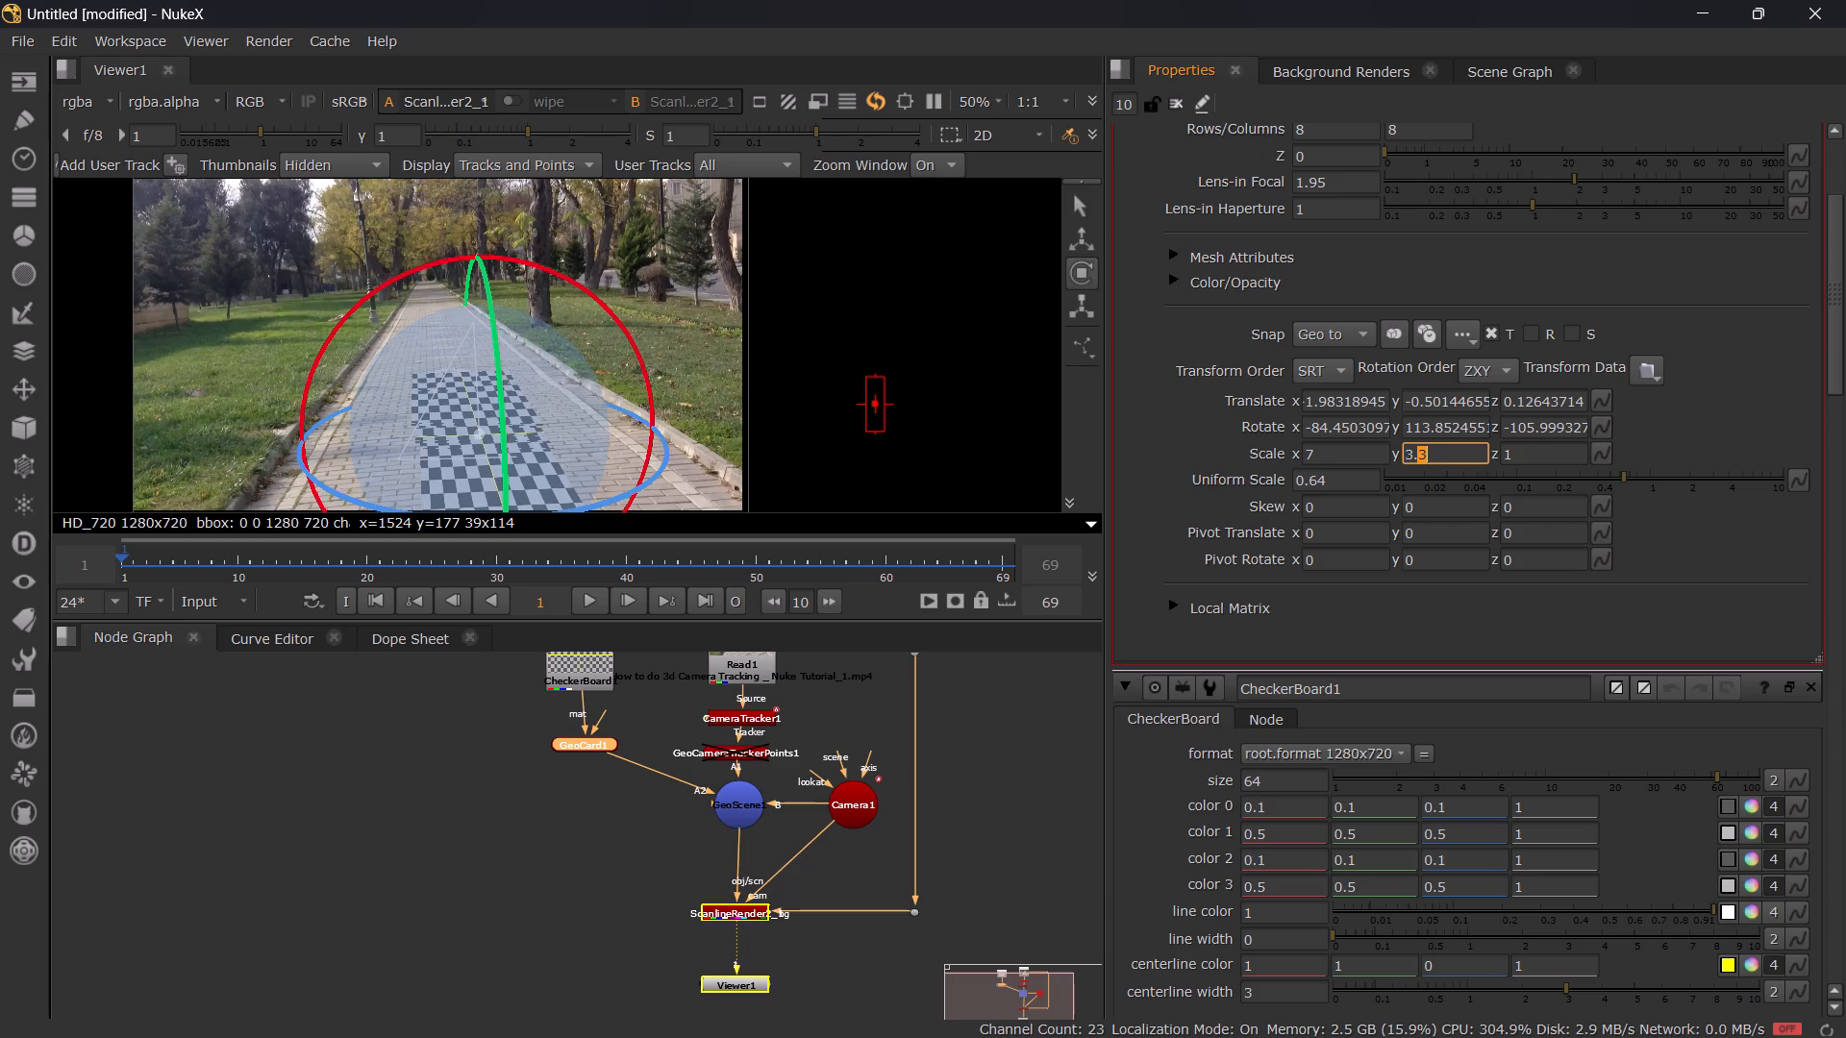
scroll(1433, 451, "up", 20)
scroll(1433, 451, "up", 20)
scroll(1433, 451, "up", 6)
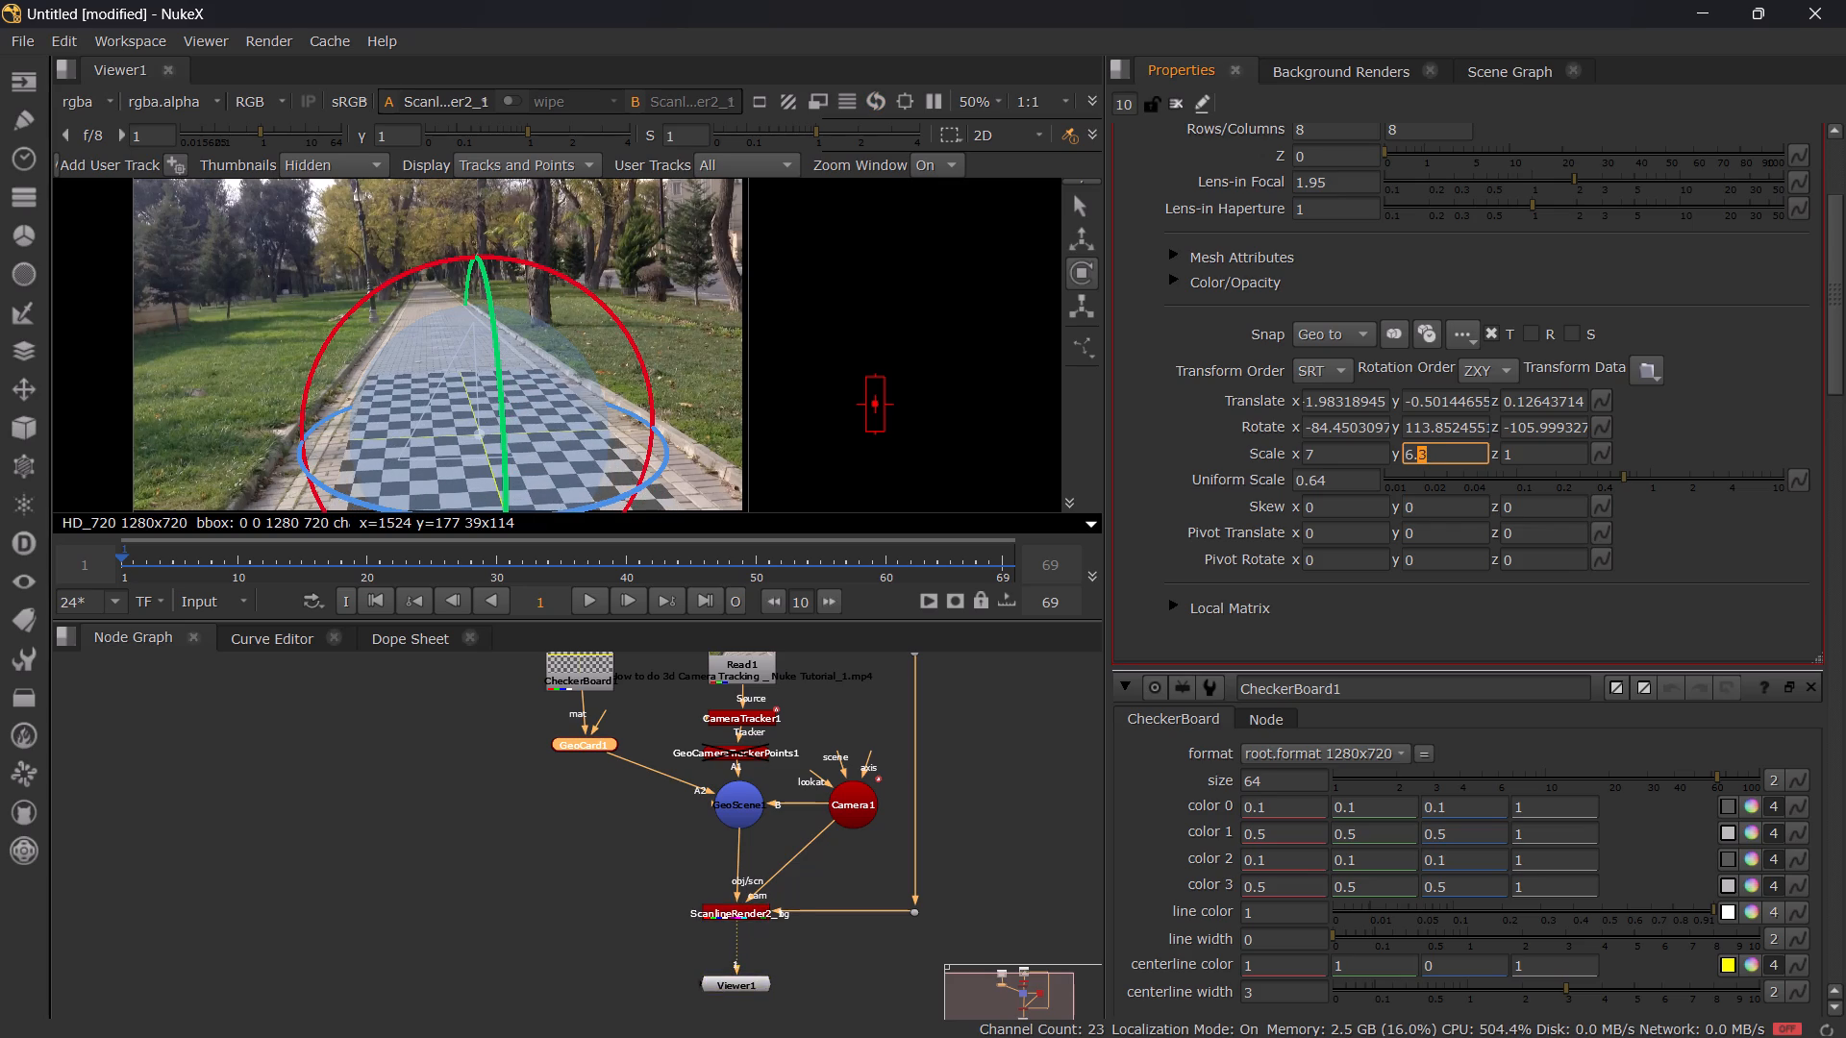
scroll(1434, 449, "up", 16)
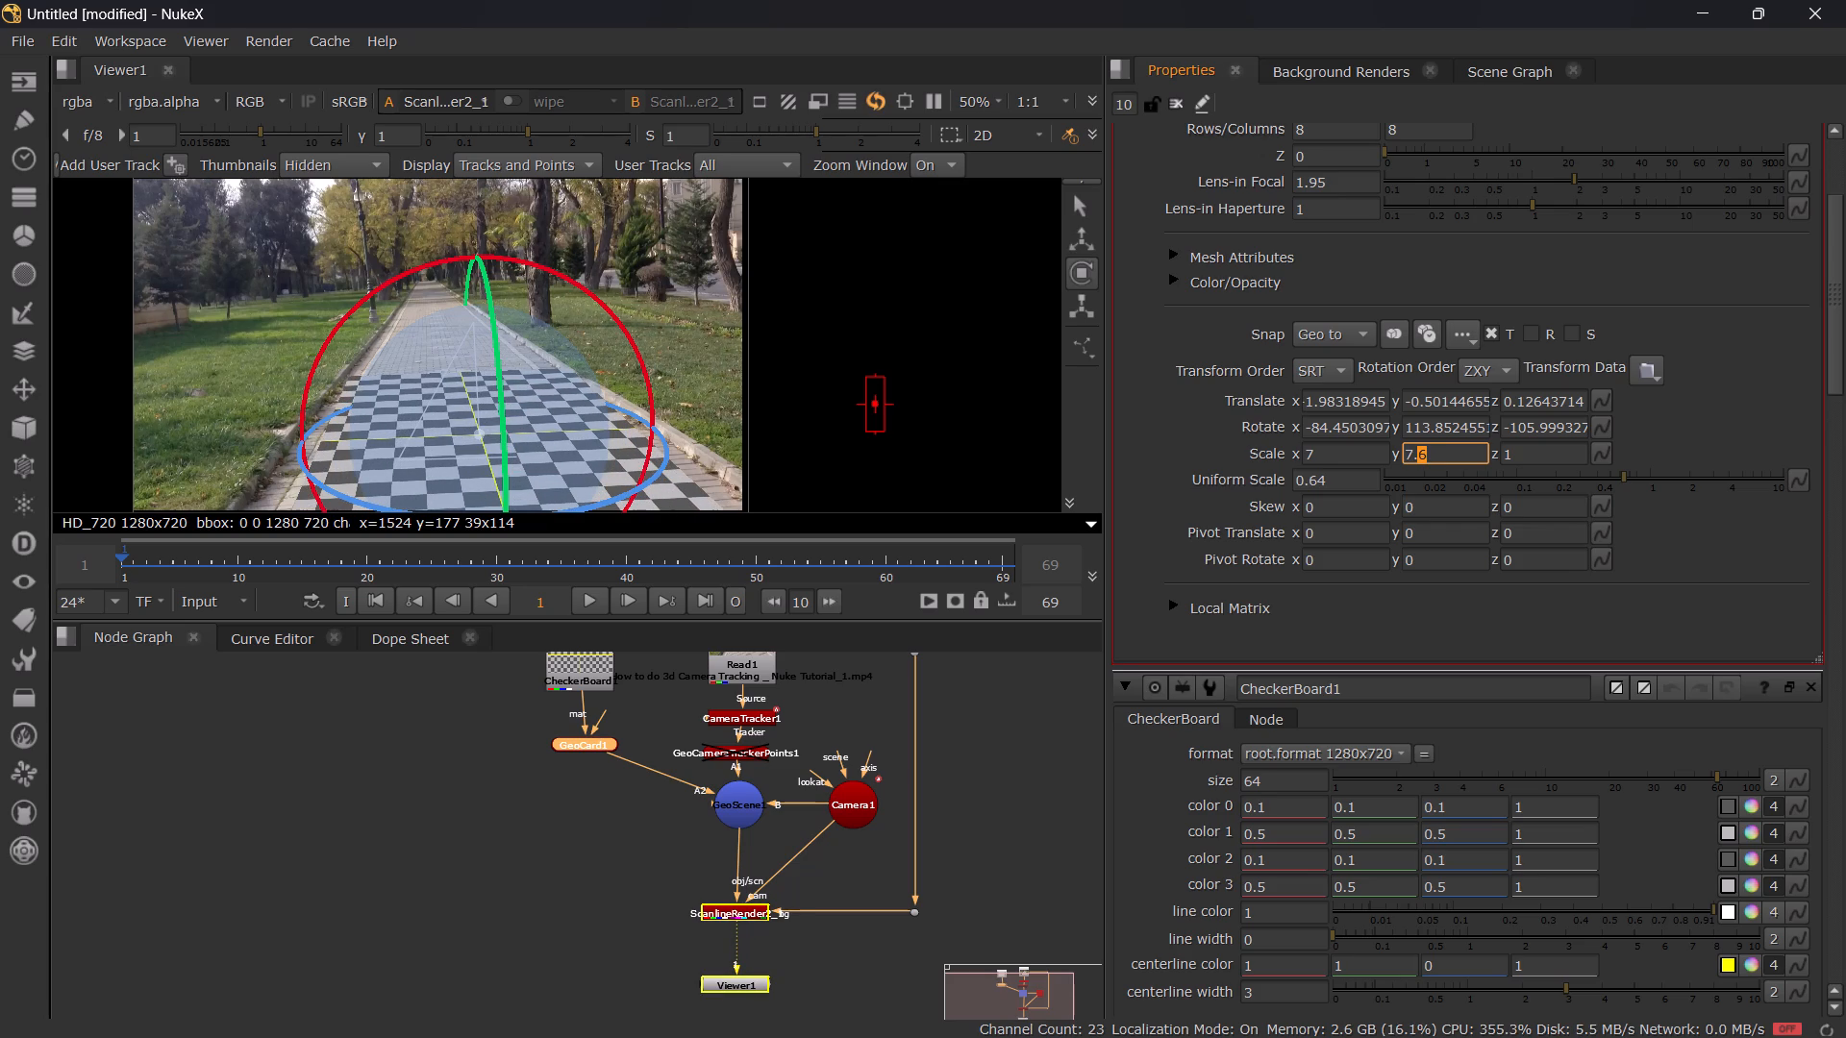
Set GeoCard1's Scale Z to 0.1.
left_click(1522, 454)
scroll(1522, 454, "up", 2)
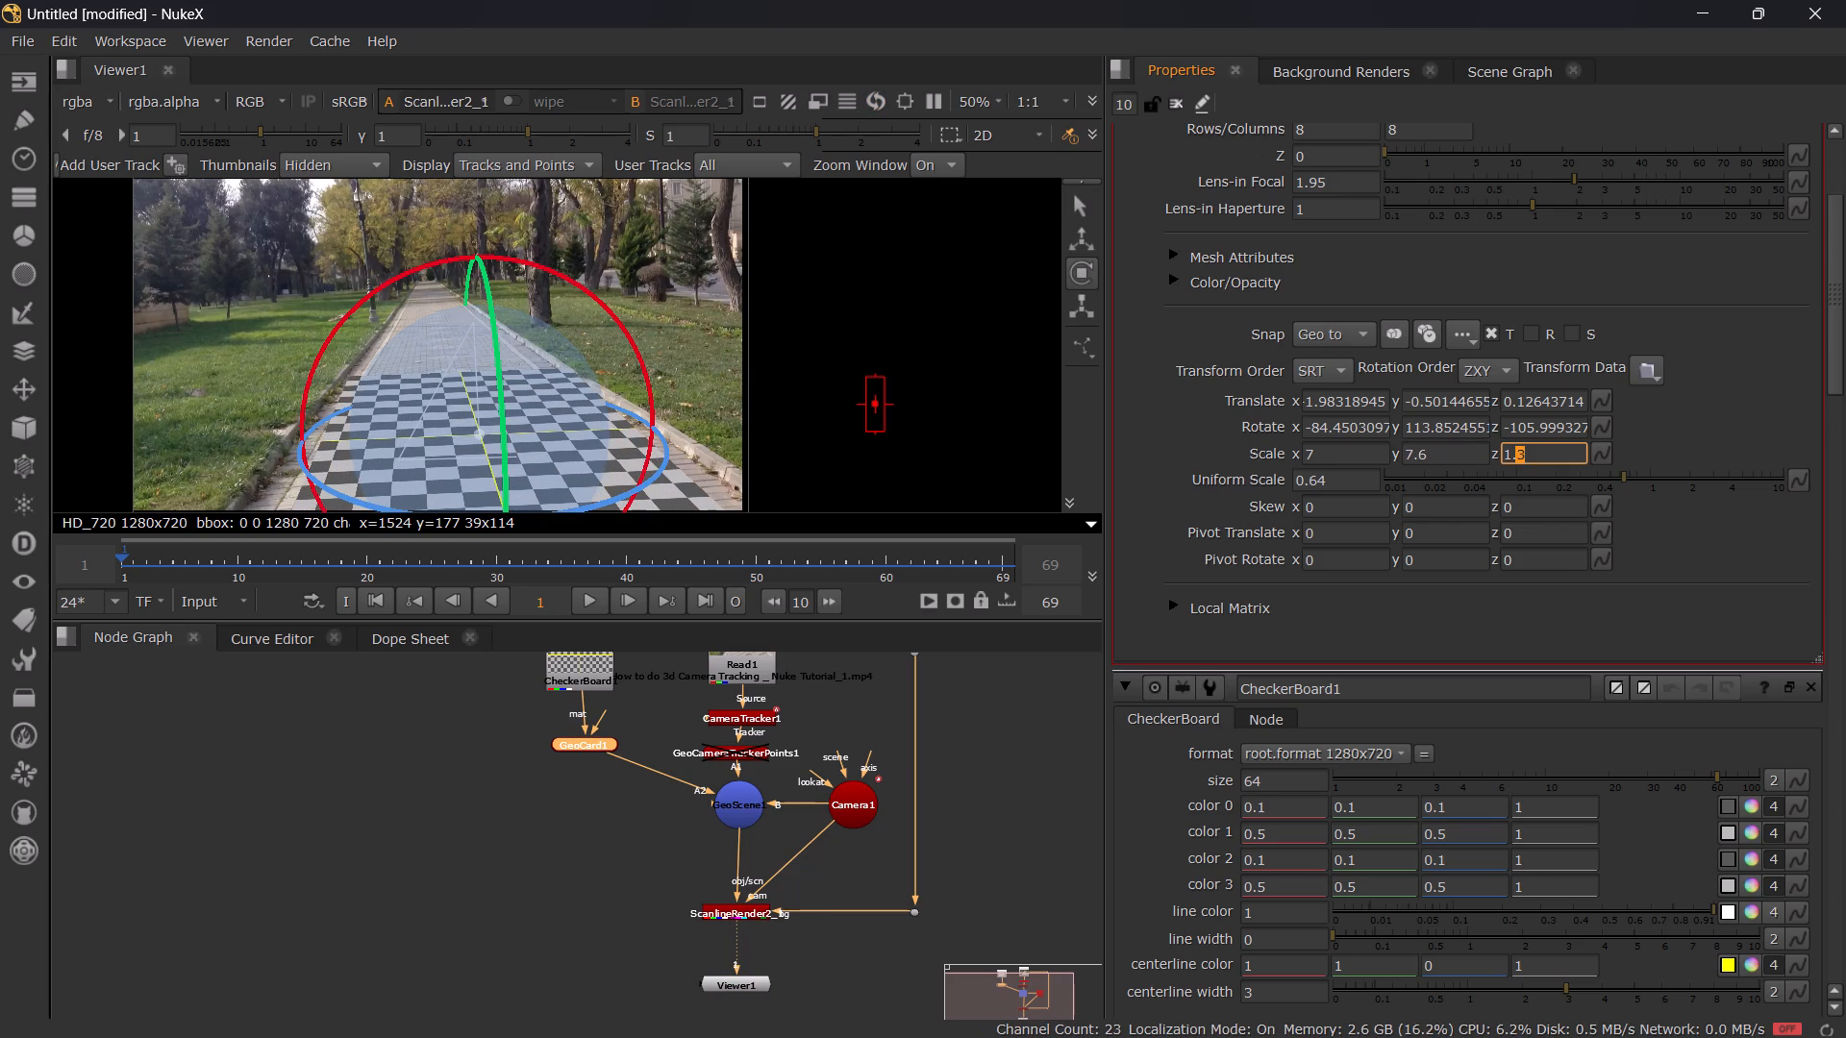
scroll(1522, 454, "up", 2)
scroll(1522, 454, "down", 5)
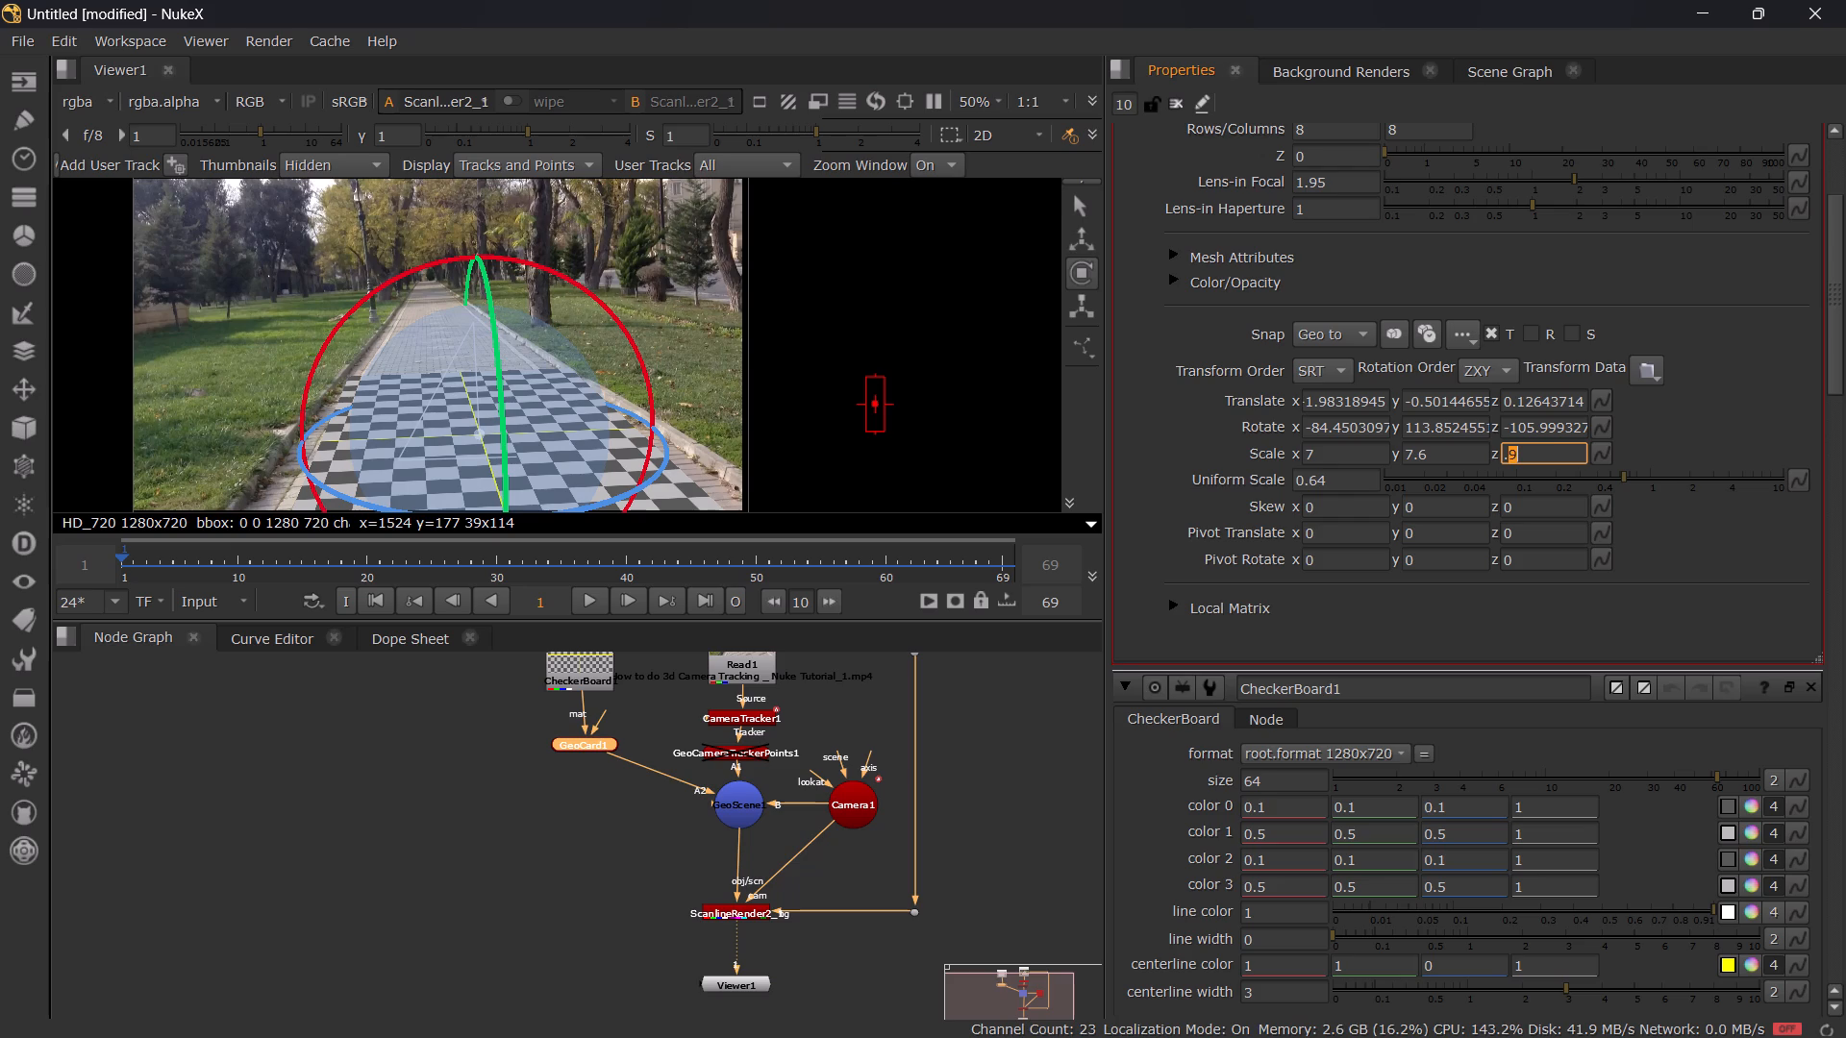
key("1")
key("Return")
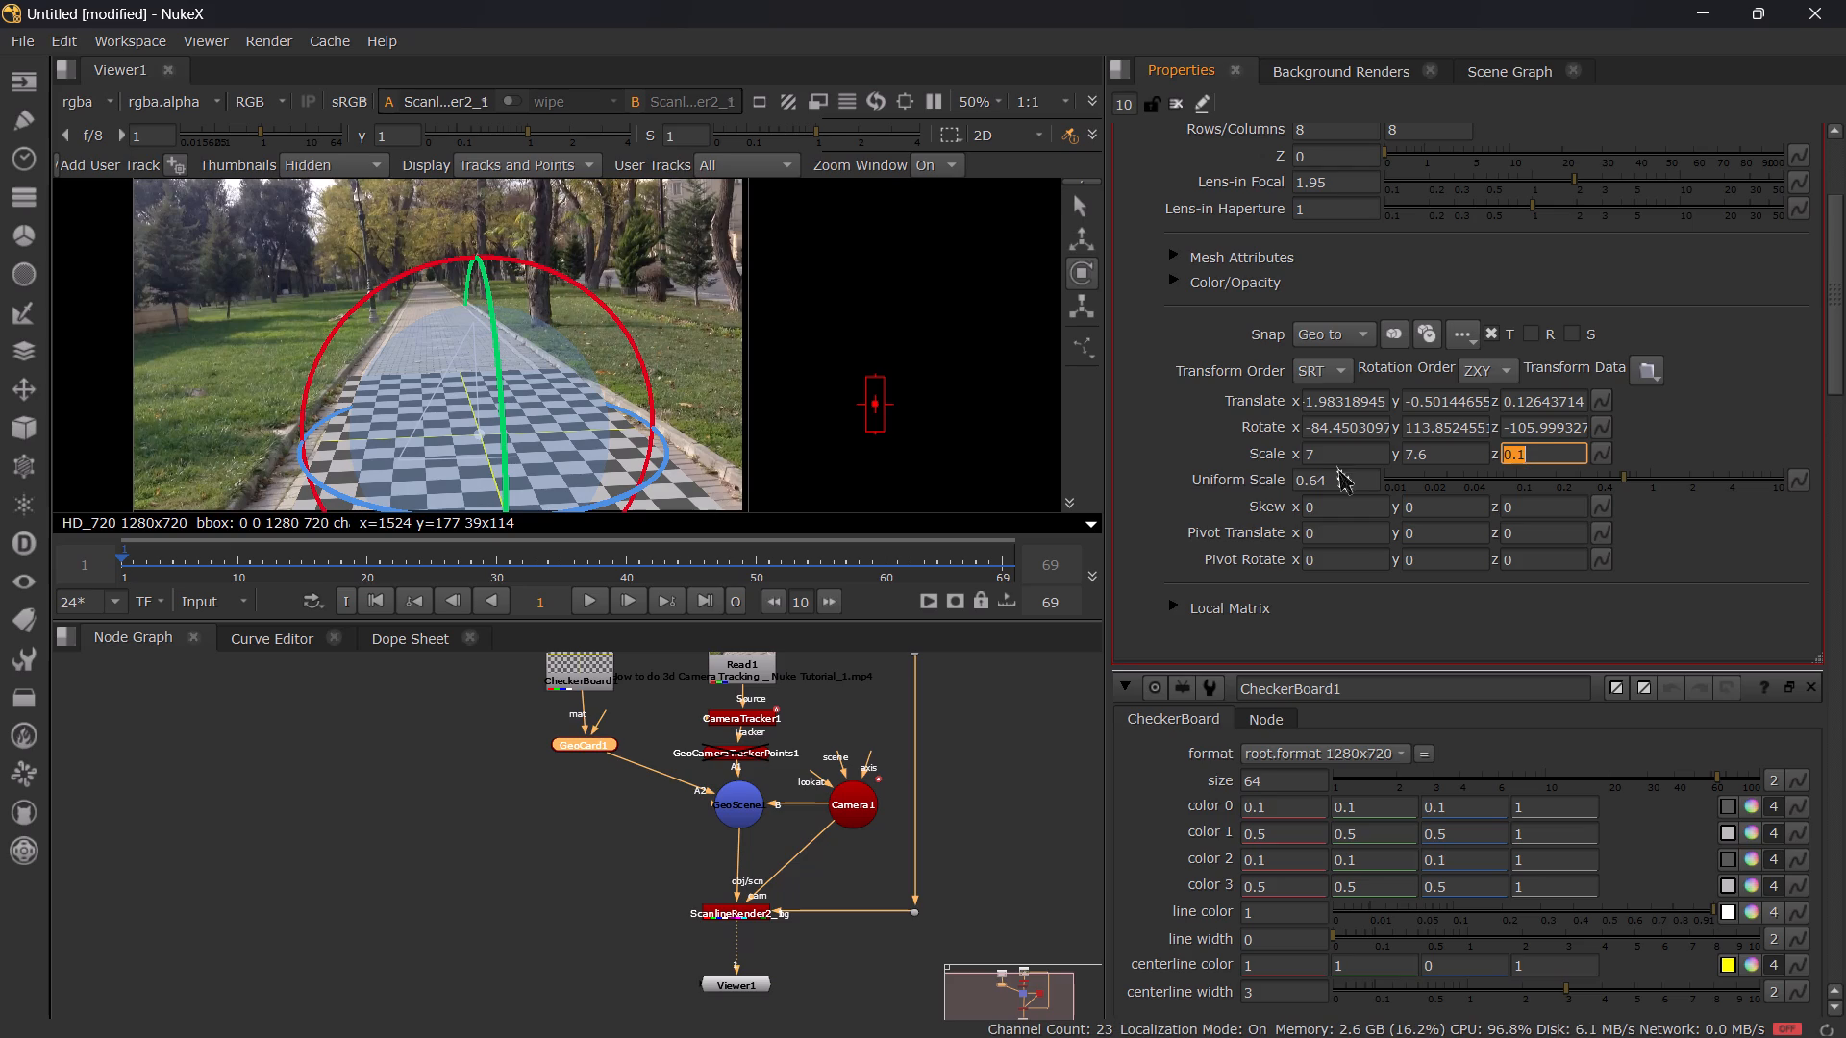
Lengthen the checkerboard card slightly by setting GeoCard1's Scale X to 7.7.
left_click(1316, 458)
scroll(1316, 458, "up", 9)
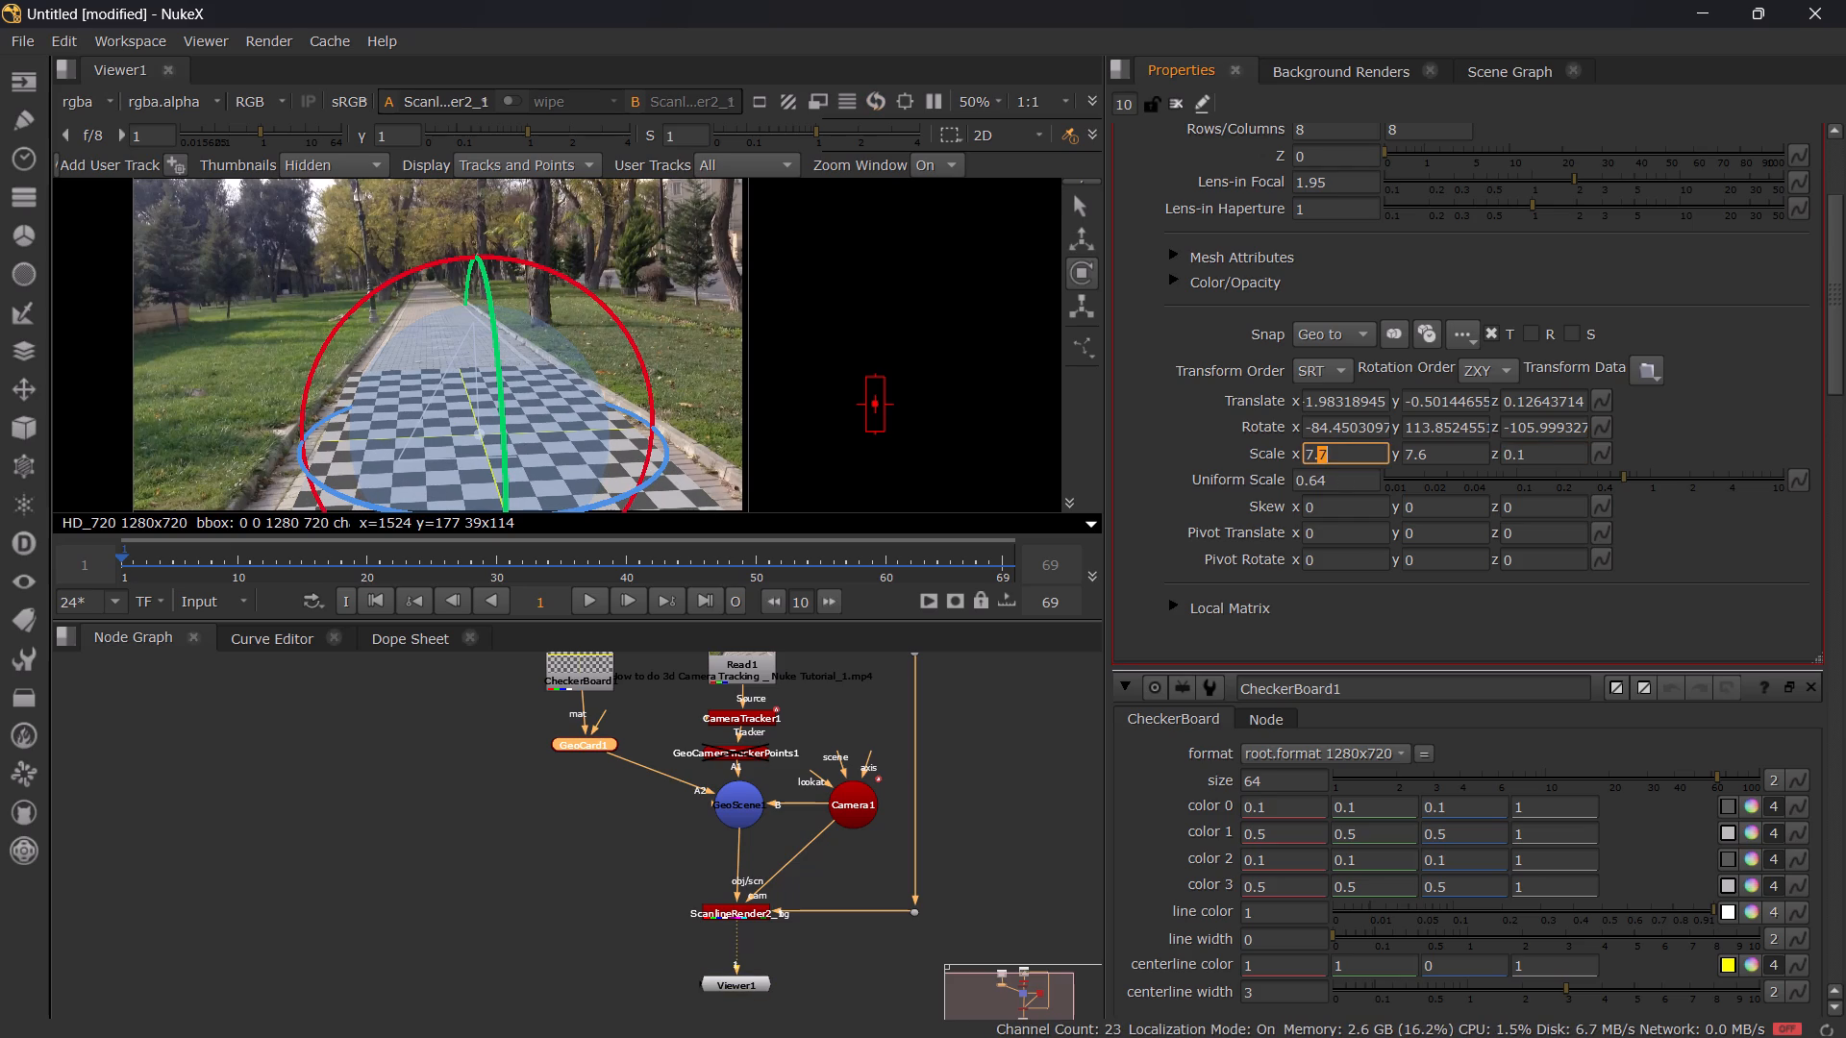
Move the enlarged checkerboard card farther down the path by setting GeoCard1's Translate X to about -3.98.
left_click(1310, 404)
scroll(1328, 403, "down", 4)
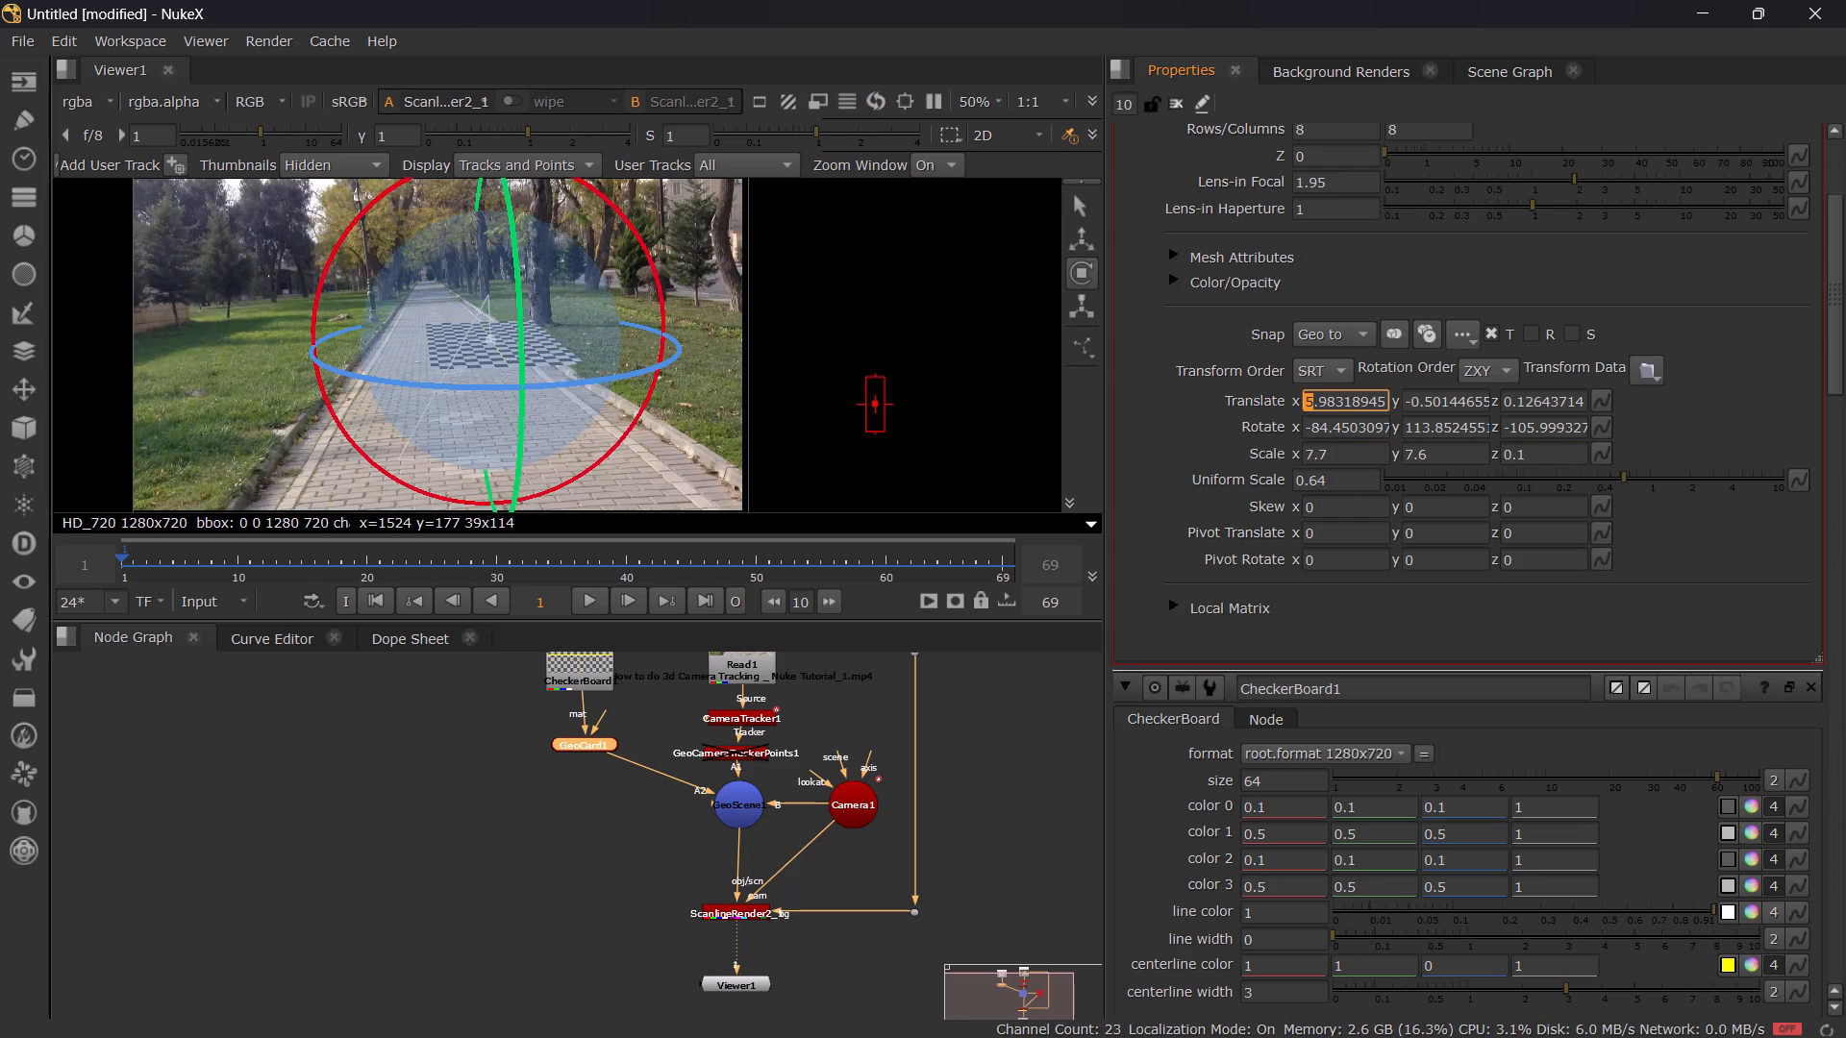
scroll(1328, 403, "up", 3)
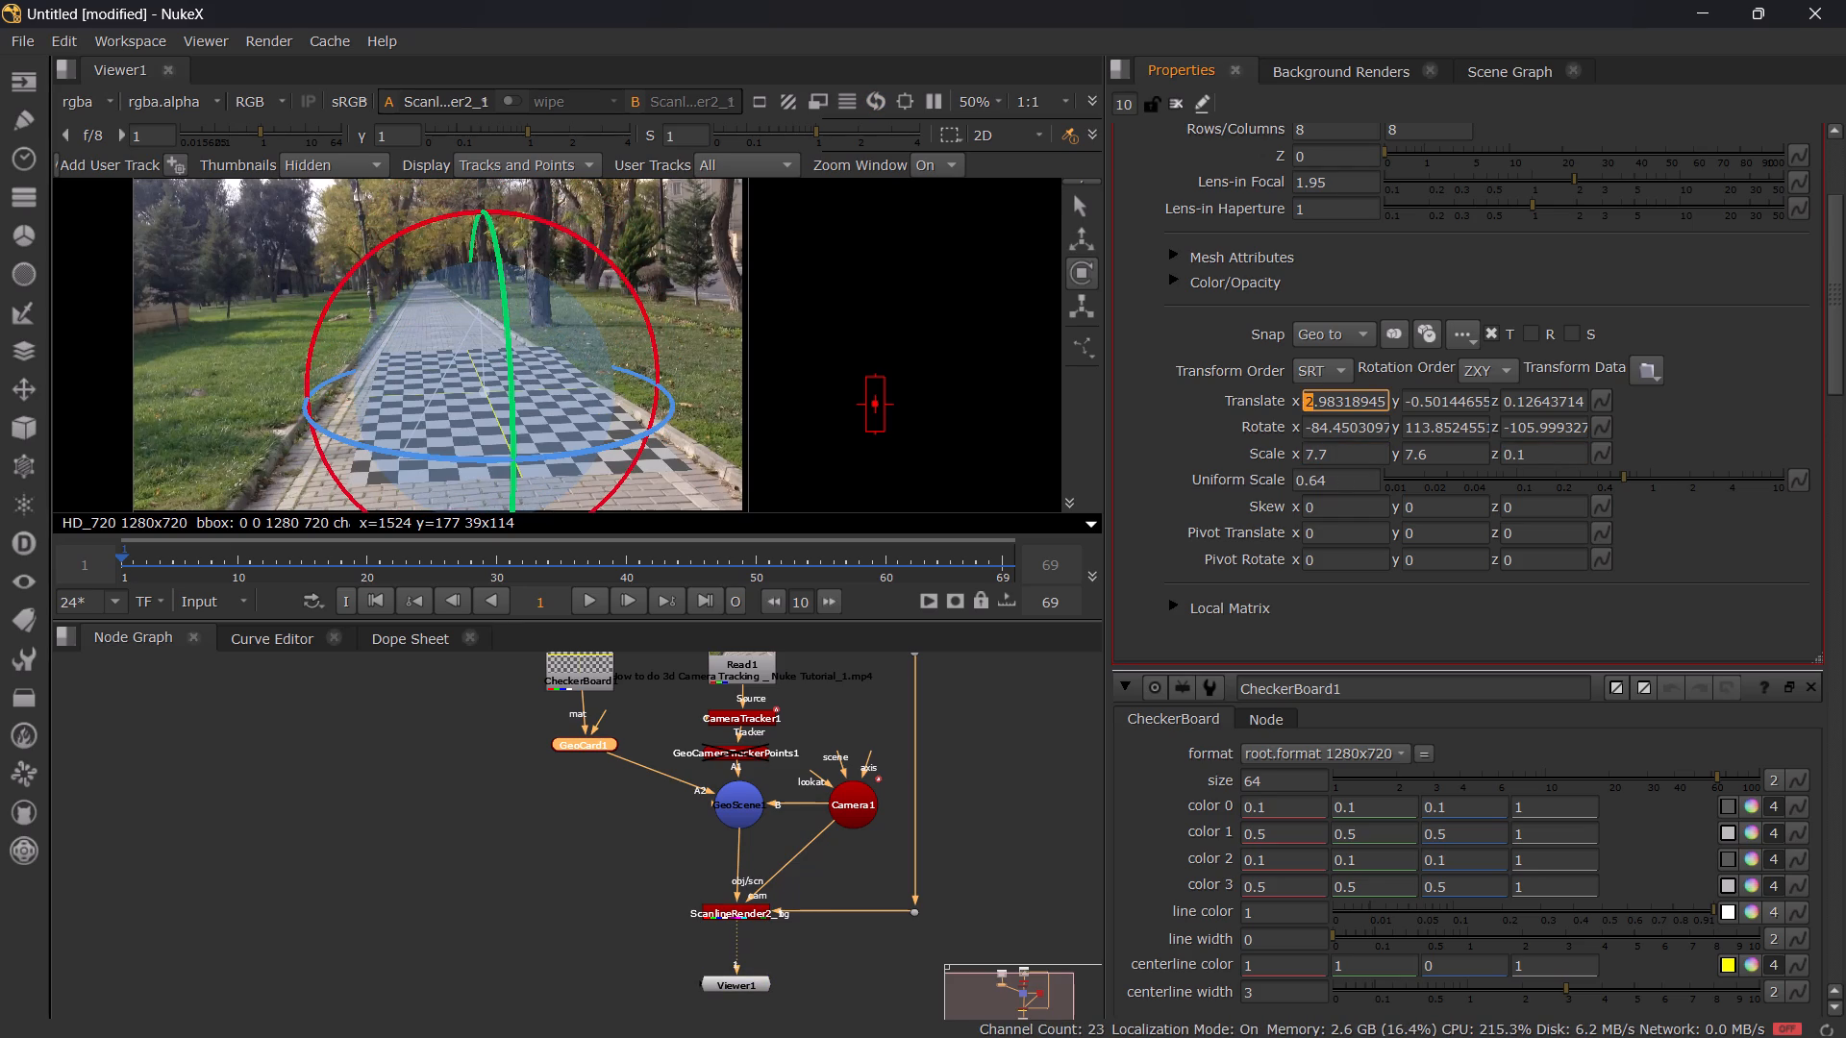
scroll(1328, 403, "down", 1)
scroll(1328, 403, "up", 1)
scroll(1328, 403, "down", 1)
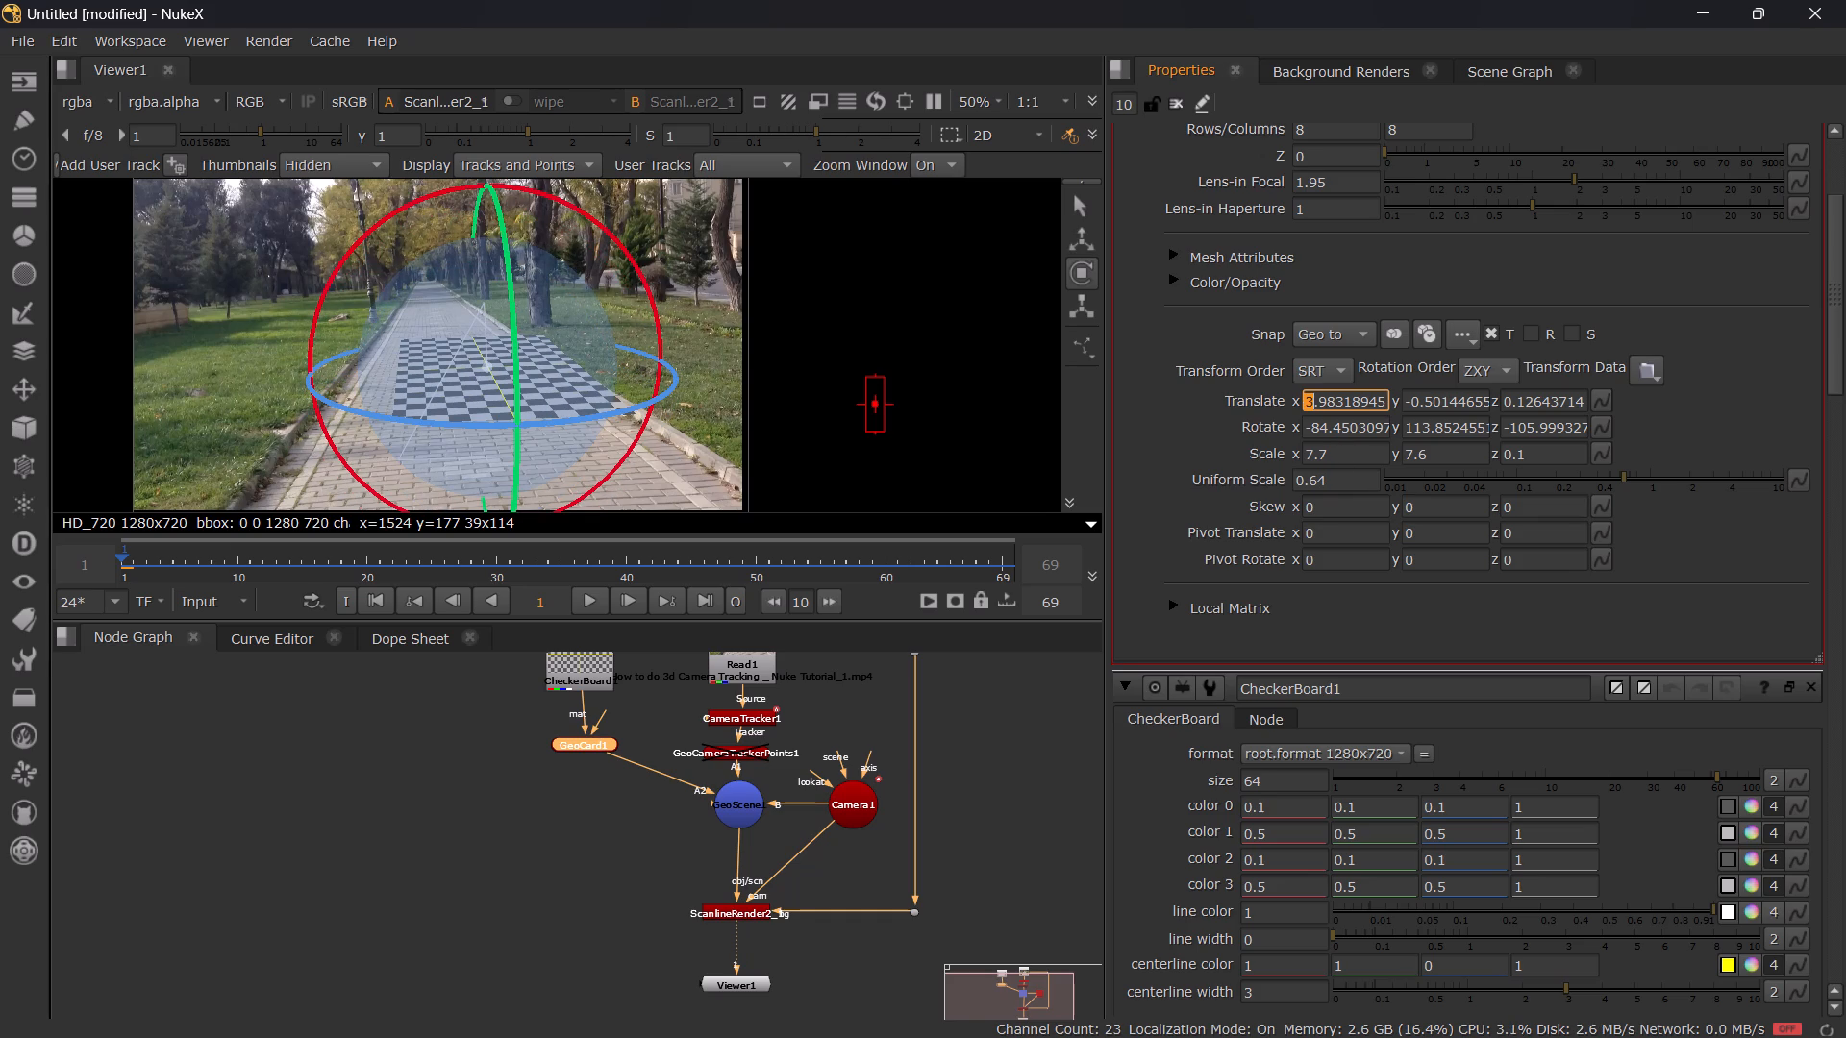
Extend the checkerboard card along the path by setting GeoCard1's Scale X to 15.
left_click_drag(1349, 460, 1275, 451)
type("15")
key("Return")
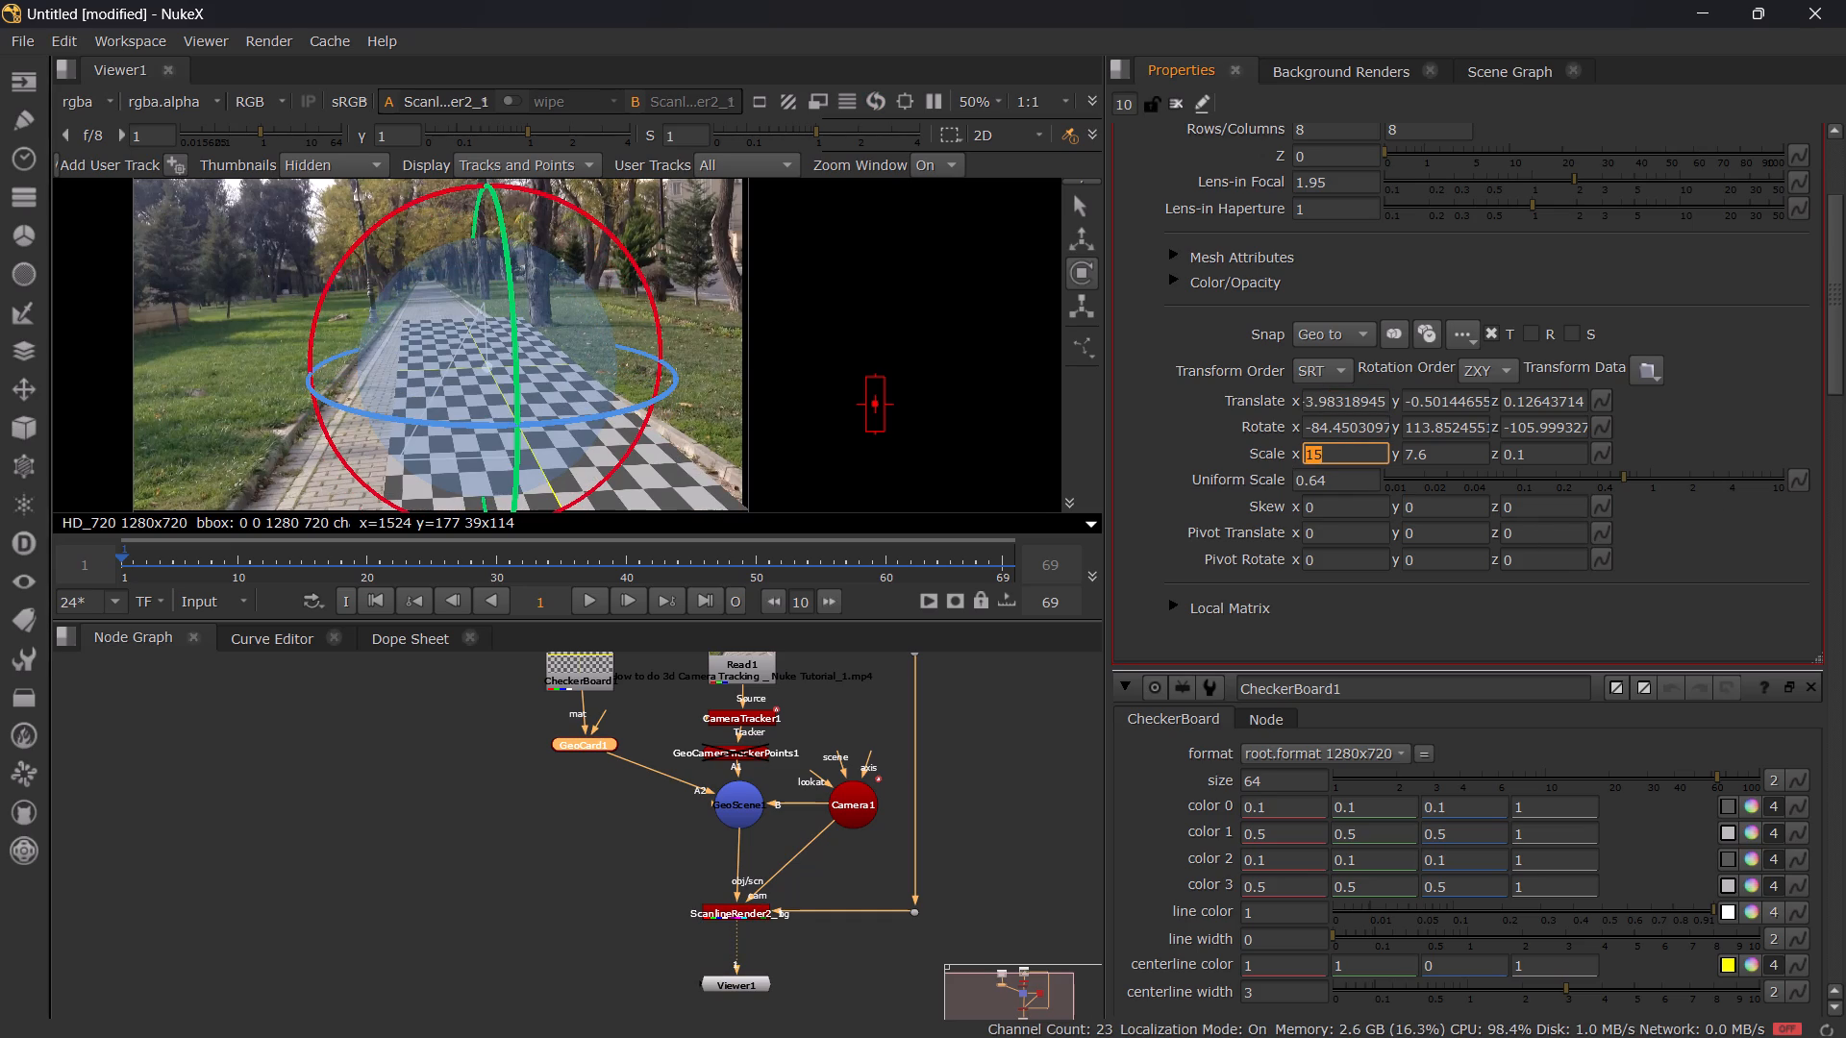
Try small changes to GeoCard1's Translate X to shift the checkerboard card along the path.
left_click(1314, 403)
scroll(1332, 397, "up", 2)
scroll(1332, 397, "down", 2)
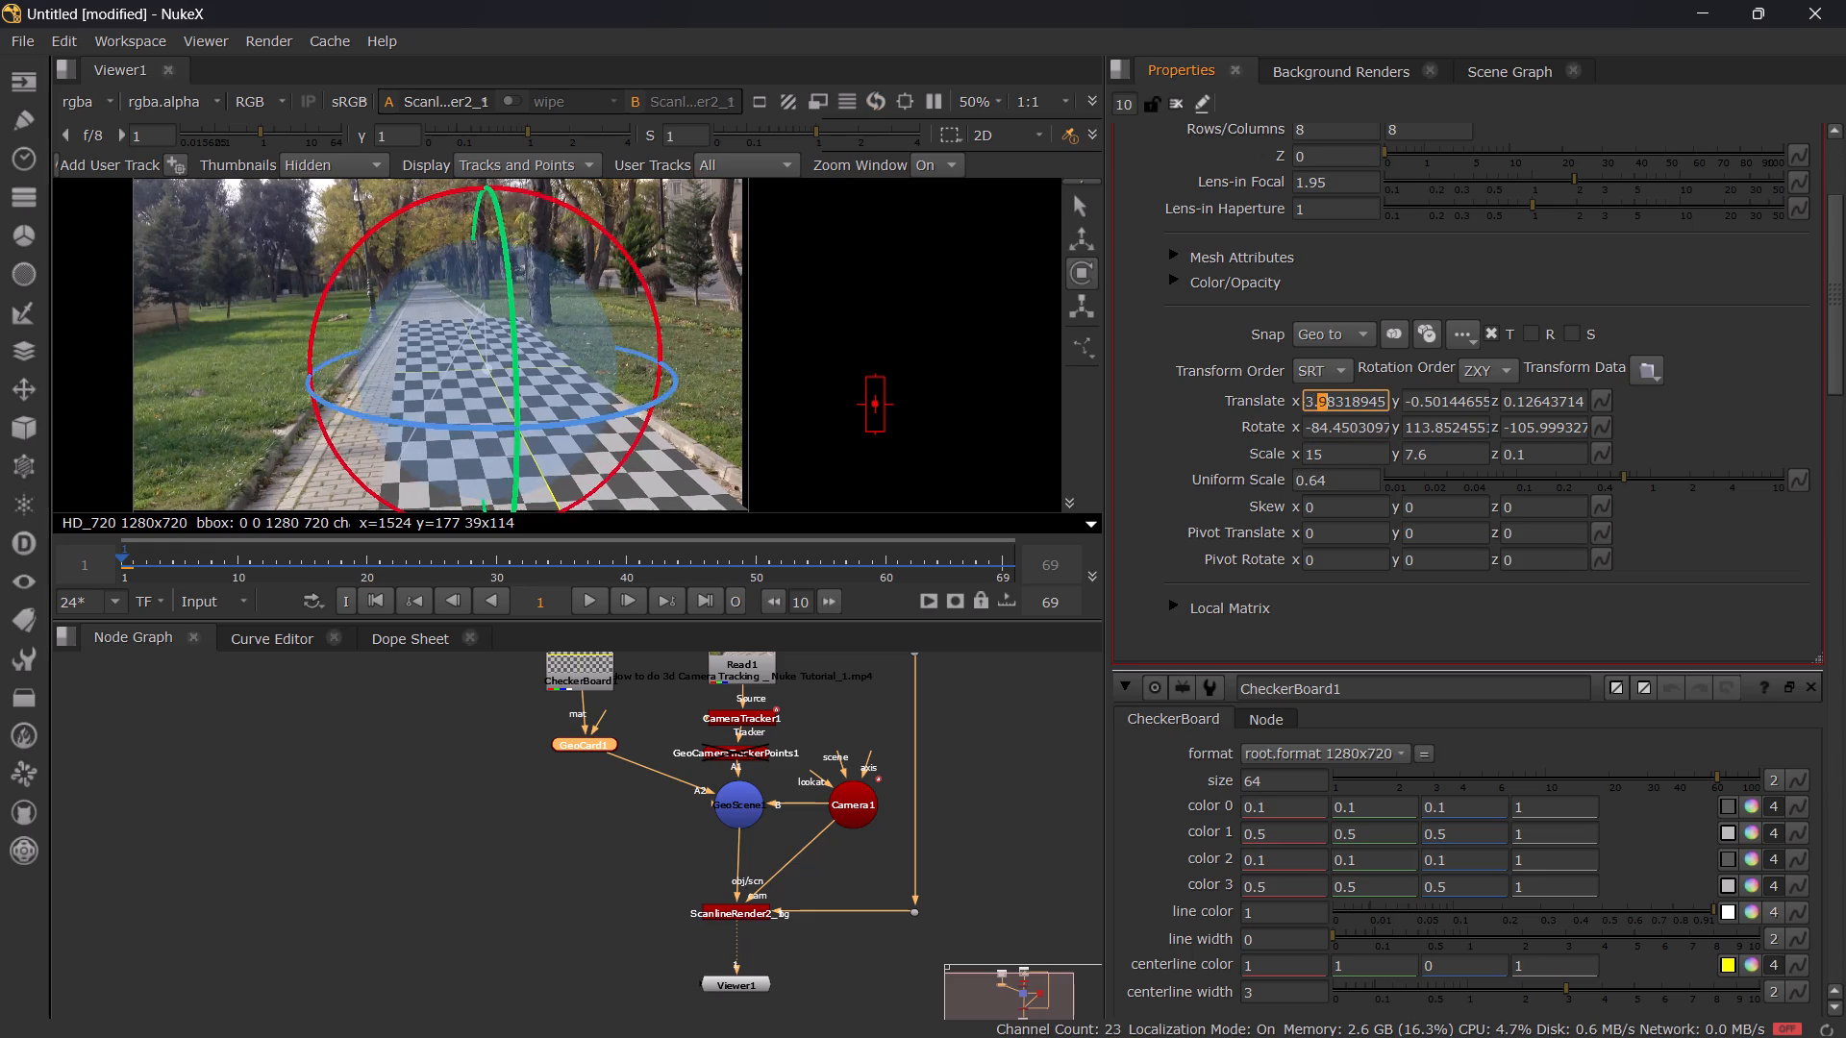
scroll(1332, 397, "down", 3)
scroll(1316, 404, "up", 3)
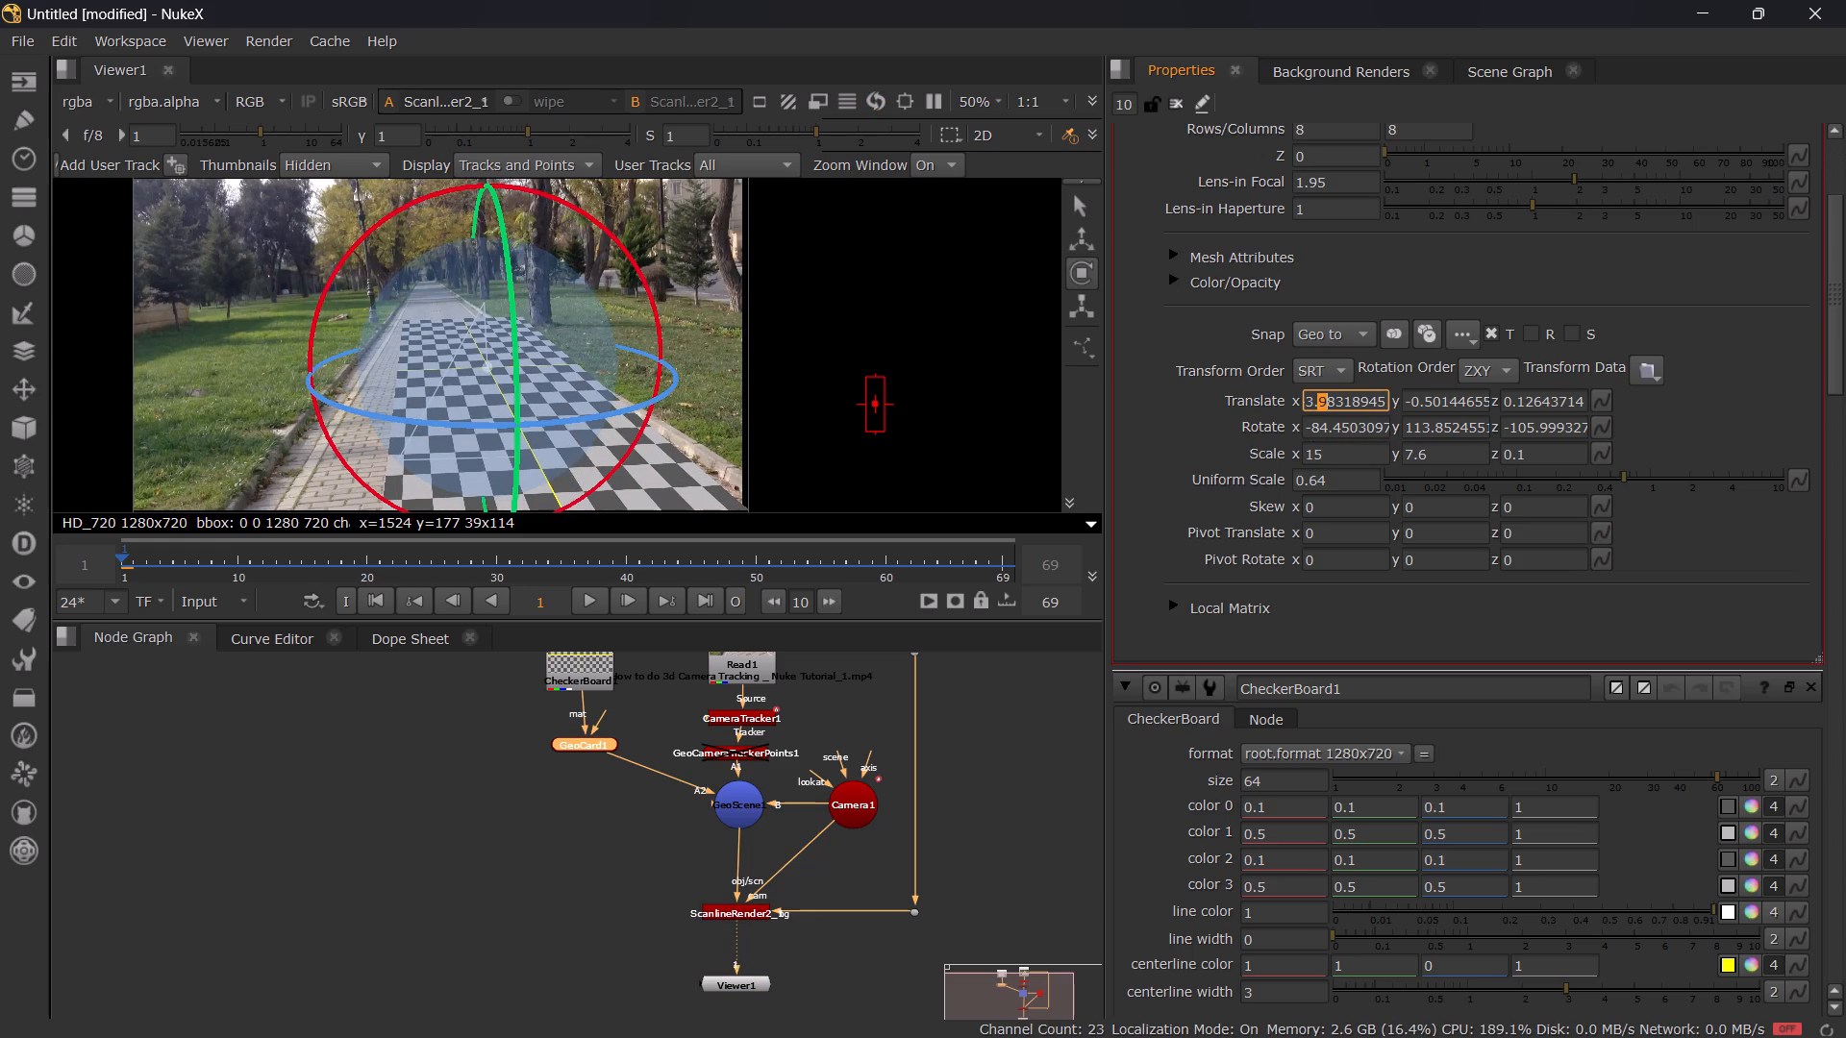
Lower the checkerboard card onto the paving by setting GeoCard1's Translate Y to about -0.80.
left_click(1417, 403)
scroll(1431, 403, "down", 2)
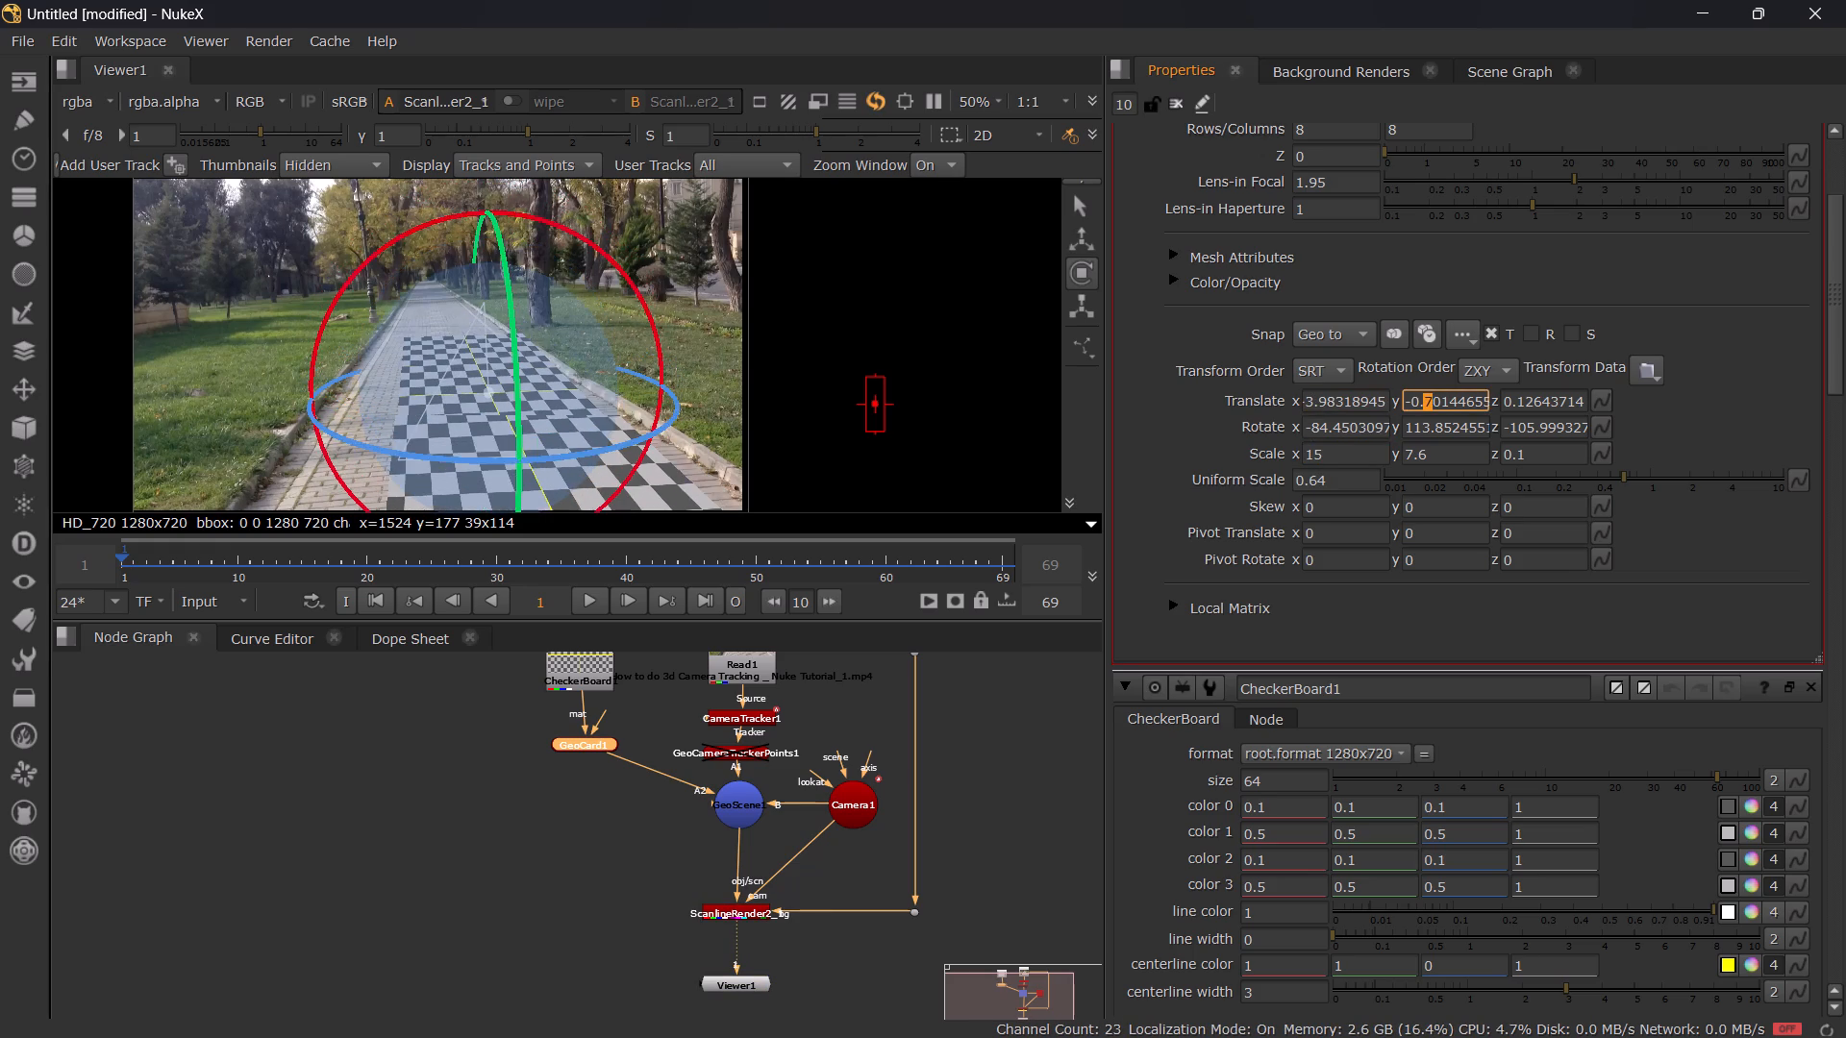
scroll(1431, 403, "up", 3)
scroll(1431, 403, "down", 3)
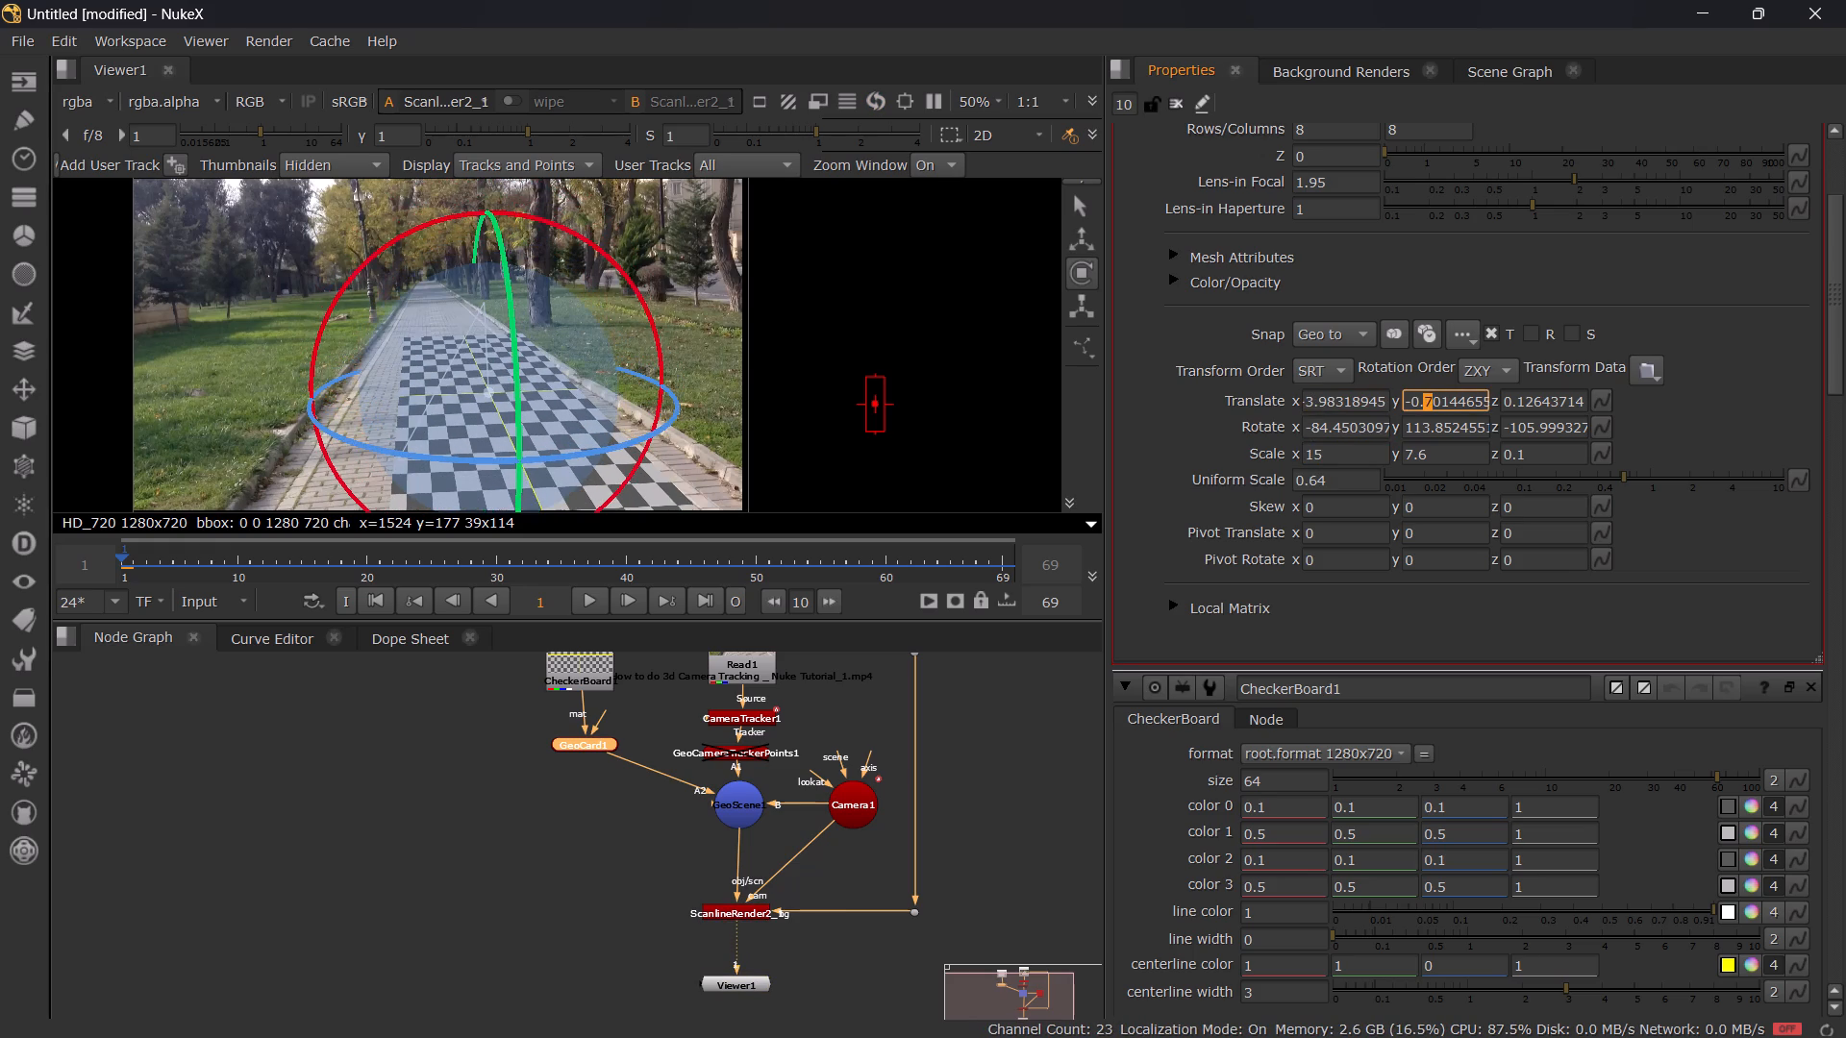
scroll(1431, 403, "up", 1)
scroll(1431, 403, "down", 2)
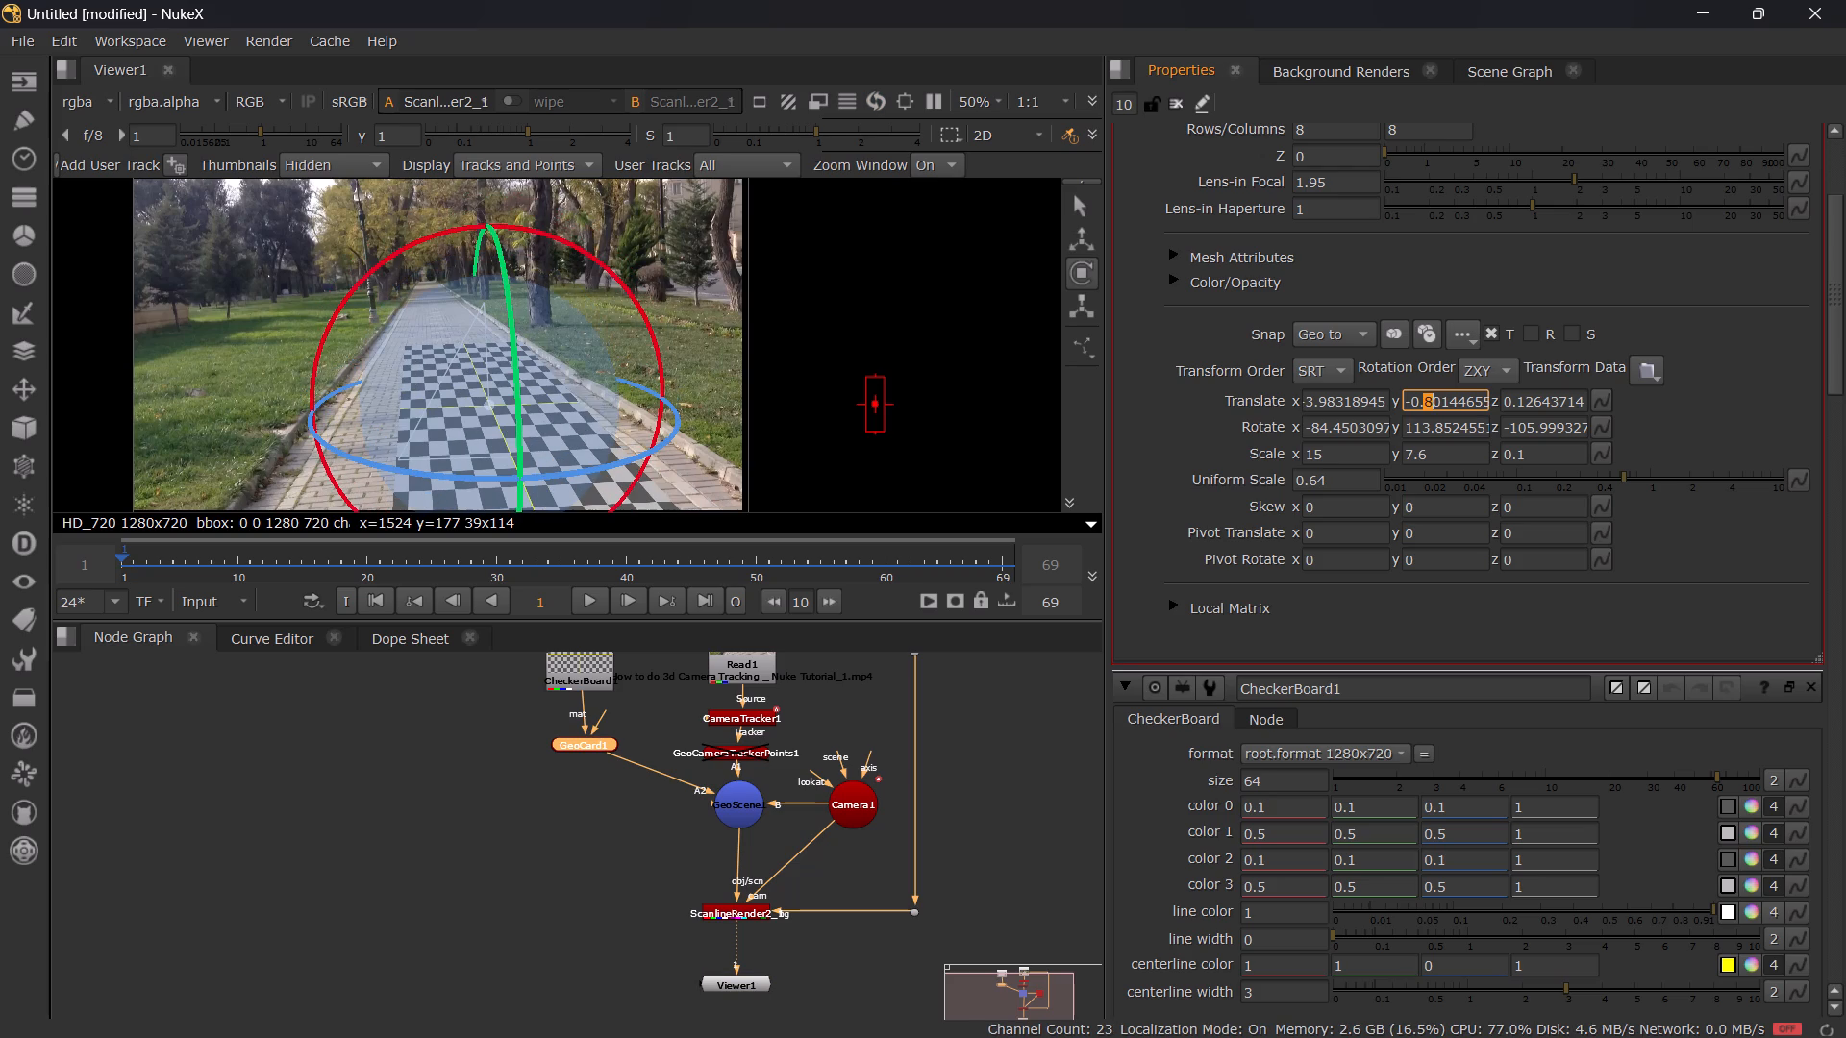
Center the checkerboard card across the path by raising GeoCard1's Translate Z to about 0.256.
left_click(1528, 401)
scroll(1528, 401, "up", 15)
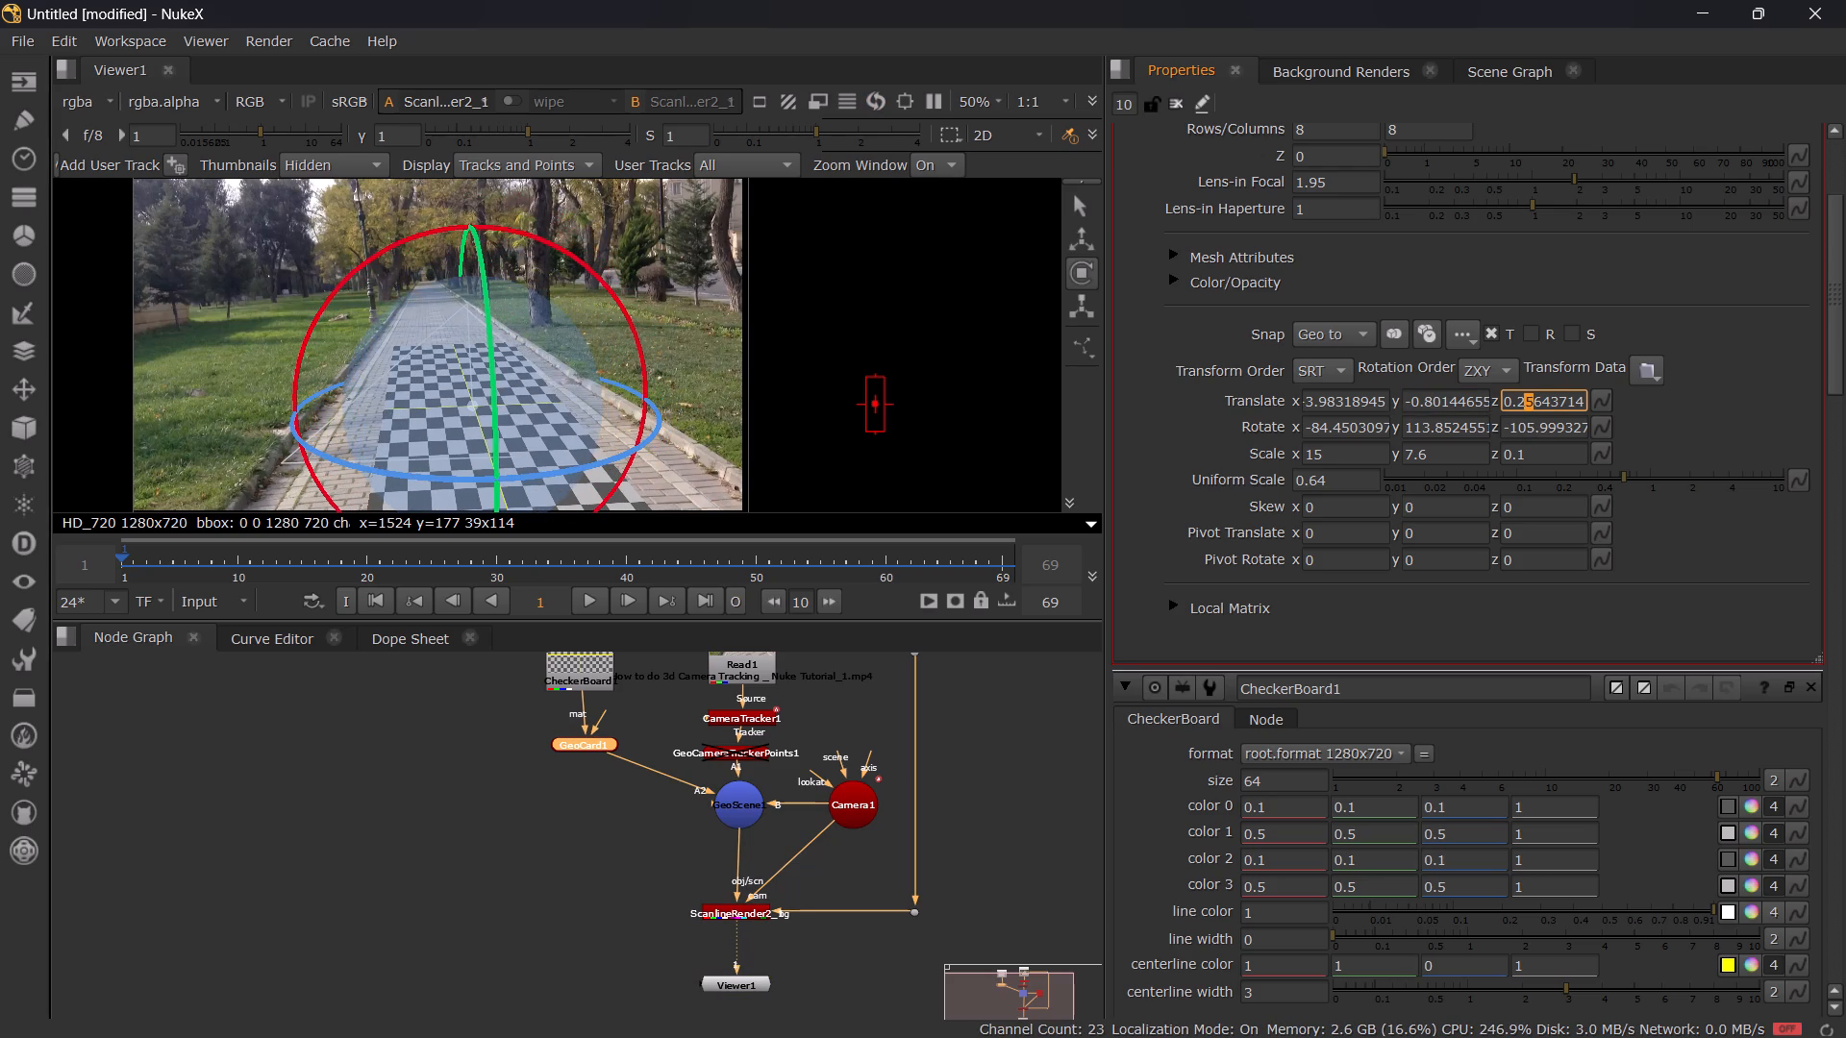
Fine-tune the checkerboard card's alignment with the path by setting GeoCard1's Rotate Z to about -105.4.
left_click(1515, 430)
scroll(1515, 430, "down", 1)
scroll(1515, 430, "up", 1)
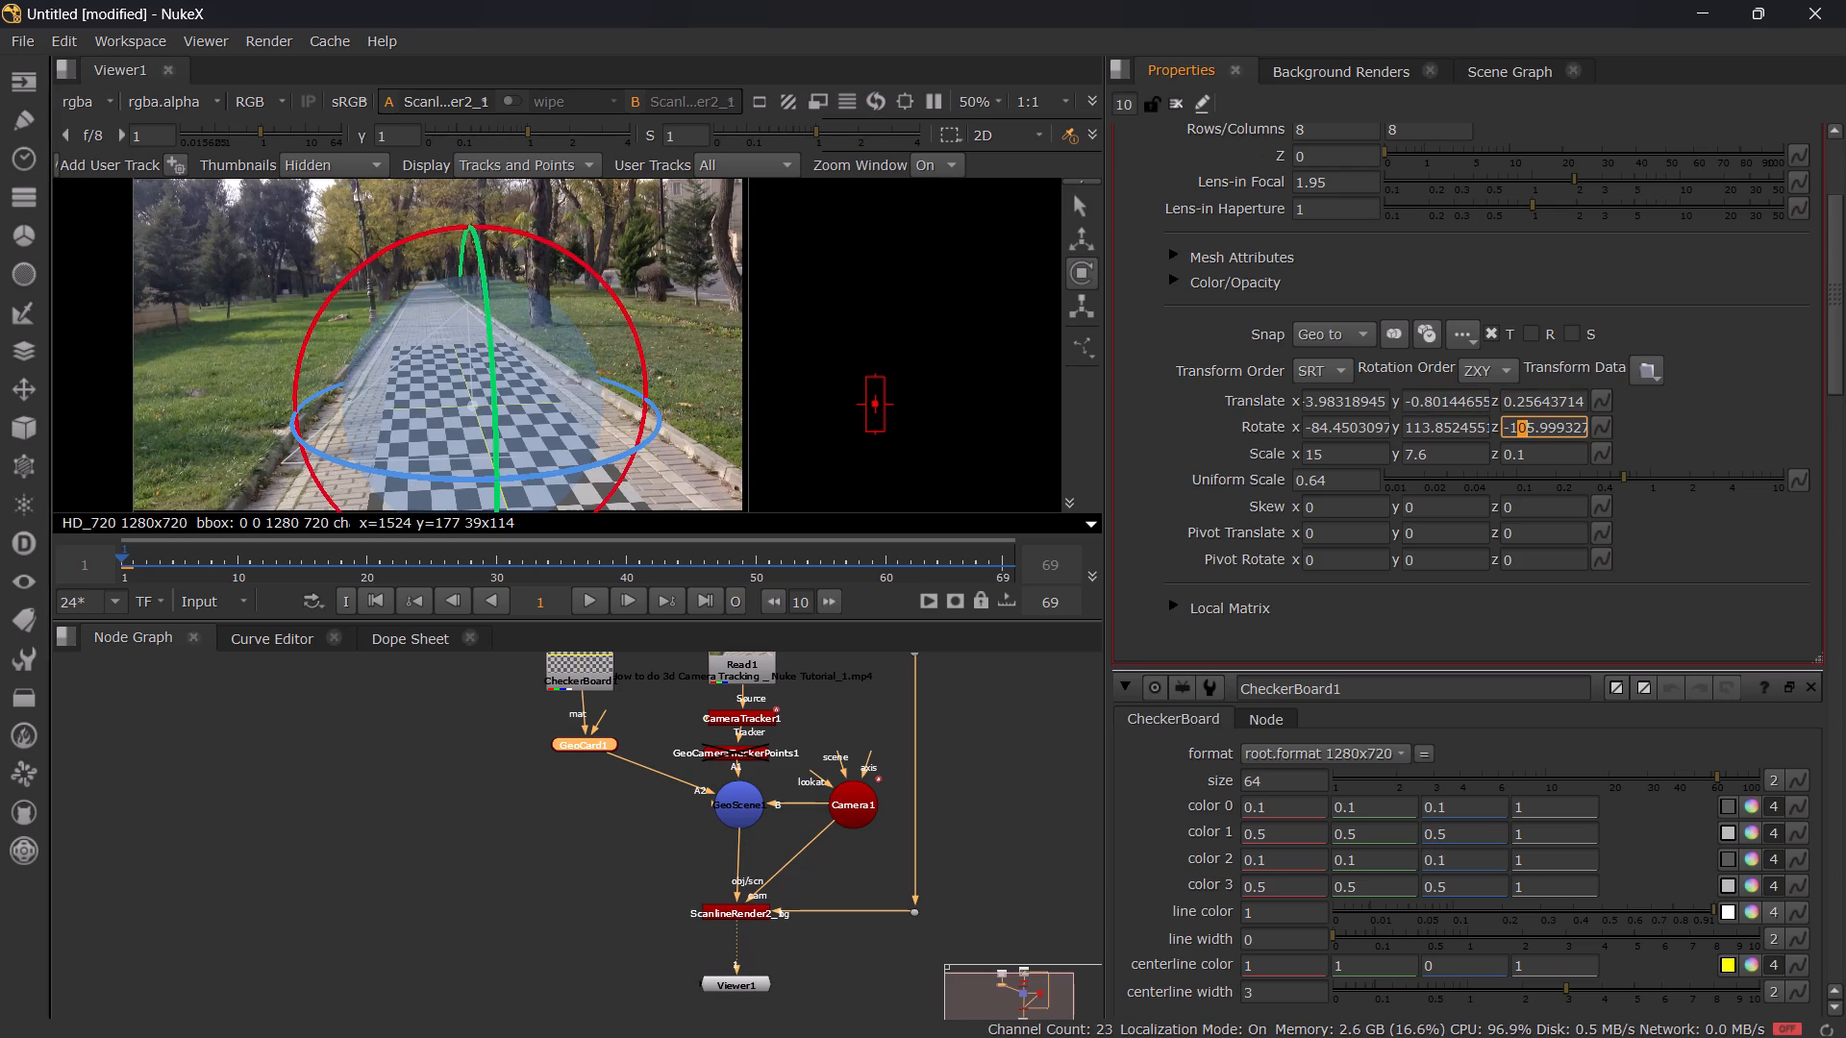
left_click(1539, 430)
scroll(1545, 424, "down", 1)
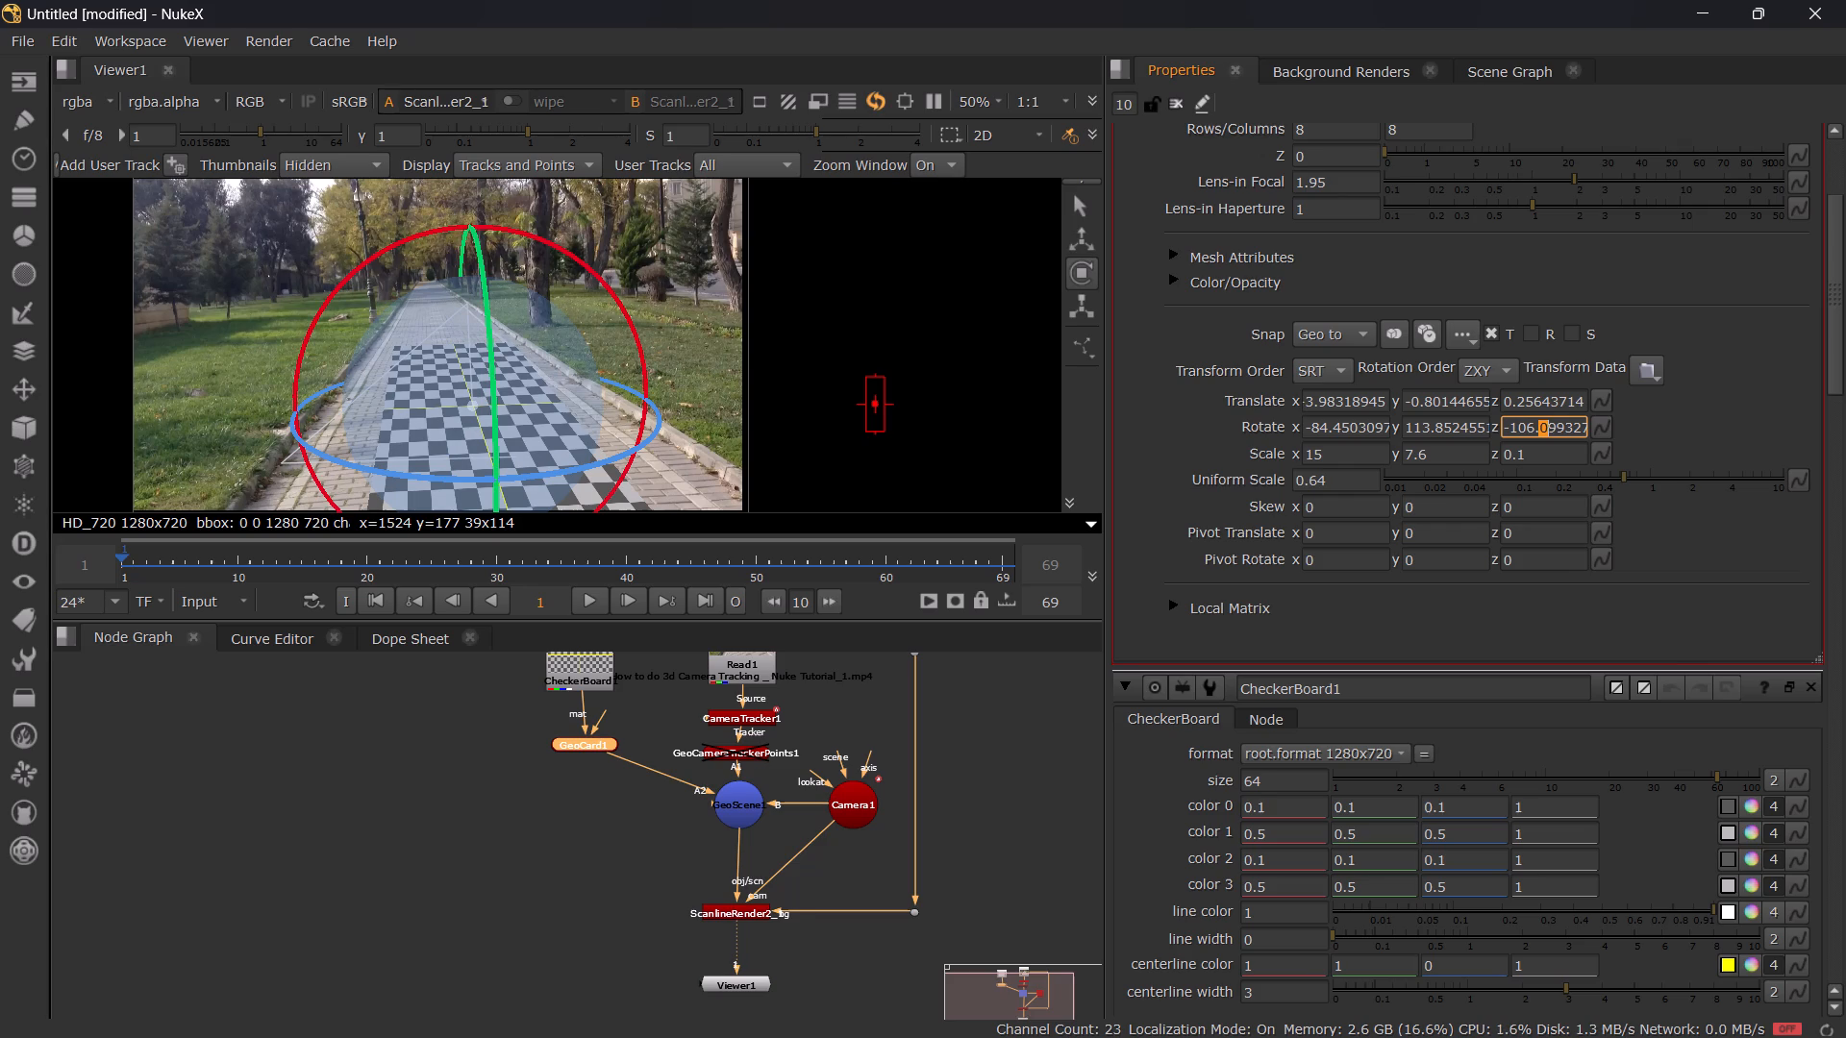
scroll(1545, 424, "down", 4)
scroll(1545, 424, "up", 6)
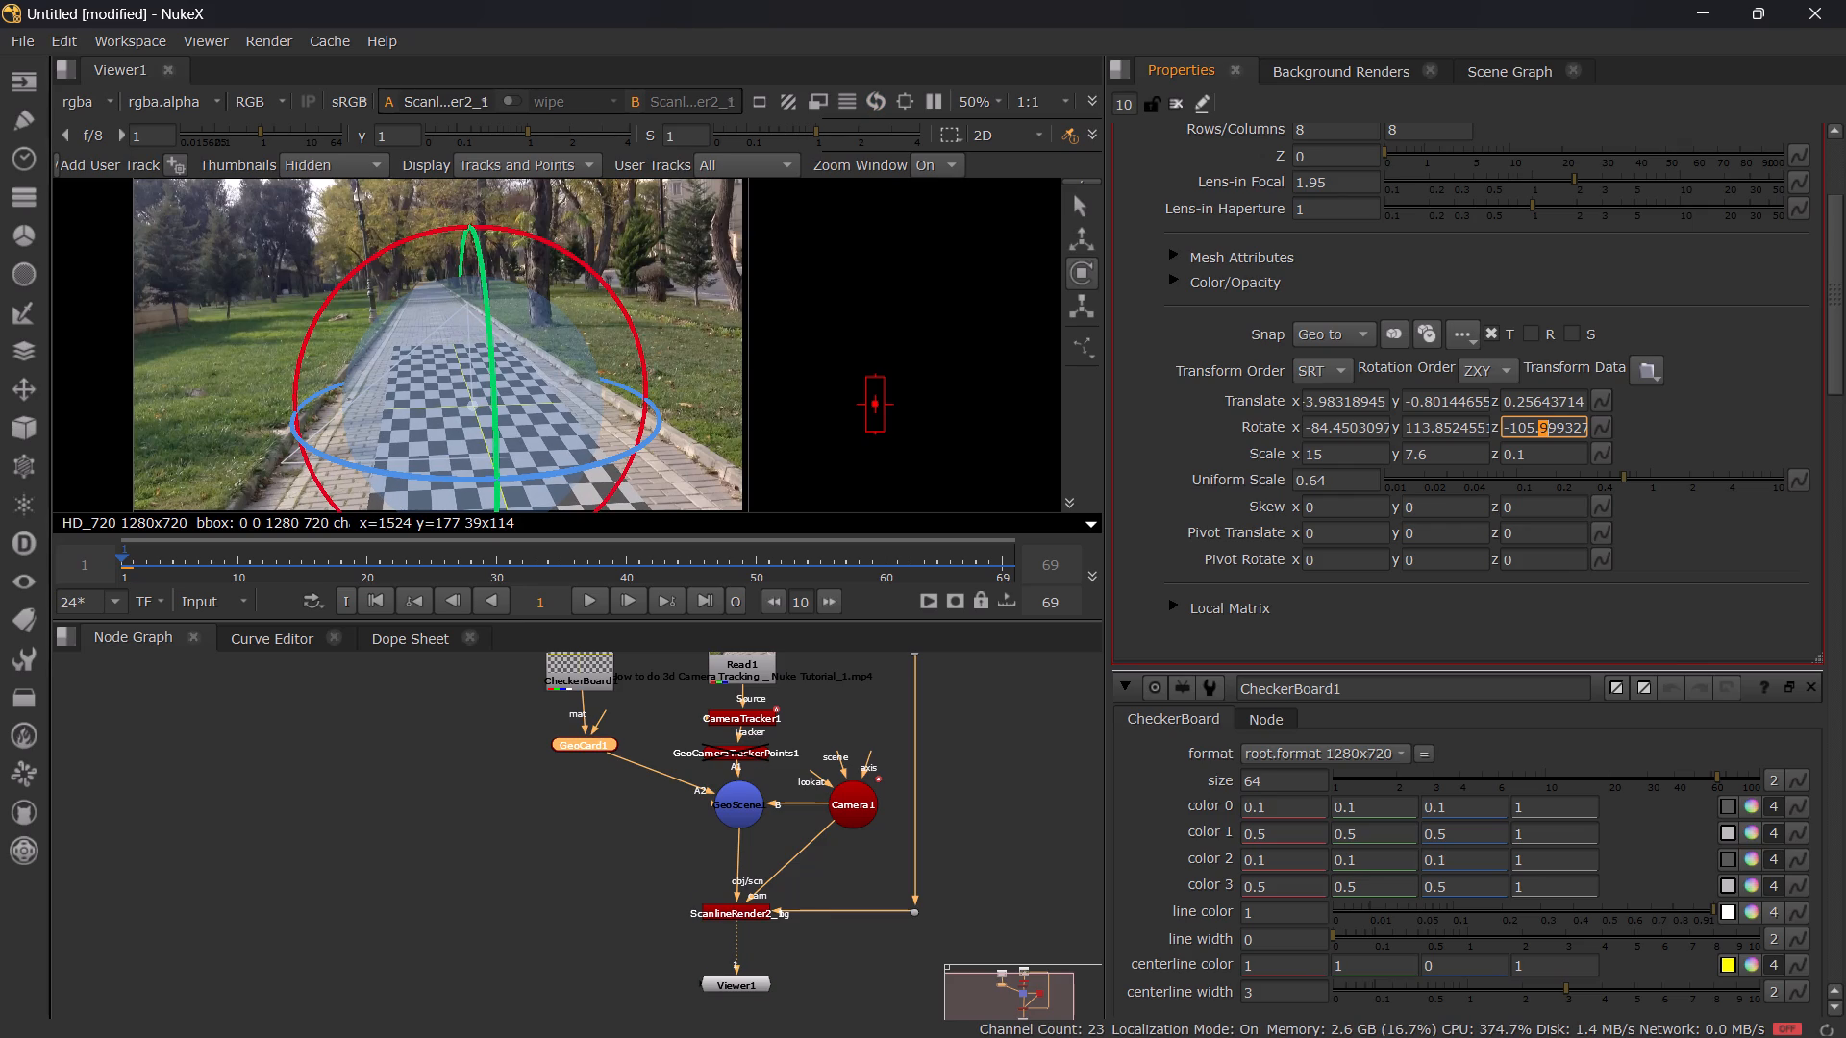
scroll(1545, 424, "up", 6)
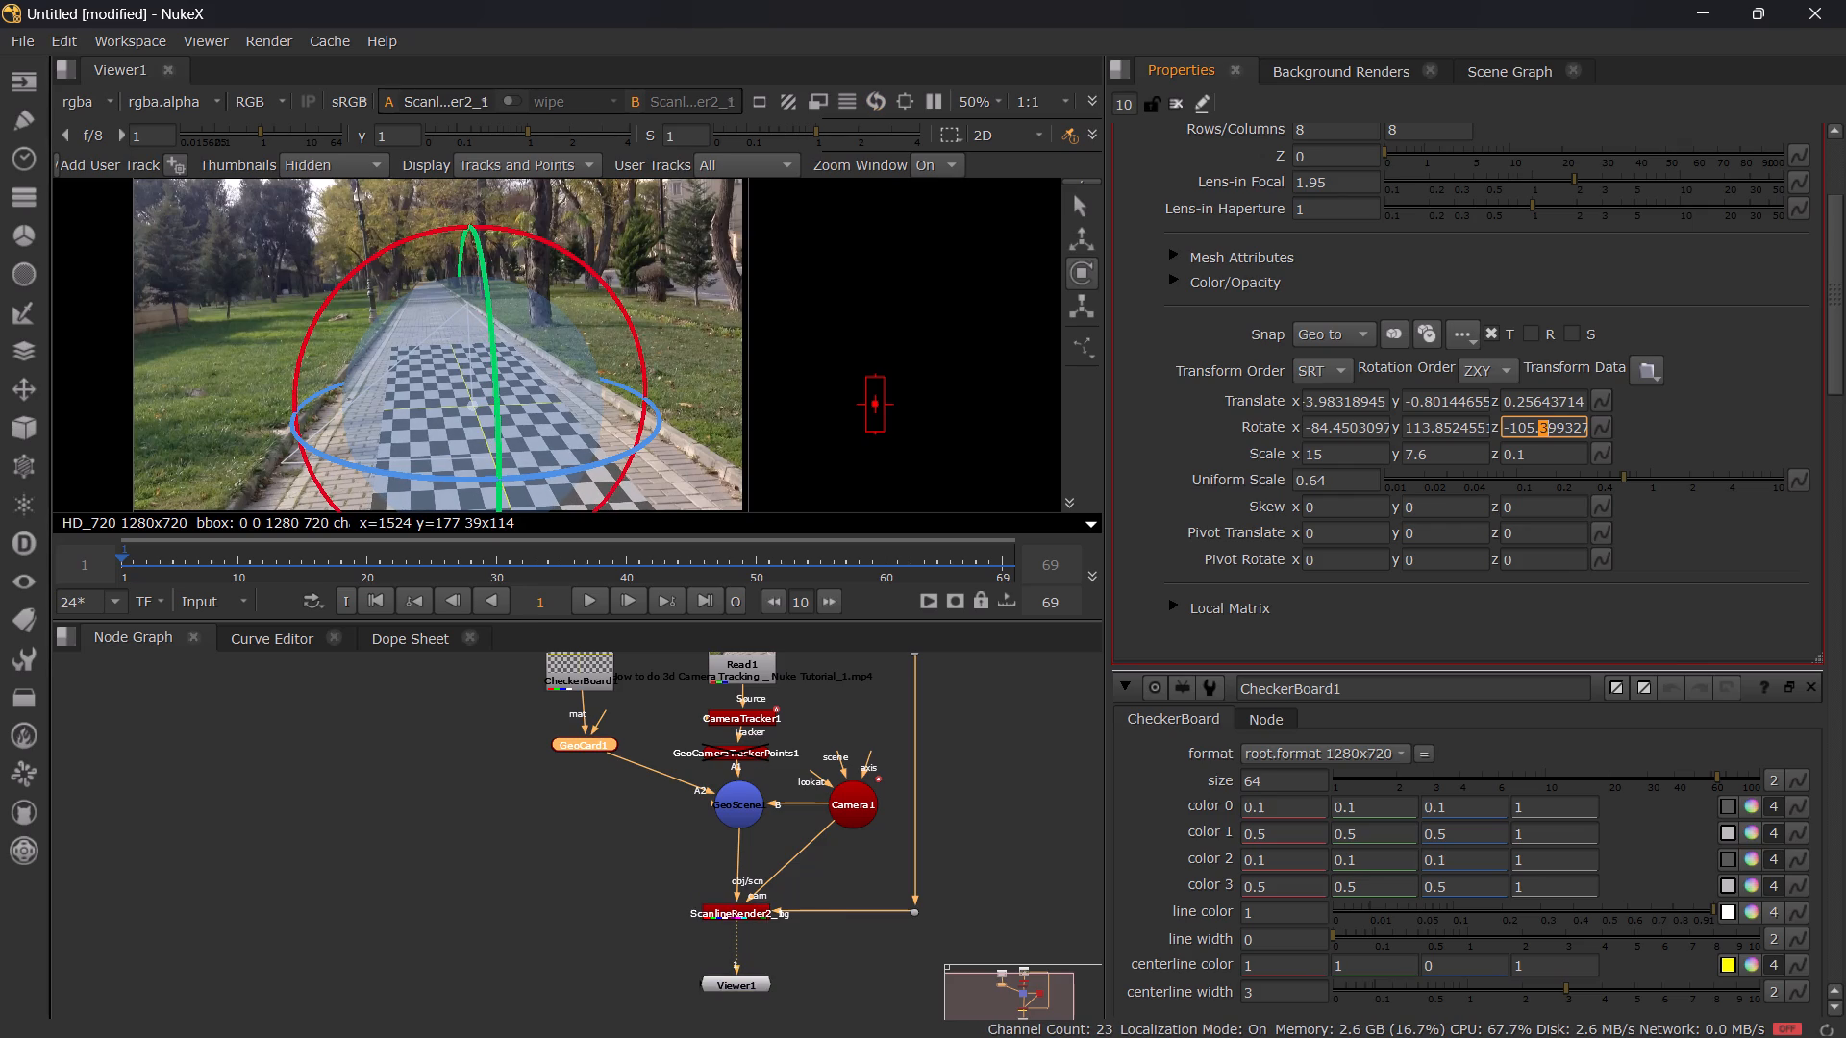
scroll(1545, 424, "up", 2)
scroll(1545, 424, "down", 2)
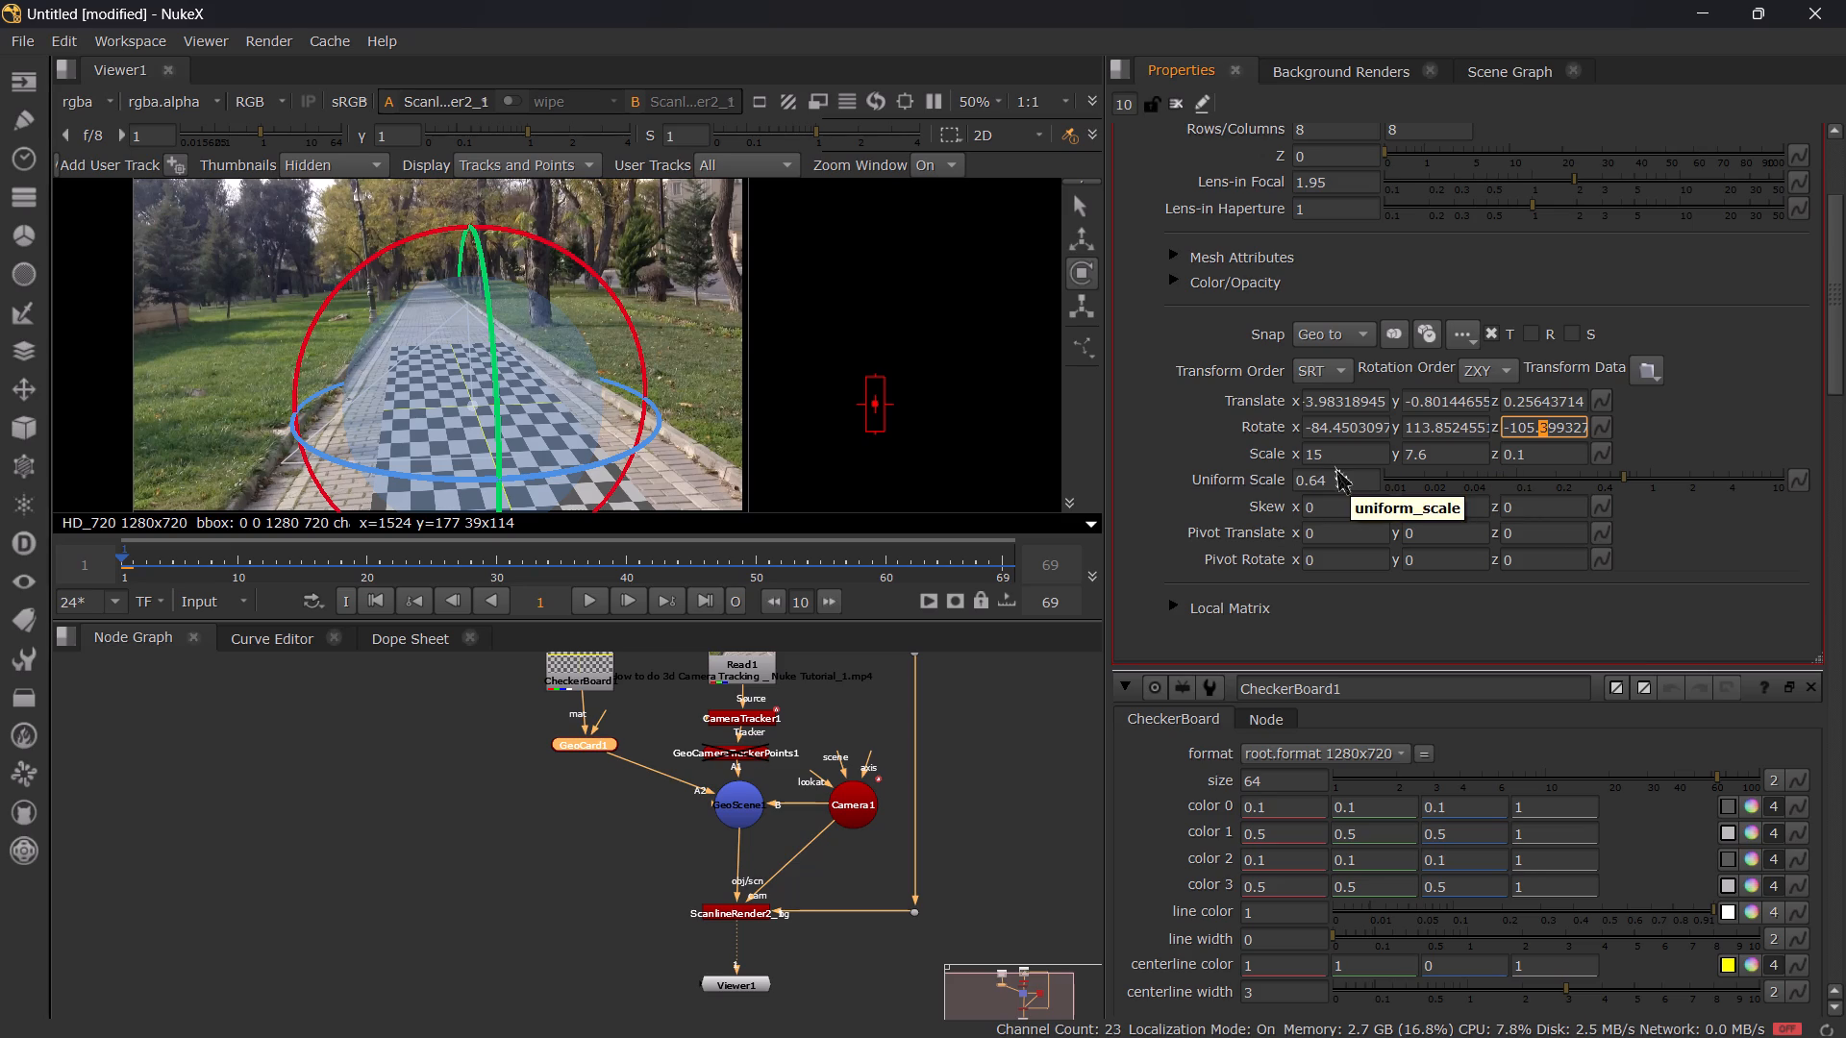
Stretch the checkerboard card further along the path by setting GeoCard1's Scale X to 35.
left_click_drag(1351, 458, 1326, 458)
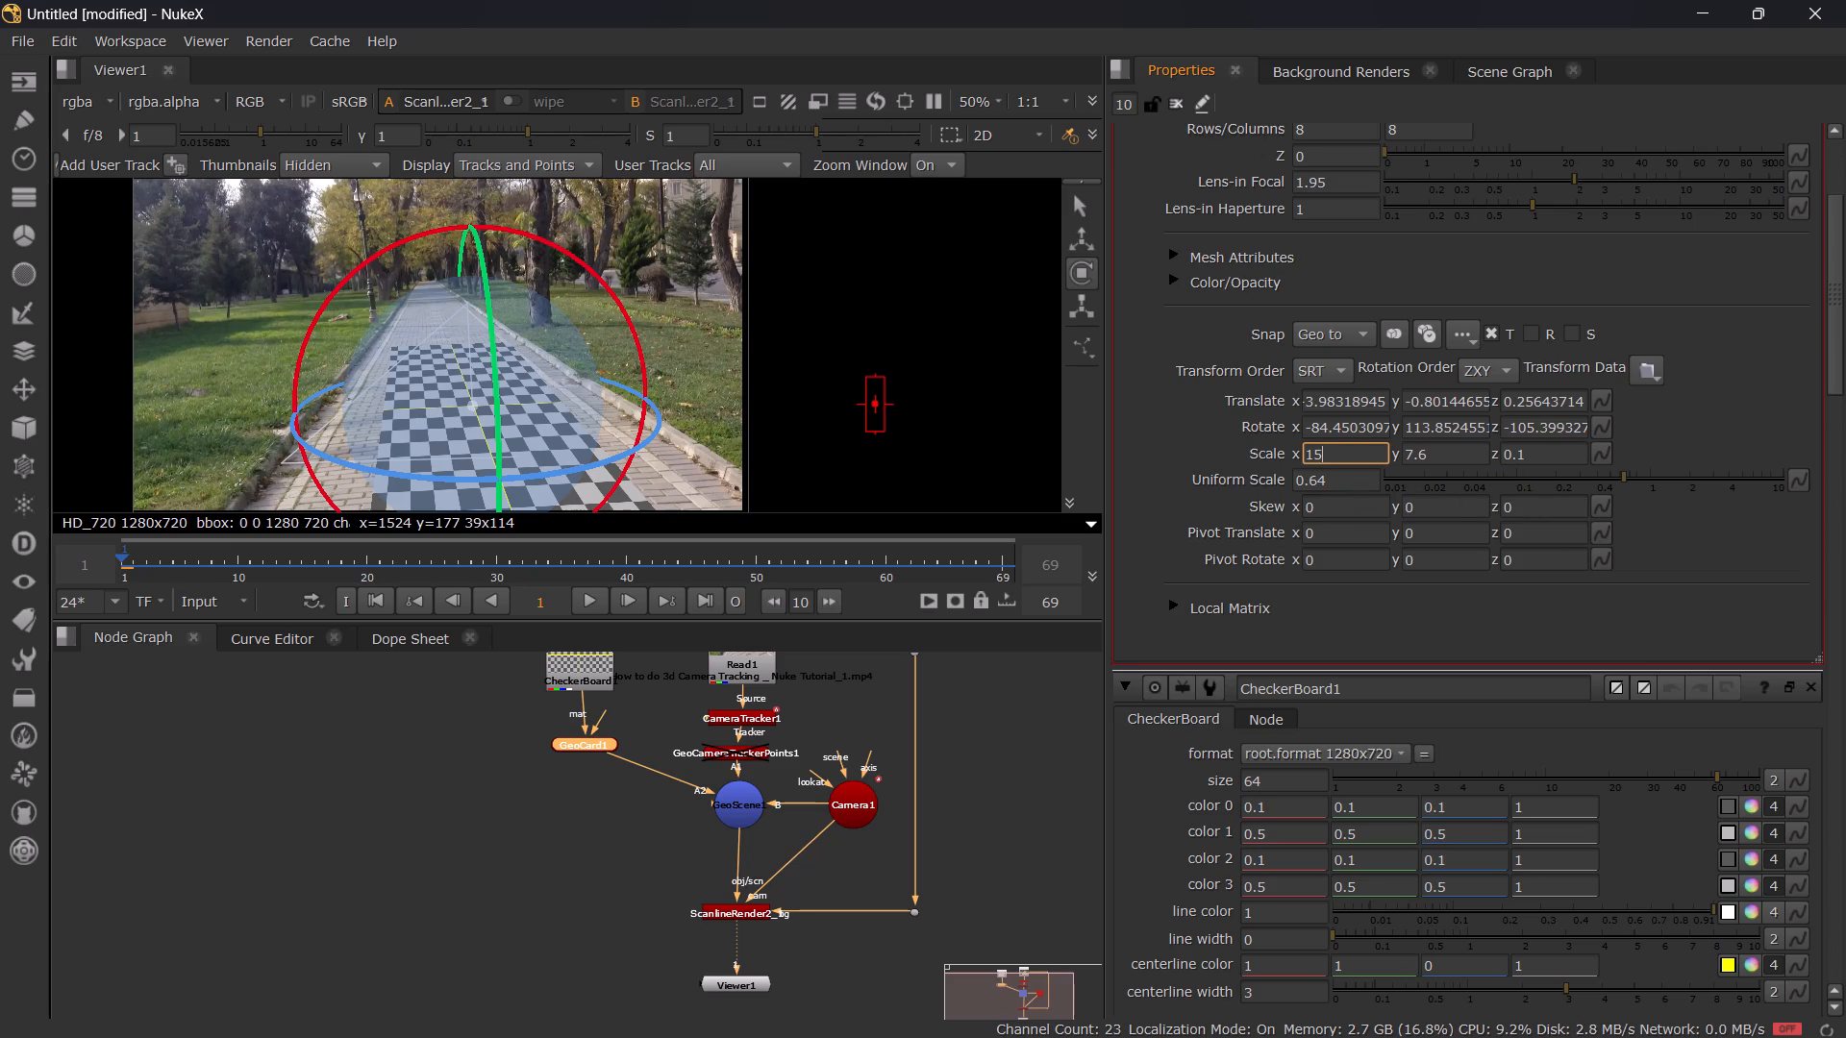
left_click_drag(1326, 458, 1297, 458)
scroll(1325, 455, "up", 3)
scroll(1325, 455, "down", 1)
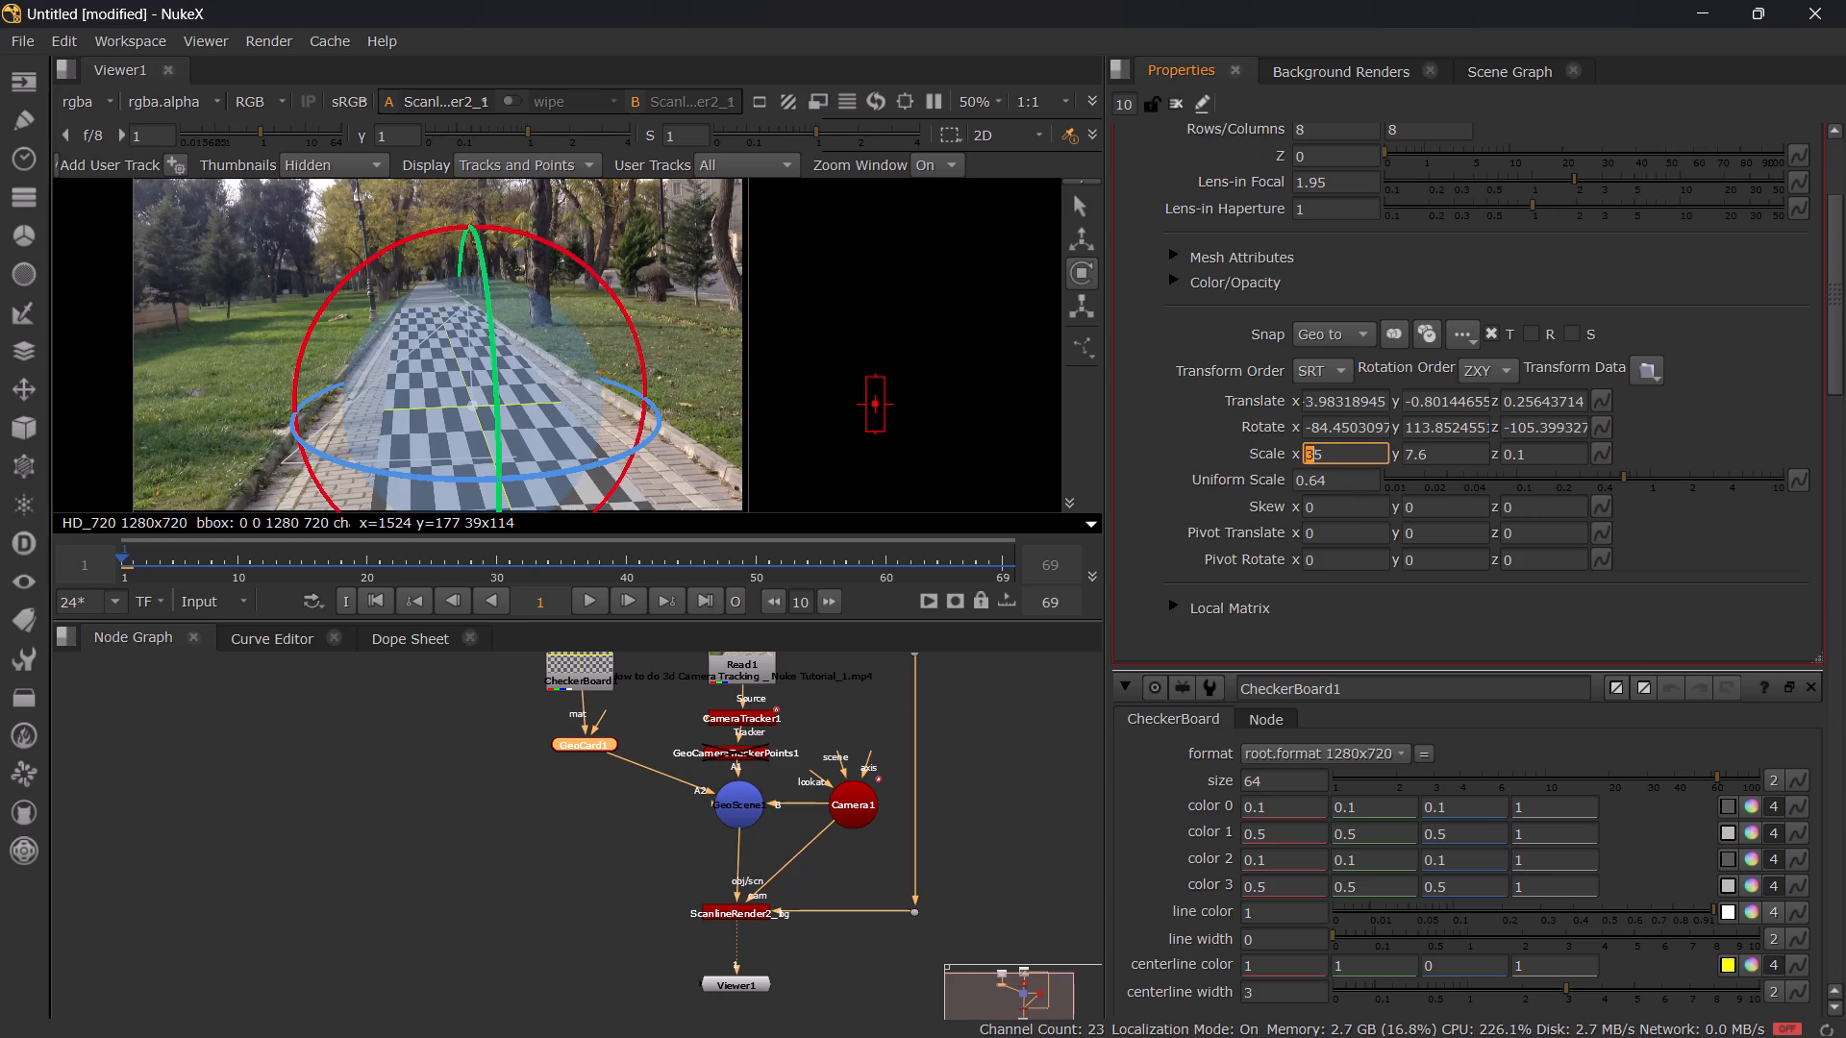
scroll(1325, 455, "down", 1)
scroll(1325, 455, "up", 1)
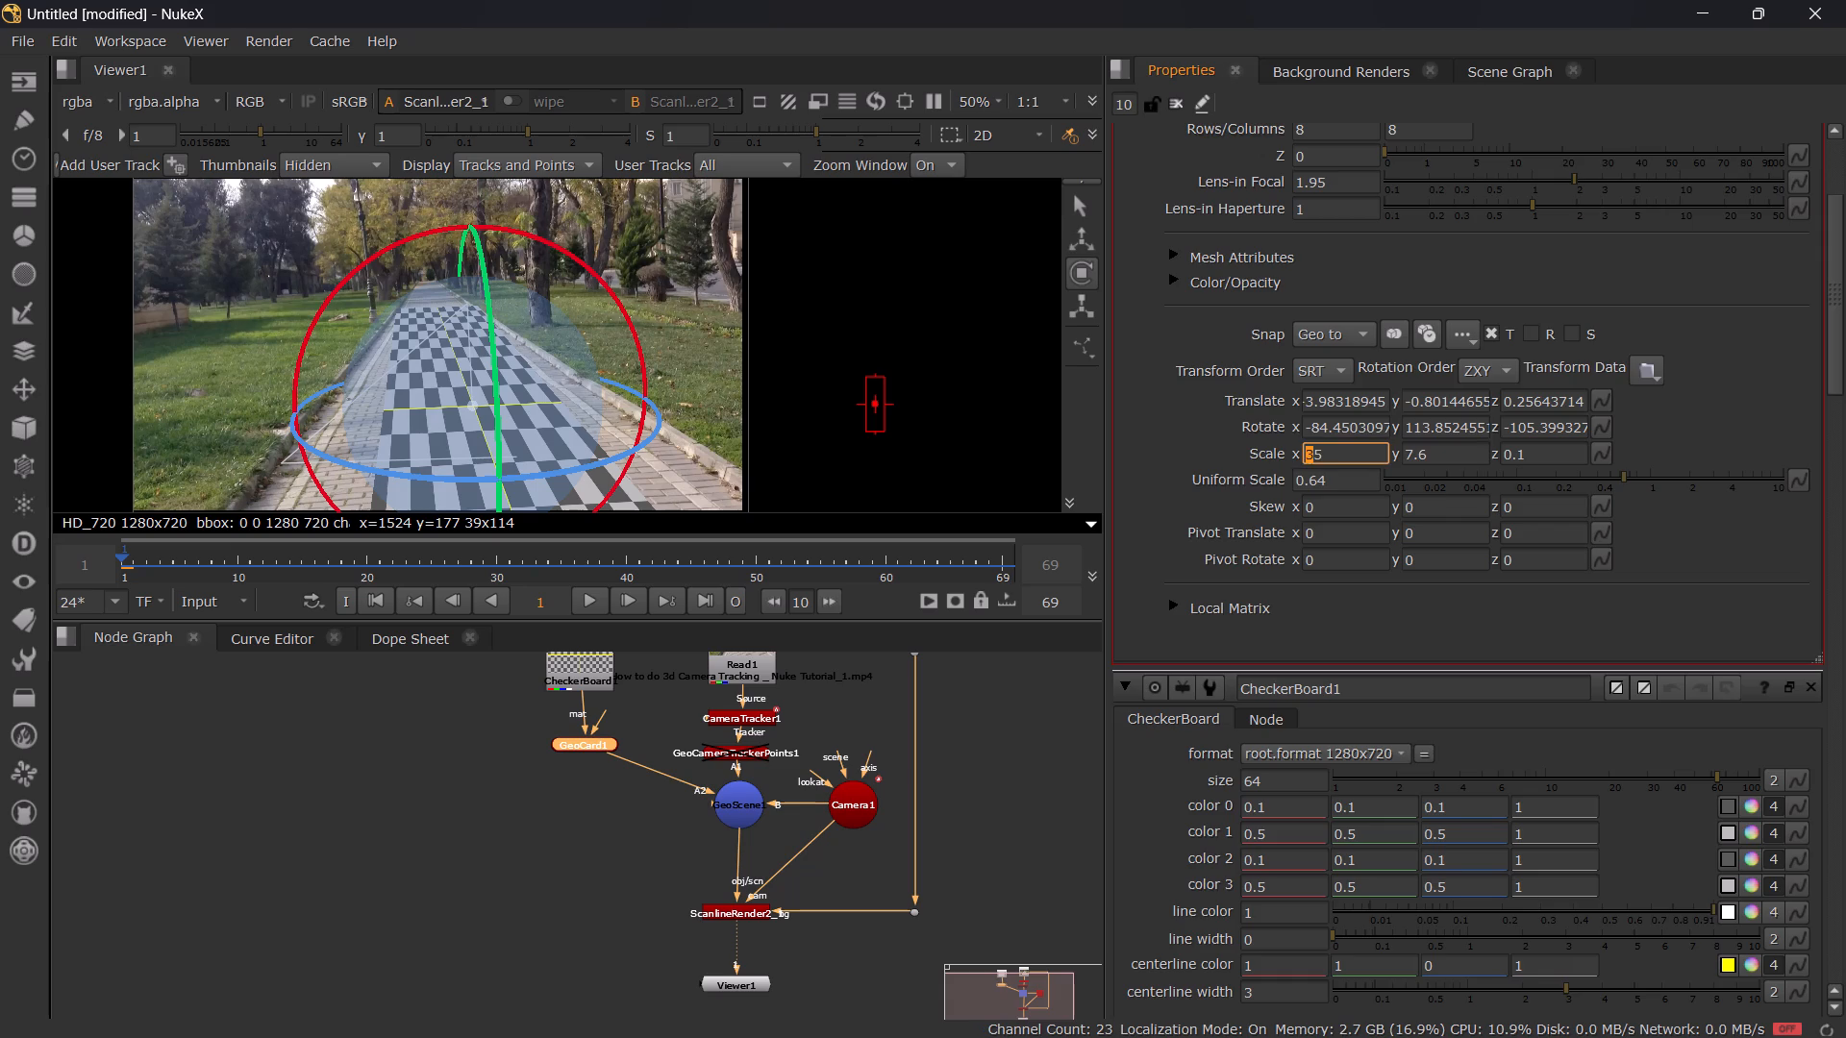
Widen the checkerboard card across the path by setting GeoCard1's Scale Y to 12.6.
left_click_drag(1426, 451, 1382, 451)
scroll(1399, 451, "up", 1)
scroll(1422, 577, "up", 1)
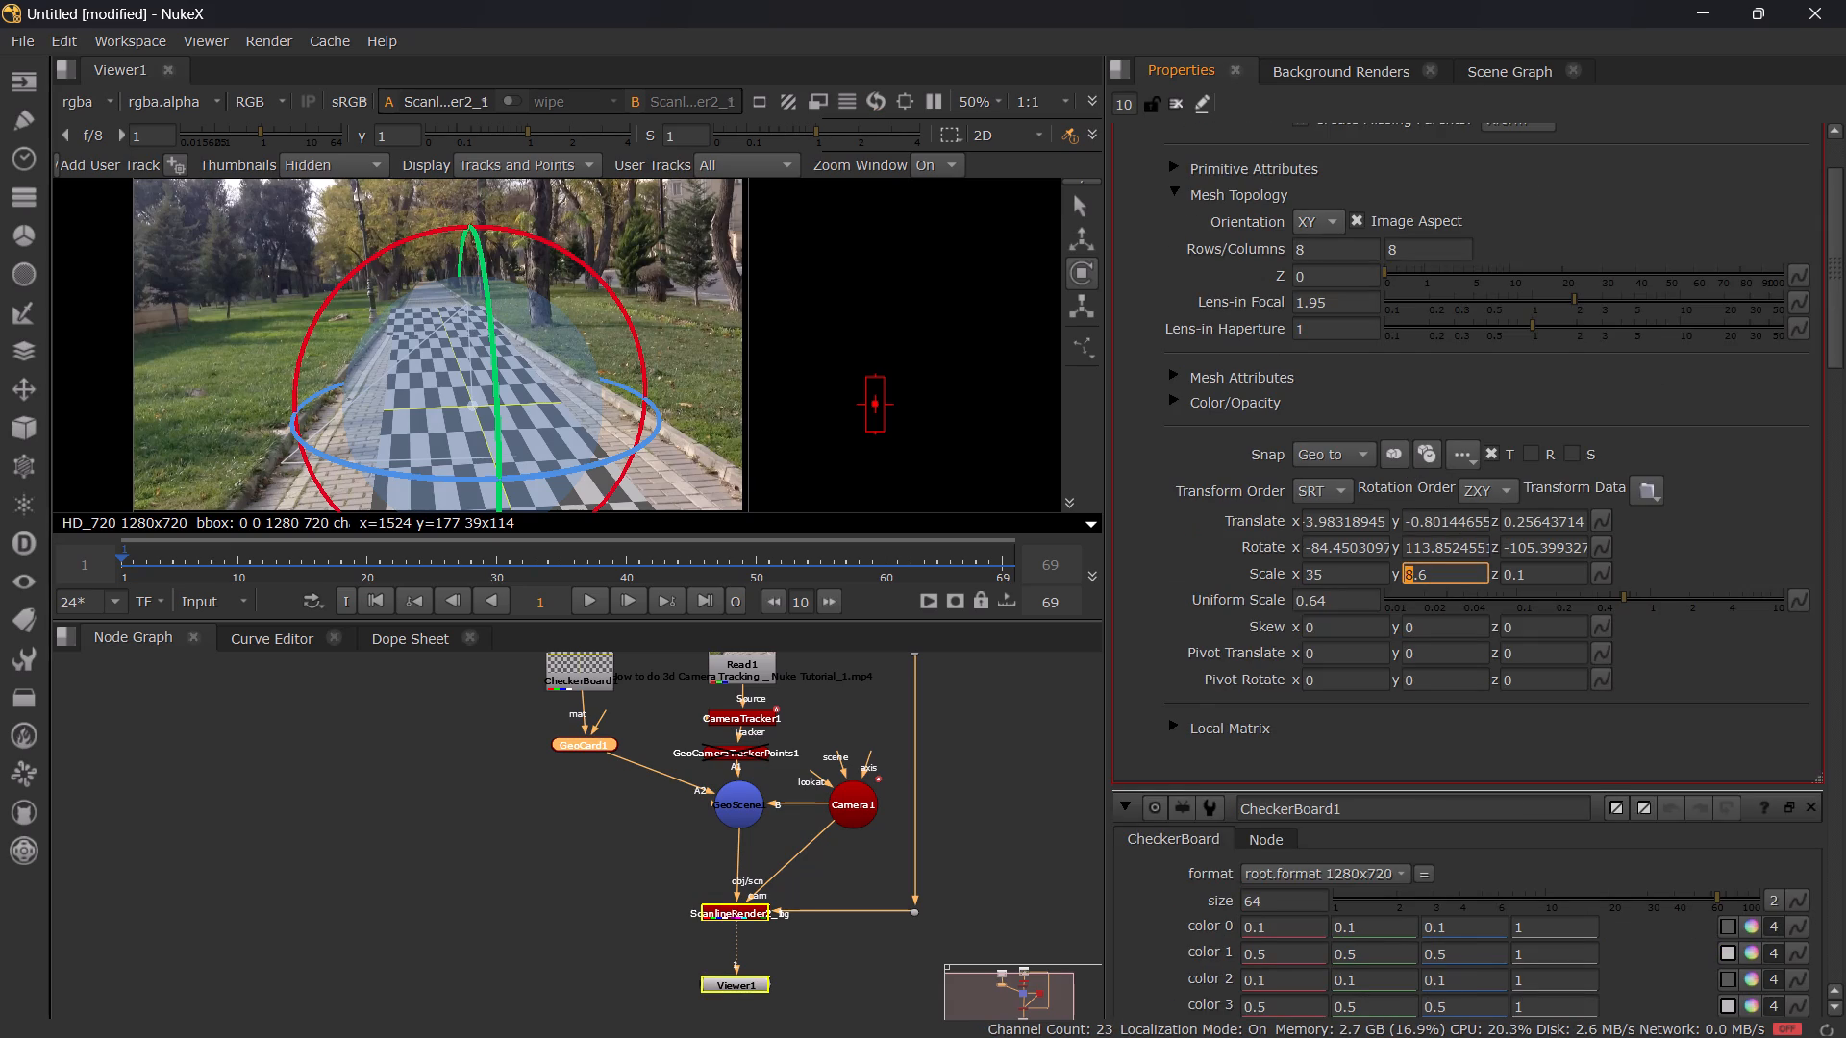
scroll(1422, 577, "up", 2)
scroll(1422, 577, "down", 1)
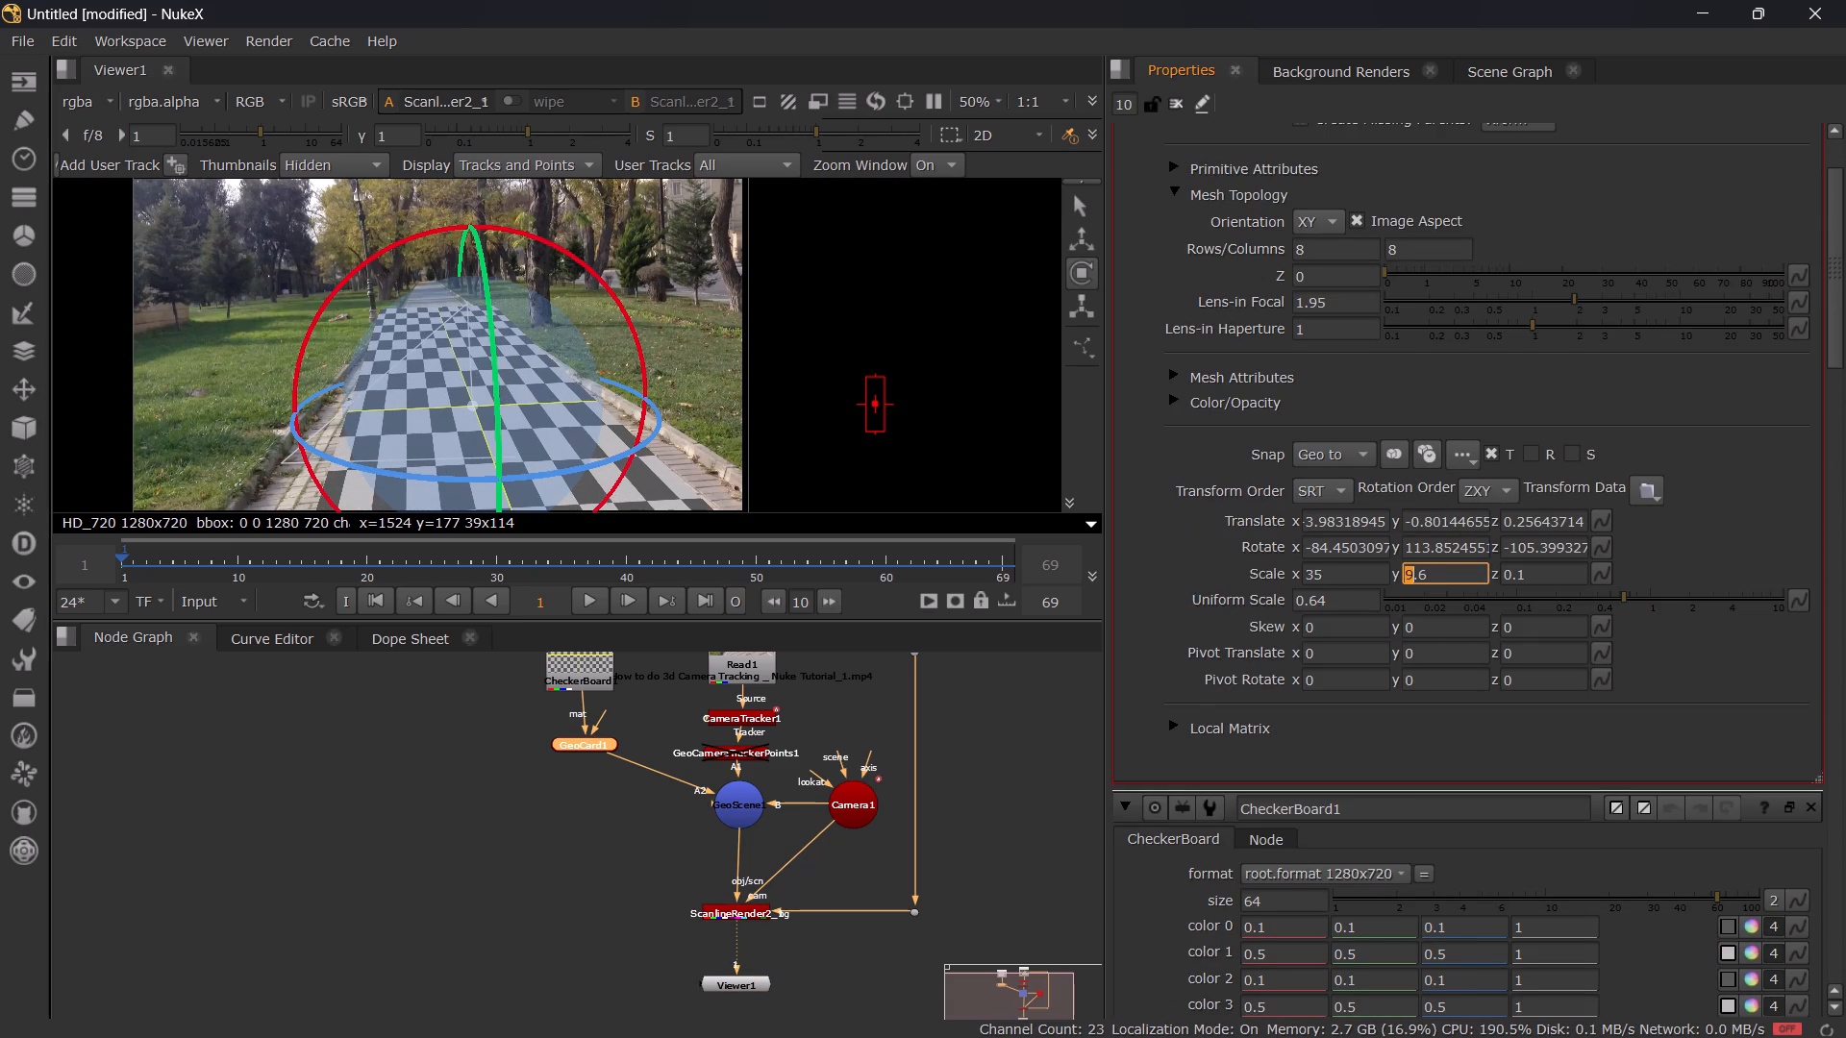
scroll(1422, 577, "up", 3)
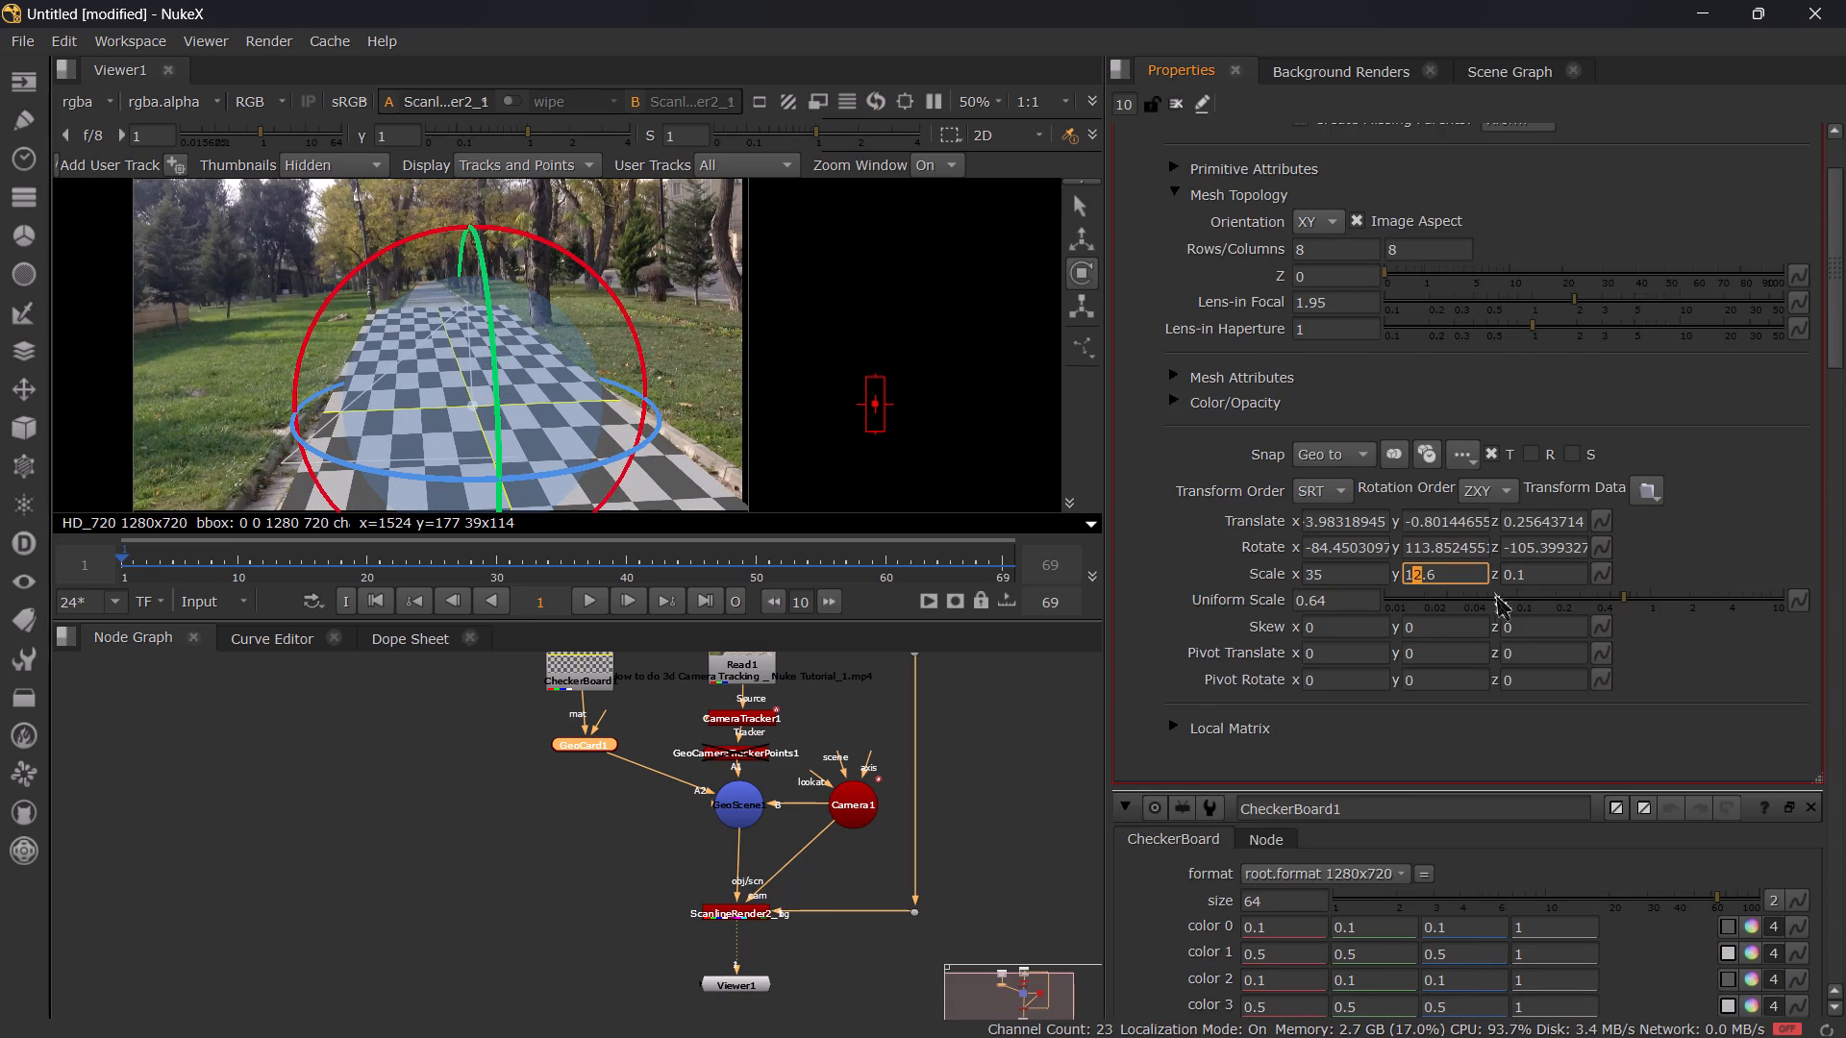
left_click(1517, 581)
Turn the enlarged checkerboard card to follow the path direction by setting GeoCard1's Rotate Z to about -107.4.
left_click(1524, 547)
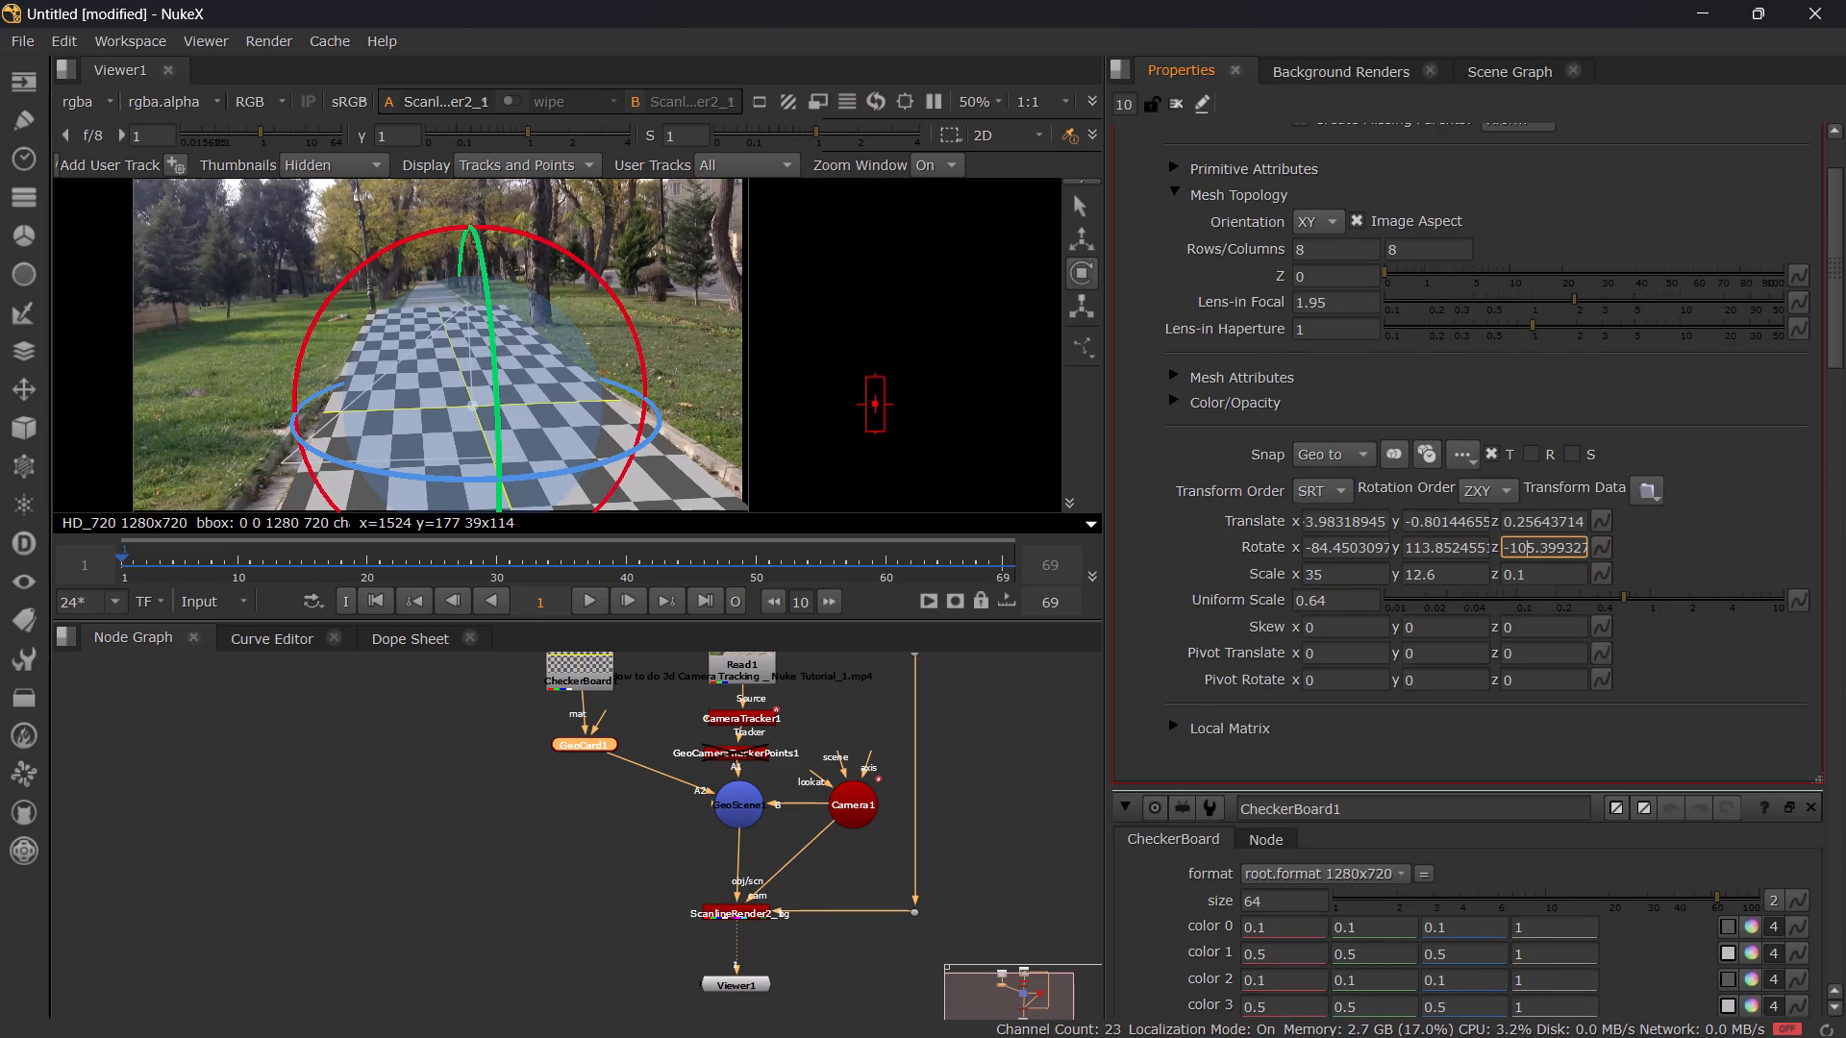
scroll(1524, 547, "down", 2)
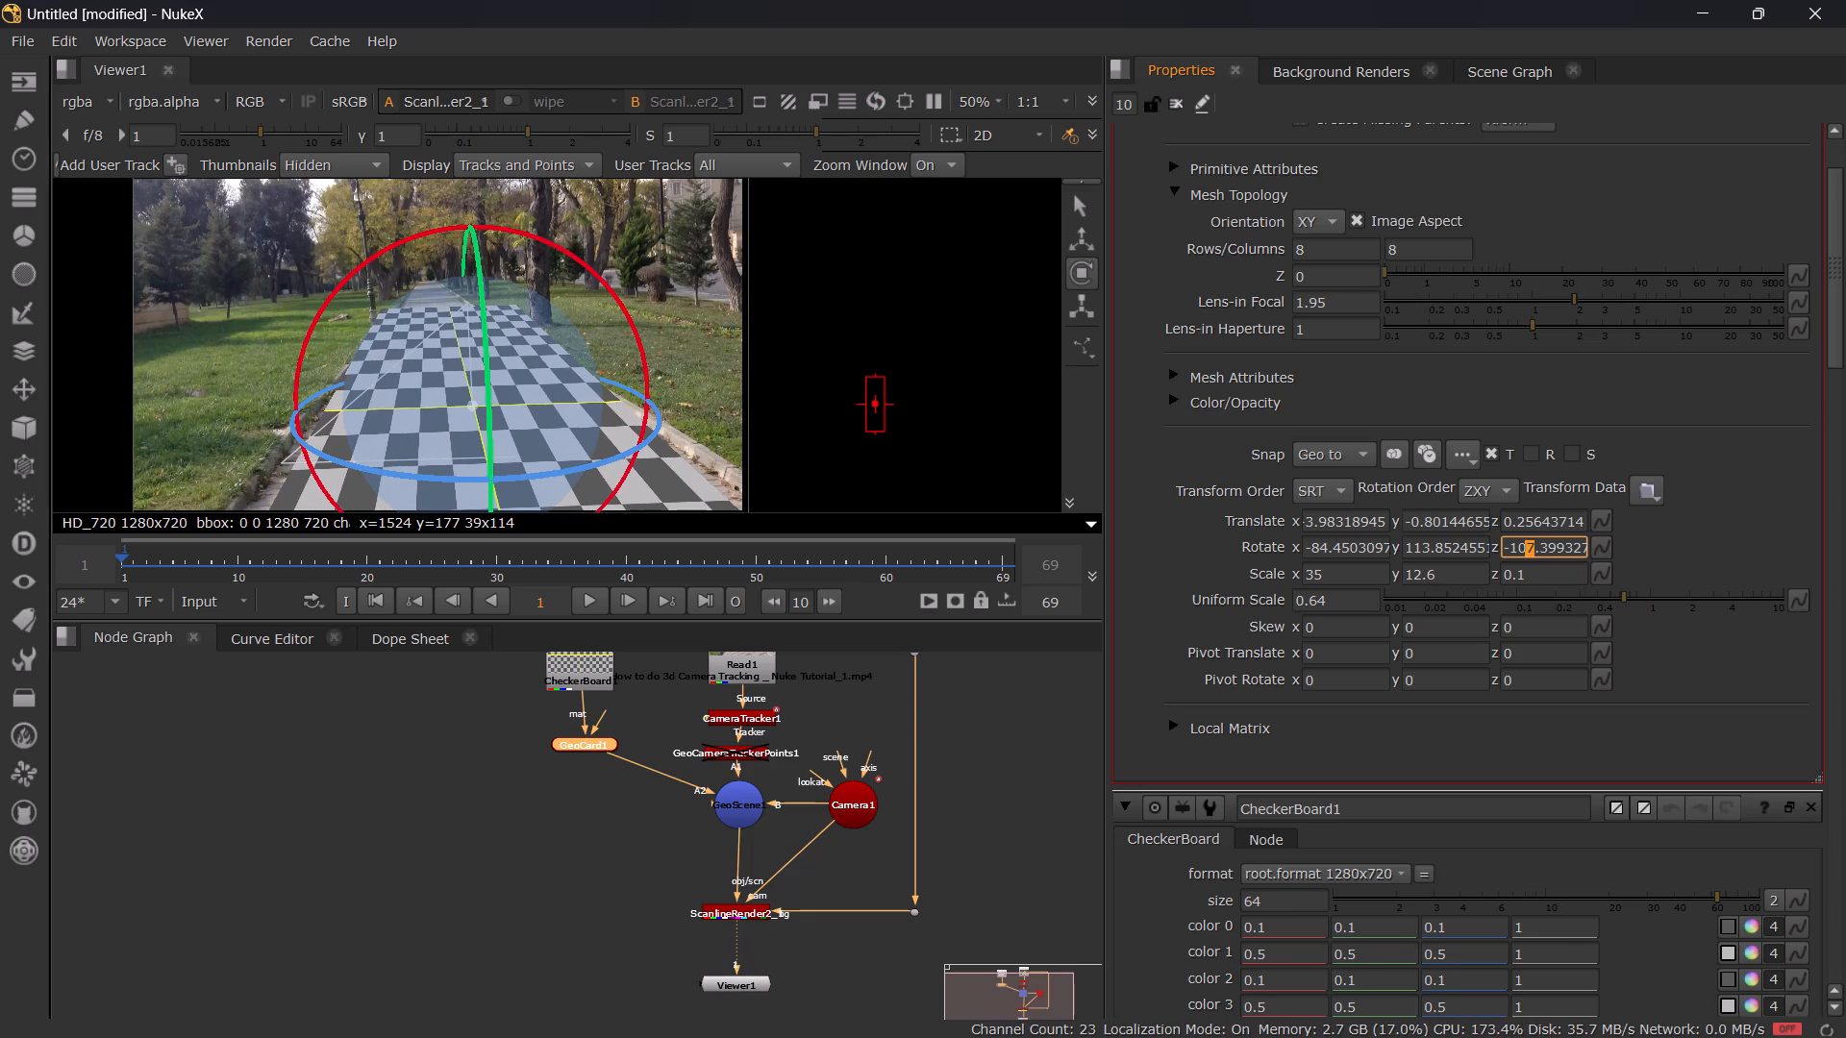
scroll(1524, 547, "down", 1)
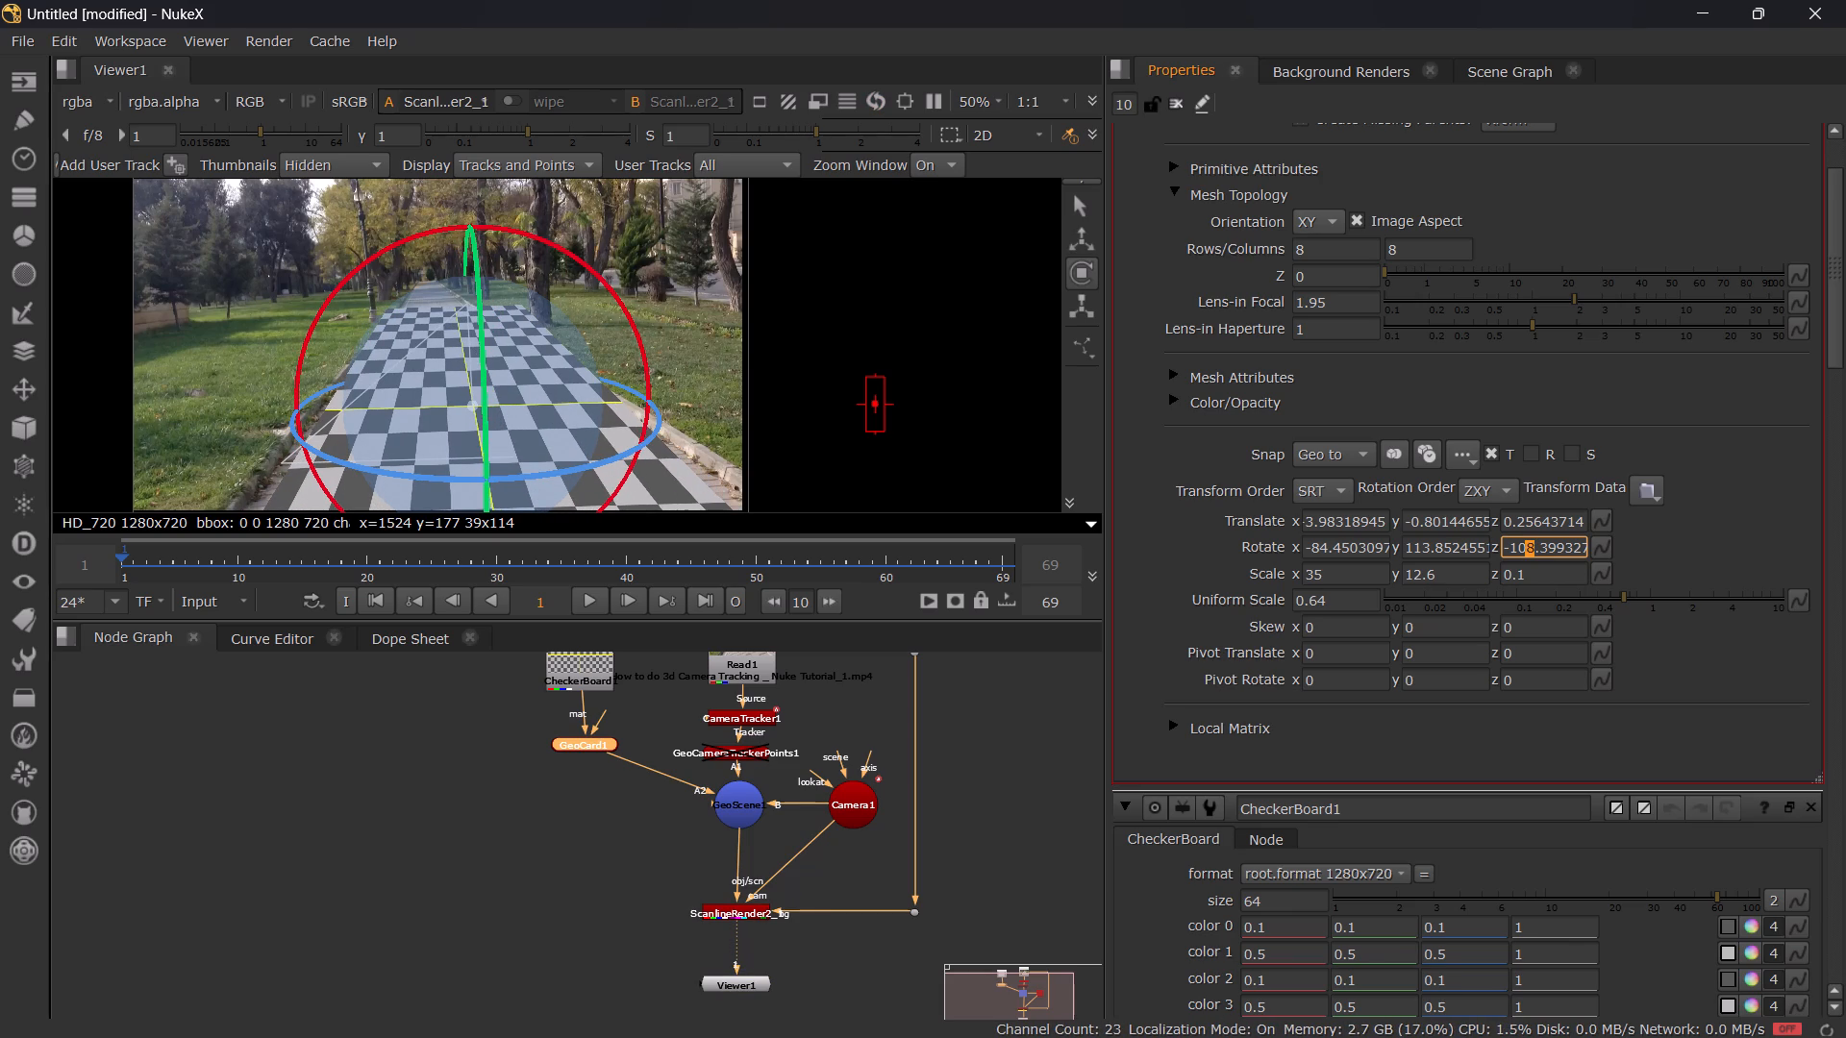
scroll(1524, 547, "up", 1)
scroll(1525, 548, "down", 1)
scroll(1525, 548, "up", 1)
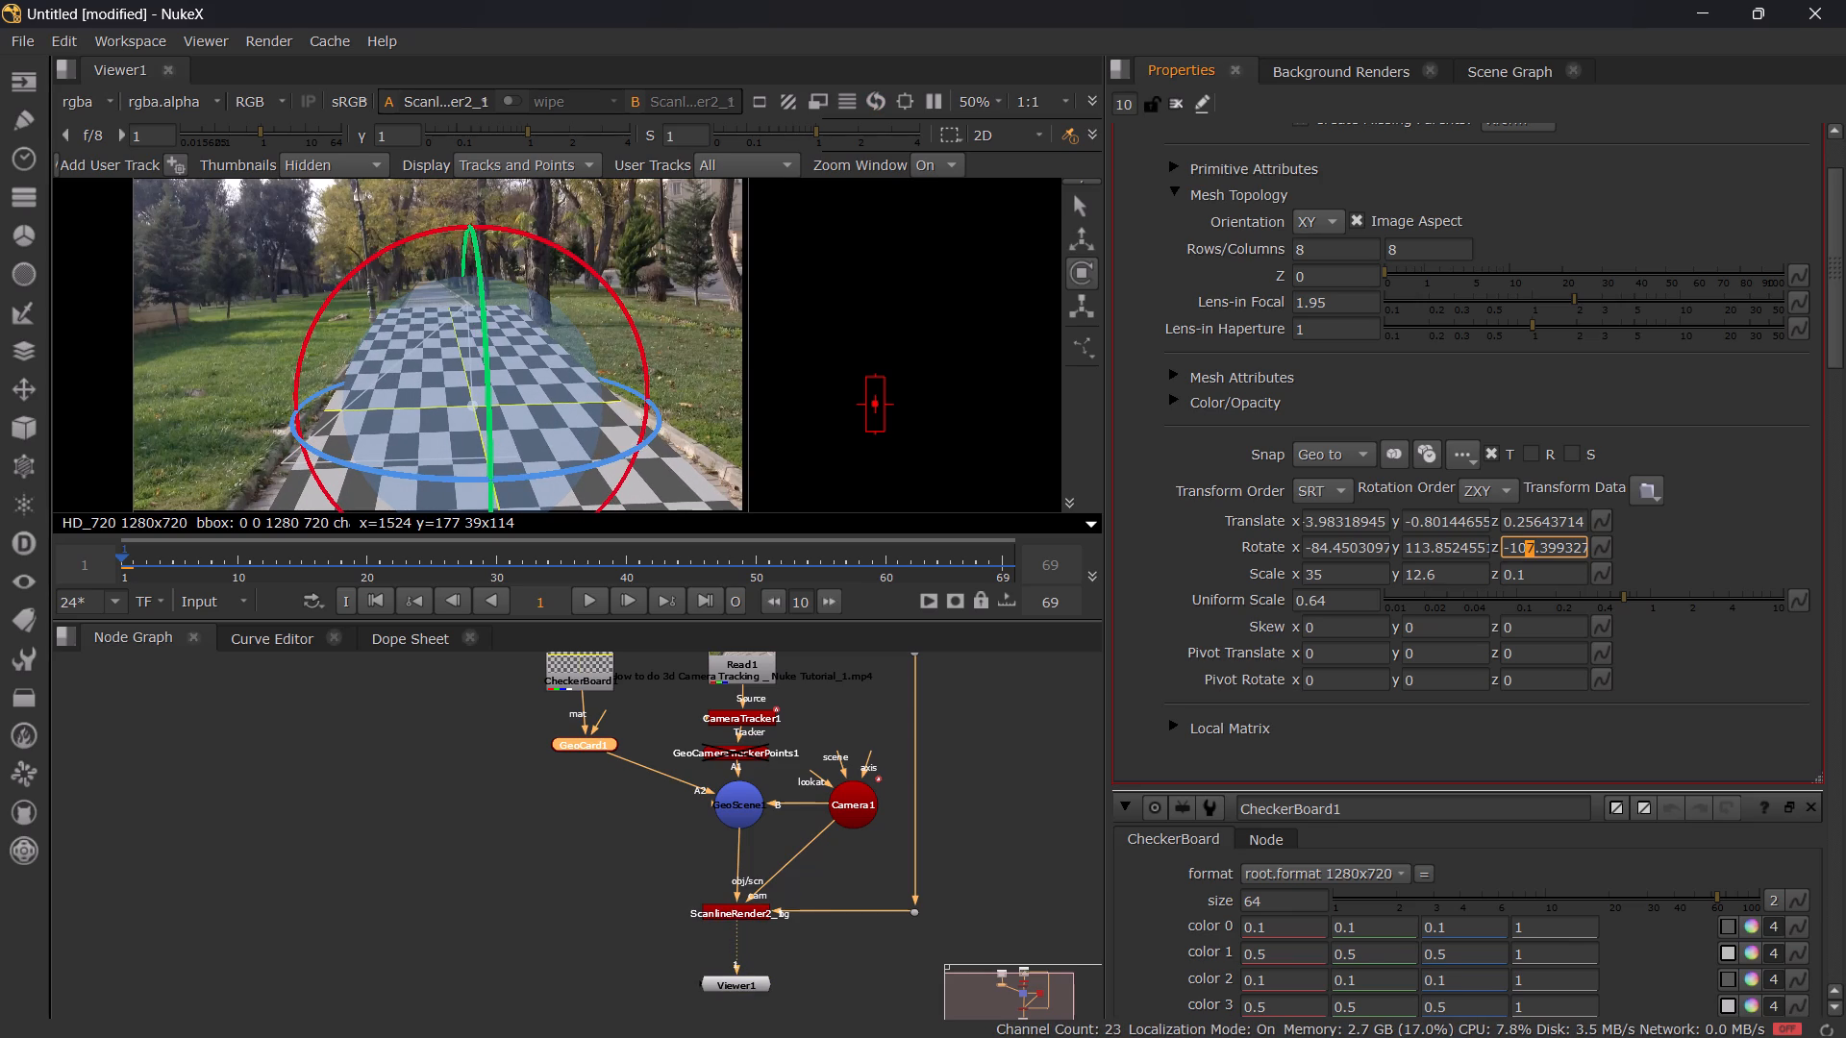
Shift the checkerboard card slightly across the path by setting GeoCard1's Translate Z to about 0.269.
left_click(1533, 510)
scroll(1533, 510, "up", 1)
scroll(1533, 510, "down", 1)
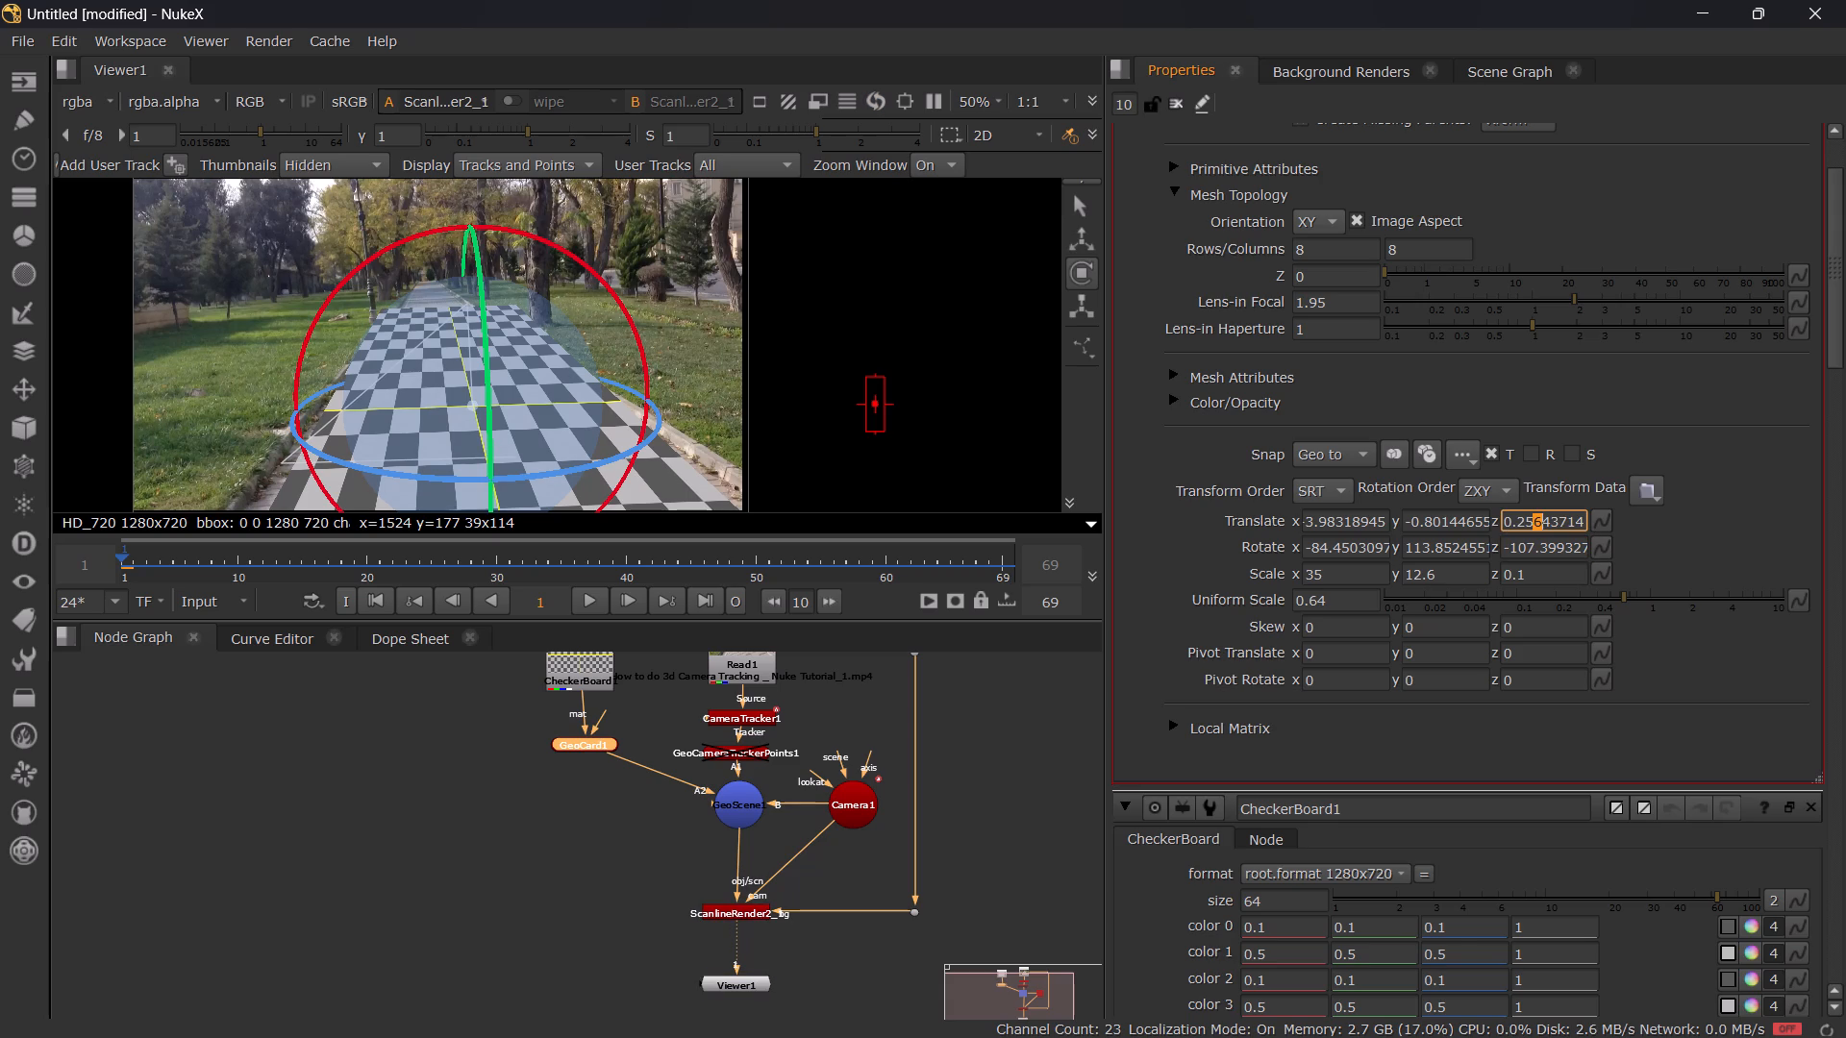
scroll(1533, 510, "up", 3)
left_click(1522, 519)
scroll(1529, 522, "up", 2)
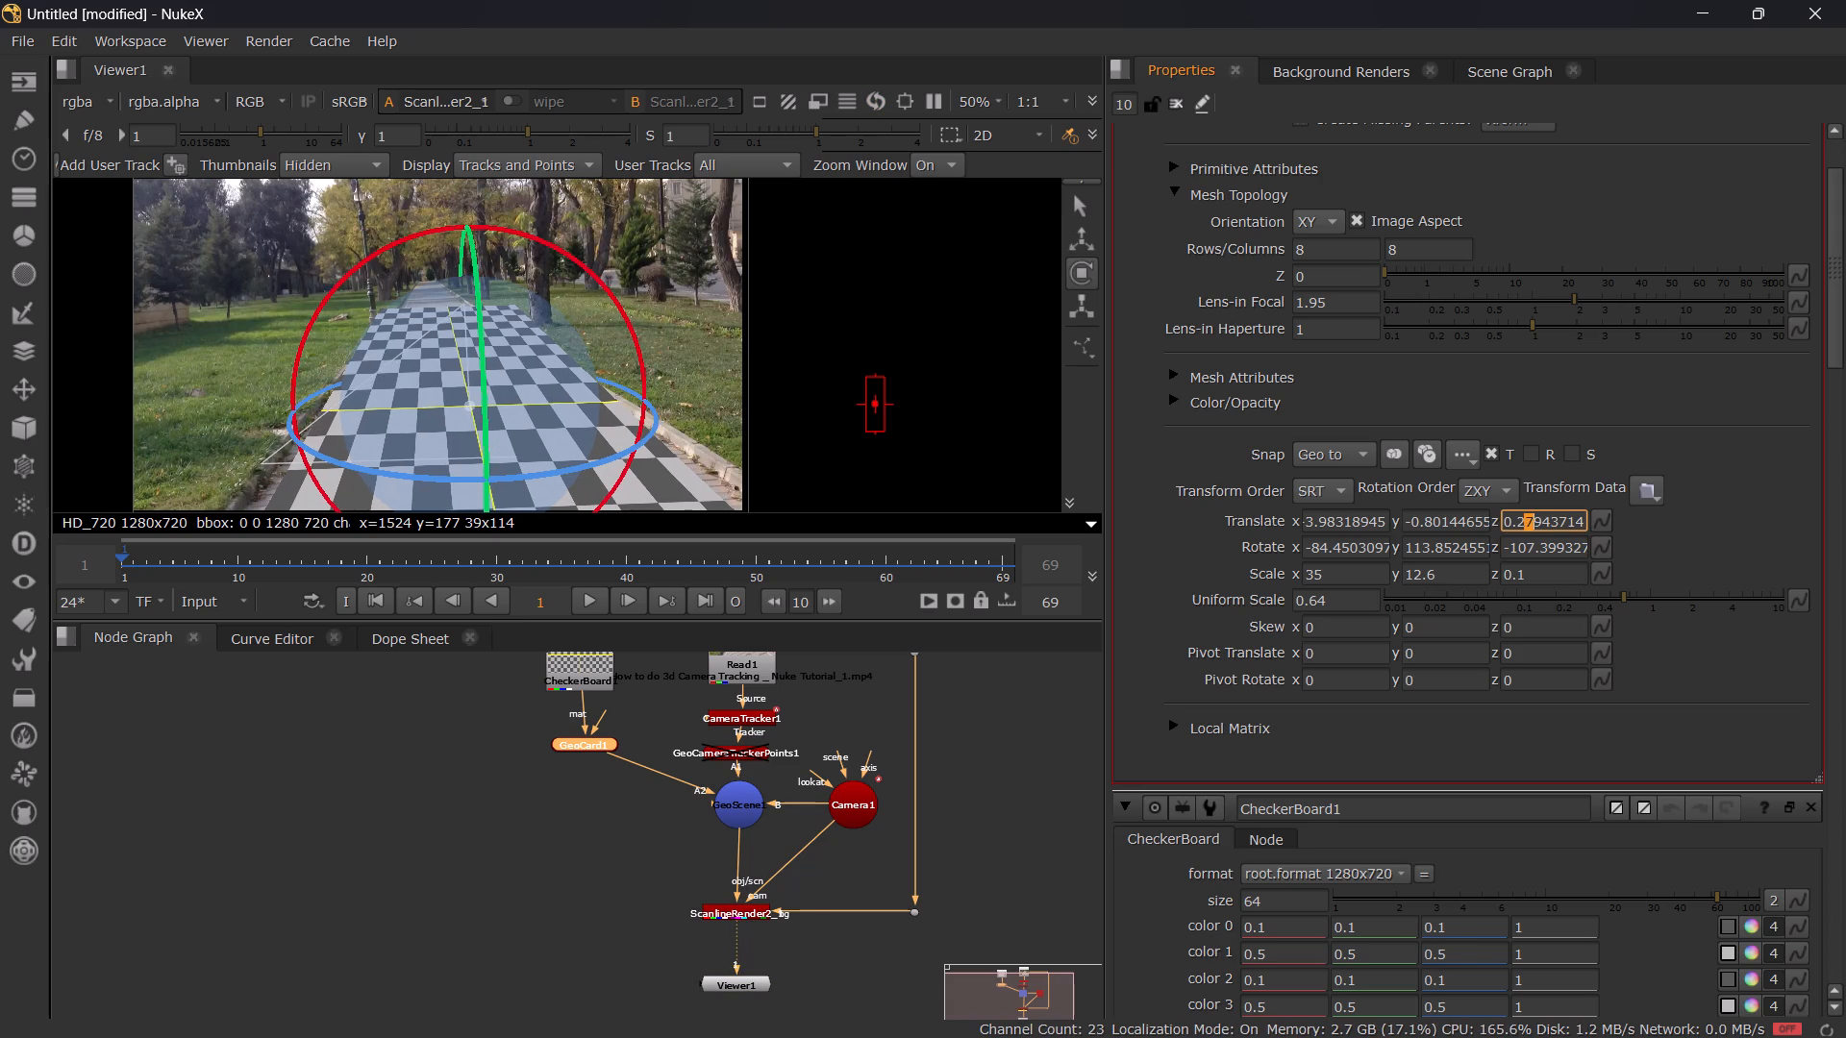
scroll(1529, 522, "down", 1)
scroll(718, 411, "down", 5)
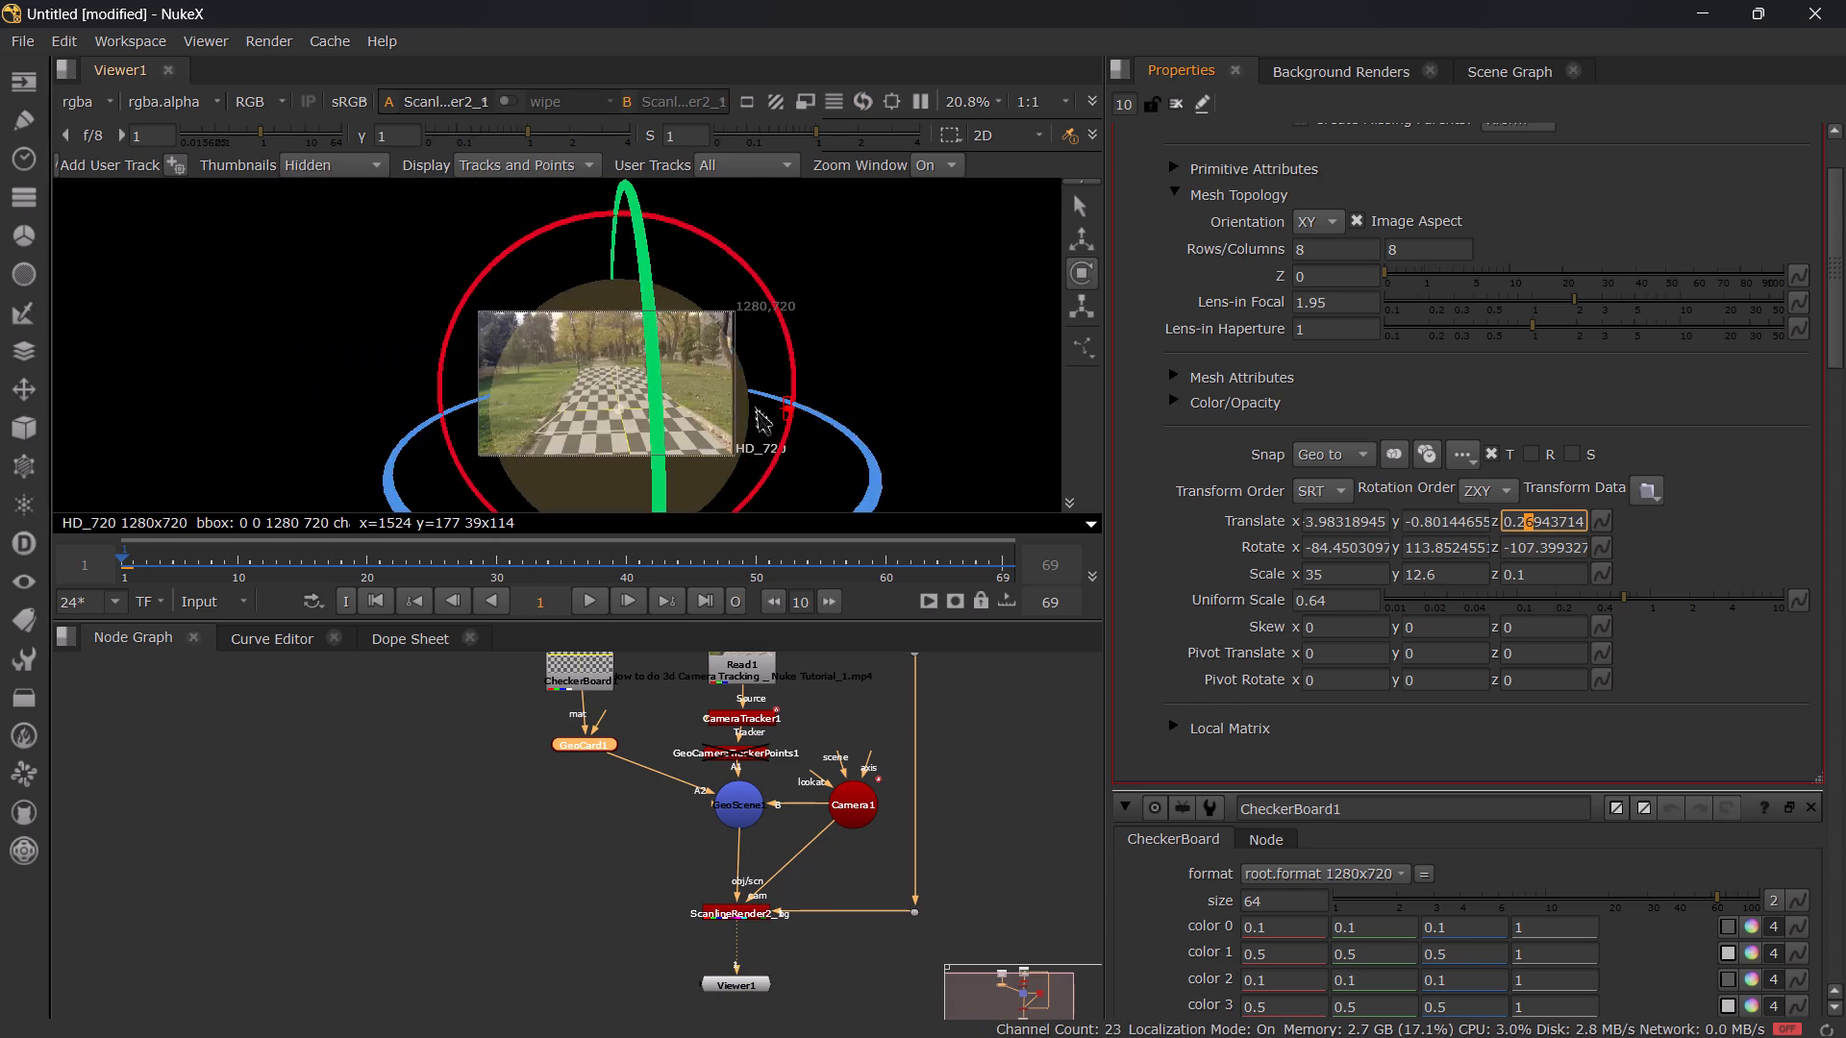
Hide the rotation handles in the viewer and frame the checkerboard card on the path.
left_click(960, 343)
key("q")
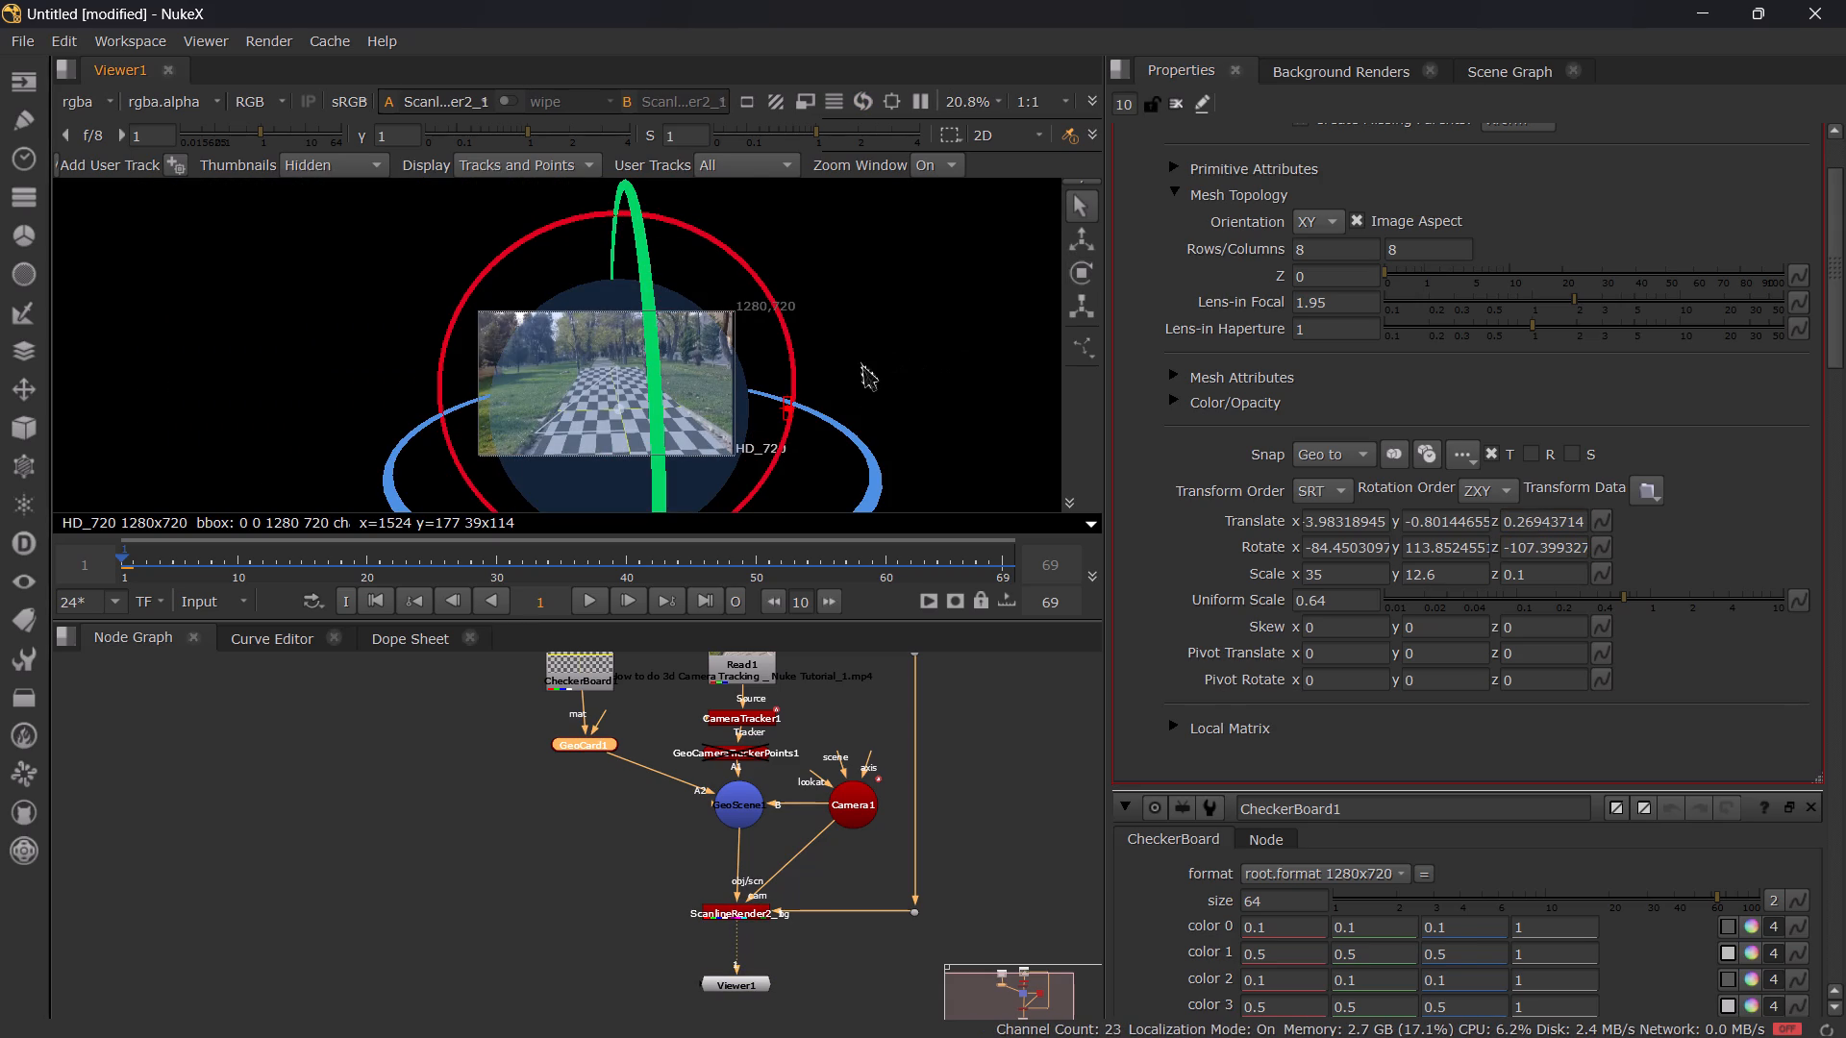
scroll(824, 387, "up", 5)
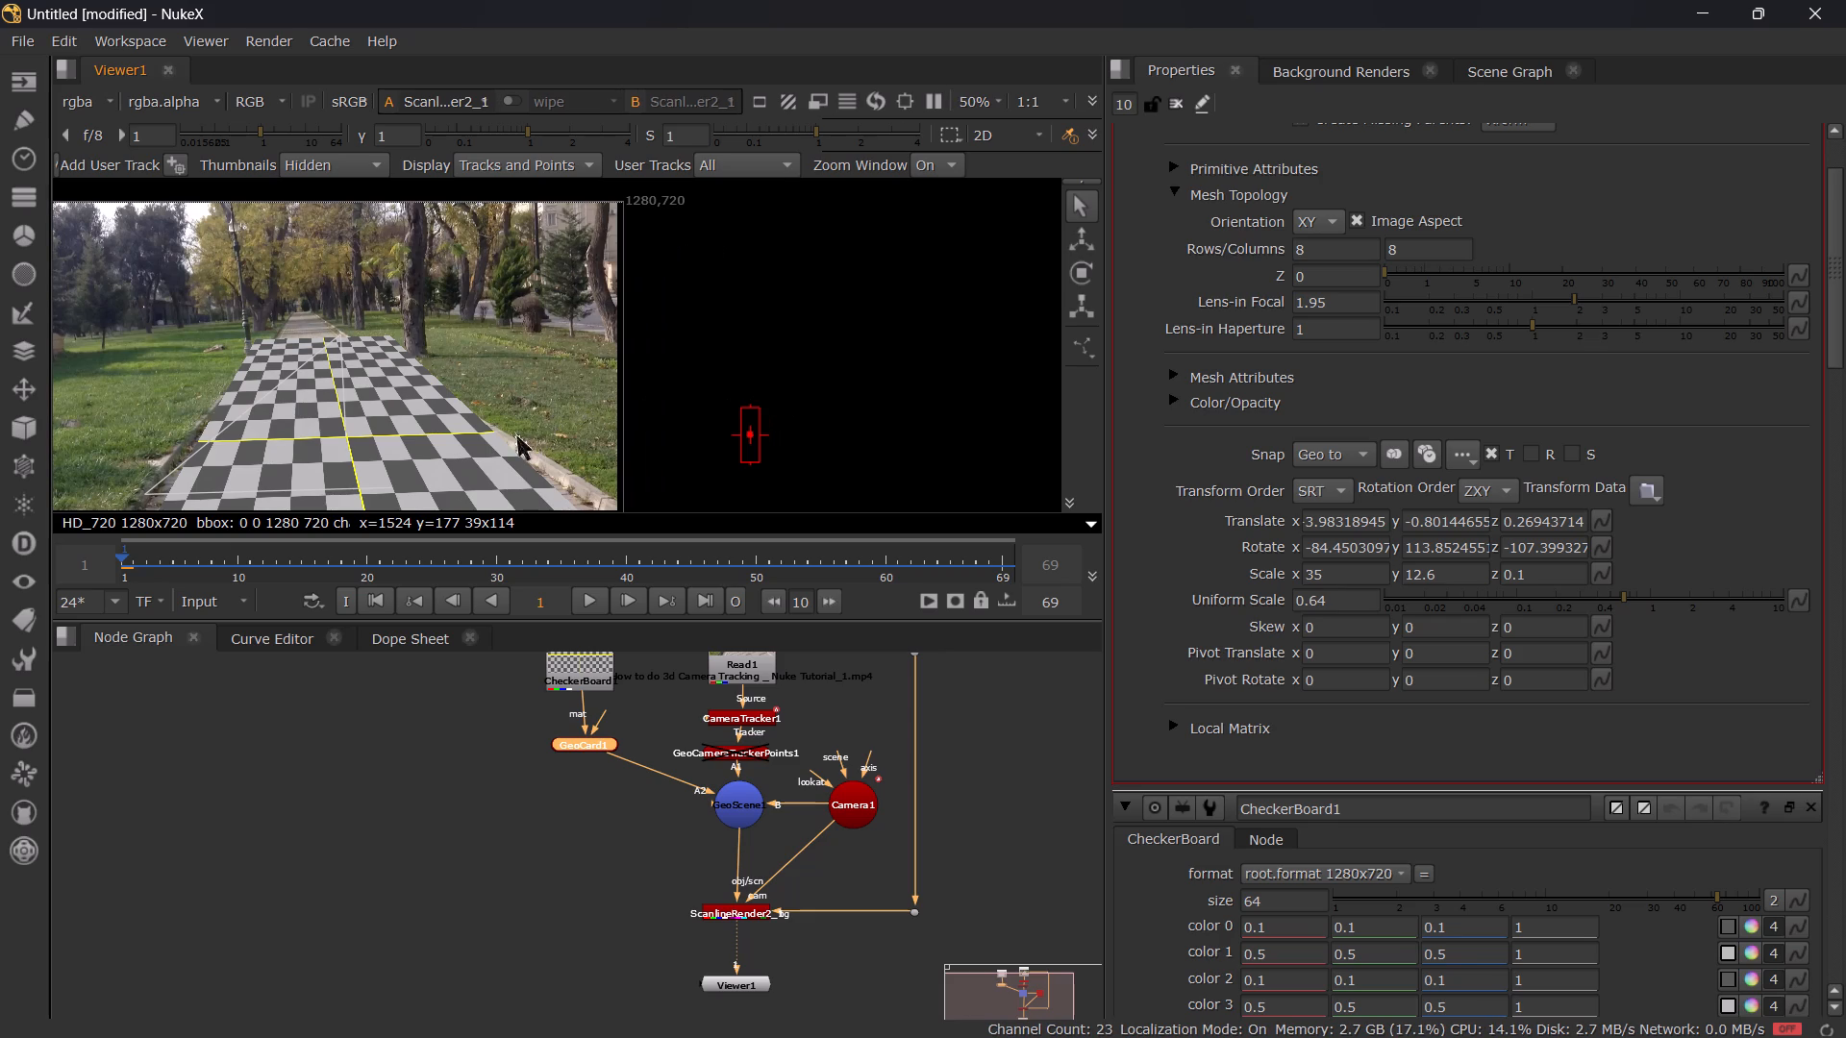
middle_click_drag(519, 431, 631, 366, "shift")
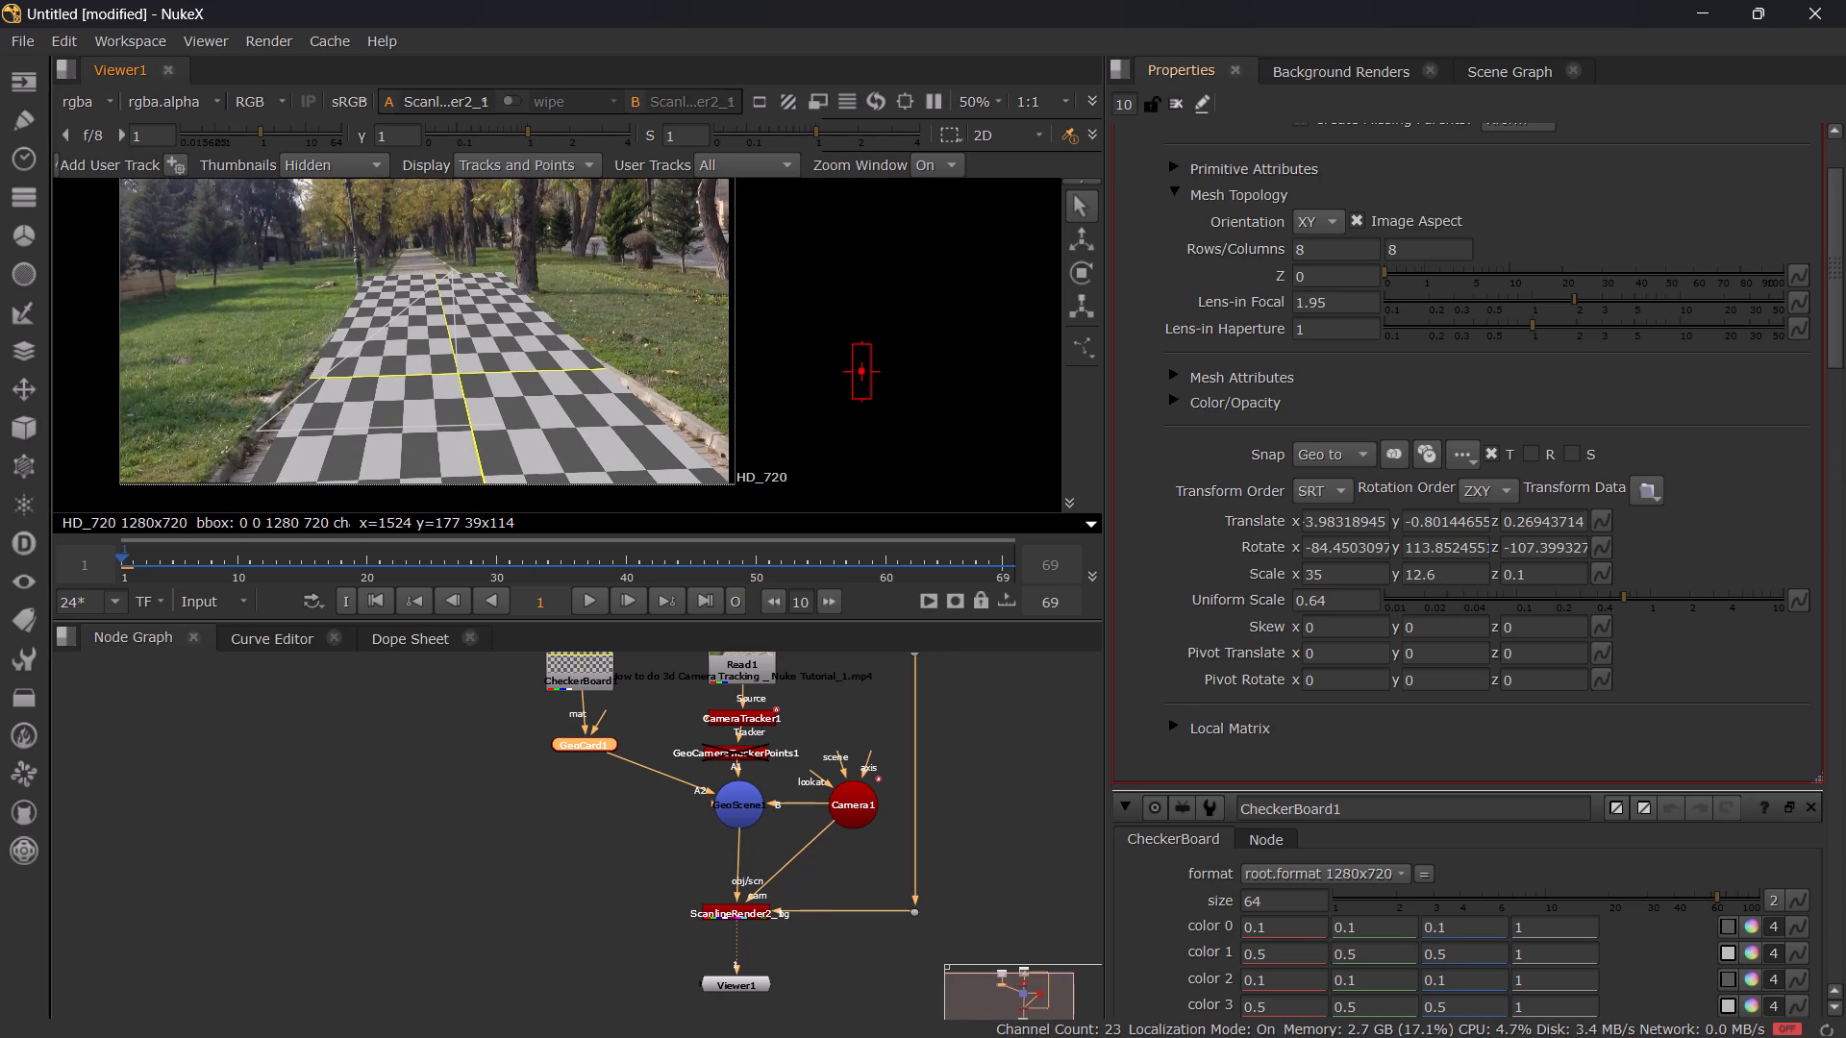
Slide the checkerboard card along the path by setting GeoCard1's Translate X to about 5.08.
left_click(1311, 527)
scroll(1315, 523, "up", 5)
scroll(1315, 523, "down", 4)
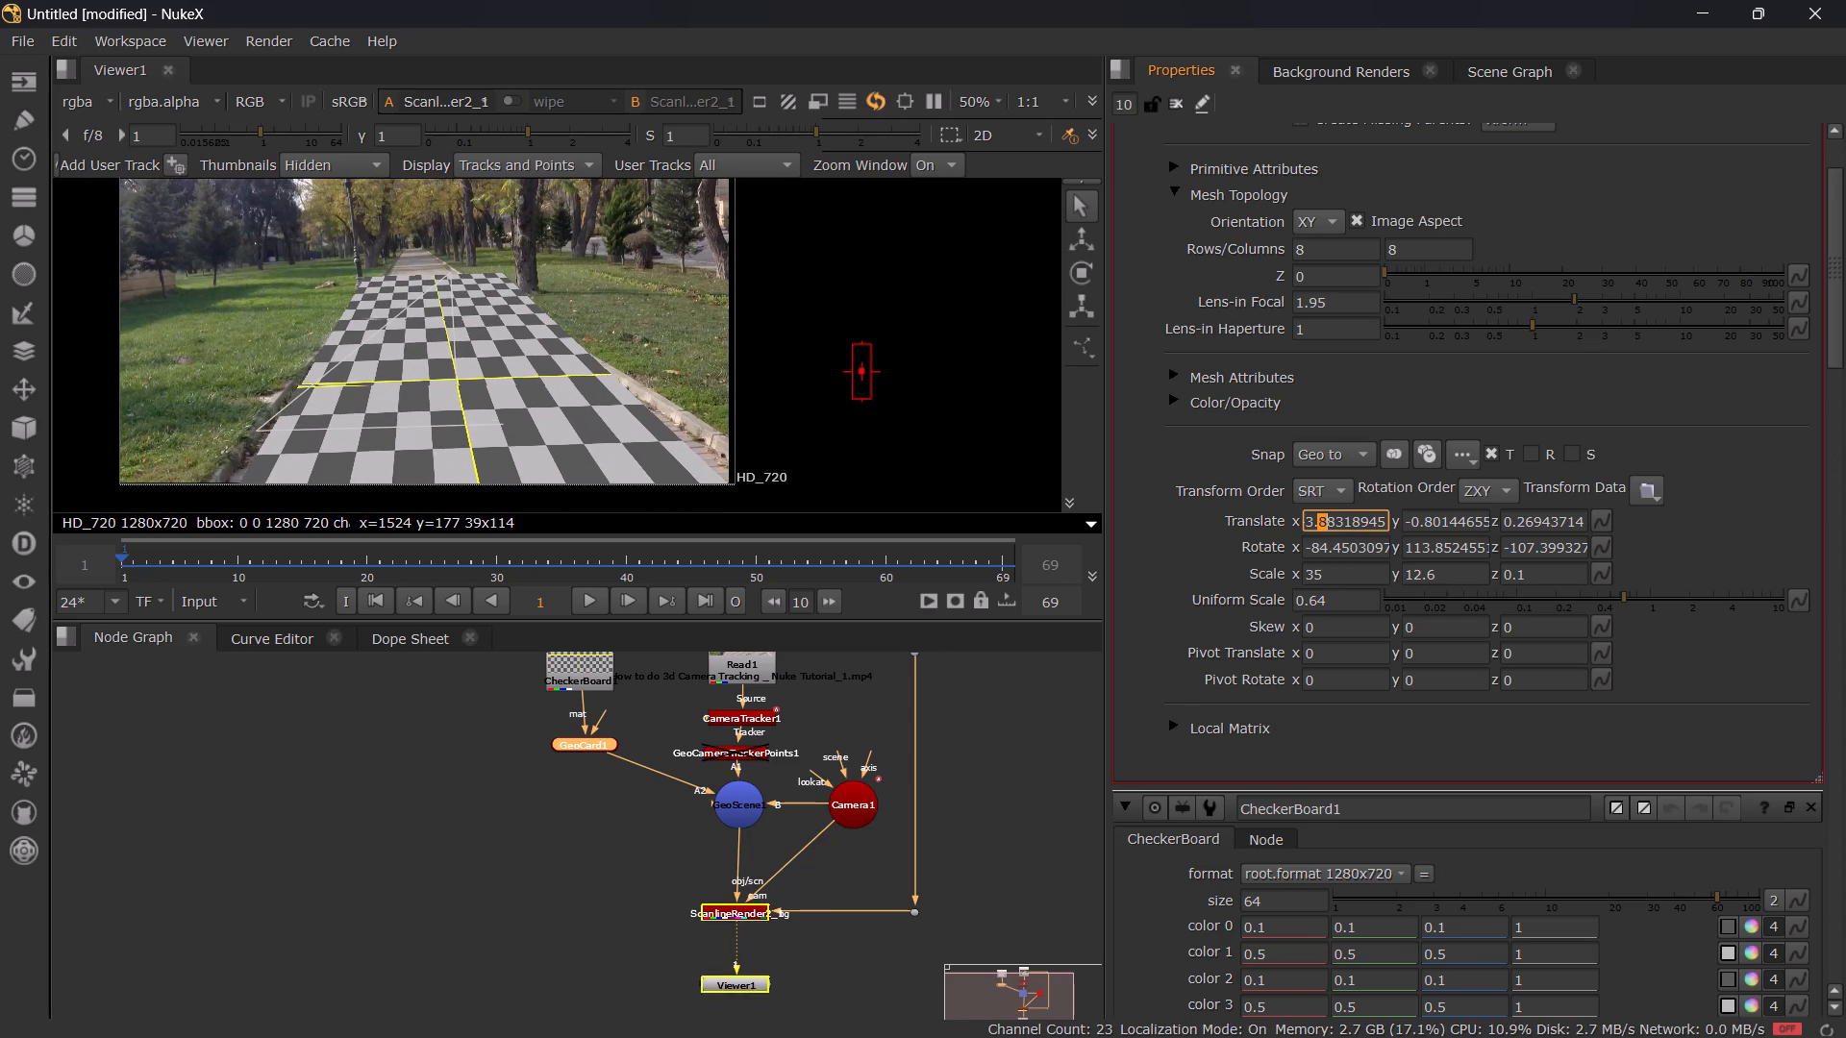
scroll(1315, 523, "down", 9)
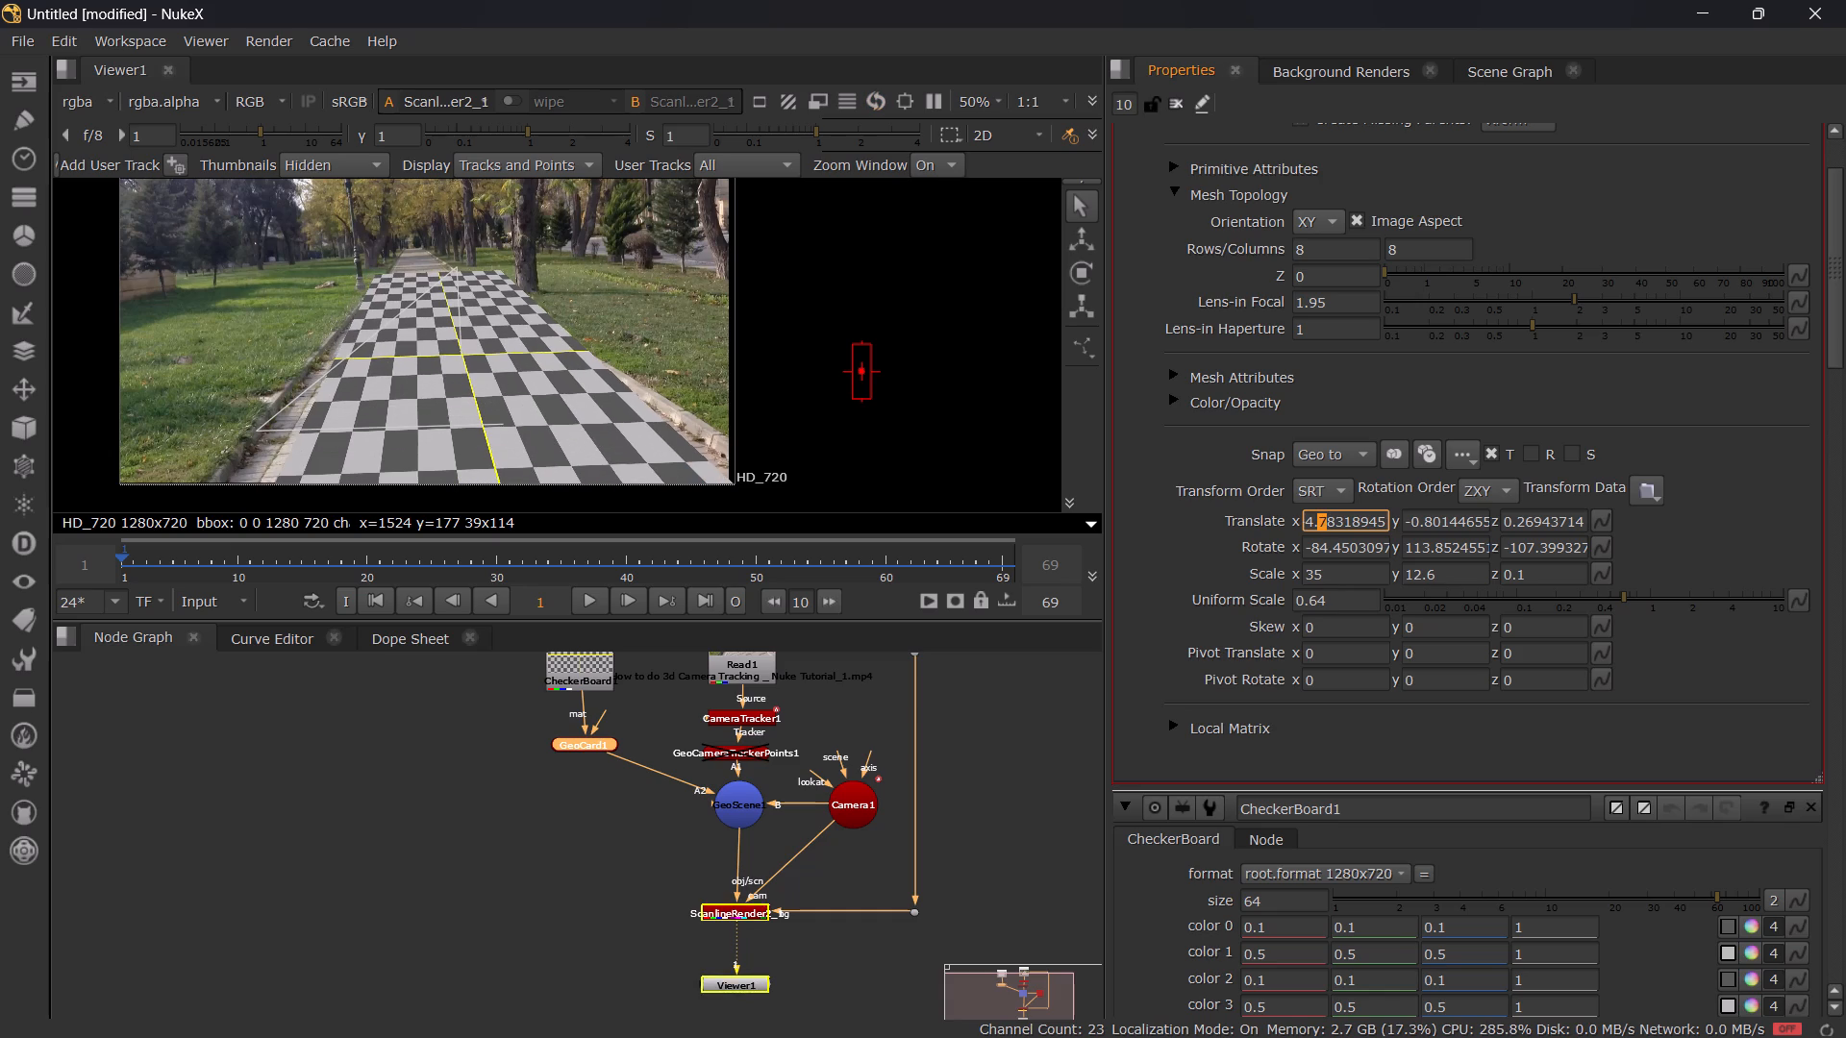
scroll(1315, 523, "down", 3)
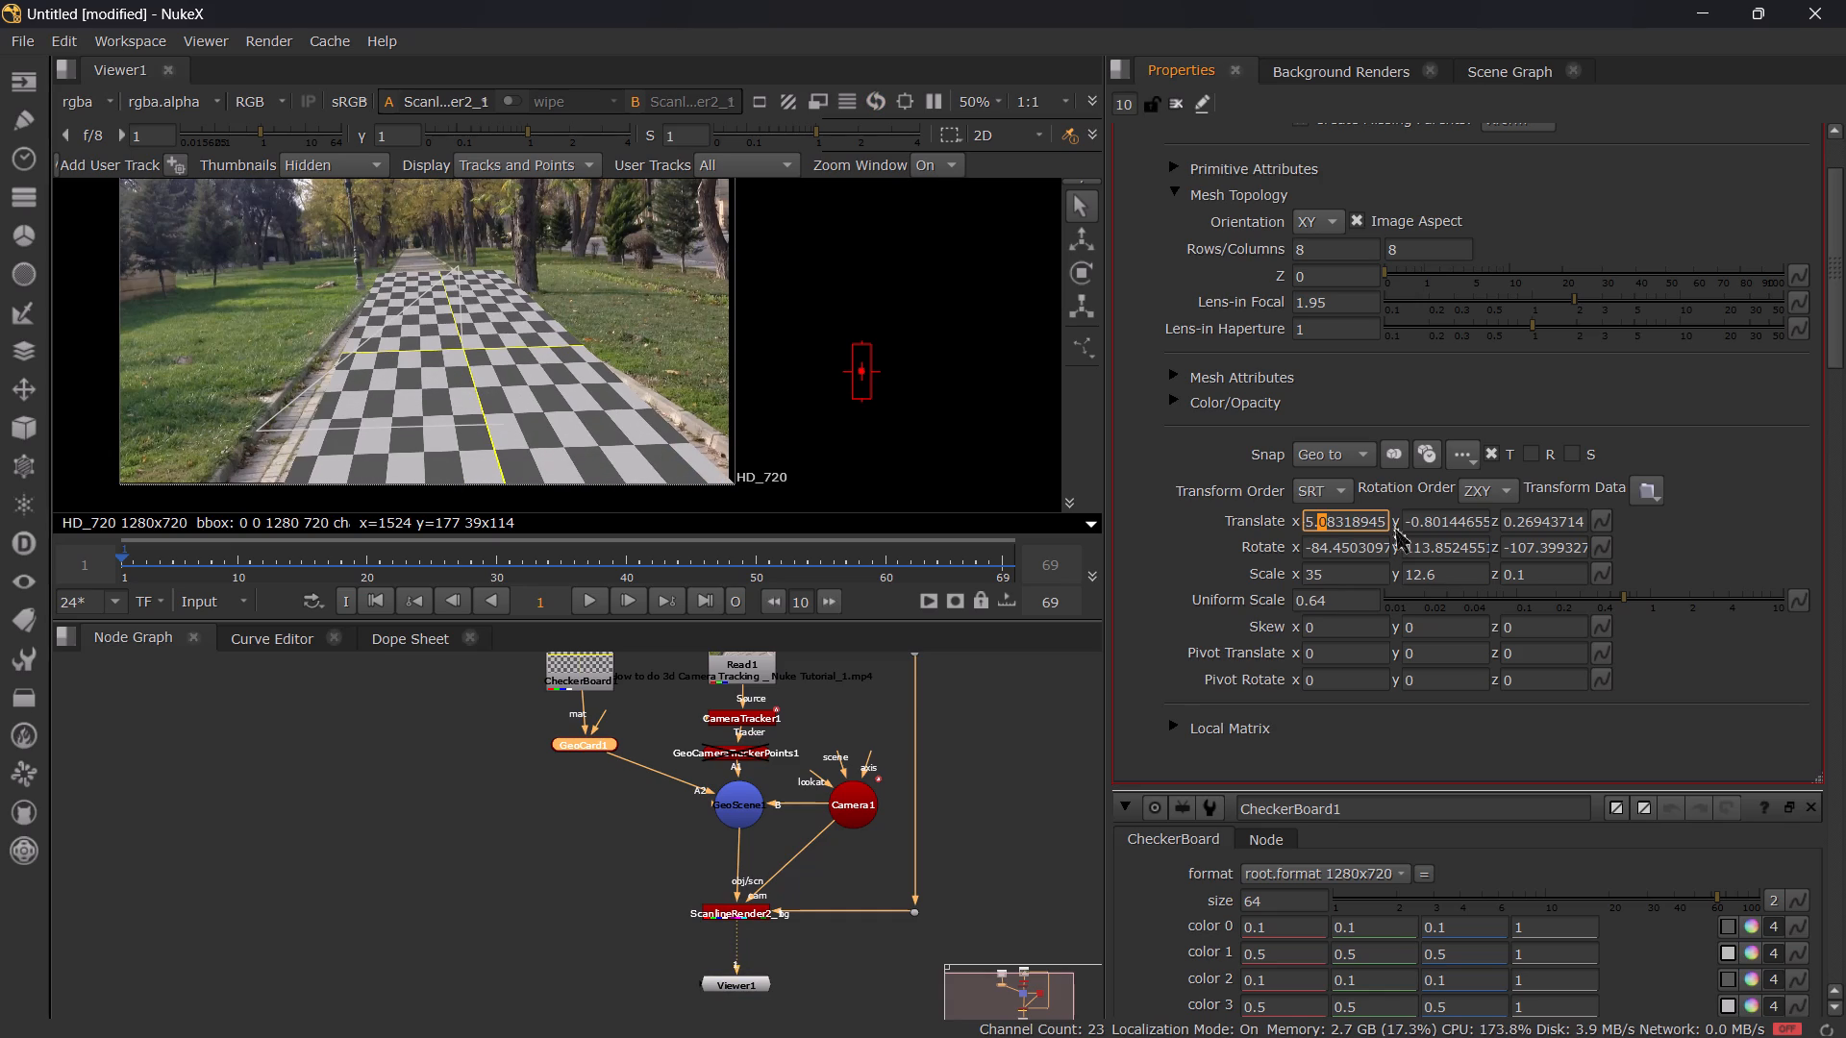
Lower the checkerboard card so it fits between the path edges by setting GeoCard1's Translate Y to about -1.30.
left_click(1417, 519)
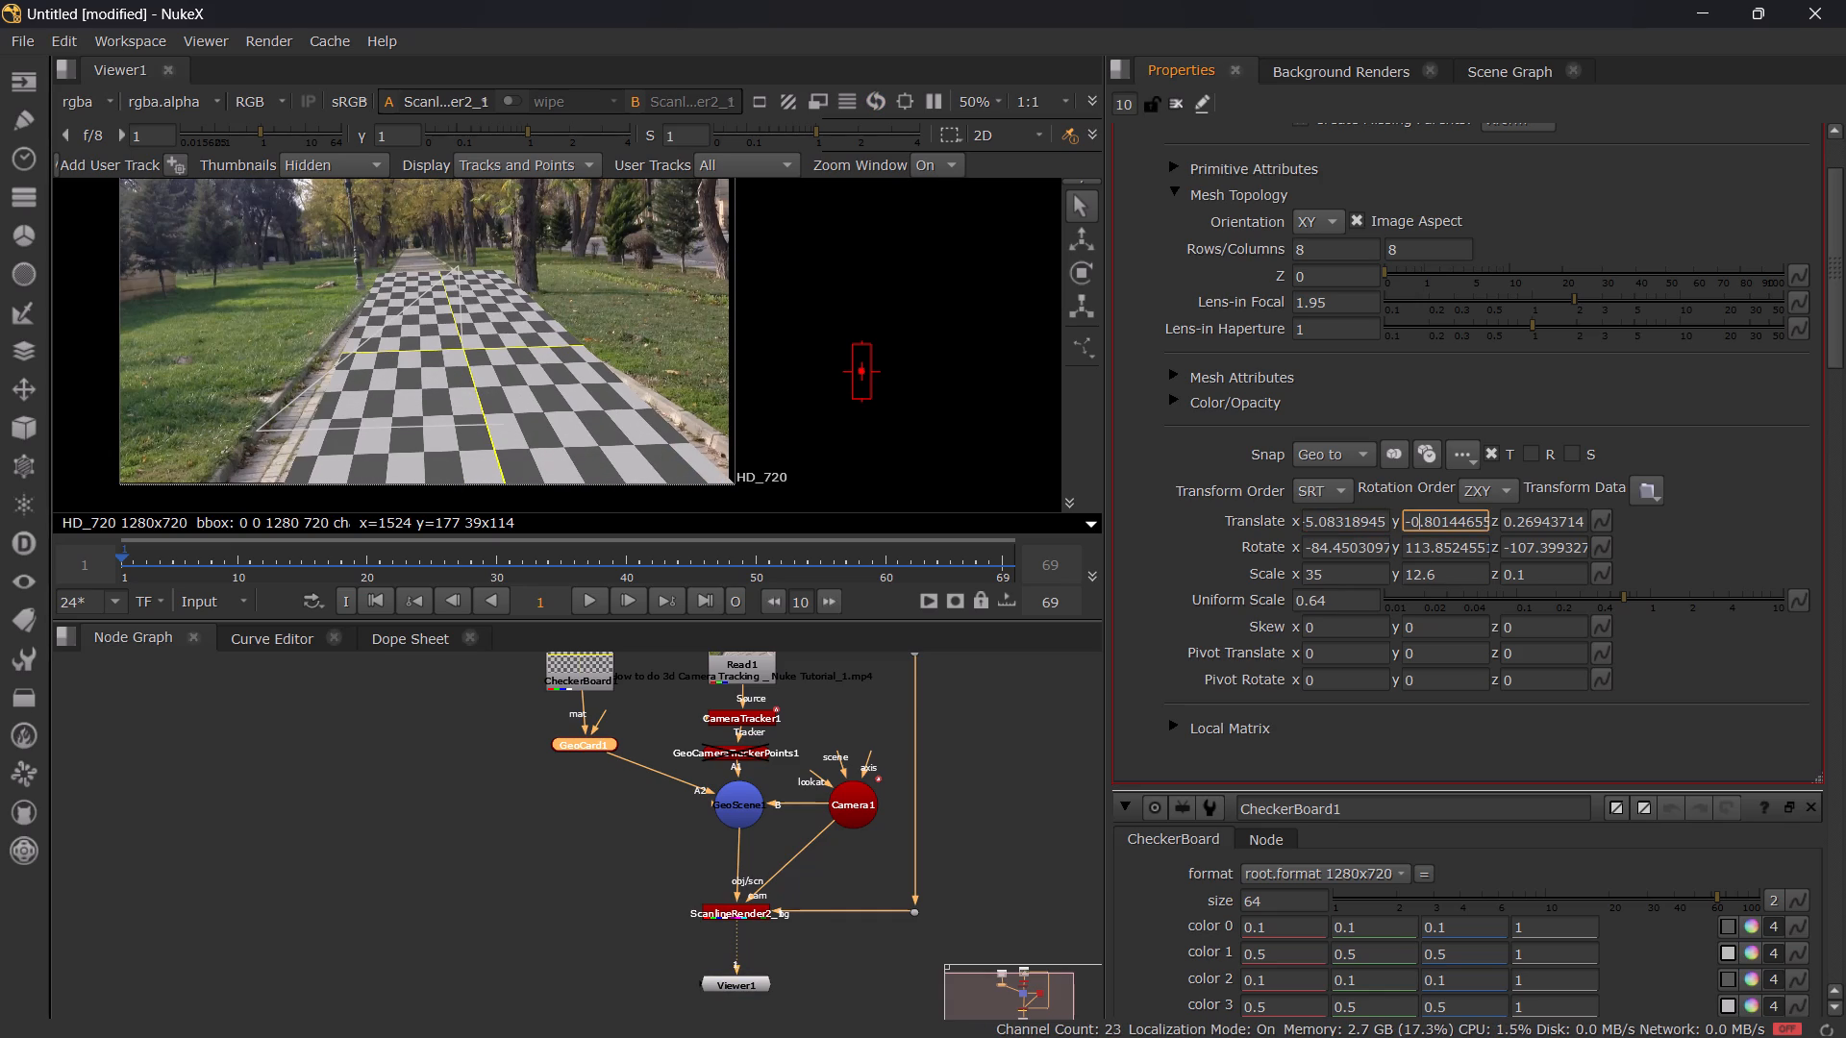
scroll(1434, 515, "up", 2)
scroll(1434, 515, "down", 5)
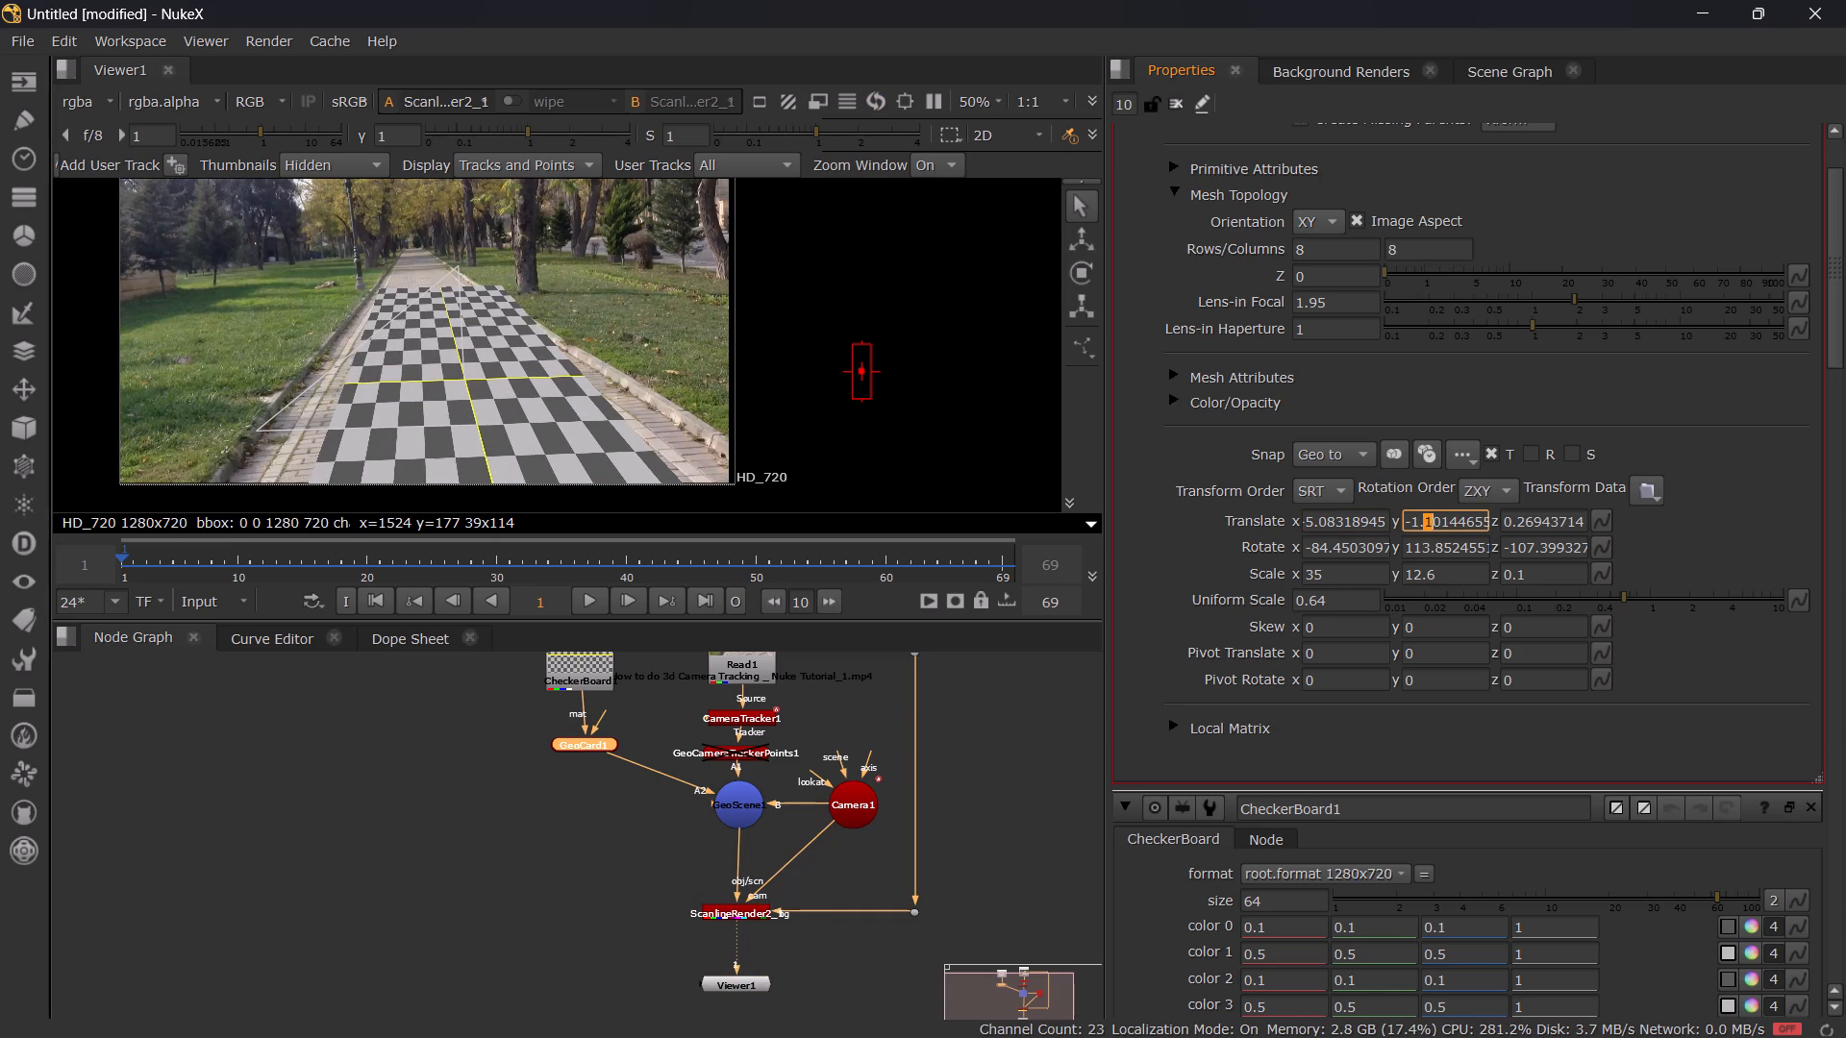
scroll(1434, 515, "down", 17)
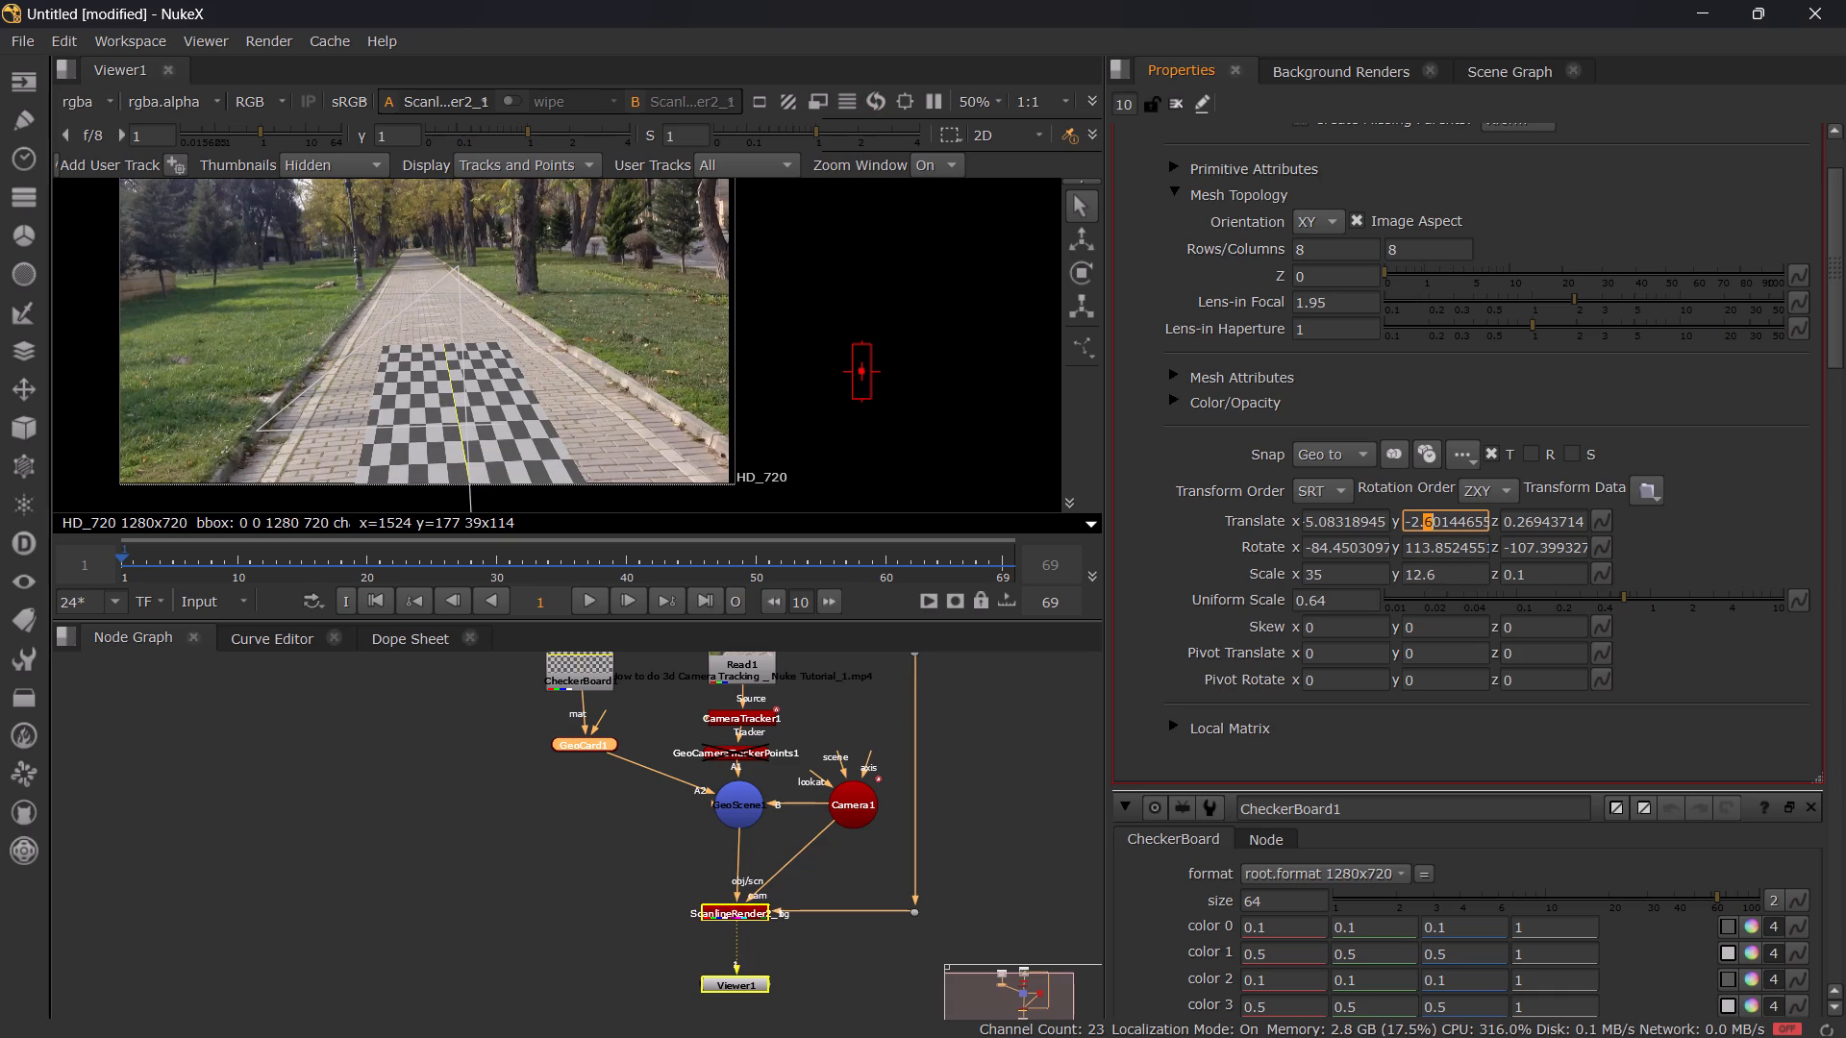
scroll(1434, 515, "down", 10)
scroll(1434, 515, "up", 20)
scroll(1434, 515, "up", 1)
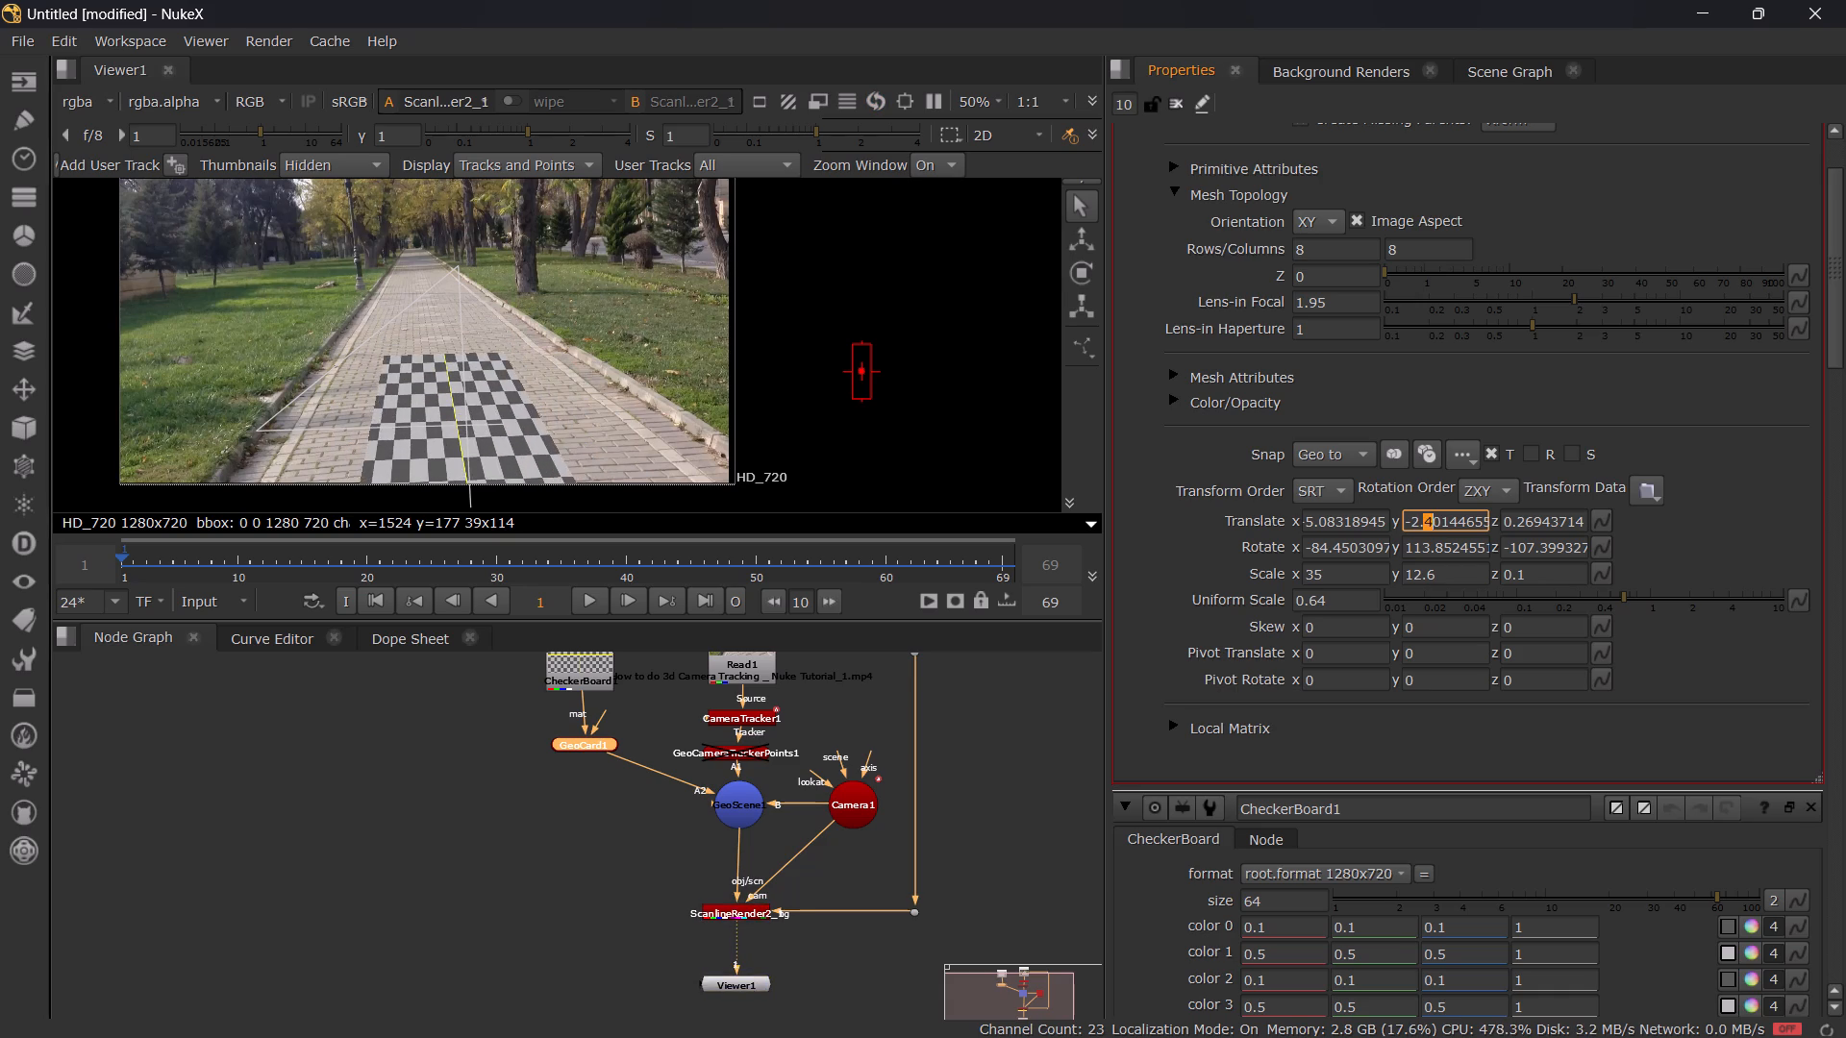
scroll(1434, 515, "up", 8)
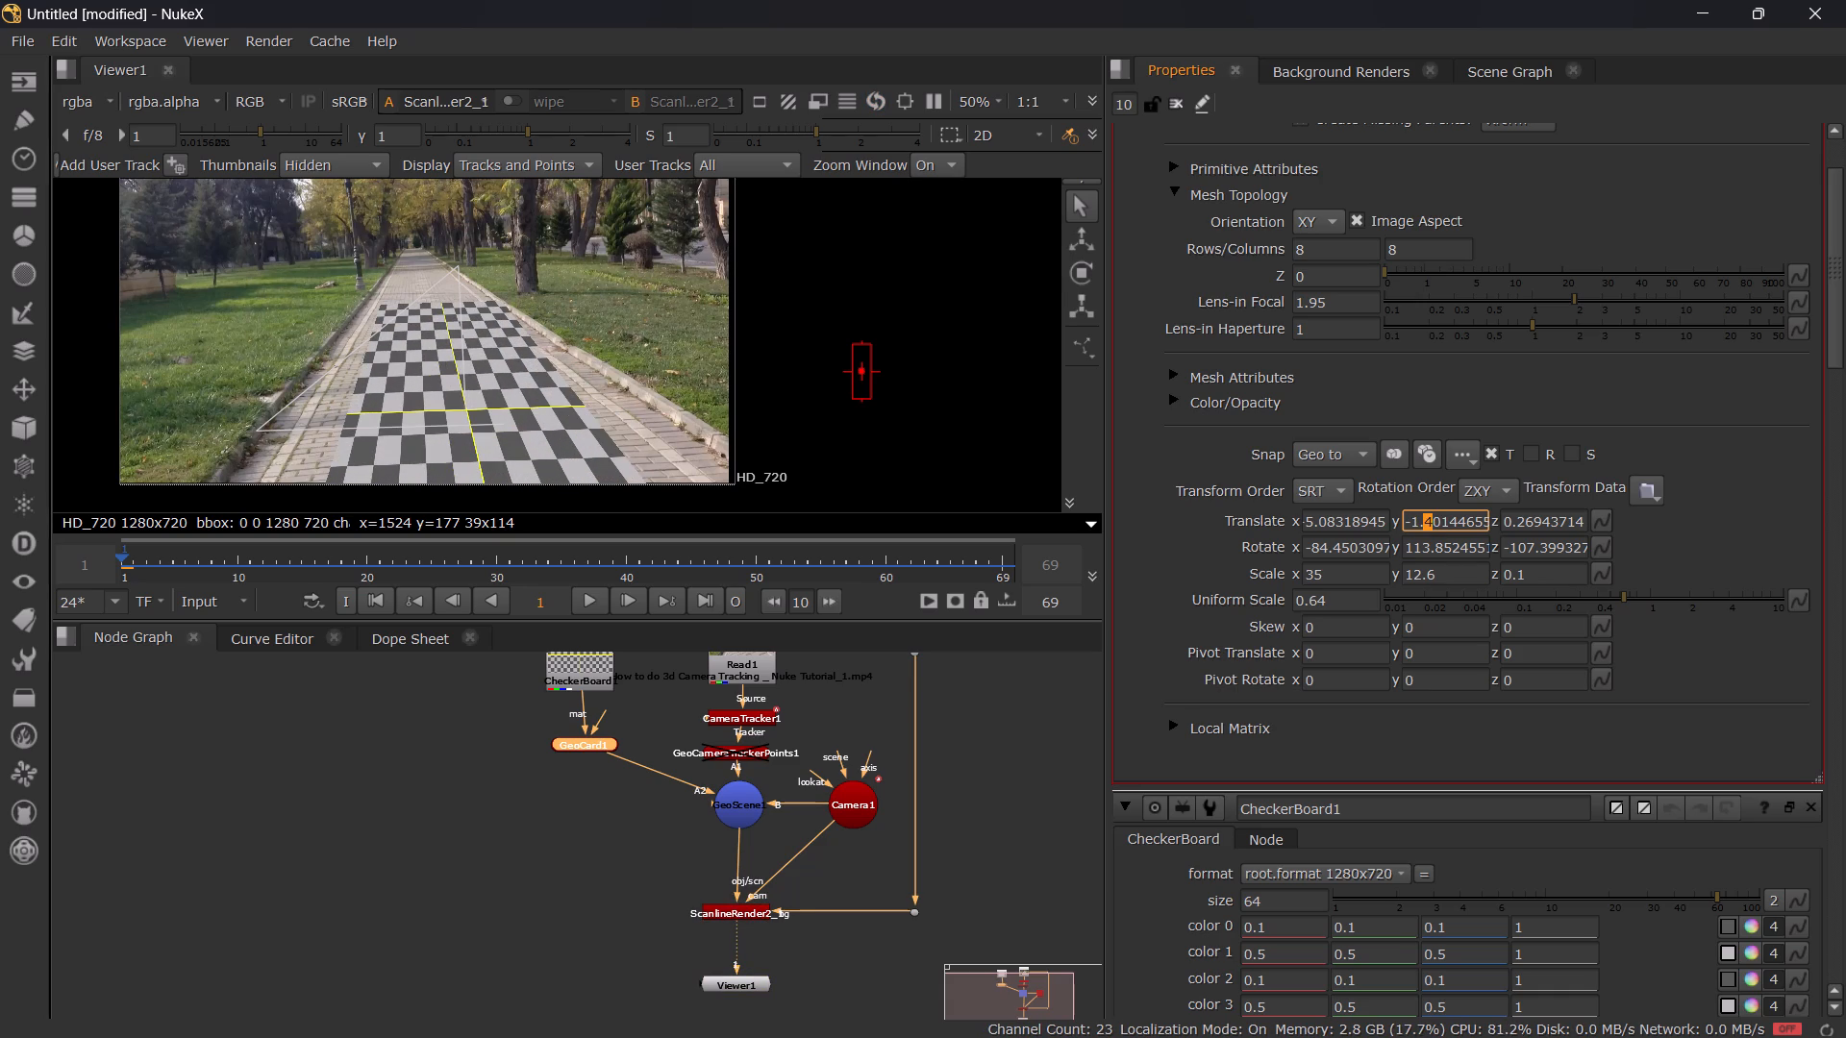
scroll(1434, 515, "up", 8)
scroll(1434, 515, "down", 9)
scroll(1434, 515, "up", 3)
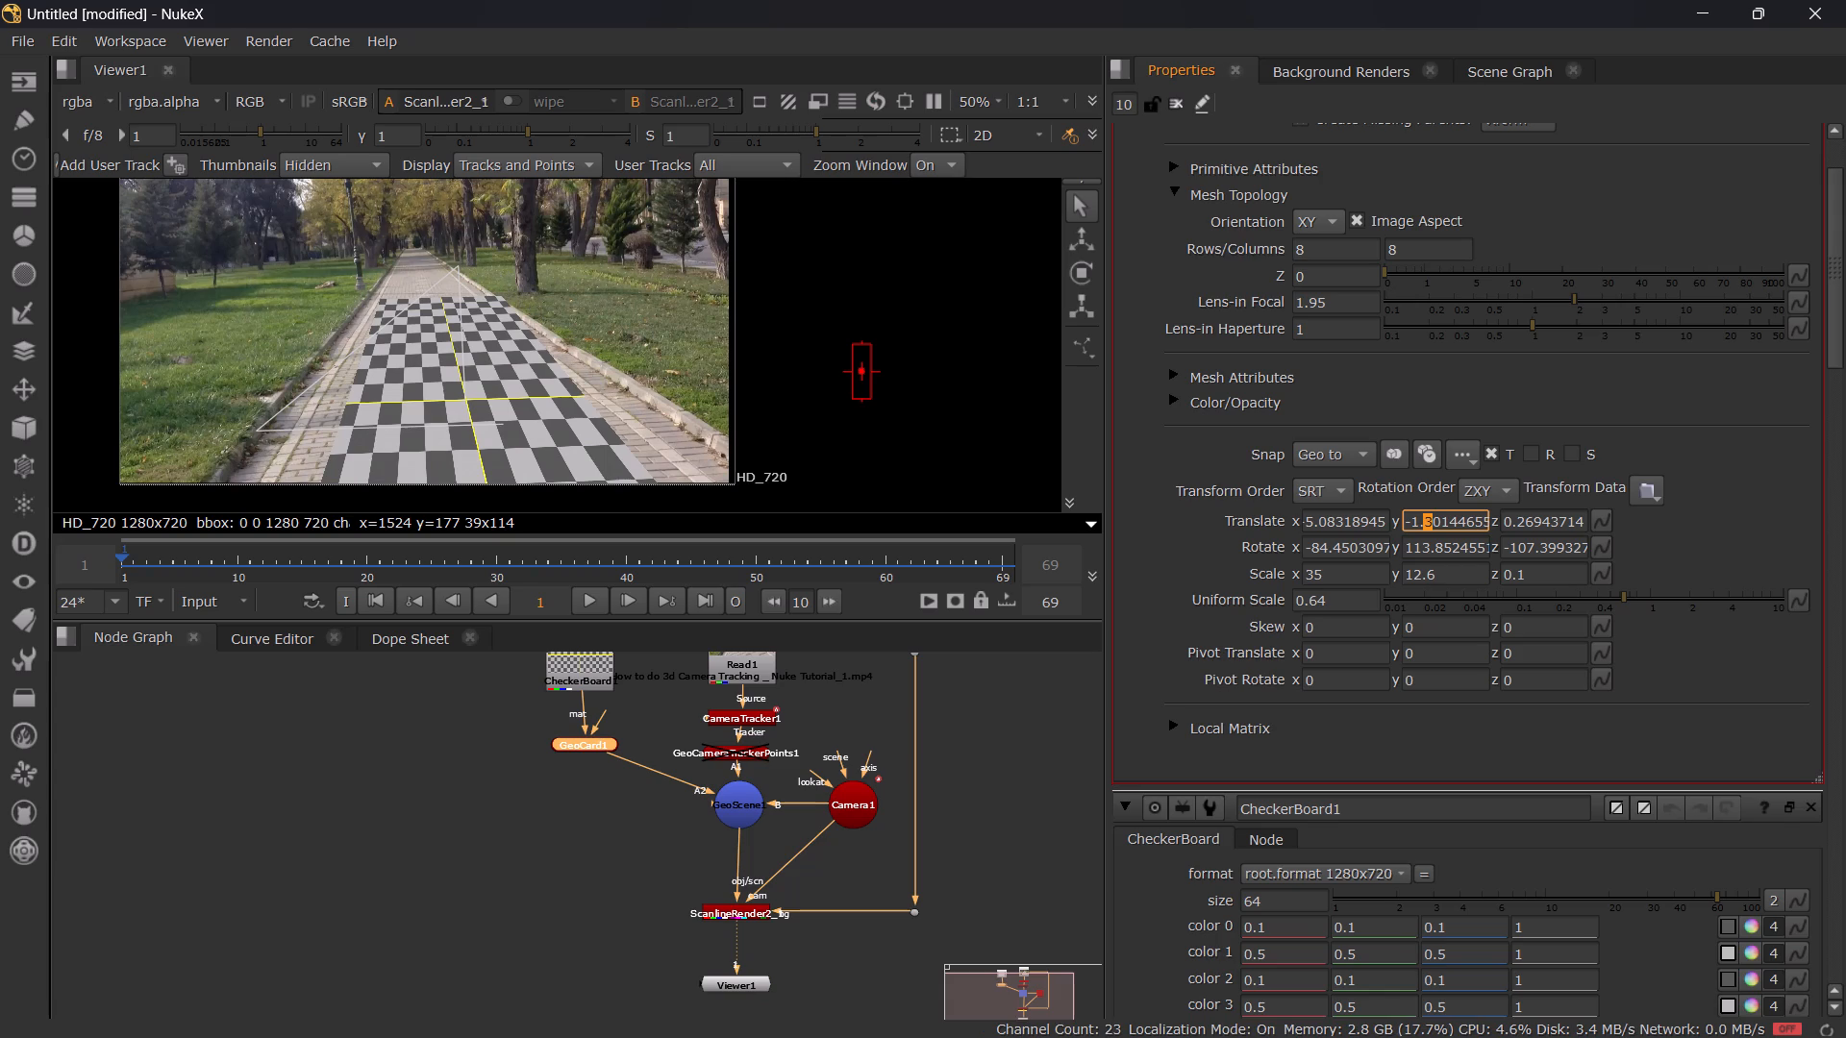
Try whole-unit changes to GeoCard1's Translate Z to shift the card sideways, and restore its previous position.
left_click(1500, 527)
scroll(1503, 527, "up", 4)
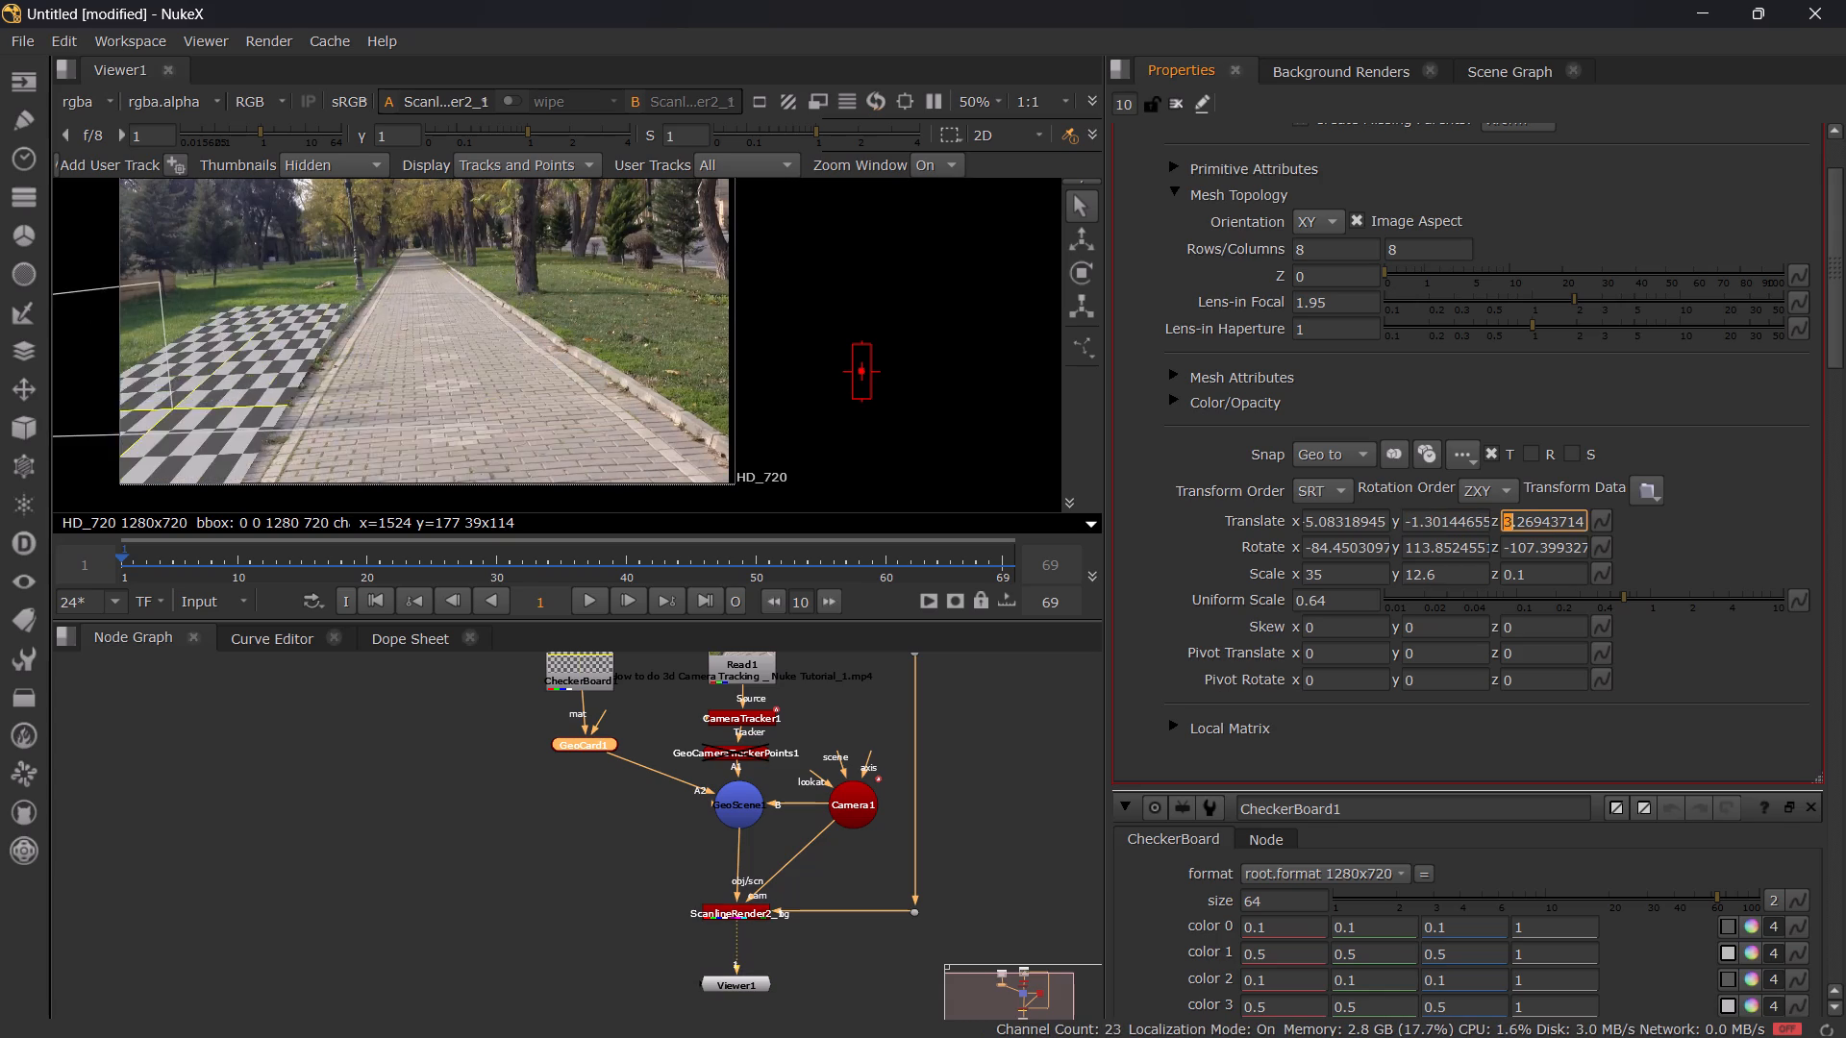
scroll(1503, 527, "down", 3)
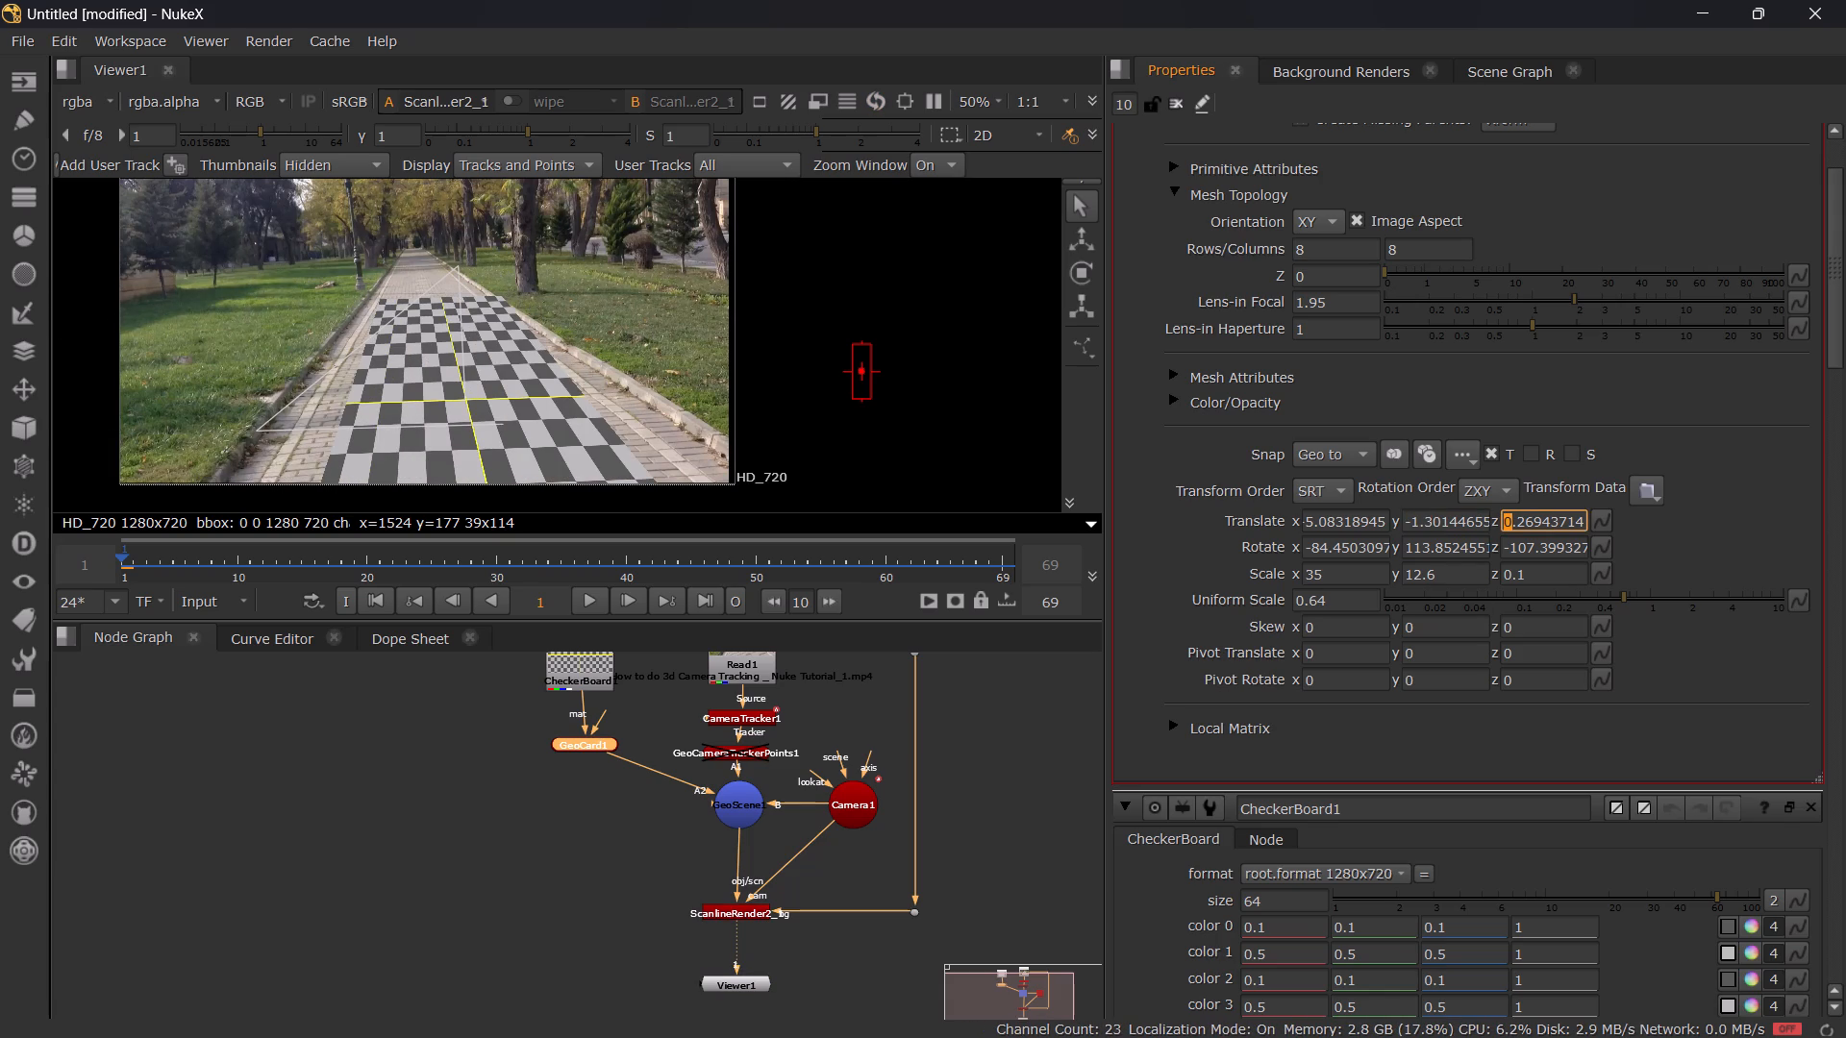
Turn the checkerboard card to align with the path direction by setting GeoCard1's Rotate Z to about -105.60.
left_click(1510, 552)
scroll(1510, 552, "up", 3)
scroll(1510, 552, "down", 2)
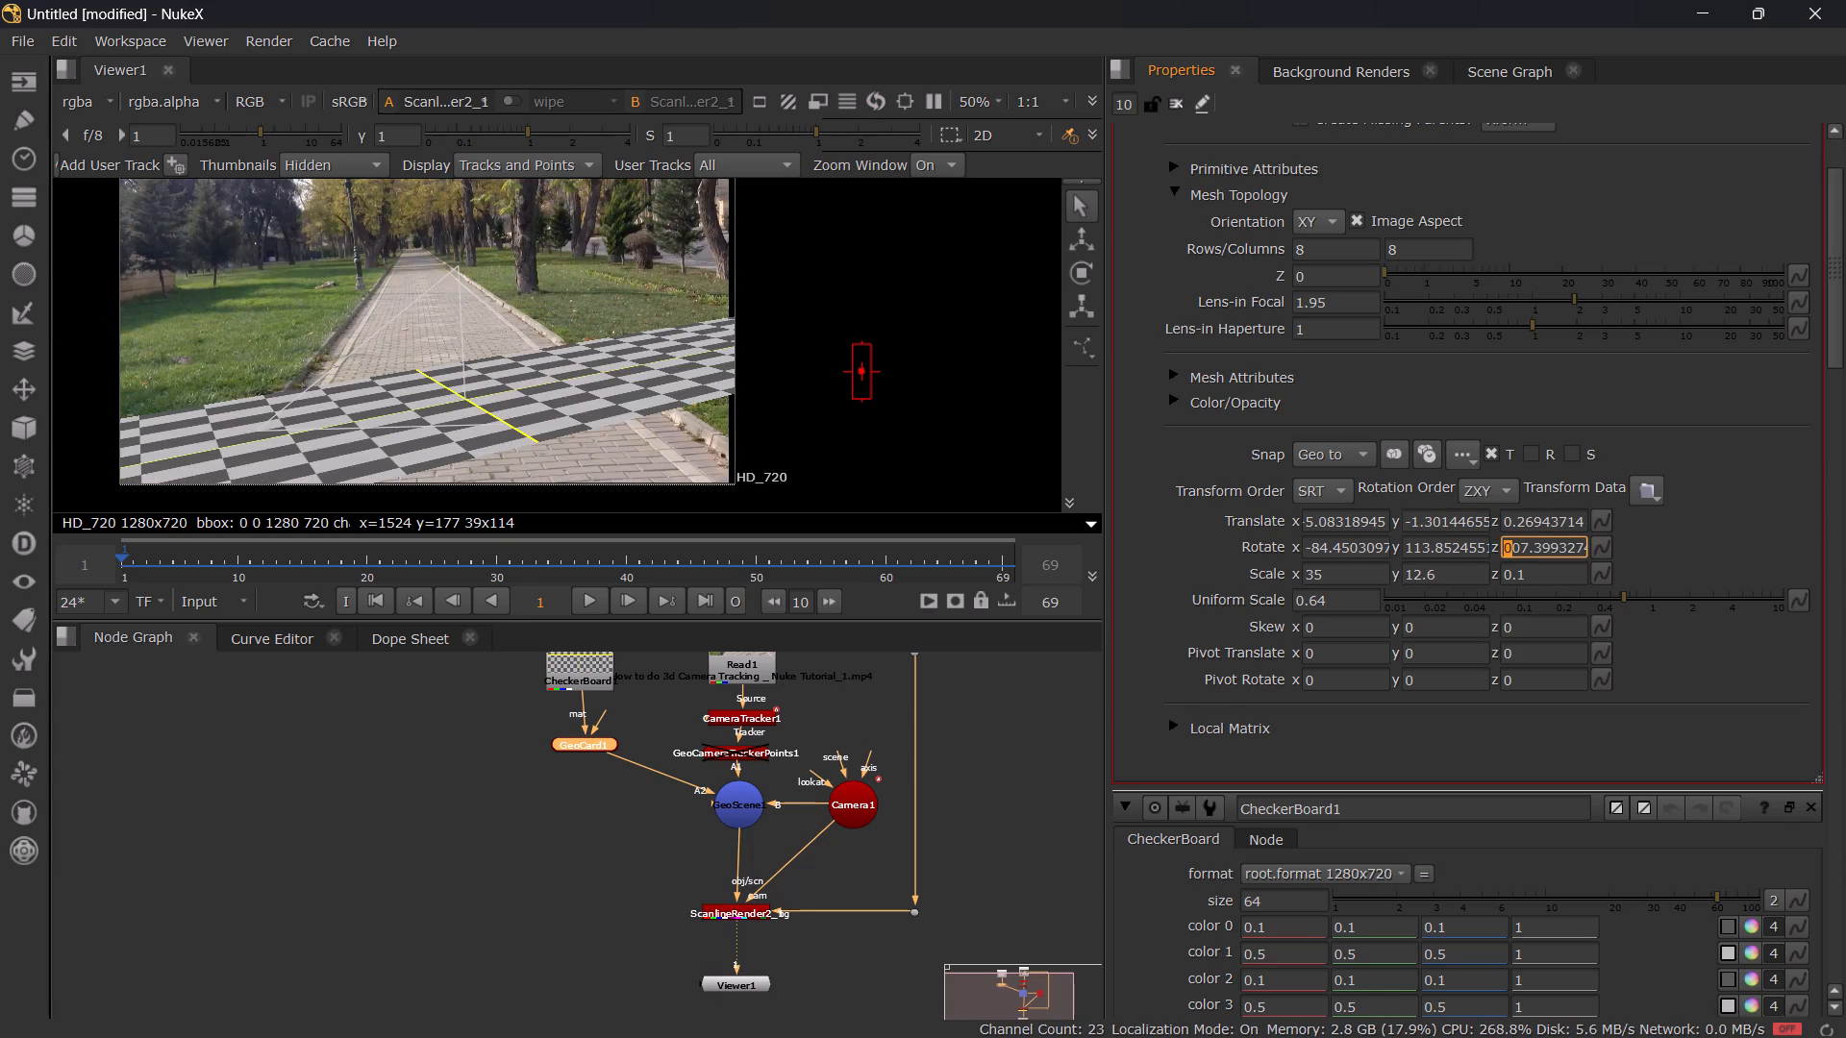
scroll(1510, 552, "down", 1)
left_click(1536, 551)
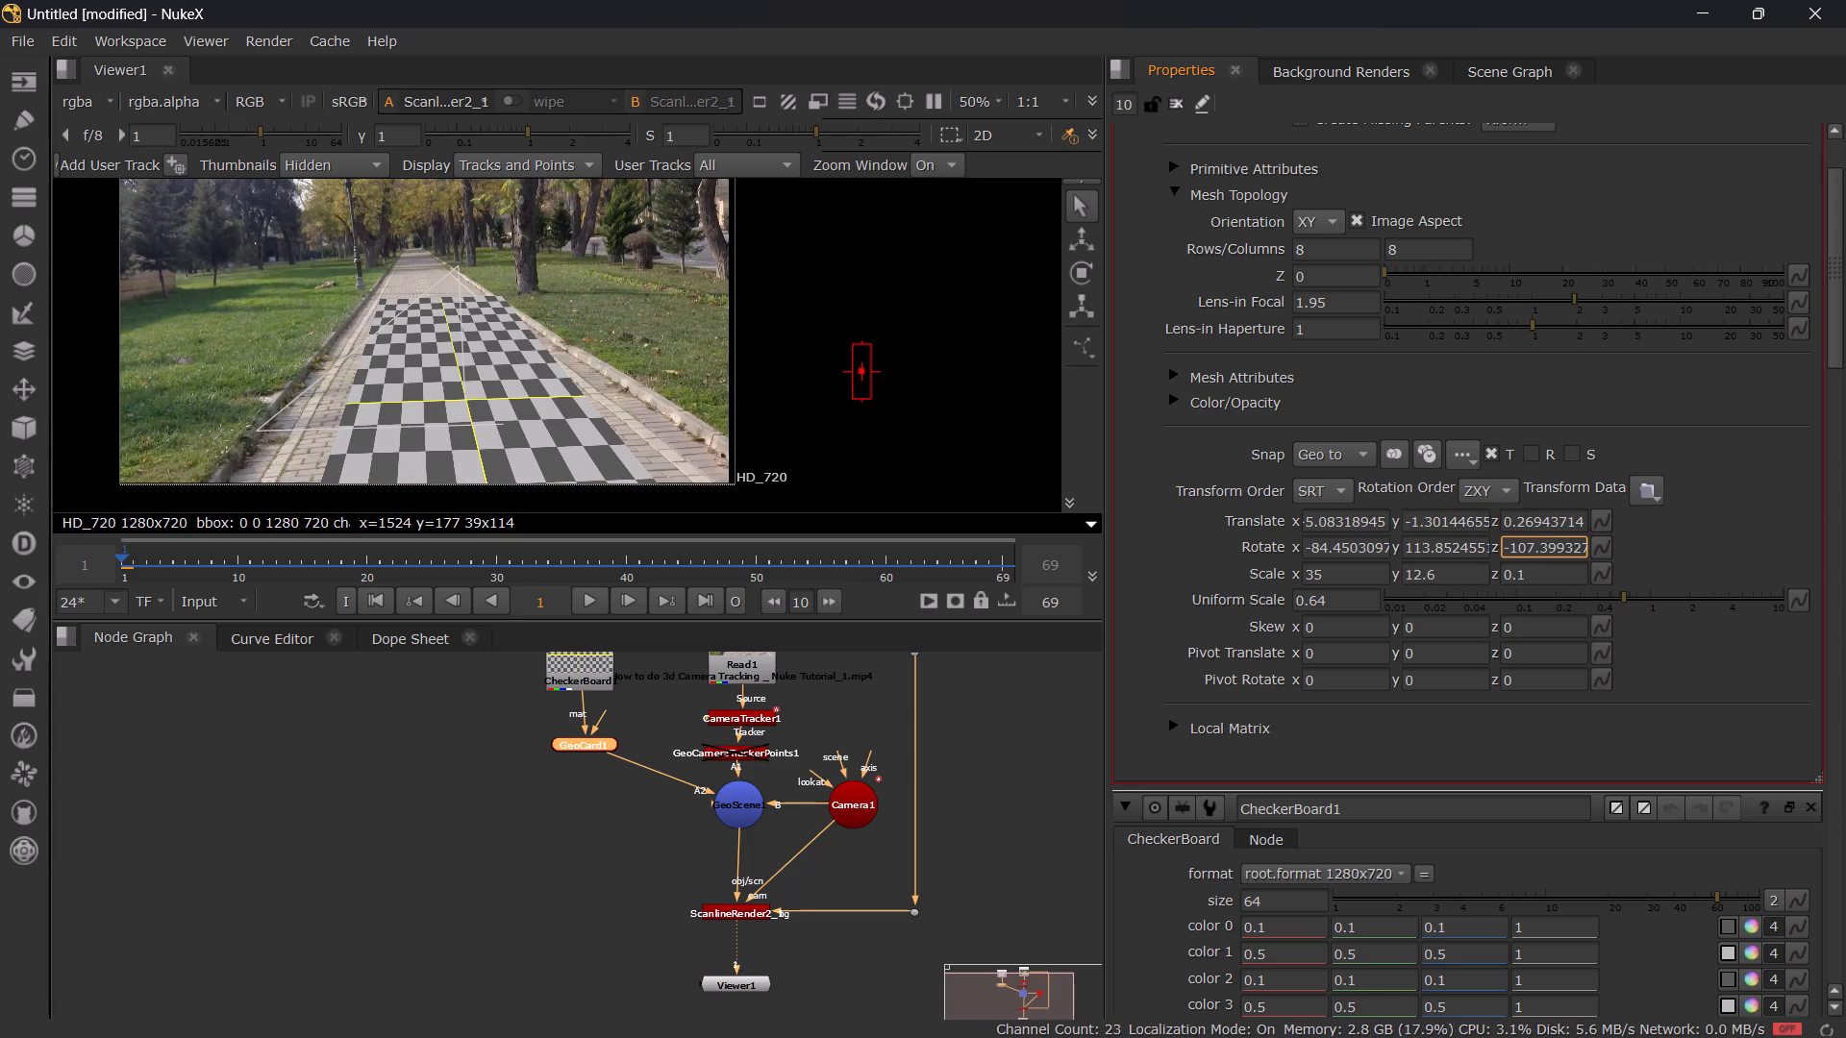
scroll(1531, 551, "down", 2)
scroll(1531, 551, "up", 12)
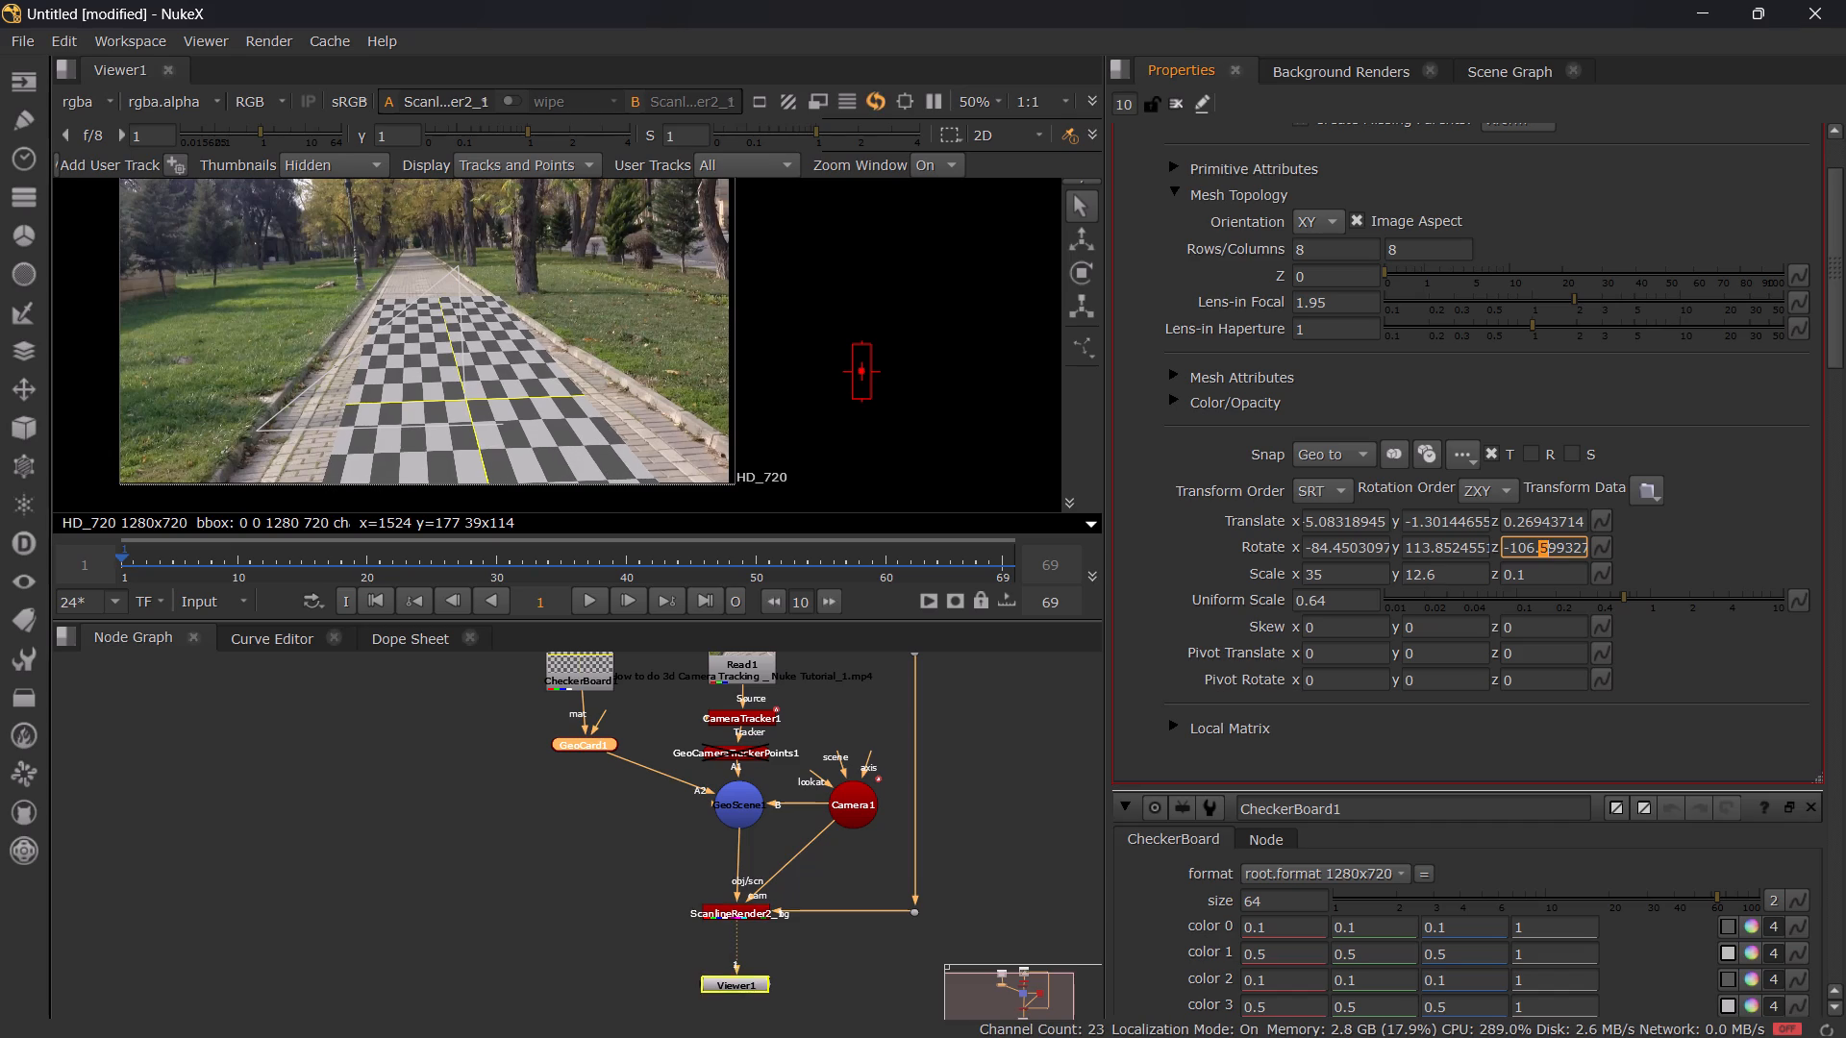
scroll(1531, 551, "up", 14)
scroll(1531, 551, "down", 3)
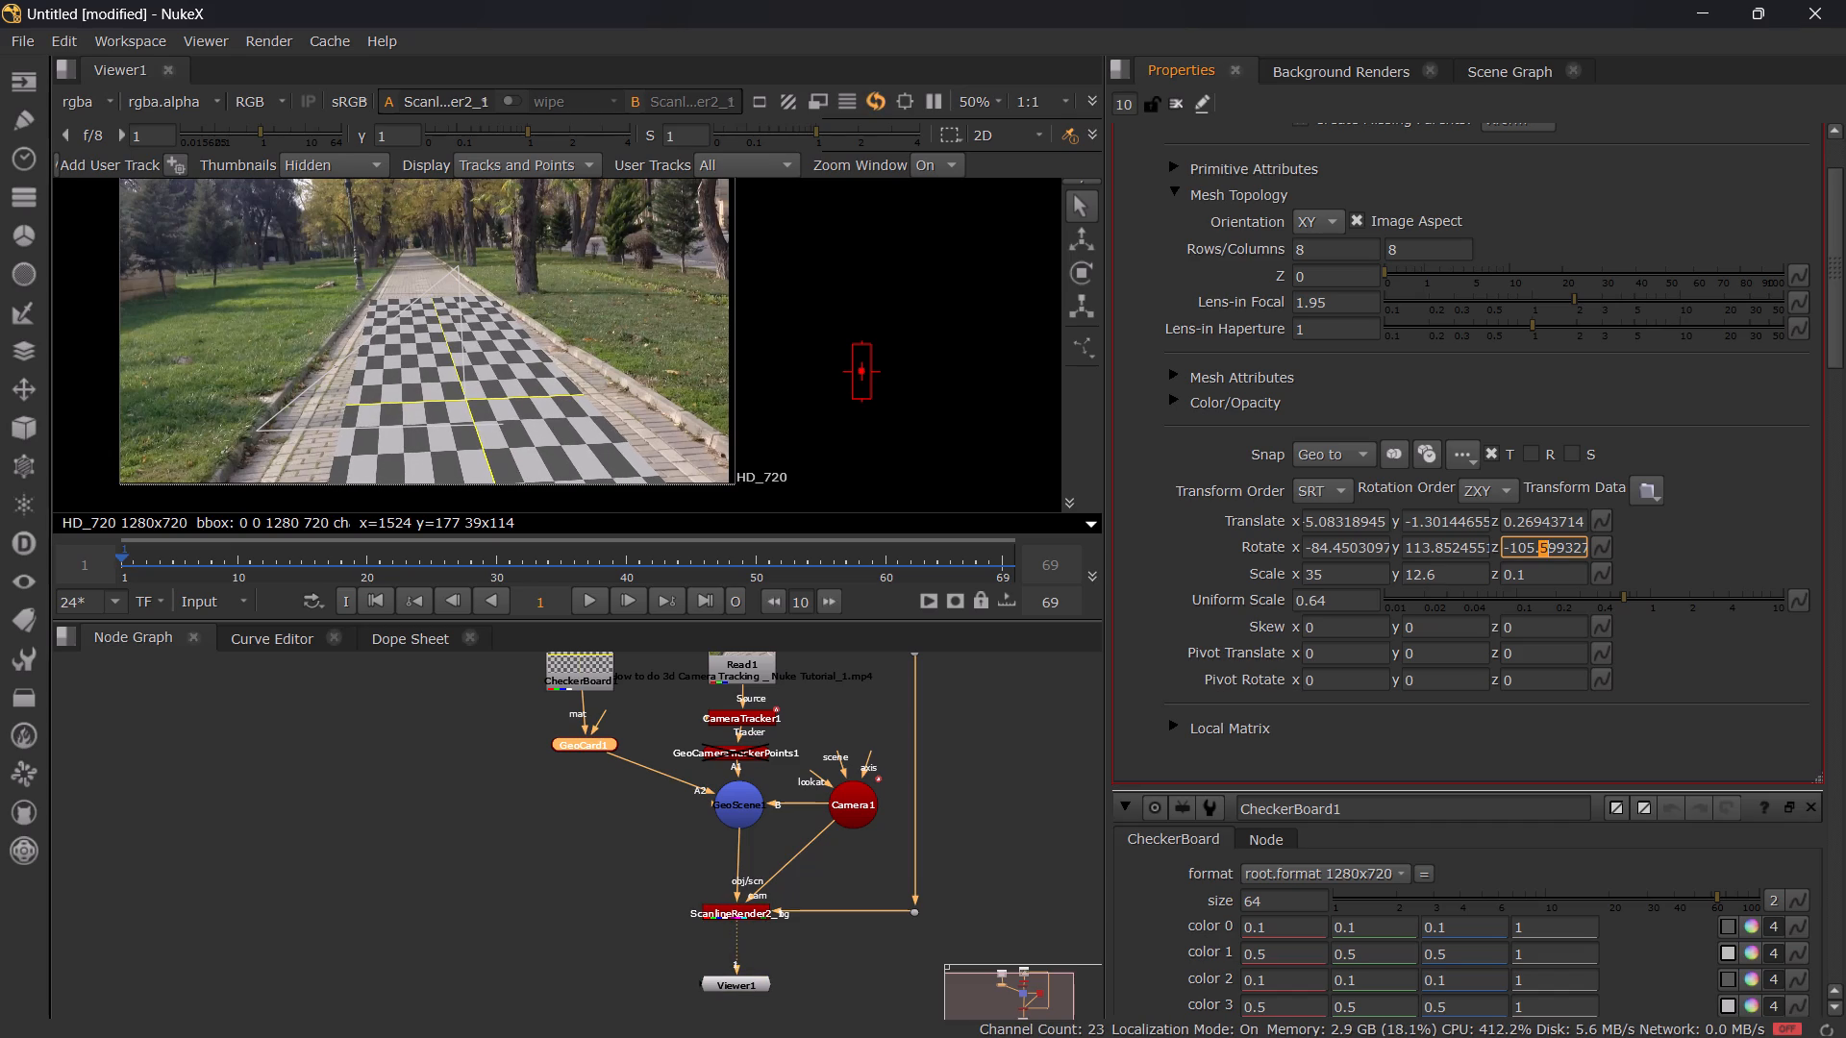
Lengthen the checkerboard card along the path by setting GeoCard1's Scale X to 55.
left_click_drag(1345, 568, 1266, 568)
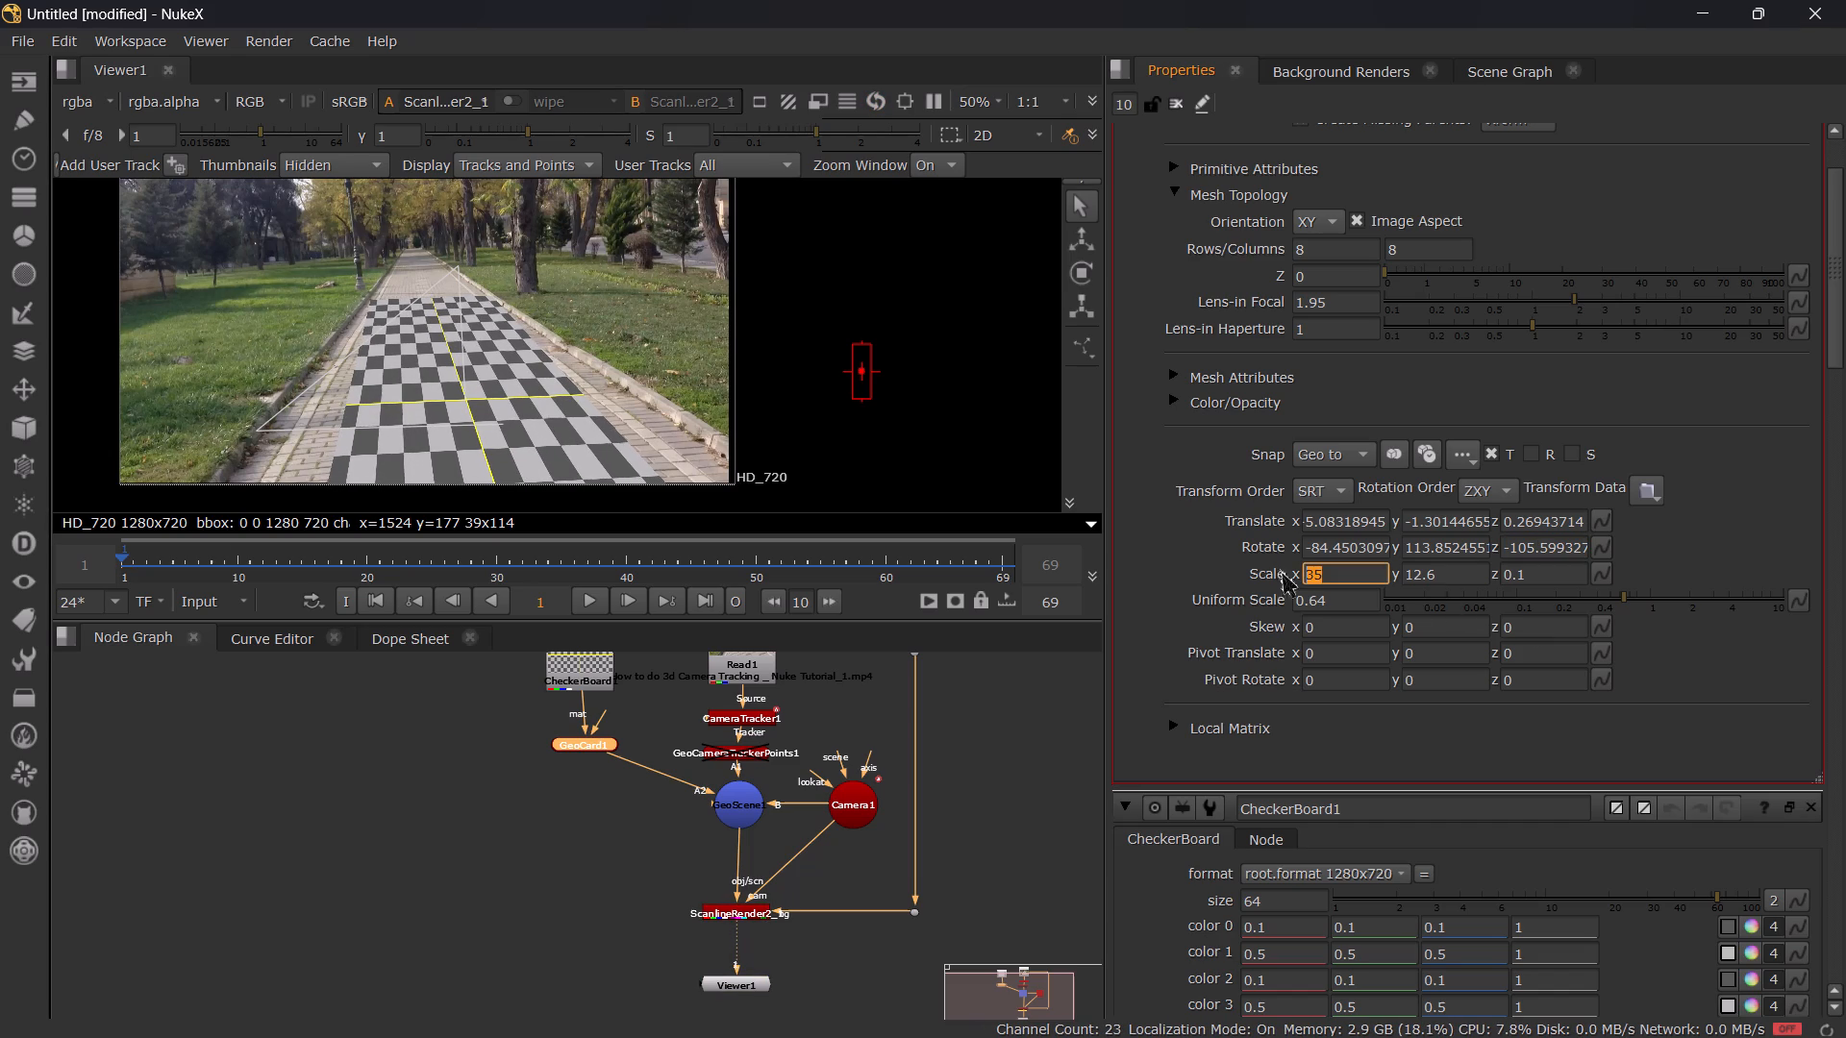
scroll(1309, 564, "up", 2)
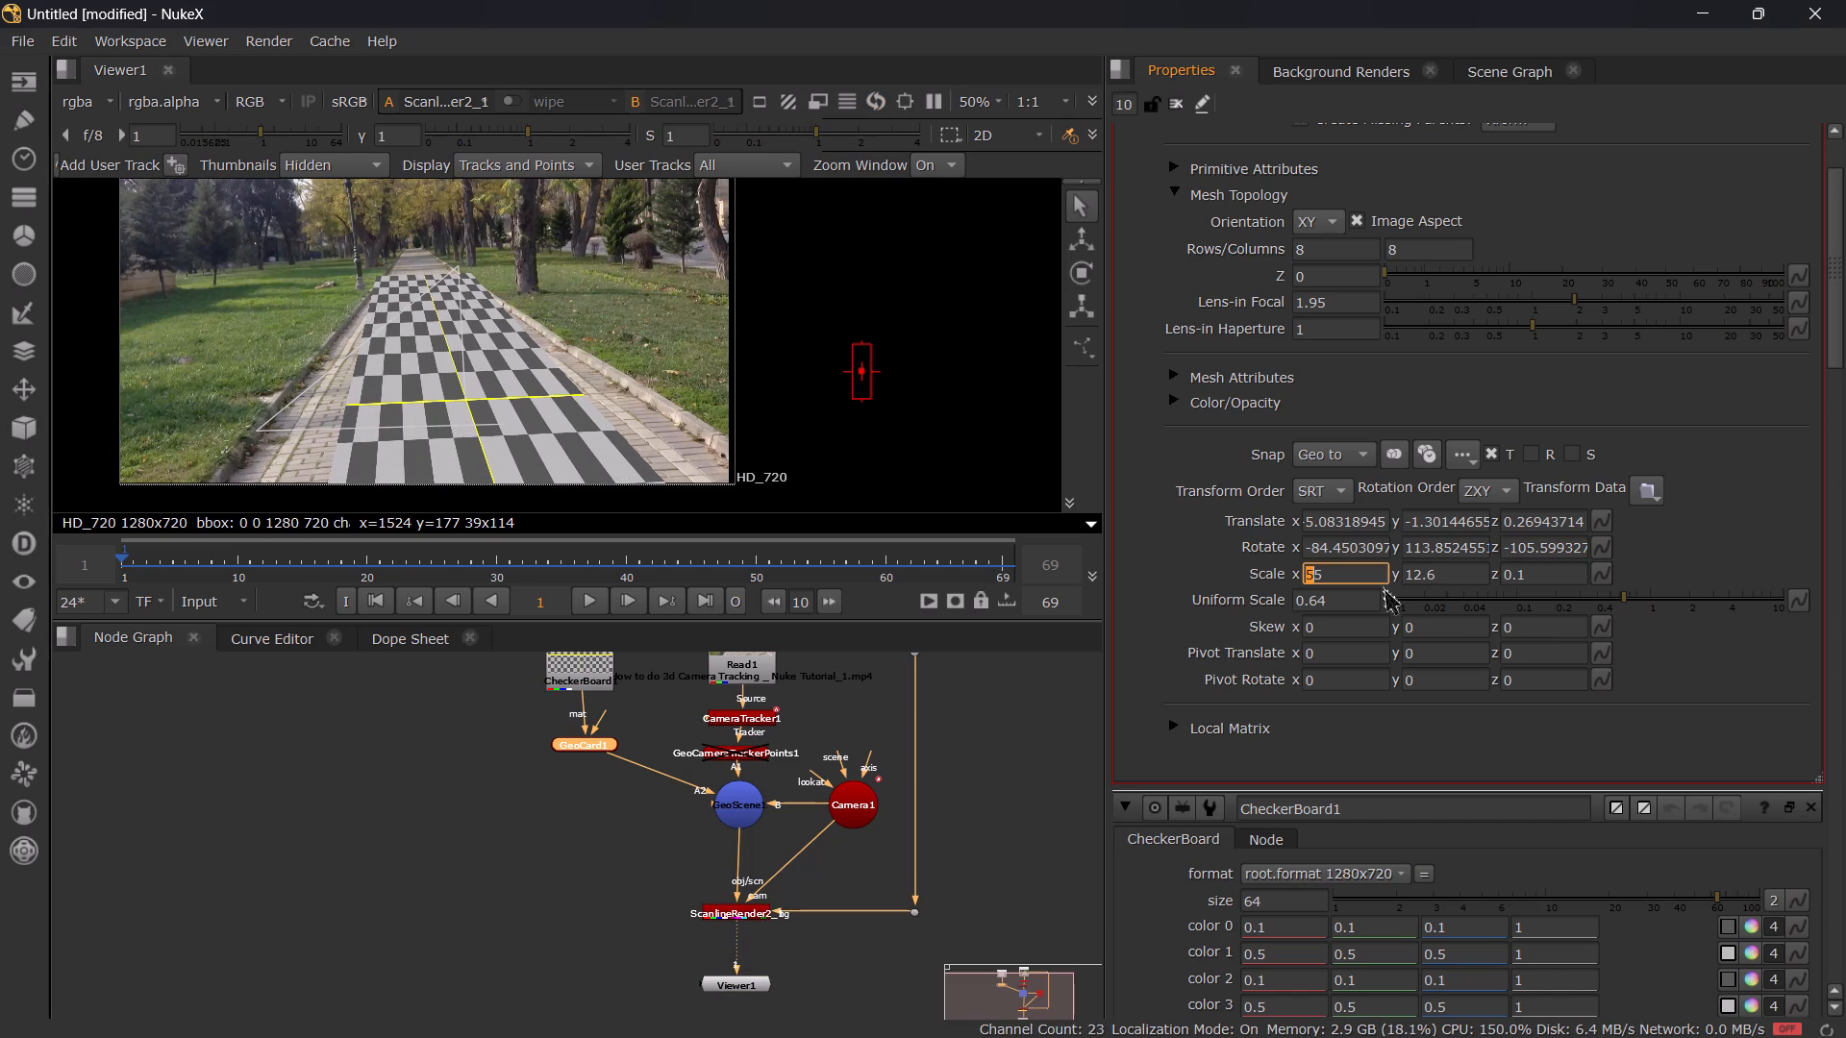
Widen the checkerboard card toward the path edges by setting GeoCard1's Scale Y to 13.8.
left_click_drag(1442, 577, 1384, 577)
scroll(1431, 568, "down", 2)
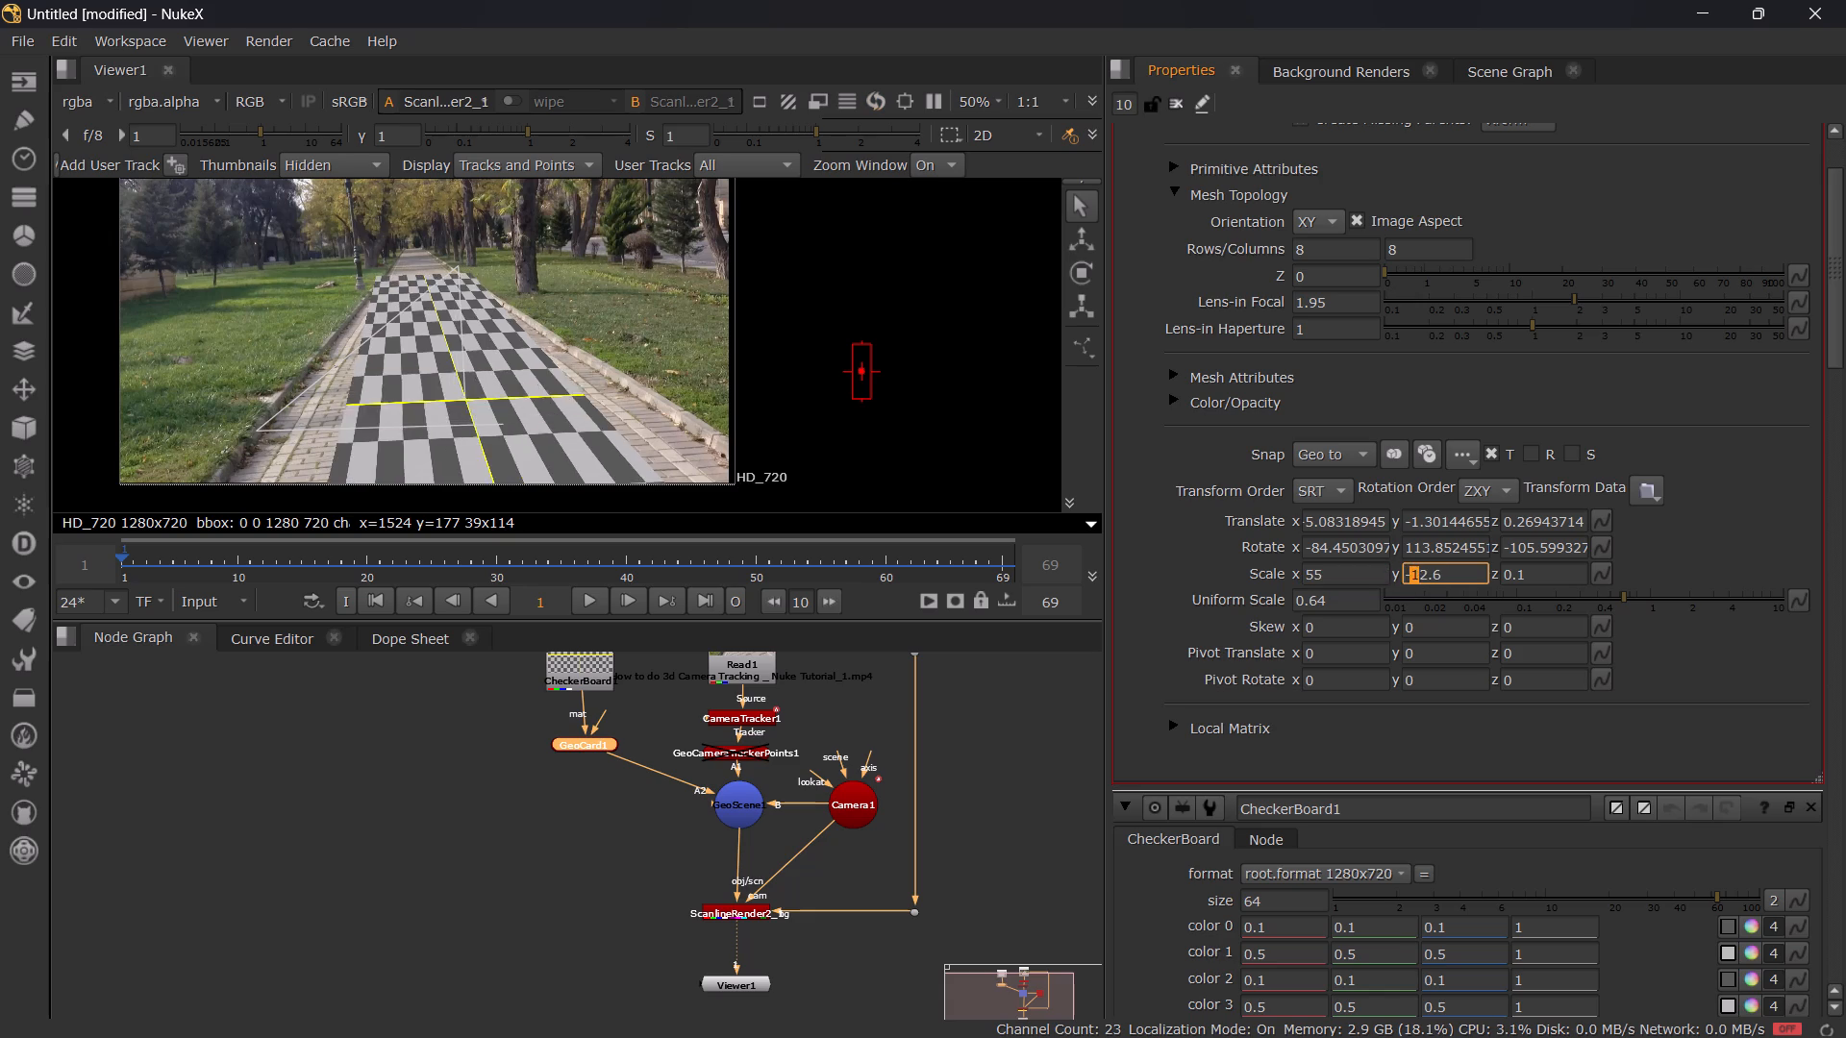
scroll(1431, 568, "up", 3)
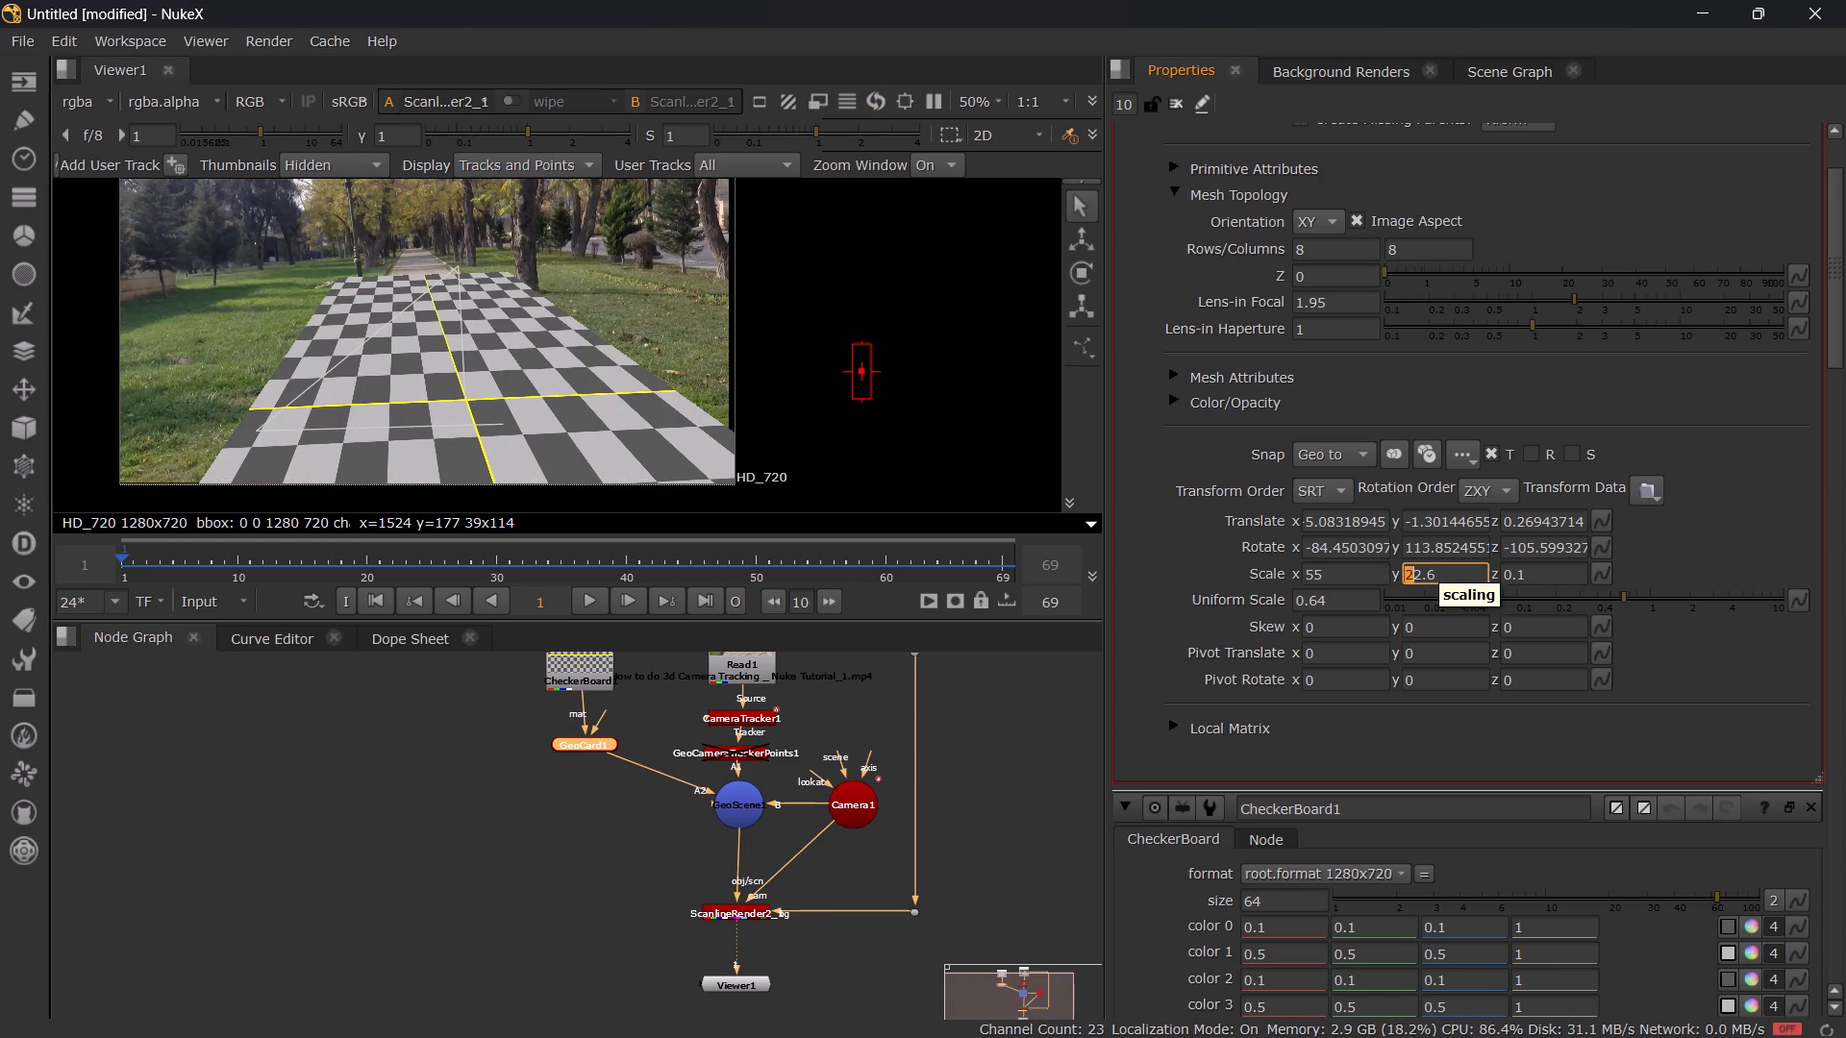
scroll(1436, 568, "down", 1)
left_click(1436, 568)
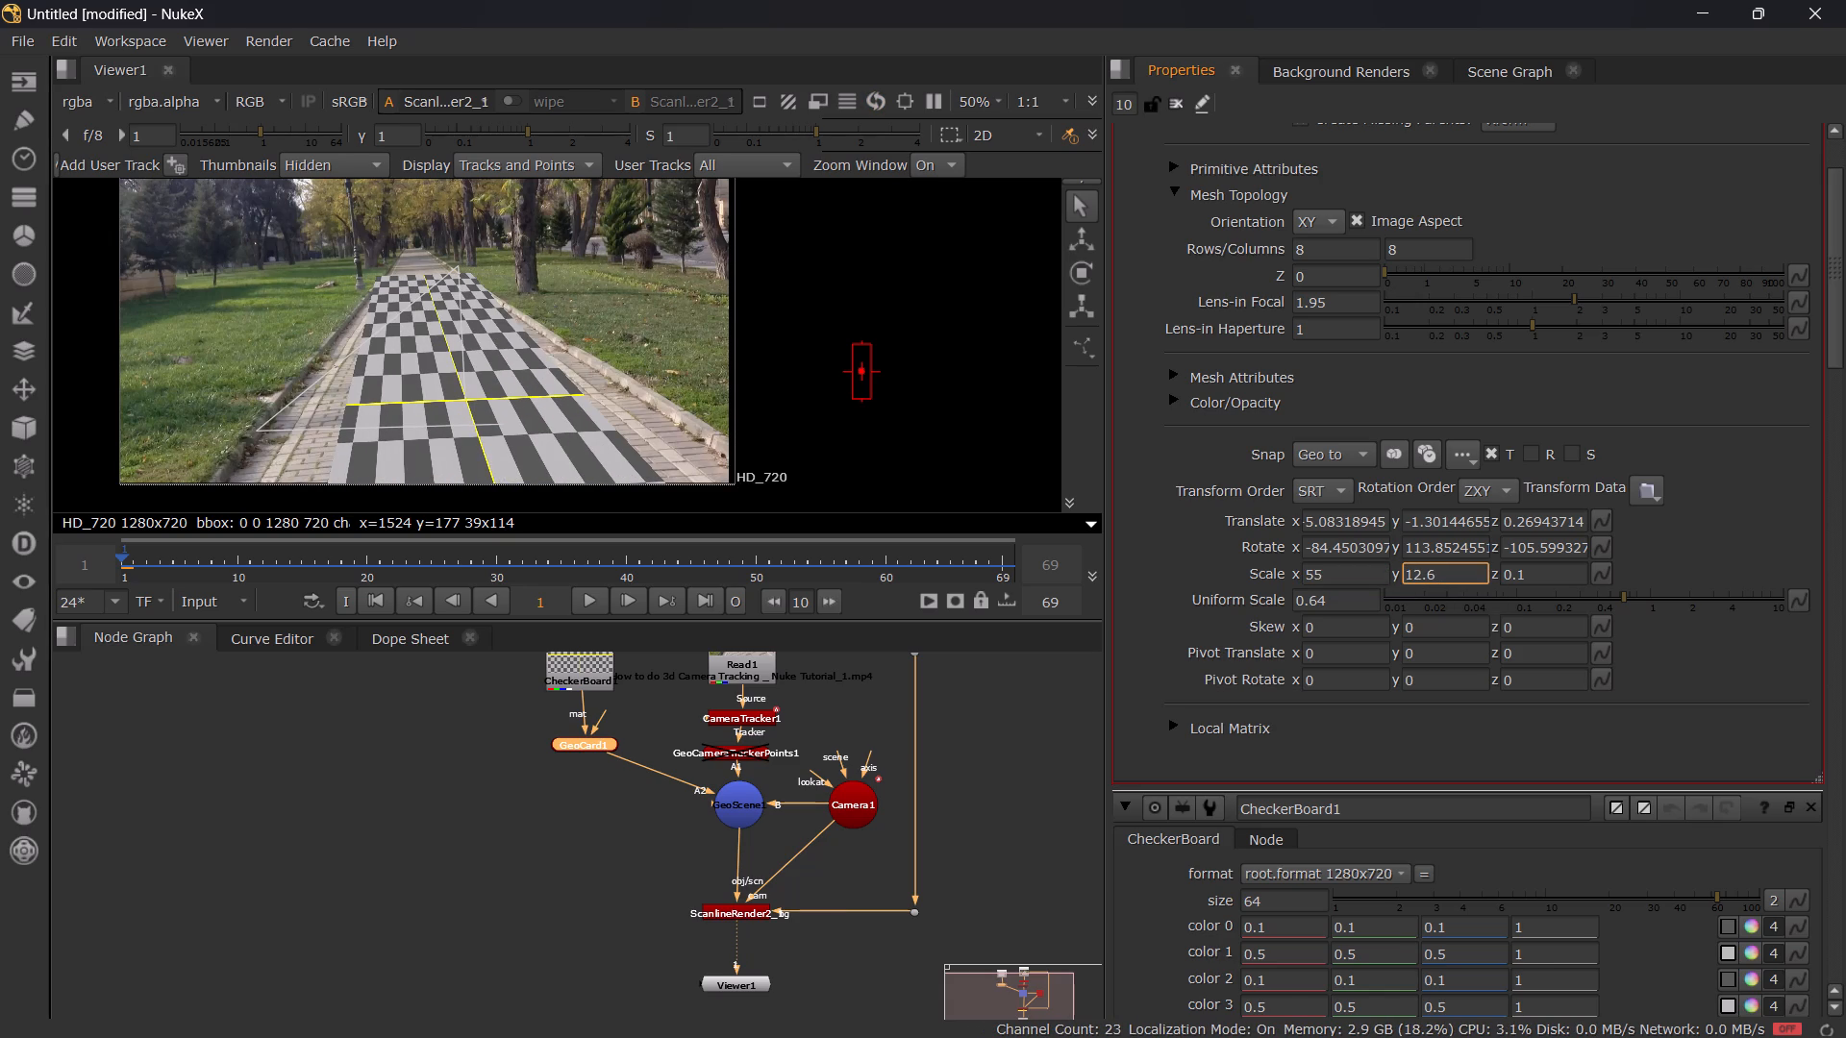
left_click(1419, 575)
scroll(1436, 575, "up", 15)
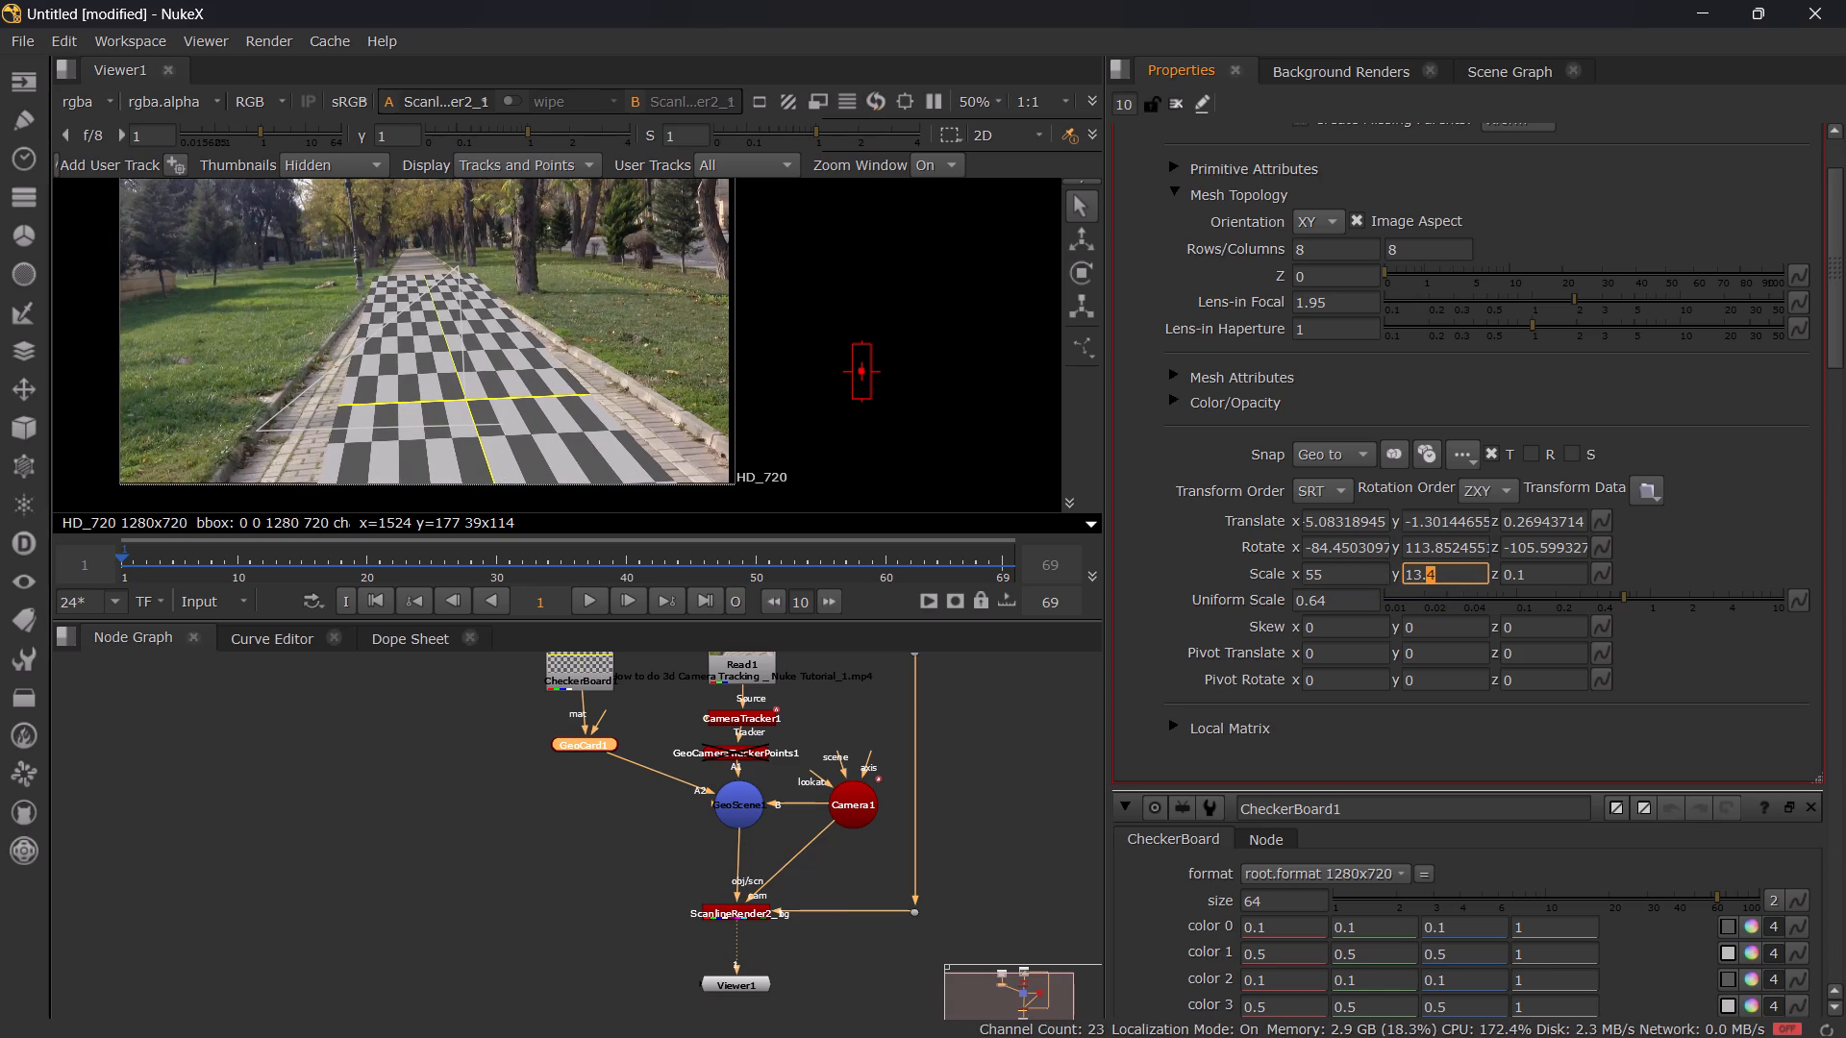
scroll(1438, 574, "up", 2)
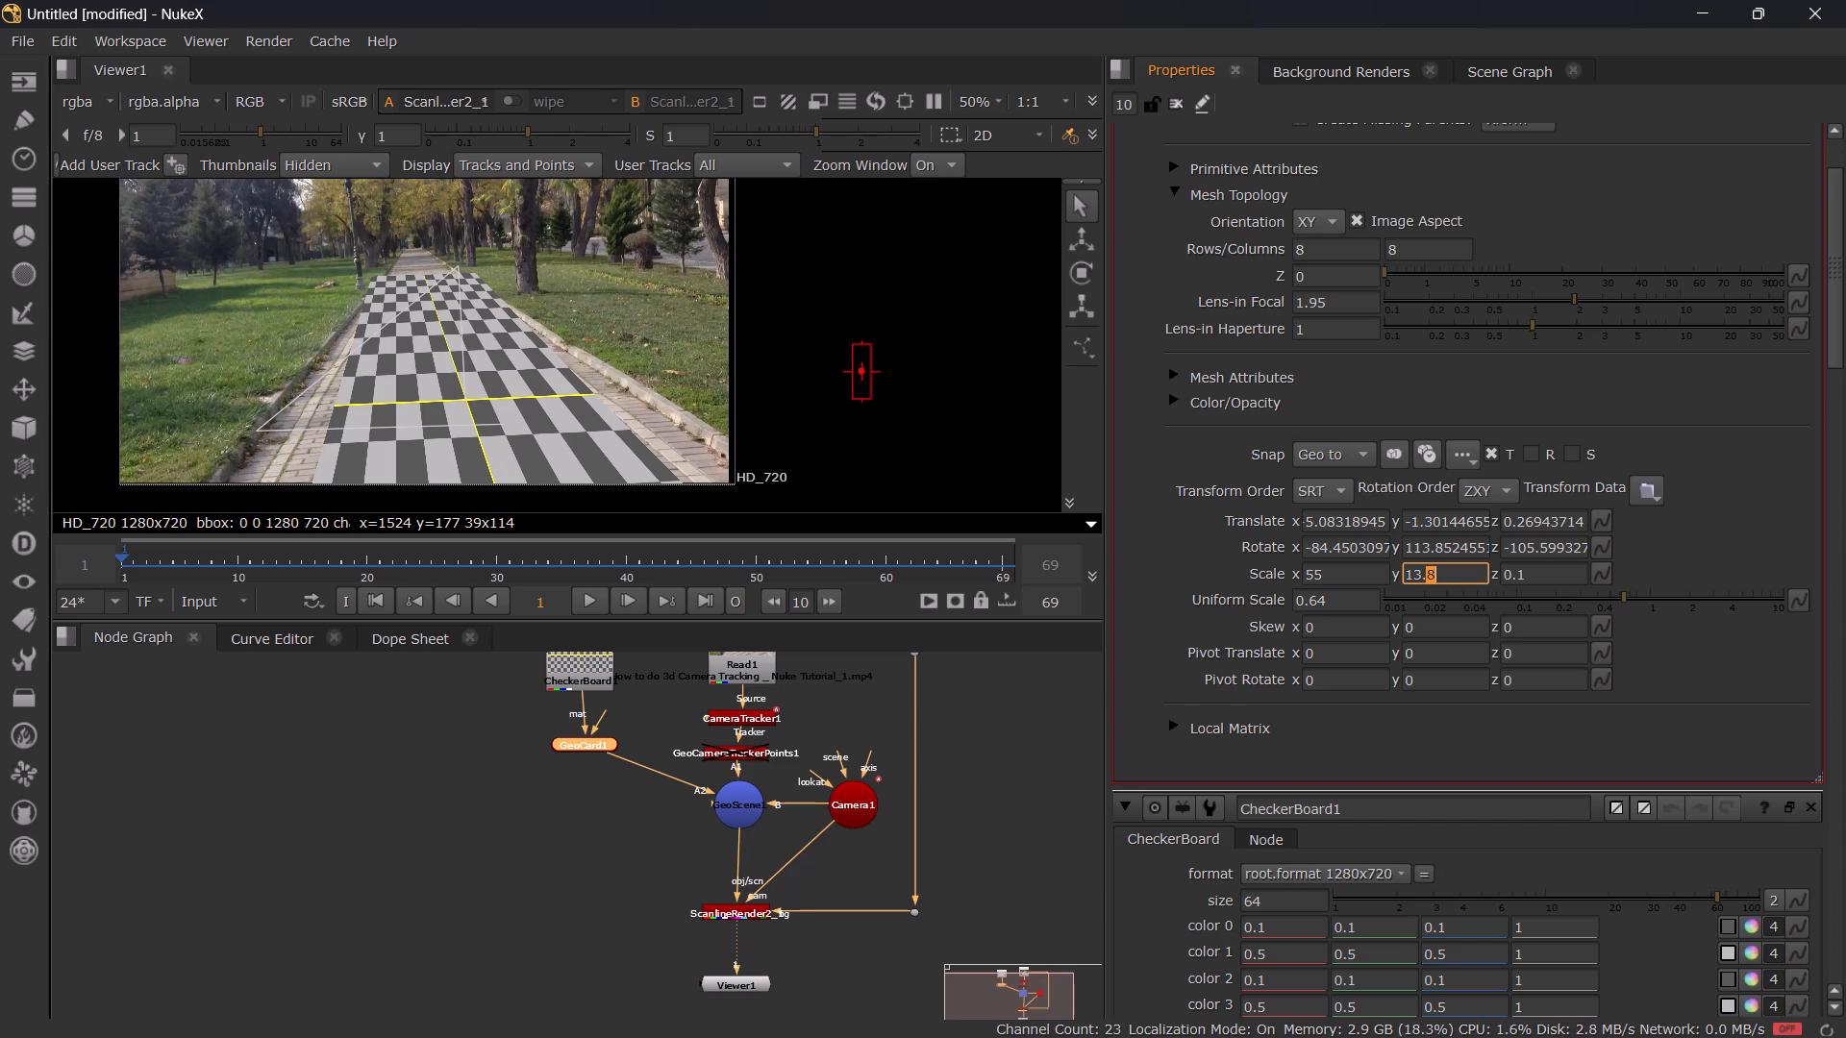
Play the clip from the first frame to check that the checkerboard card sticks to the path, and return to the start.
left_click(378, 597)
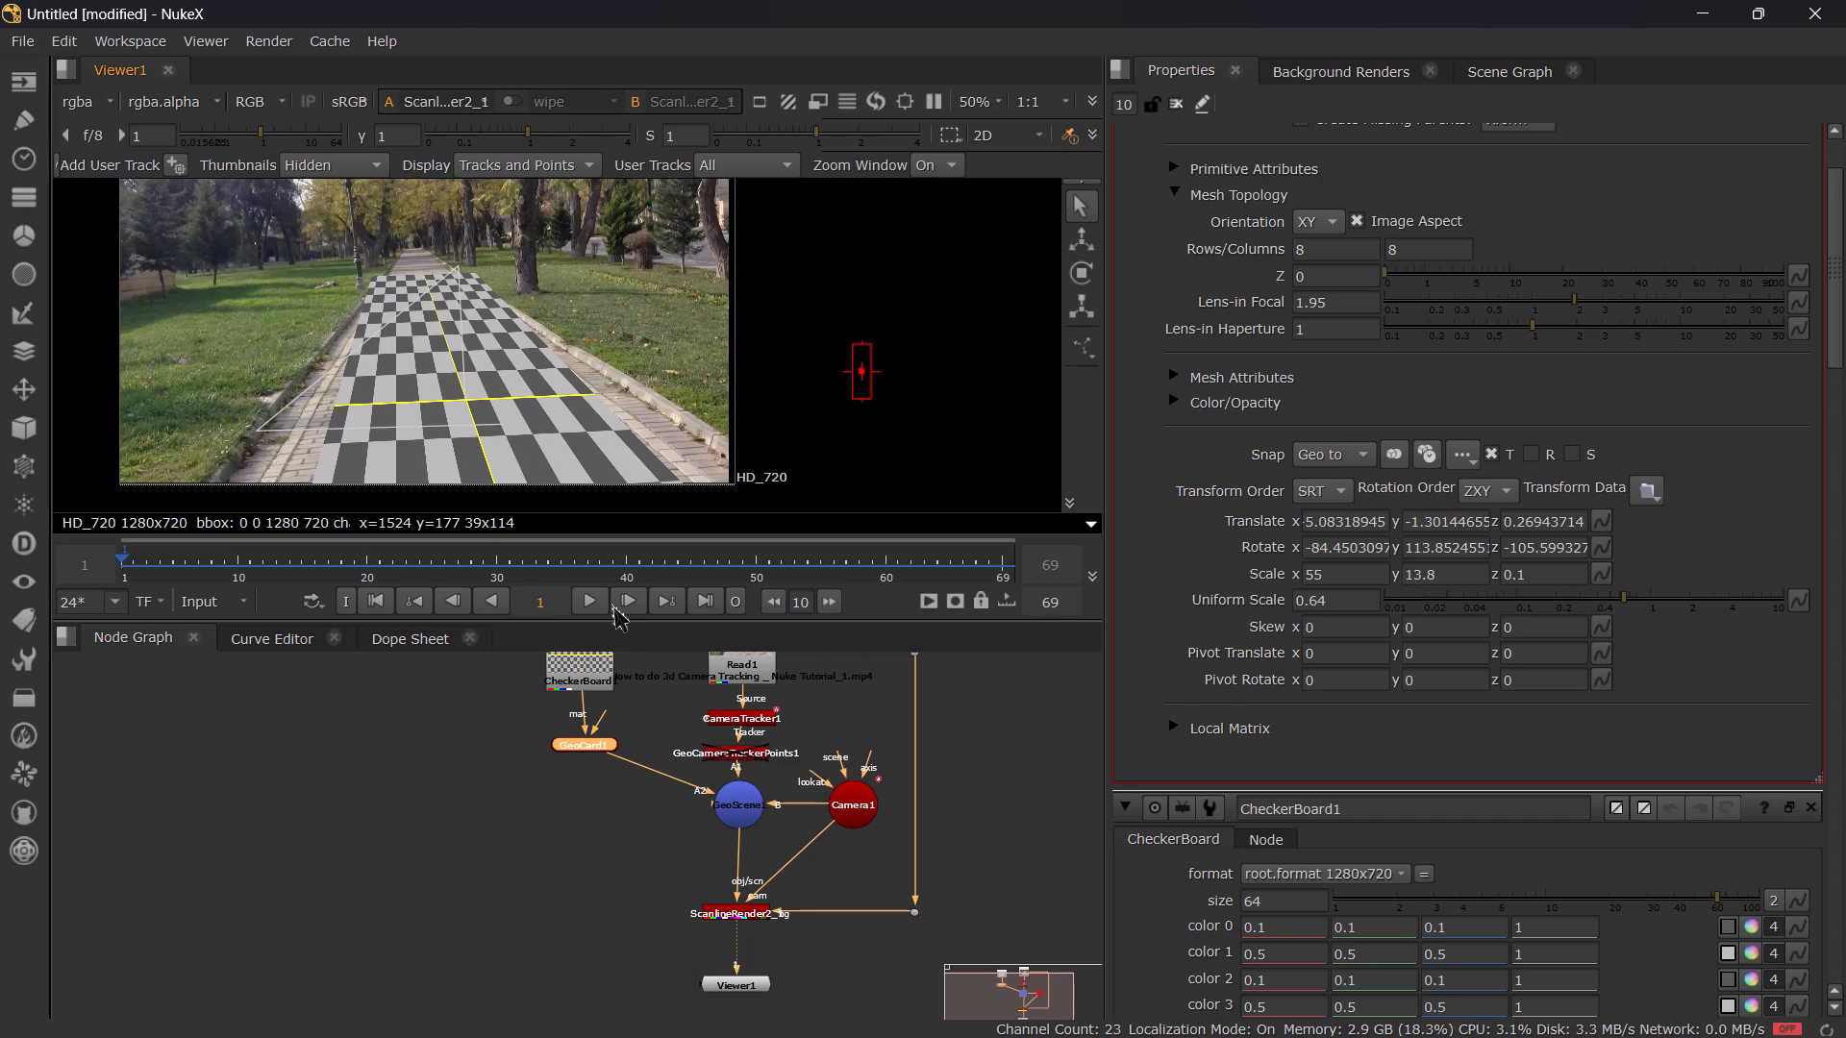
left_click(599, 599)
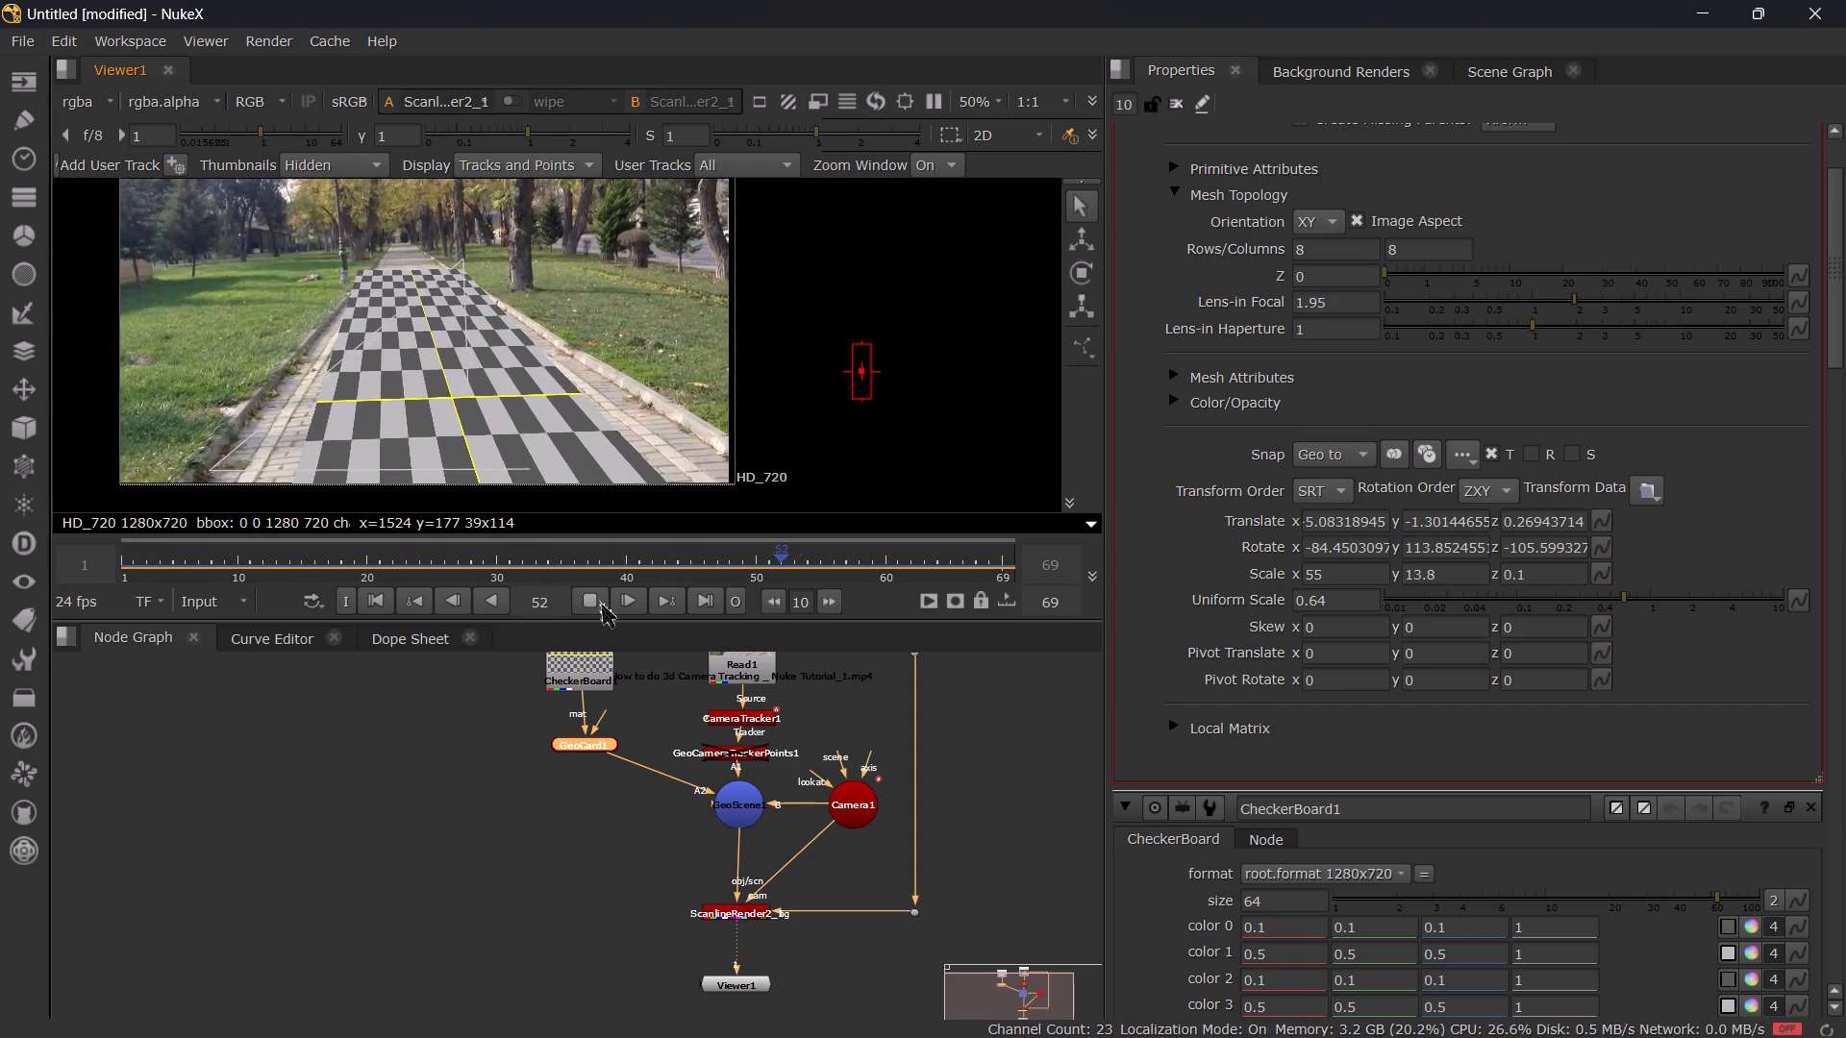
left_click(597, 595)
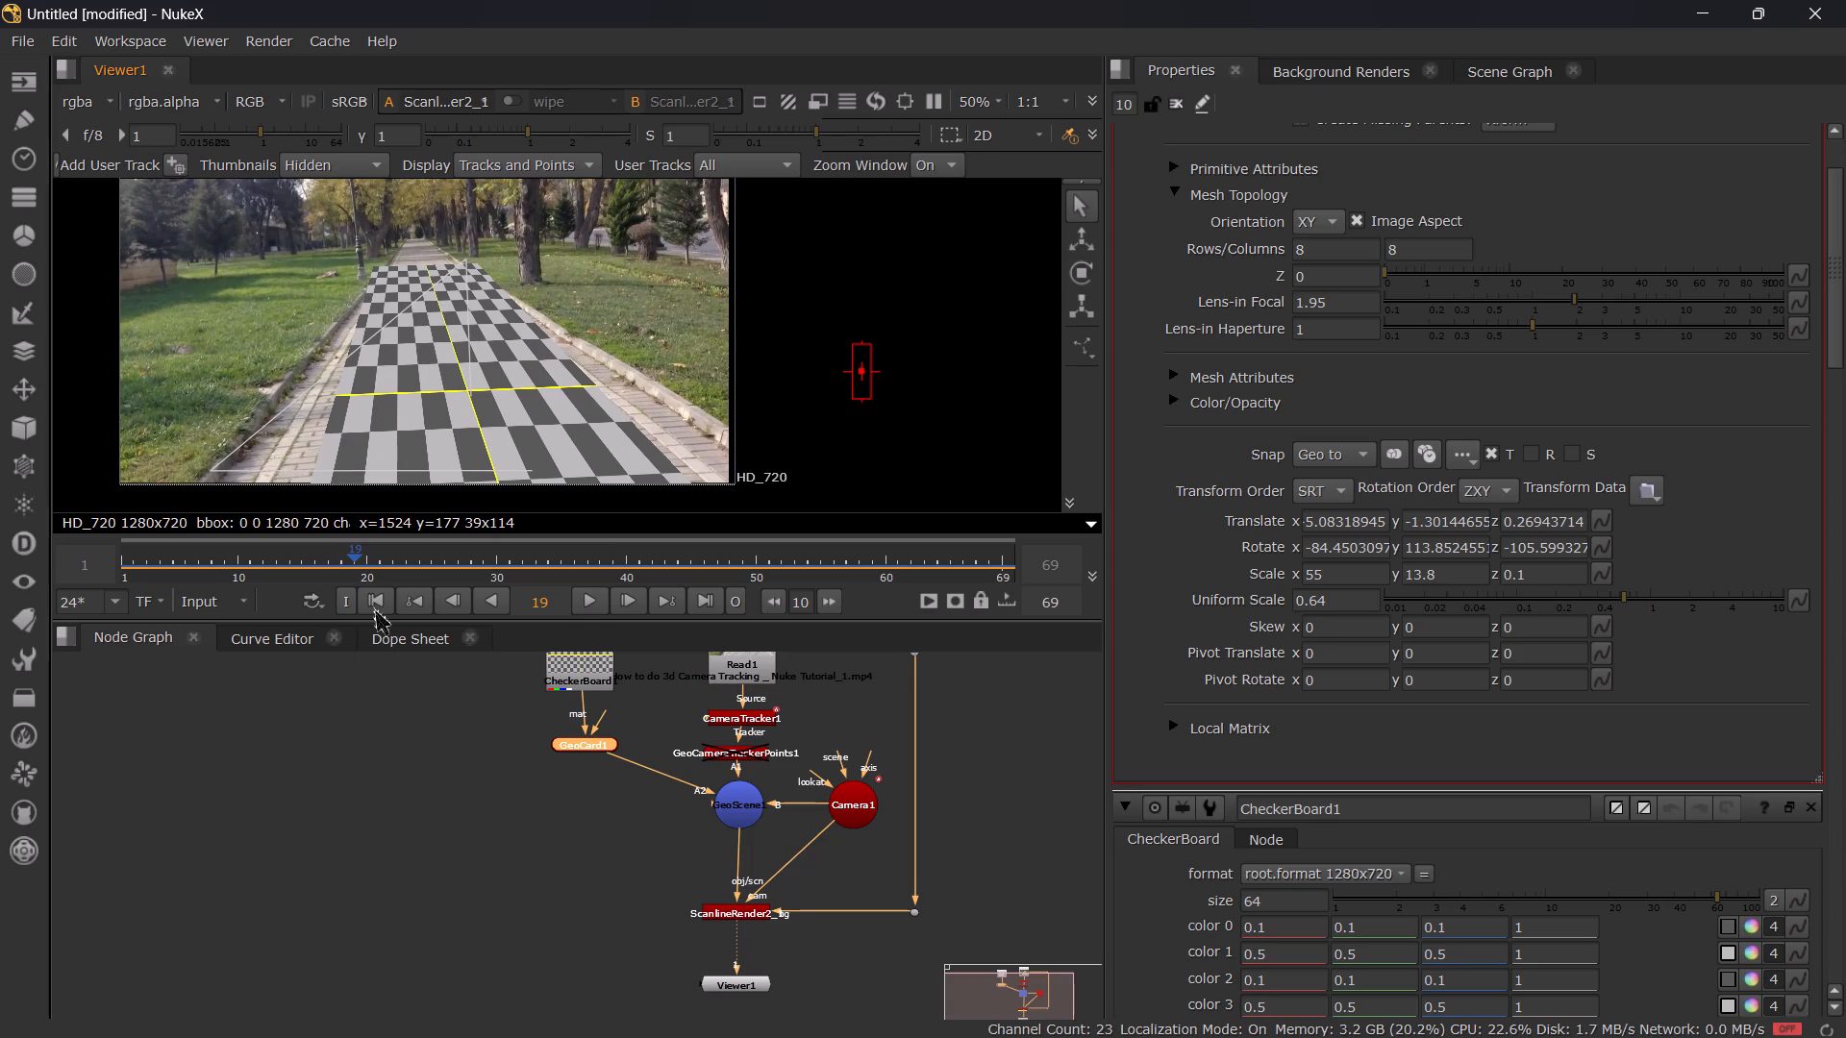
left_click(373, 605)
Switch to the Nuke 3D camera tracking tutorial on YouTube in Chrome and resume its playback.
key("alt+Tab")
key("space")
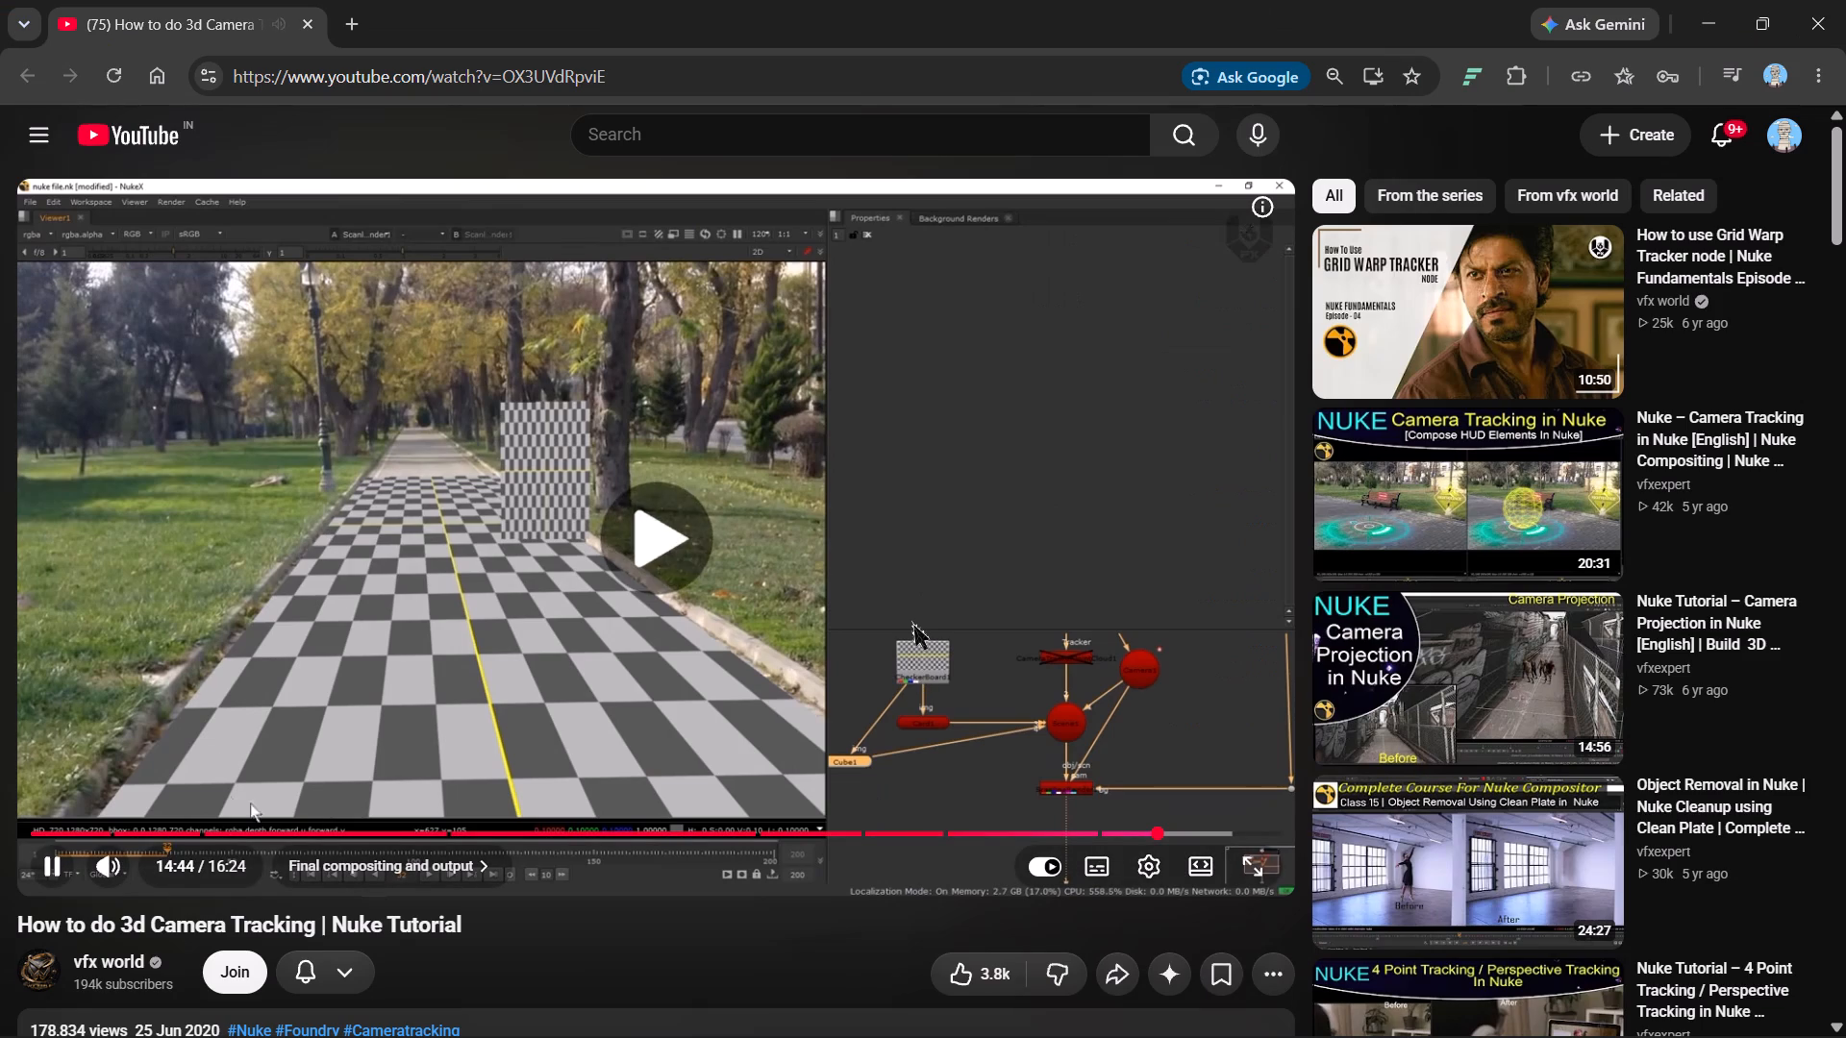
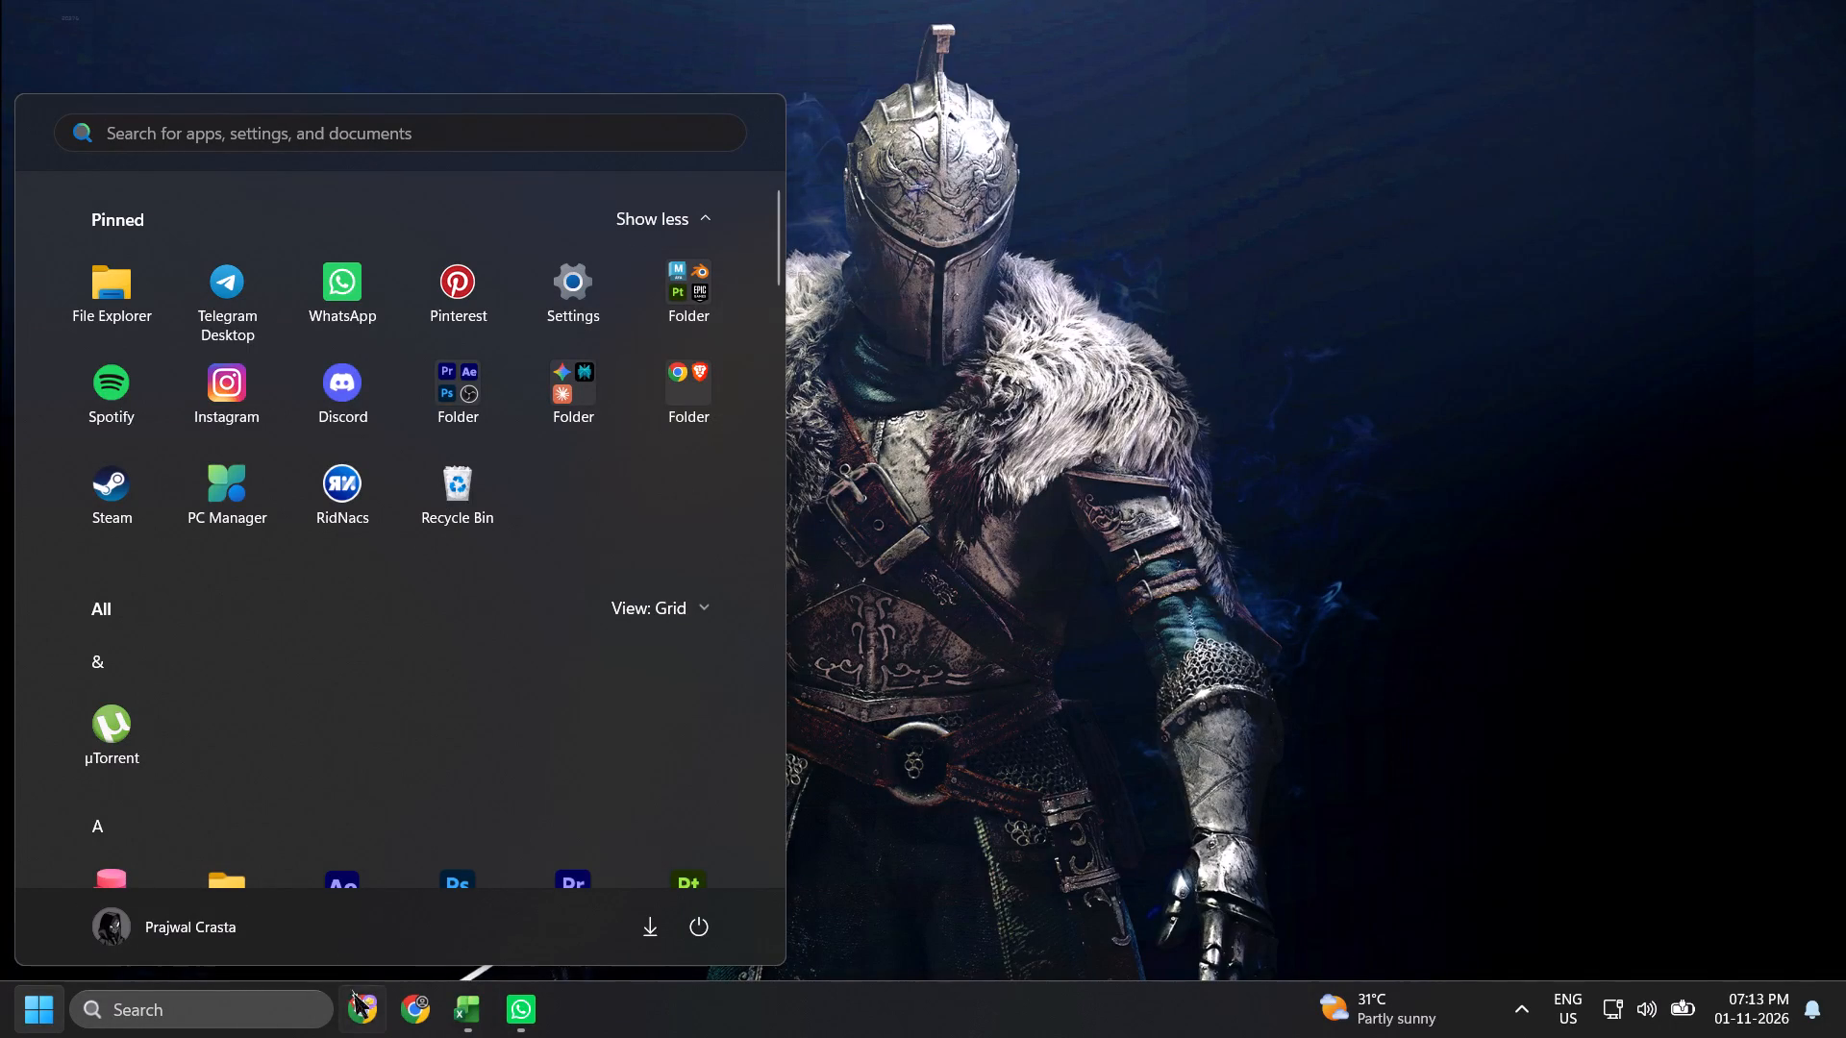
Launch the Kuro app from the recent Windows searches.
left_click(0, 1008)
left_click(0, 1037)
left_click(199, 159)
left_click(230, 113)
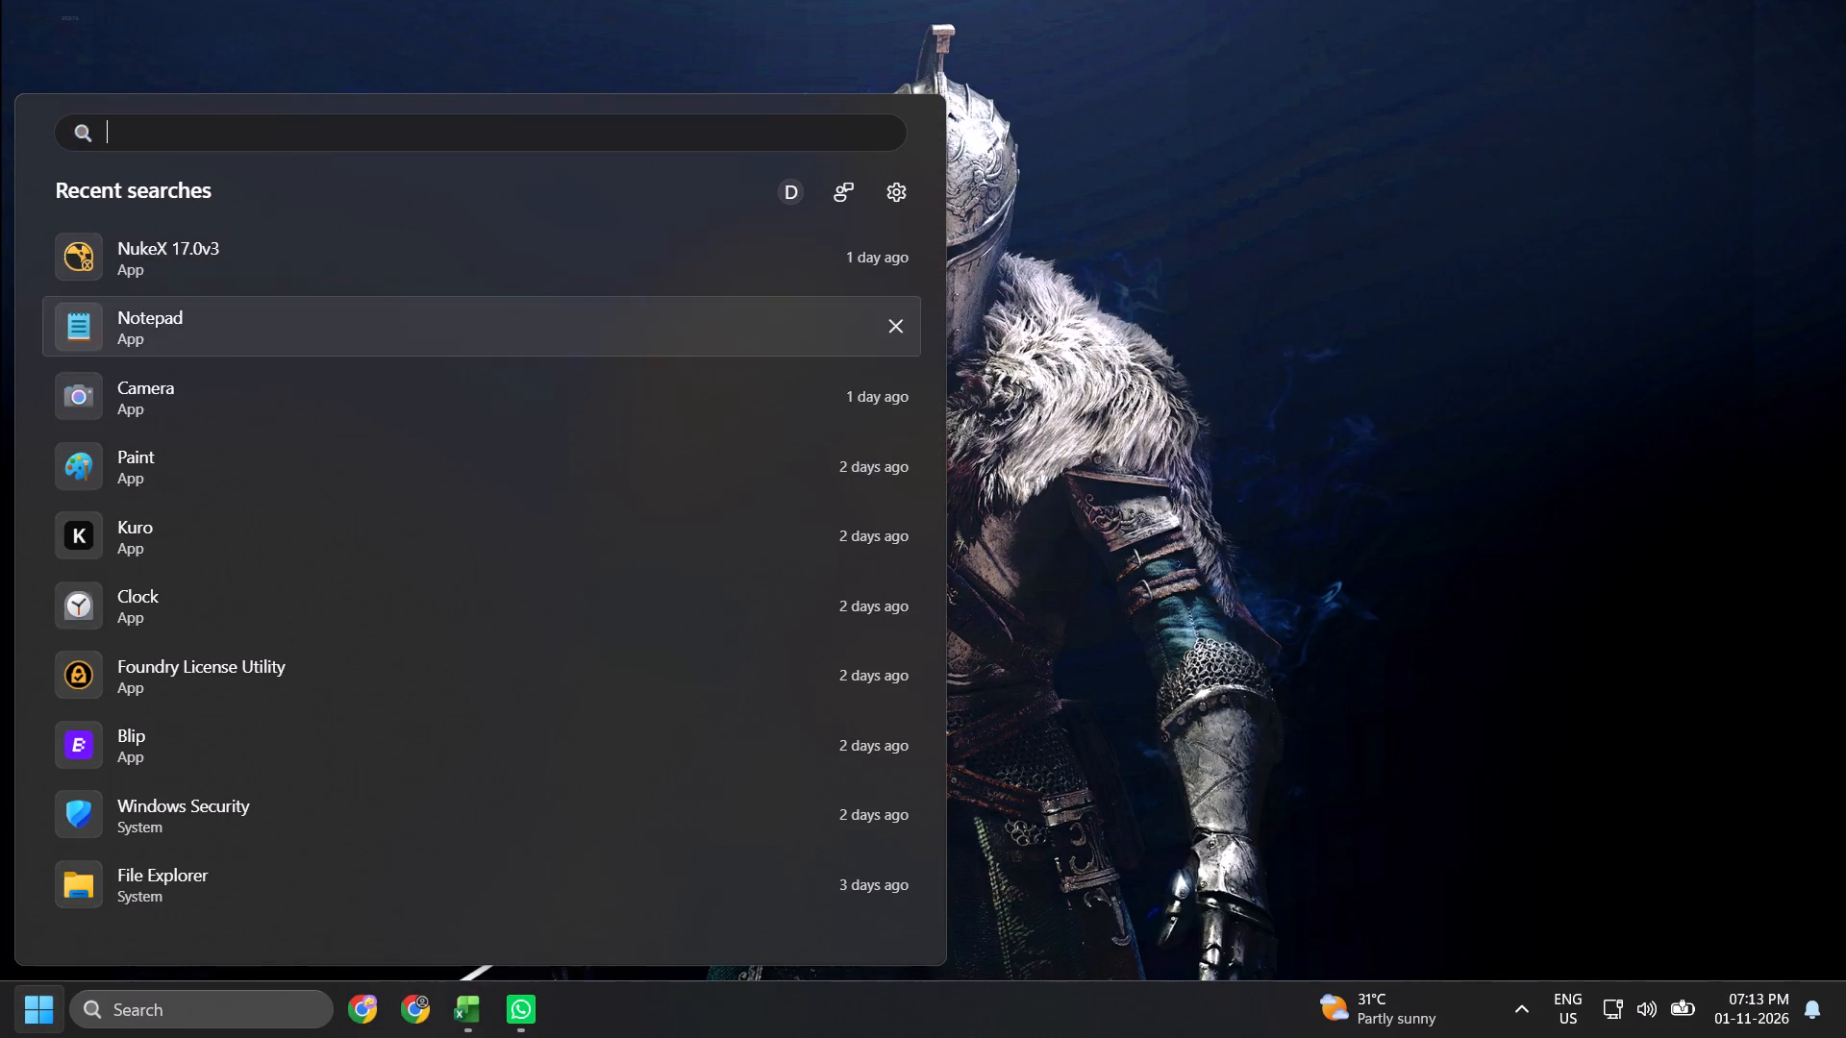
left_click(143, 542)
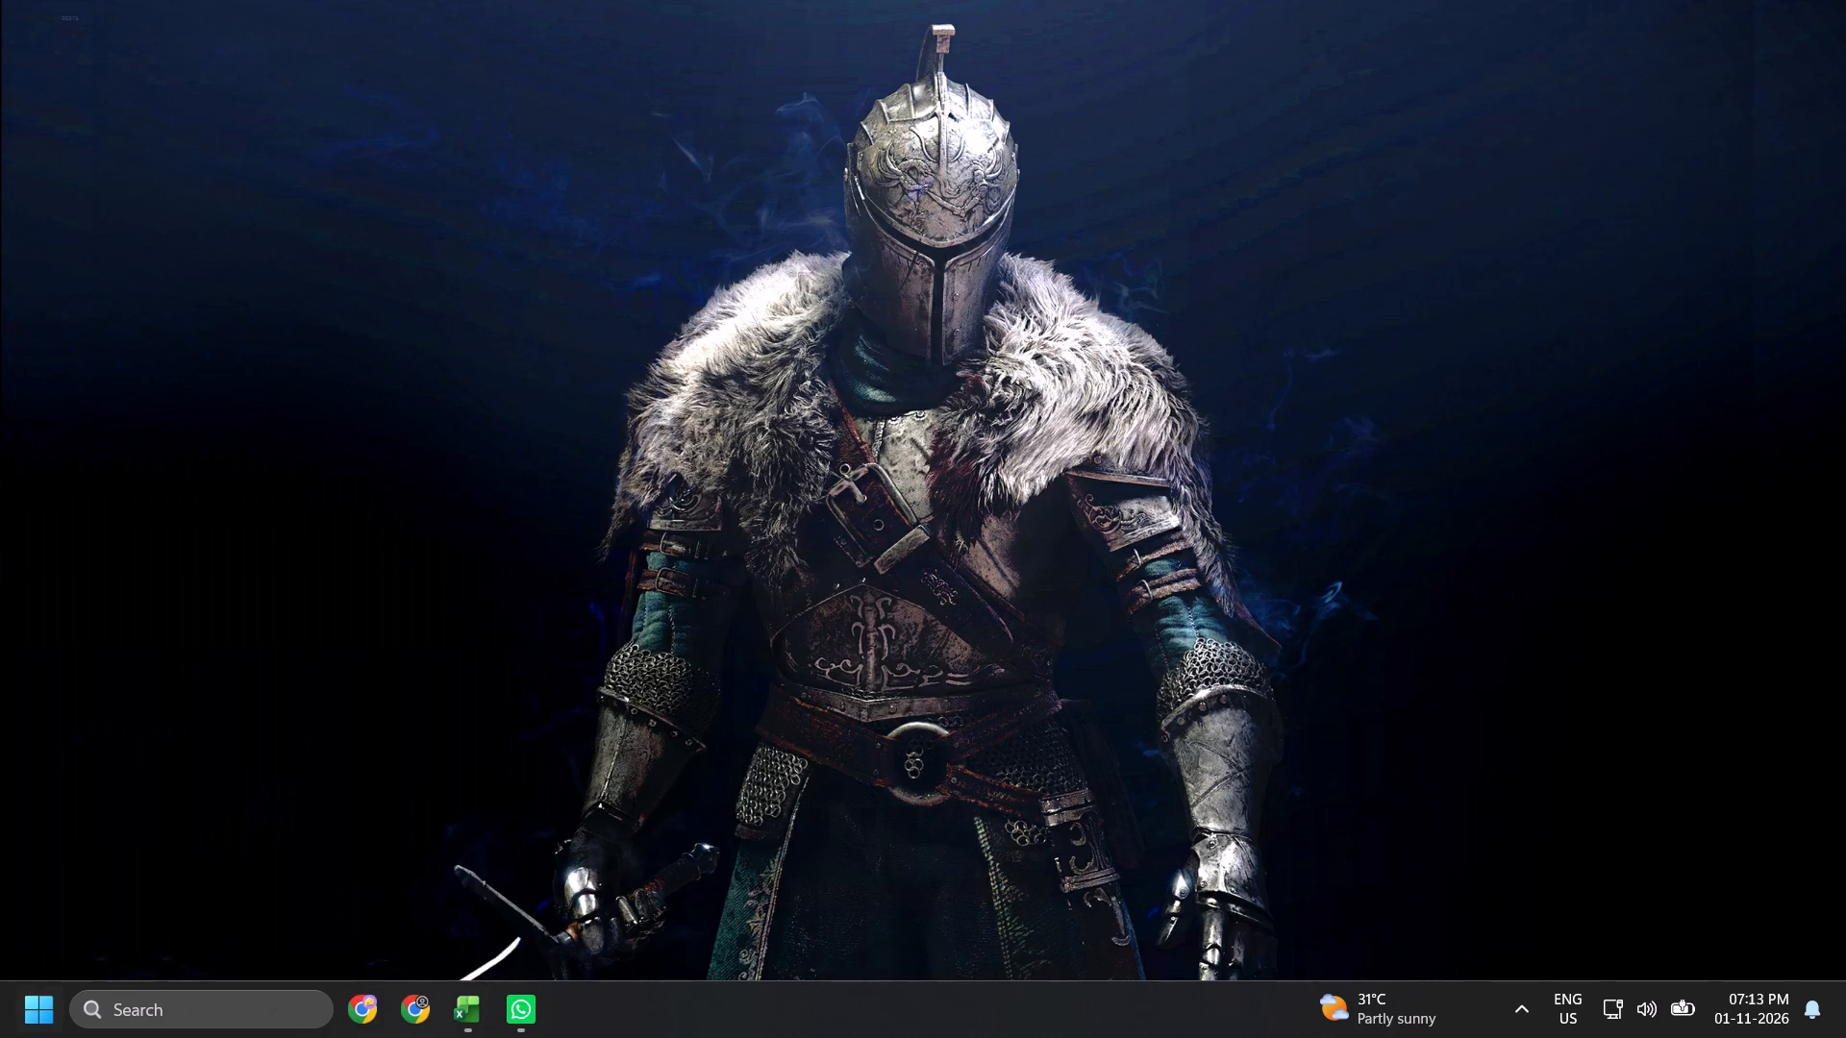